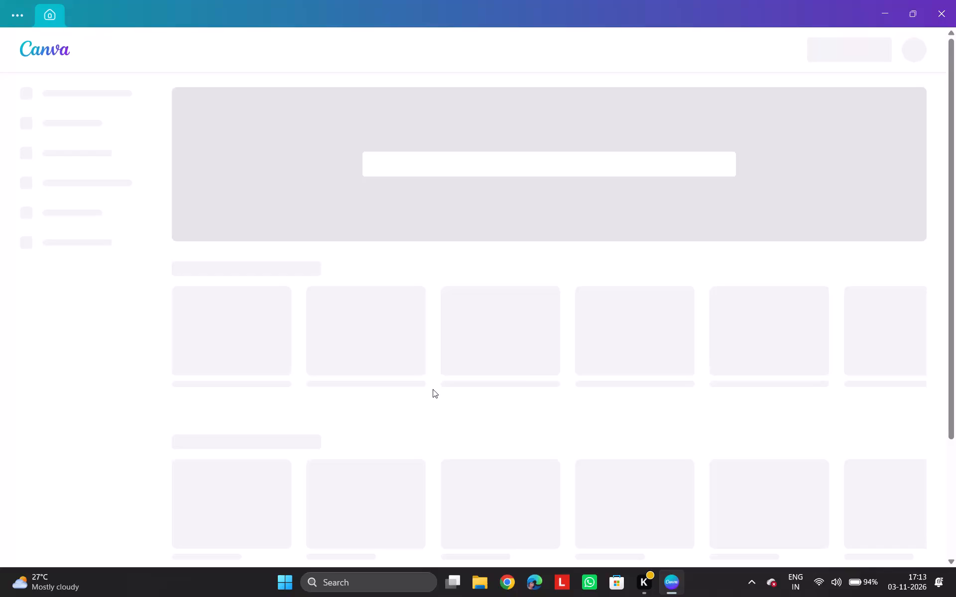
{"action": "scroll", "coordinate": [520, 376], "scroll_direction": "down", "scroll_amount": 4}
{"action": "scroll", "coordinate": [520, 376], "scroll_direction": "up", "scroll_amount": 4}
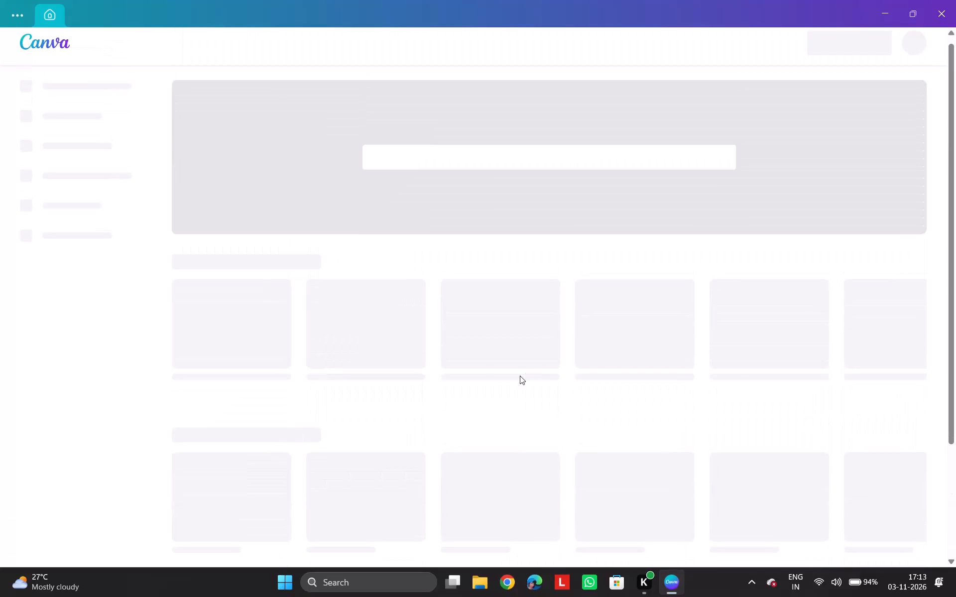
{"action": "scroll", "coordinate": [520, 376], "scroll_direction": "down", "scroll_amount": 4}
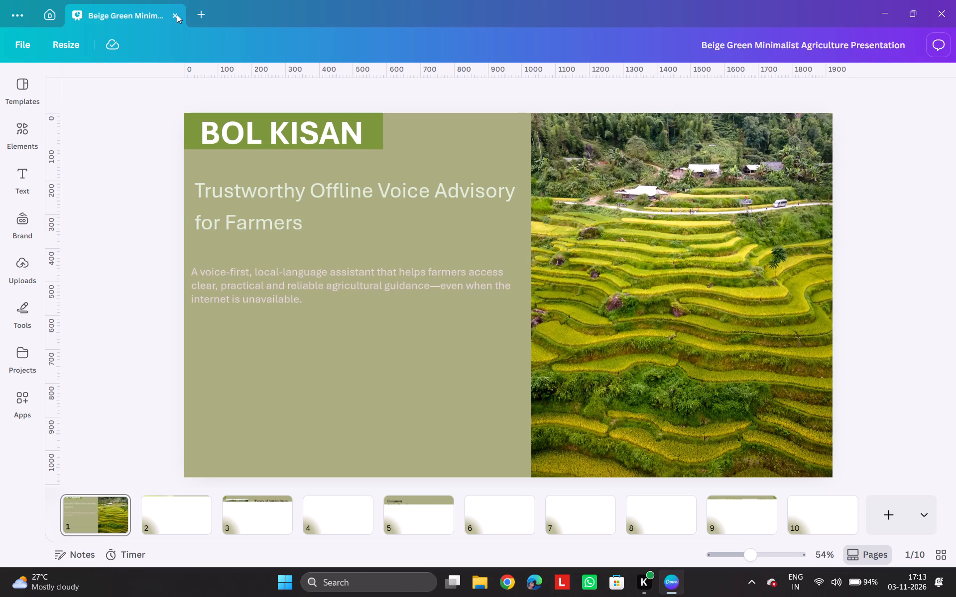
Close the open Beige Green Minimalist Agriculture Presentation design.
{"action": "left_click", "coordinate": [172, 14]}
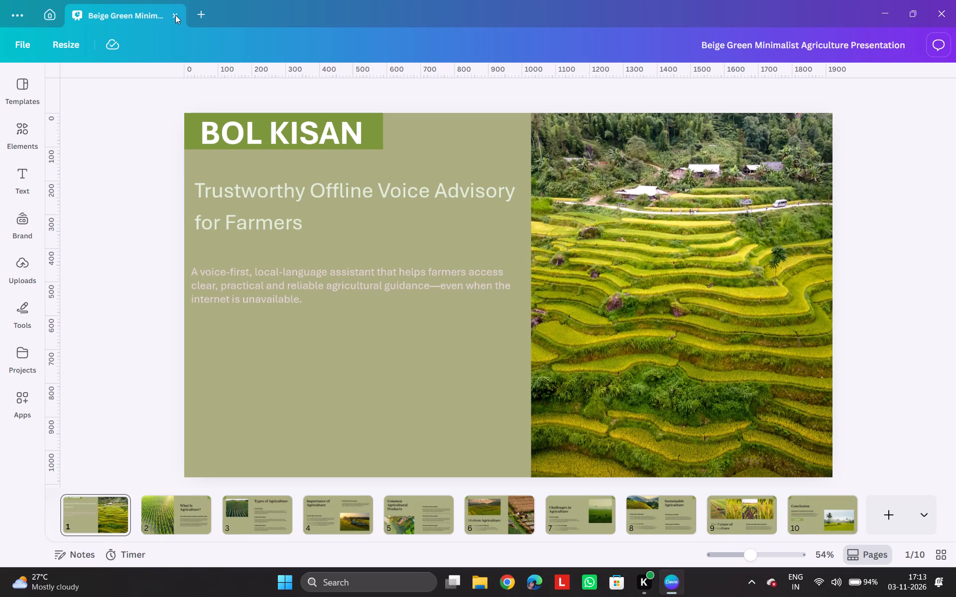
{"action": "left_click", "coordinate": [175, 15]}
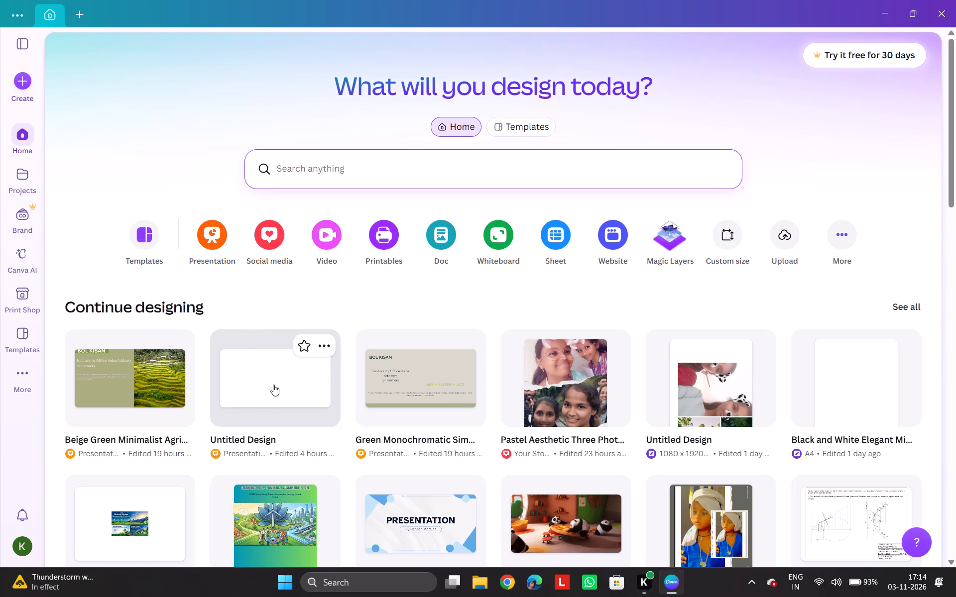
Choose the White Modern Agriculture Presentation from the suggested templates and start customising it as a new design.
{"action": "scroll", "coordinate": [296, 516], "scroll_direction": "down", "scroll_amount": 1}
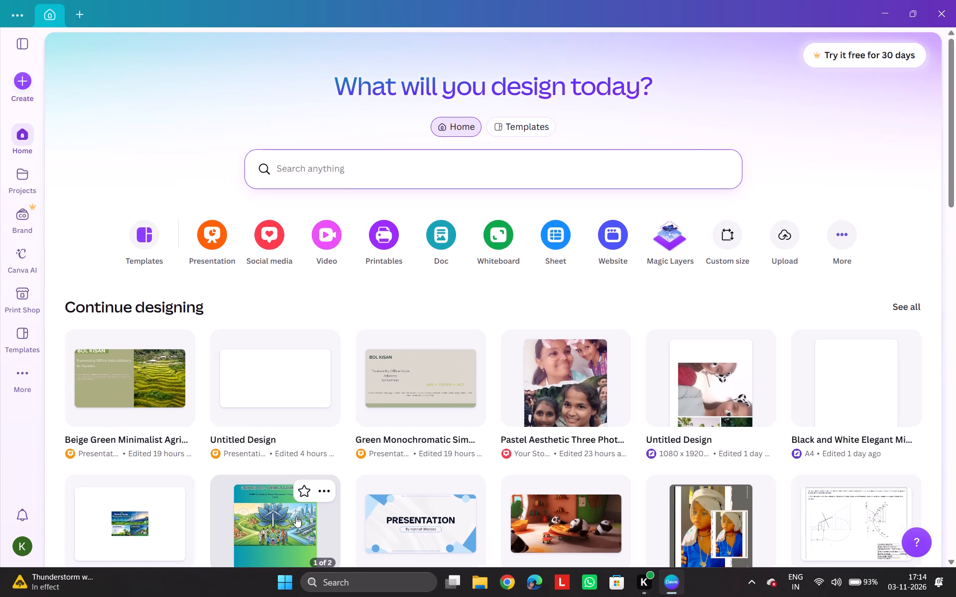
{"action": "scroll", "coordinate": [296, 516], "scroll_direction": "down", "scroll_amount": 4}
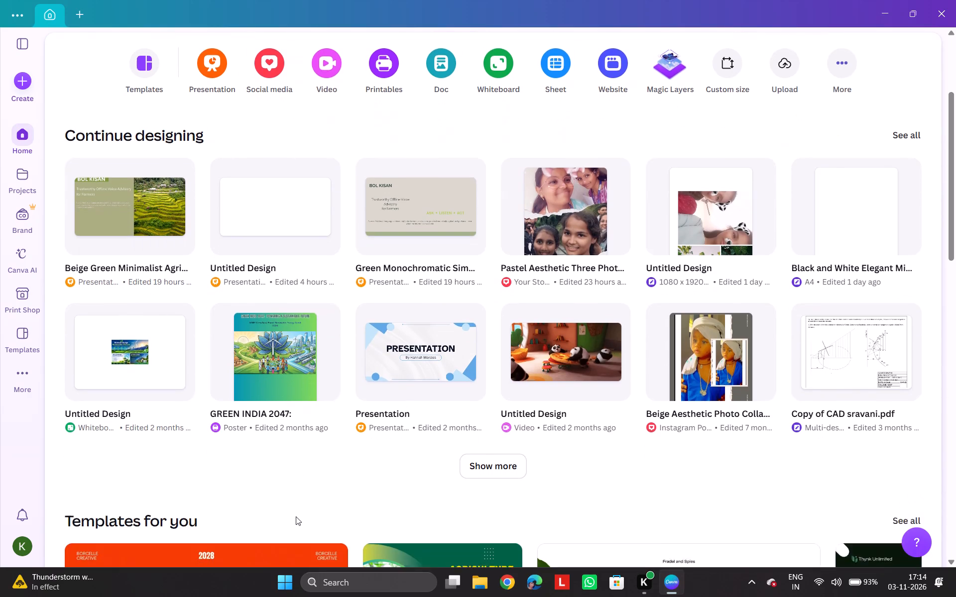
{"action": "scroll", "coordinate": [296, 516], "scroll_direction": "down", "scroll_amount": 4}
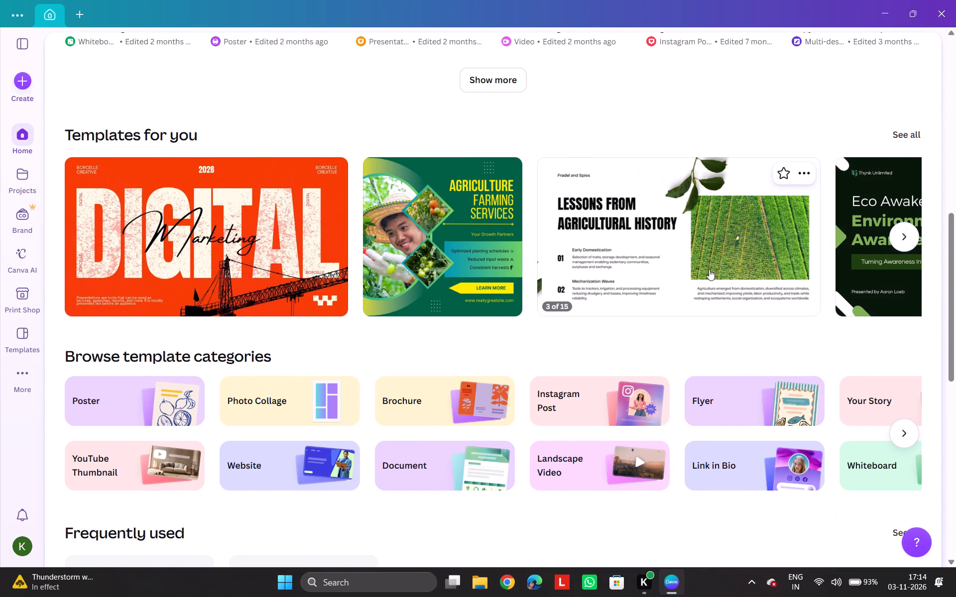
{"action": "left_click", "coordinate": [709, 269]}
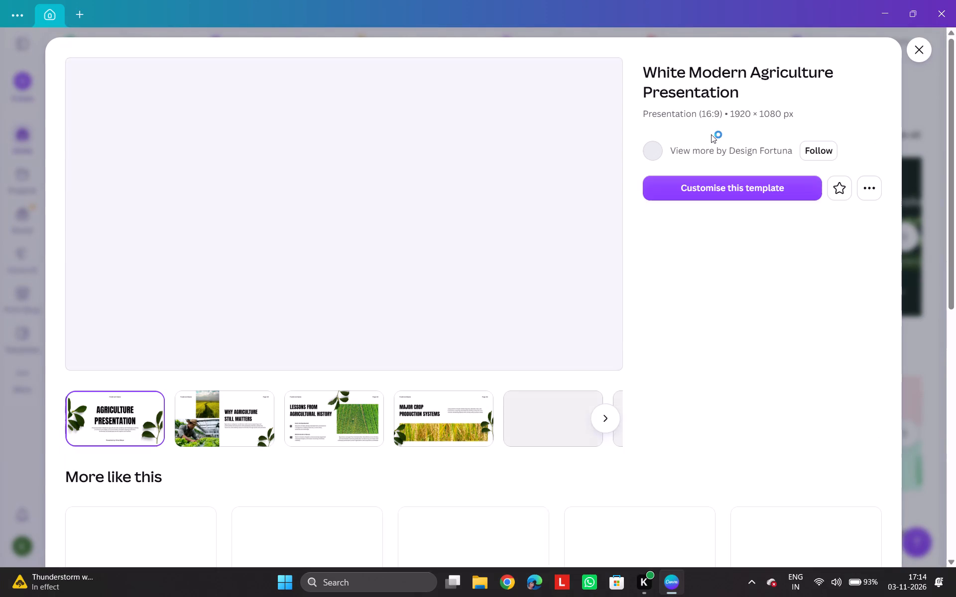
{"action": "left_click", "coordinate": [713, 187]}
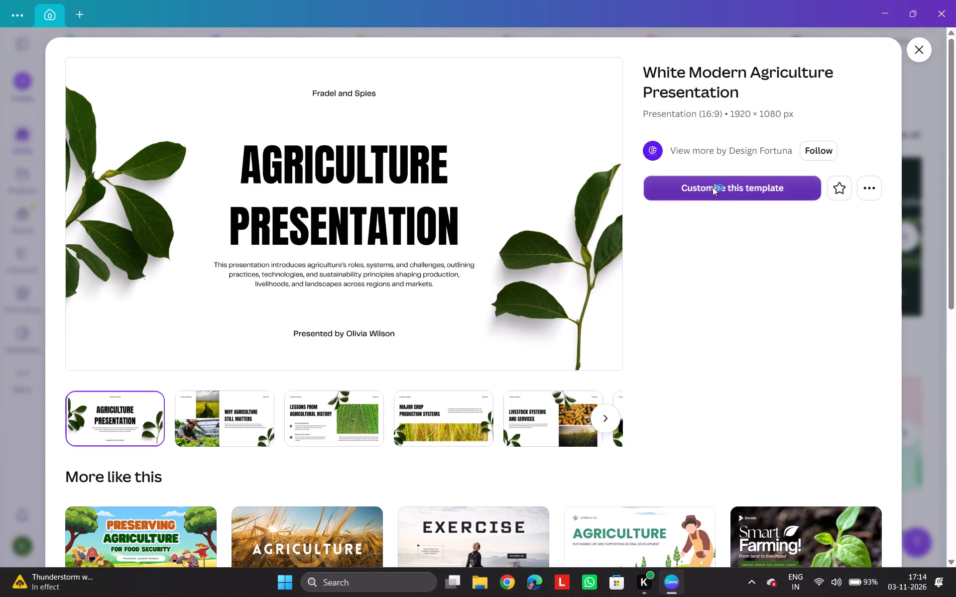
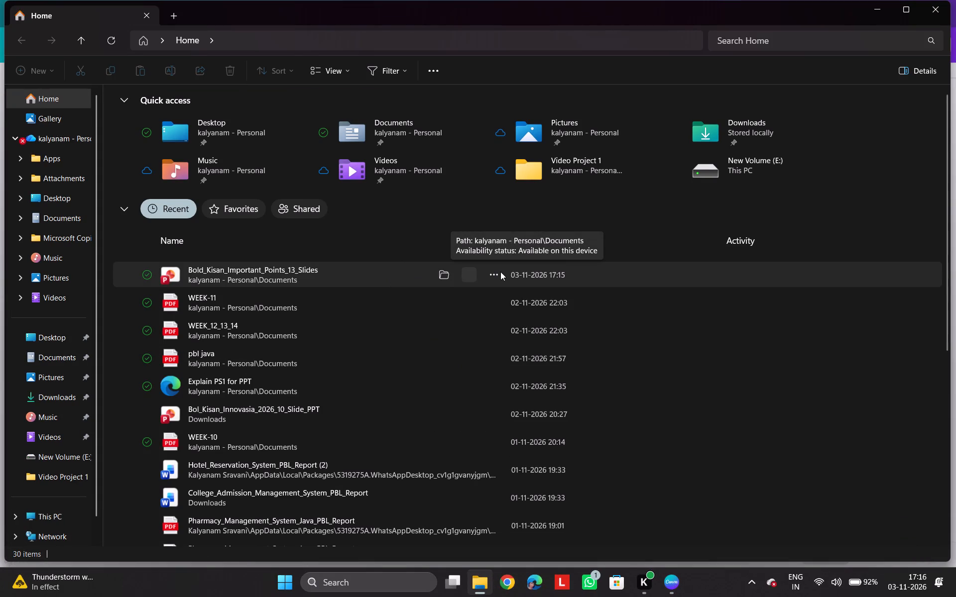
{"action": "double_click", "coordinate": [497, 272]}
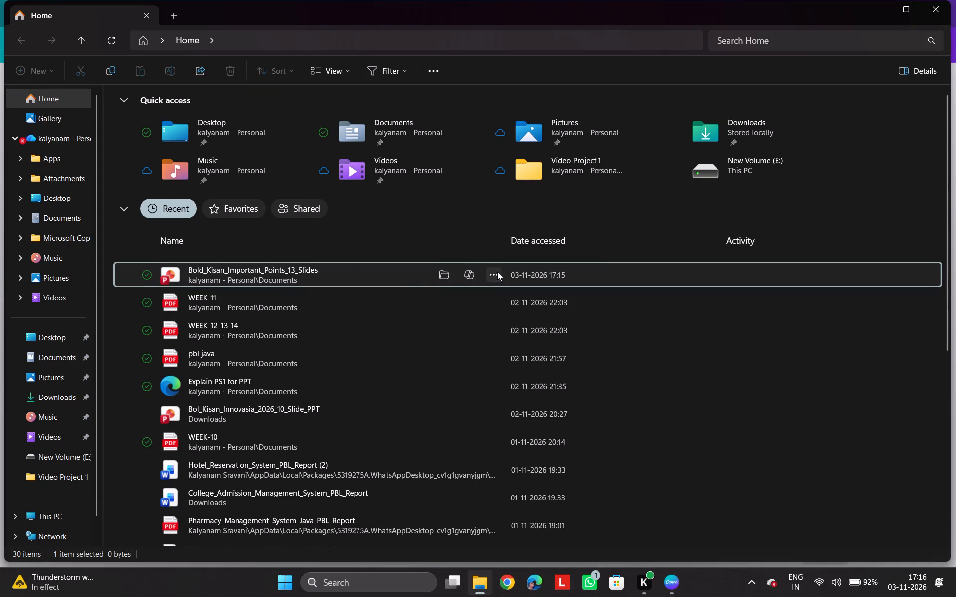
{"action": "double_click", "coordinate": [410, 275]}
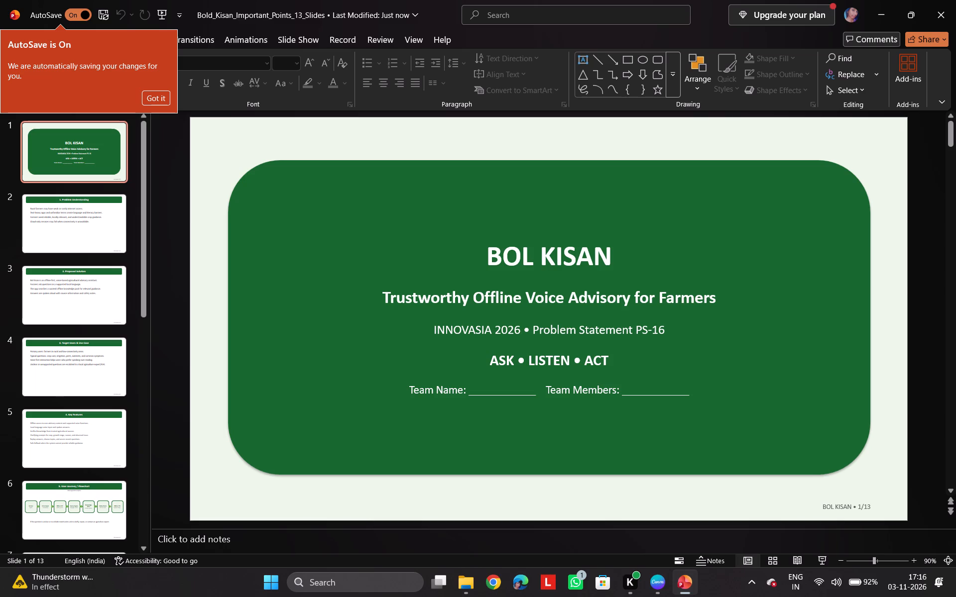
Copy the title slide's text from "BOL KISAN" through "ASK • LISTEN • ACT", leaving out the team name line.
{"action": "left_click_drag", "start_coordinate": [434, 250], "coordinate": [706, 241]}
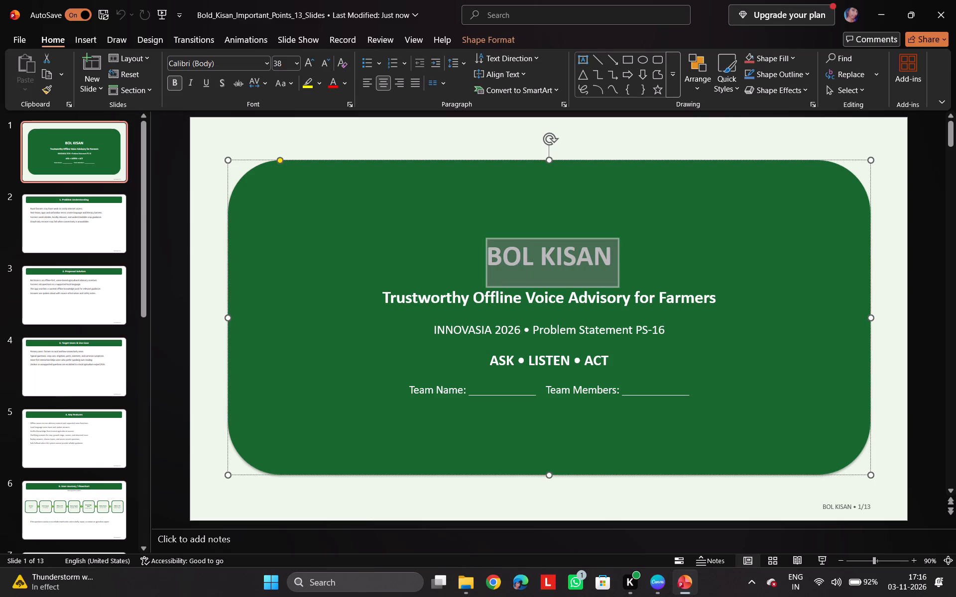
{"action": "left_click_drag", "start_coordinate": [706, 241], "coordinate": [791, 240]}
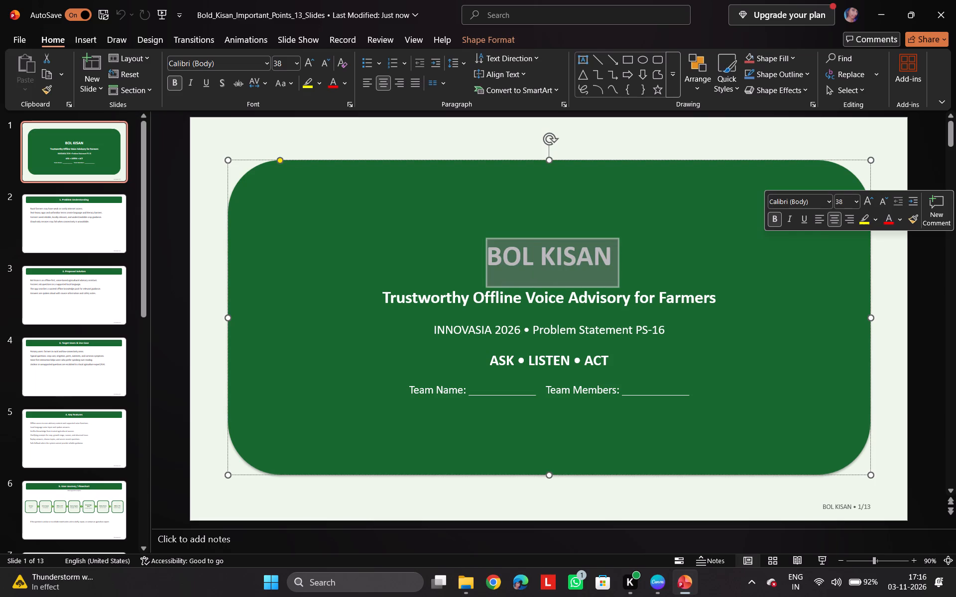
{"action": "left_click", "coordinate": [421, 228]}
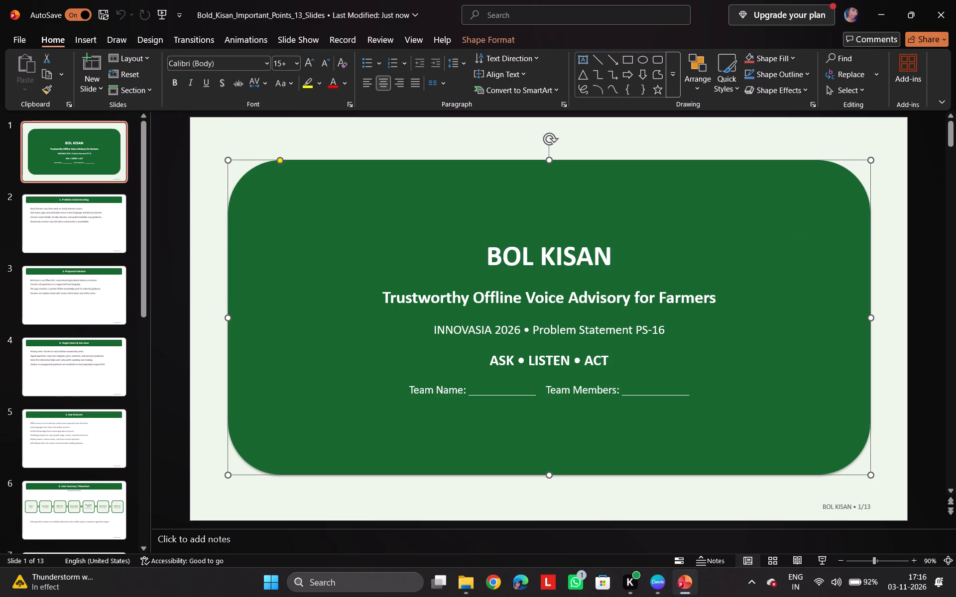
{"action": "left_click_drag", "start_coordinate": [341, 223], "coordinate": [341, 231]}
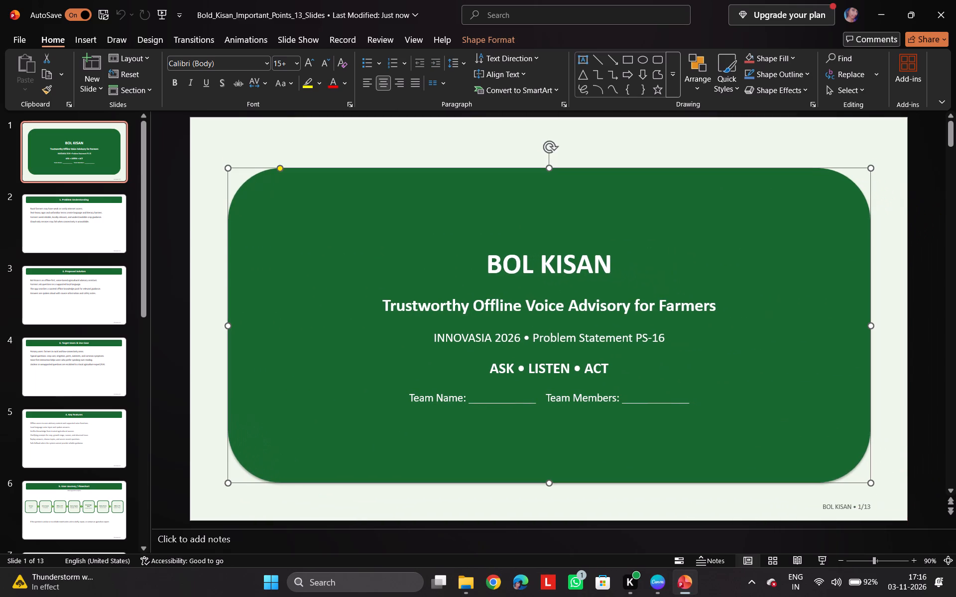
{"action": "left_click", "coordinate": [392, 275]}
{"action": "left_click_drag", "start_coordinate": [380, 232], "coordinate": [389, 226]}
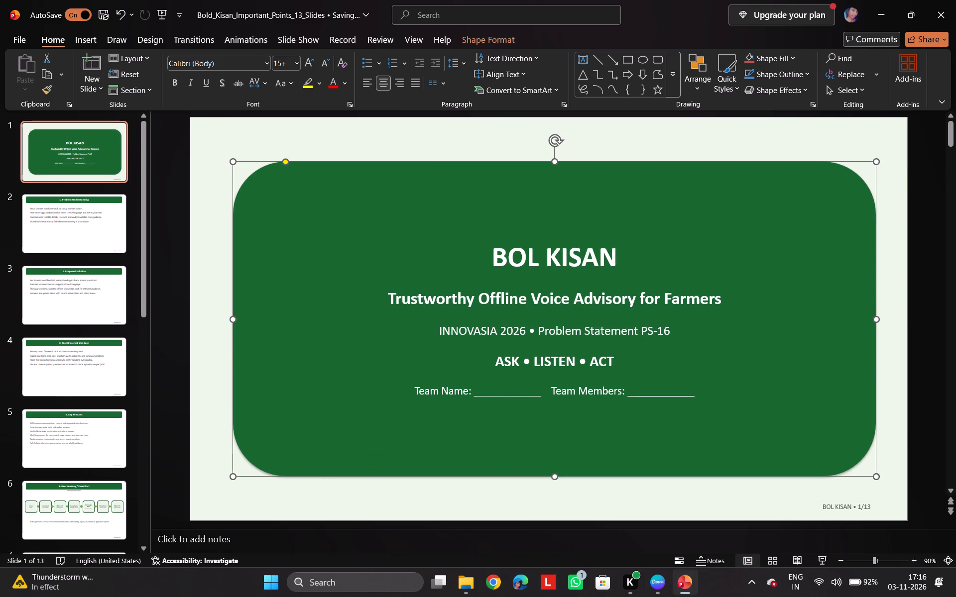
{"action": "left_click_drag", "start_coordinate": [485, 252], "coordinate": [575, 387]}
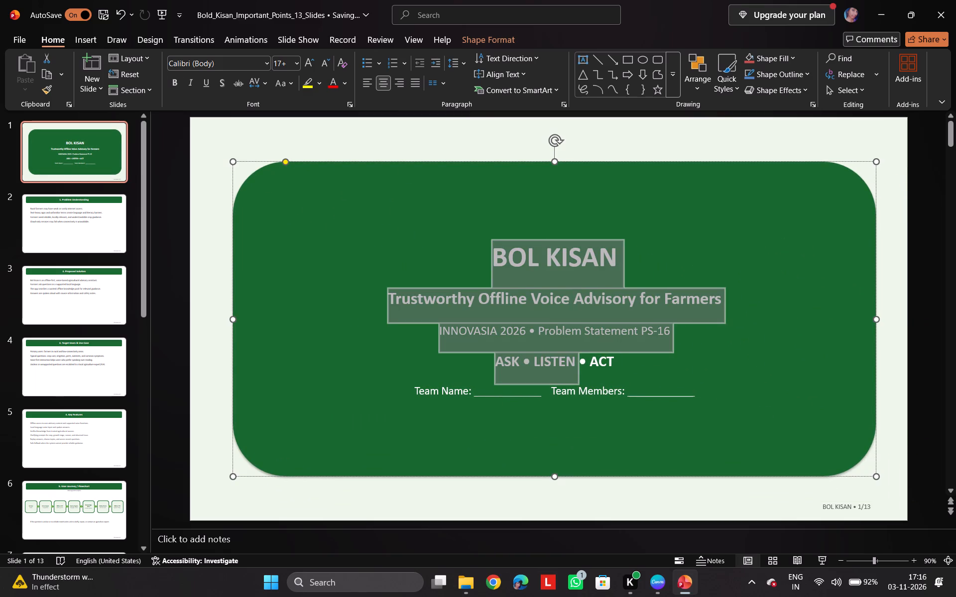
{"action": "left_click_drag", "start_coordinate": [575, 387], "coordinate": [711, 362]}
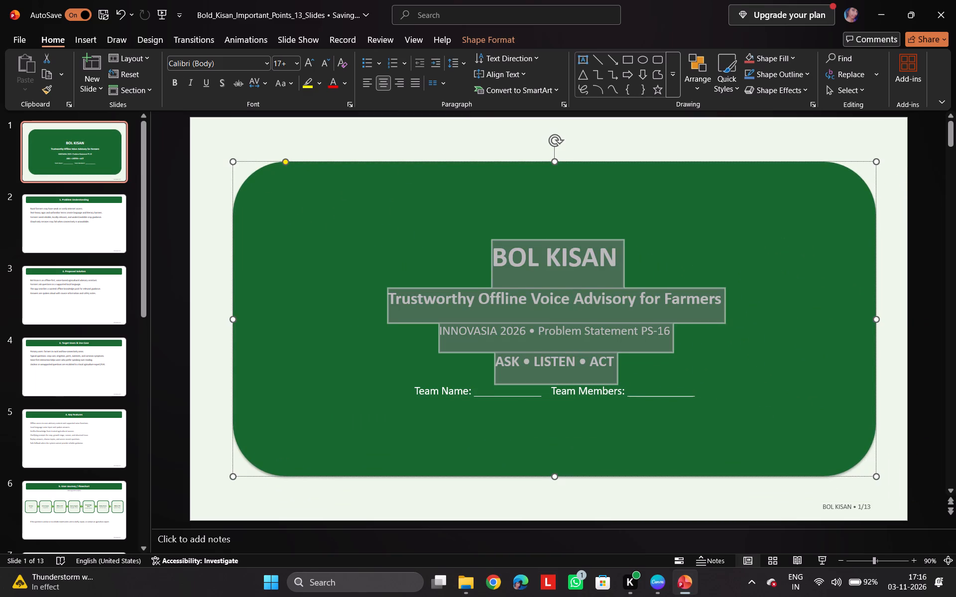
{"action": "left_click_drag", "start_coordinate": [711, 362], "coordinate": [747, 362]}
{"action": "key", "text": "ctrl+c"}
Switch to Canva and delete the title, description, presenter and company name texts from page 1, keeping the leaf images.
{"action": "left_click", "coordinate": [655, 579]}
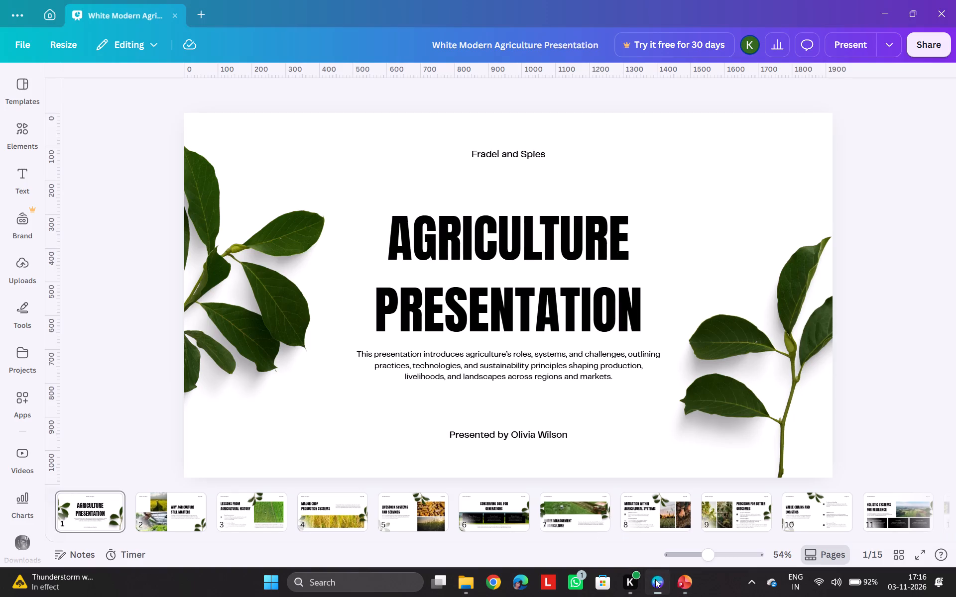
{"action": "left_click", "coordinate": [453, 261]}
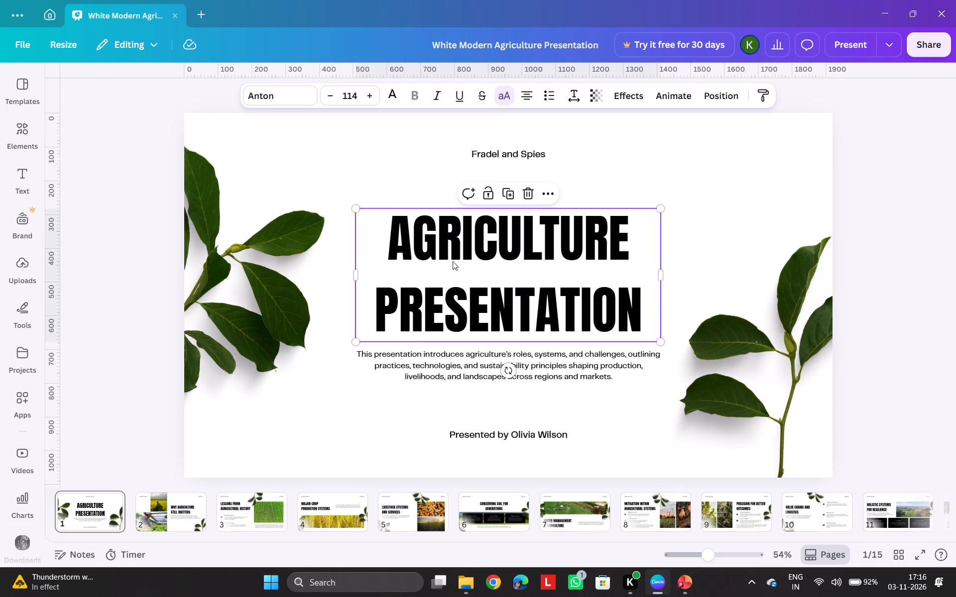
{"action": "key", "text": "Delete"}
{"action": "left_click", "coordinate": [473, 358]}
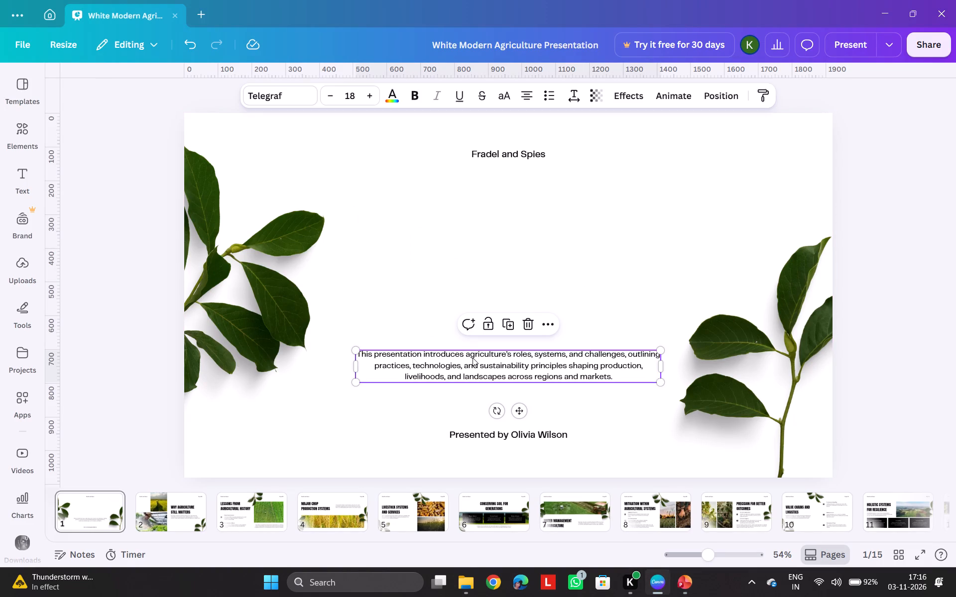
{"action": "key", "text": "Delete"}
{"action": "key", "text": "Delete"}
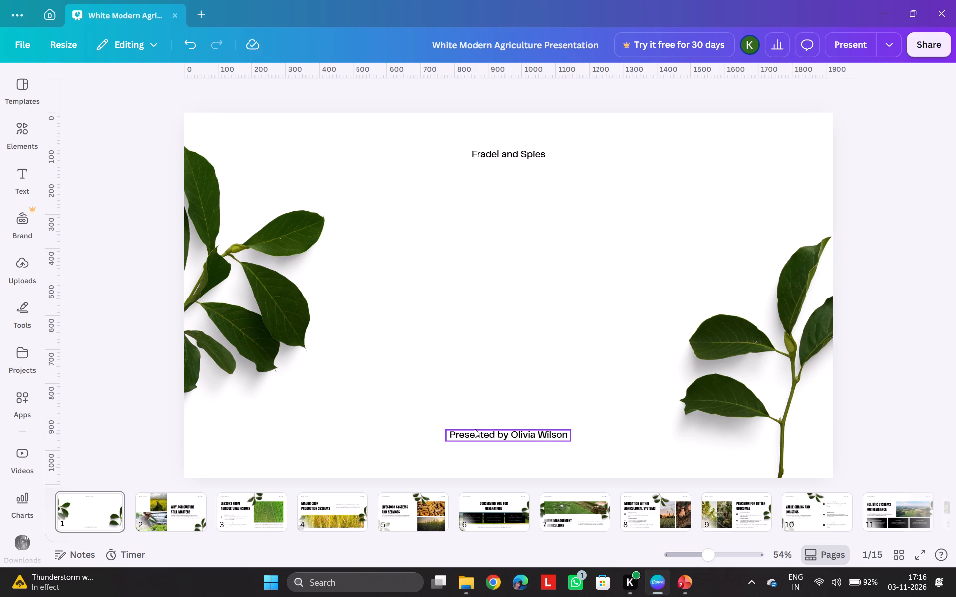
{"action": "left_click", "coordinate": [475, 429]}
{"action": "key", "text": "Delete"}
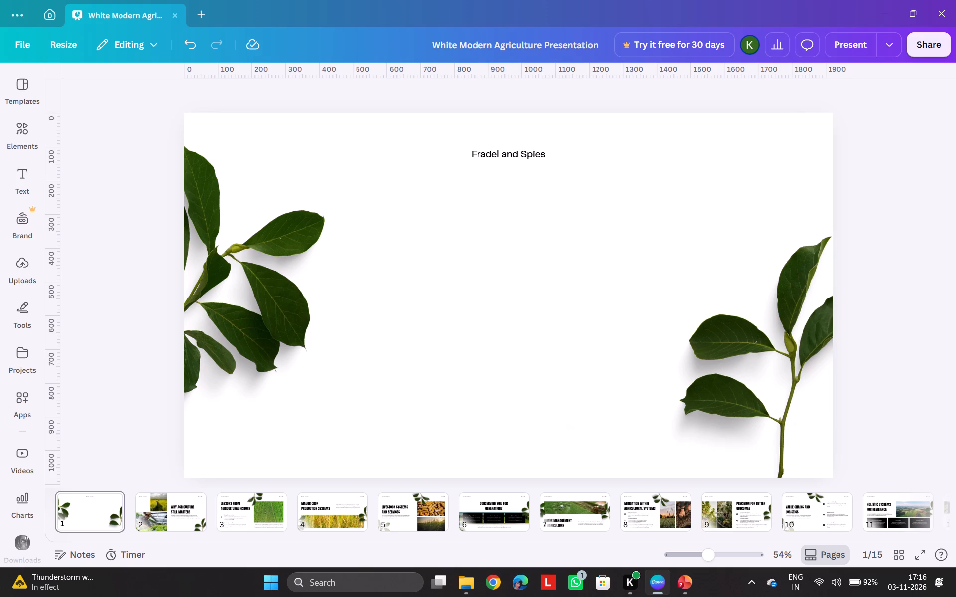
{"action": "left_click", "coordinate": [502, 154]}
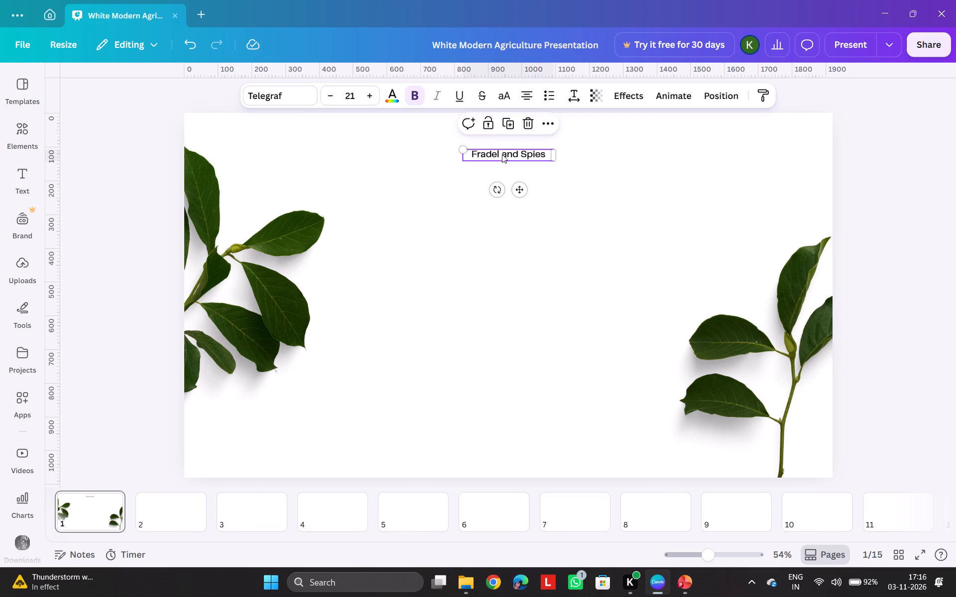
{"action": "key", "text": "Delete"}
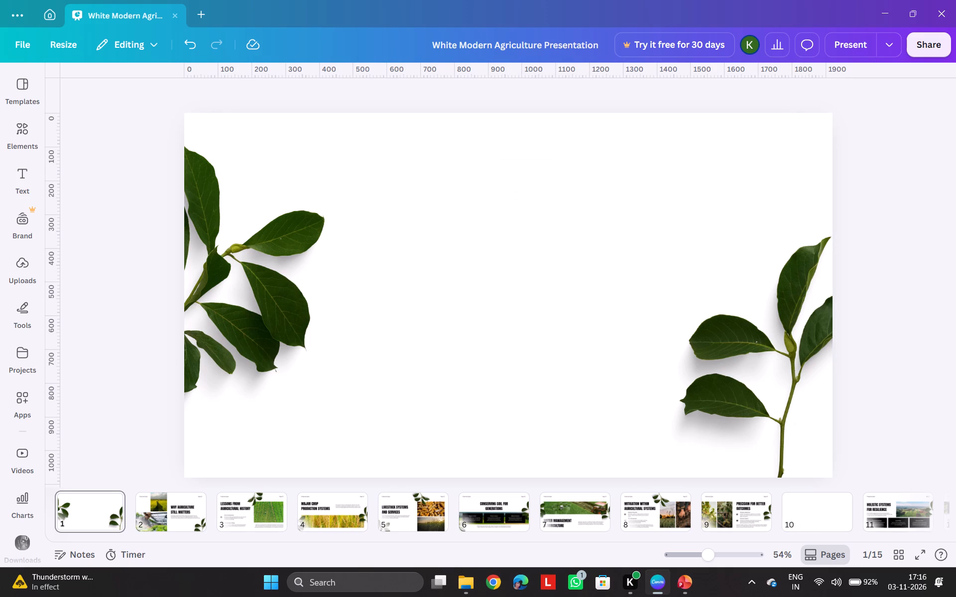
Paste the copied BOL KISAN text onto page 1 and enlarge it to font size 36.
{"action": "key", "text": "ctrl+v"}
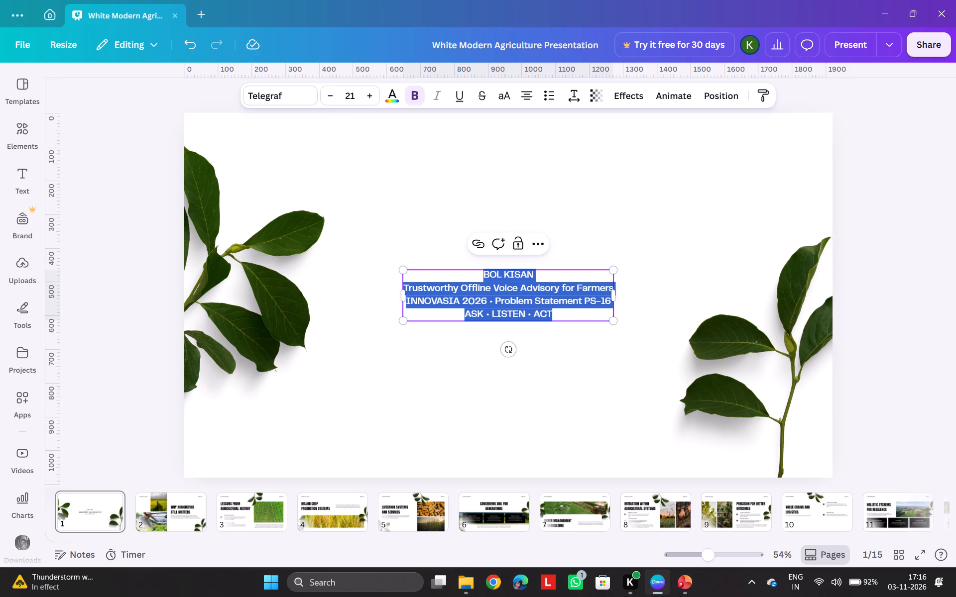
{"action": "triple_click", "coordinate": [371, 96]}
{"action": "triple_click", "coordinate": [371, 96]}
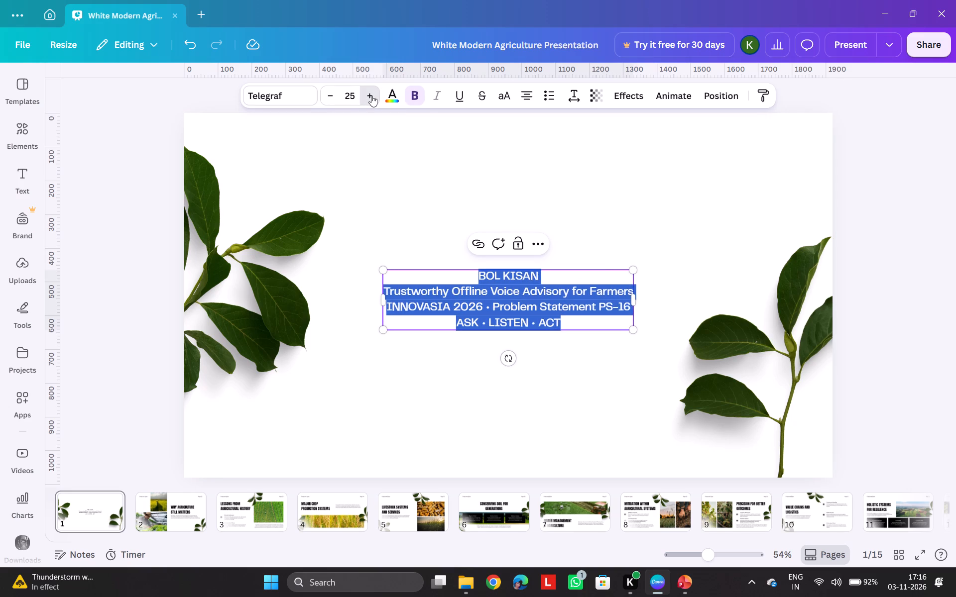
{"action": "triple_click", "coordinate": [371, 96]}
{"action": "triple_click", "coordinate": [371, 96]}
{"action": "triple_click", "coordinate": [371, 96]}
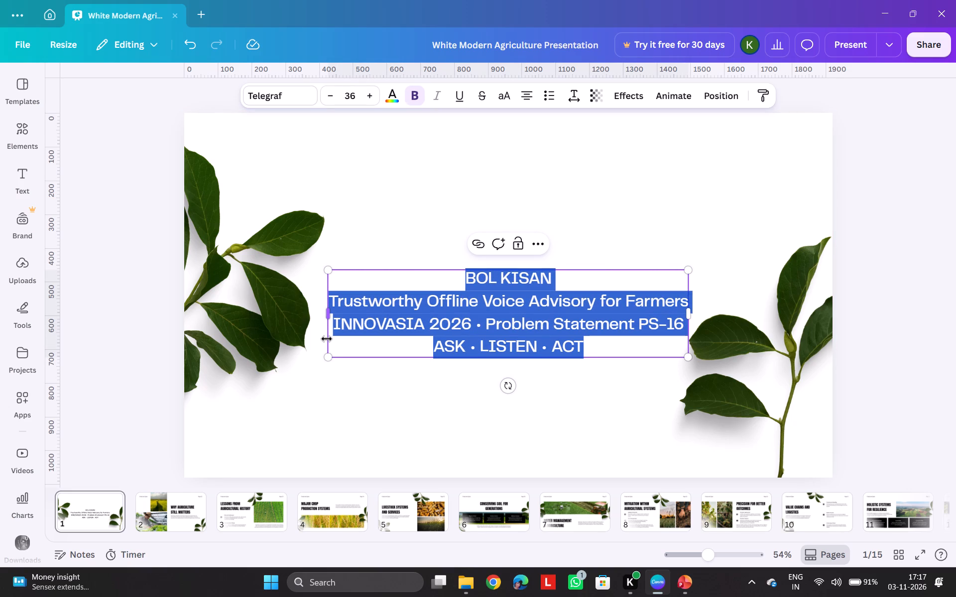
Widen the pasted text box slightly on both its left and right sides.
{"action": "left_click_drag", "start_coordinate": [327, 339], "coordinate": [309, 354]}
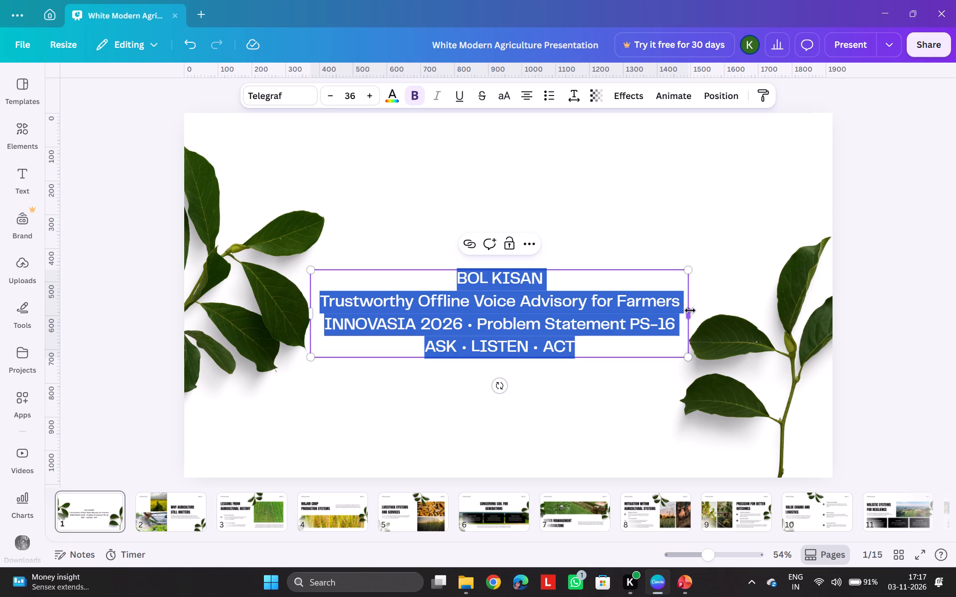
{"action": "left_click_drag", "start_coordinate": [690, 310], "coordinate": [722, 306]}
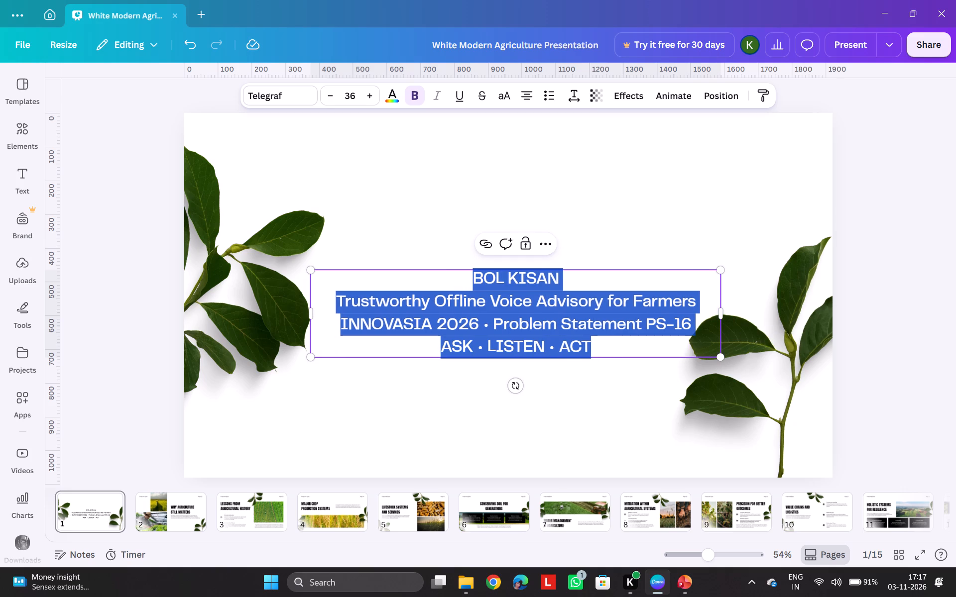
Insert two blank lines after "BOL KISAN" and two more after the "INNOVASIA 2026 • Problem Statement PS-16" line.
{"action": "left_click", "coordinate": [569, 278]}
{"action": "key", "text": "Return"}
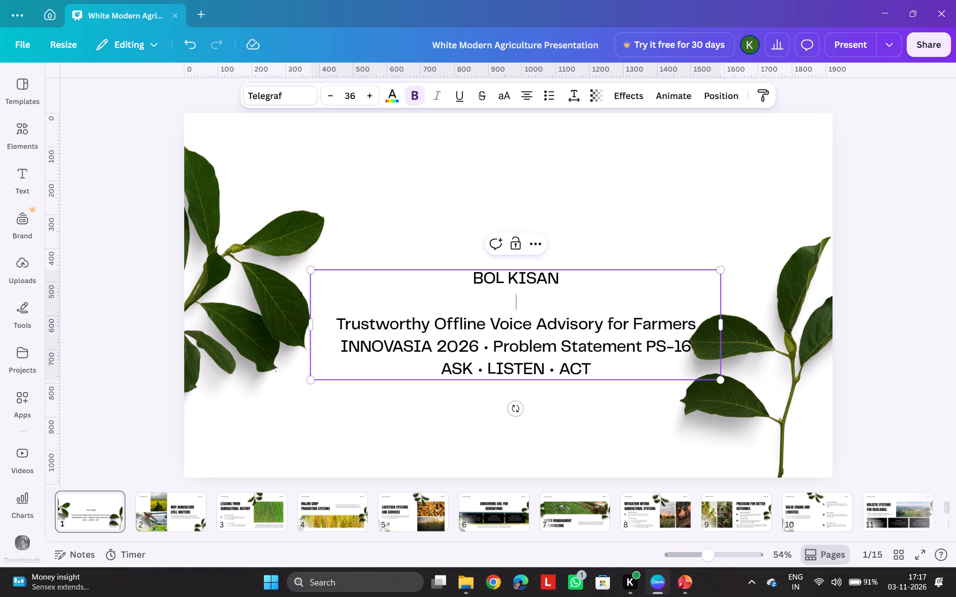
{"action": "key", "text": "Return"}
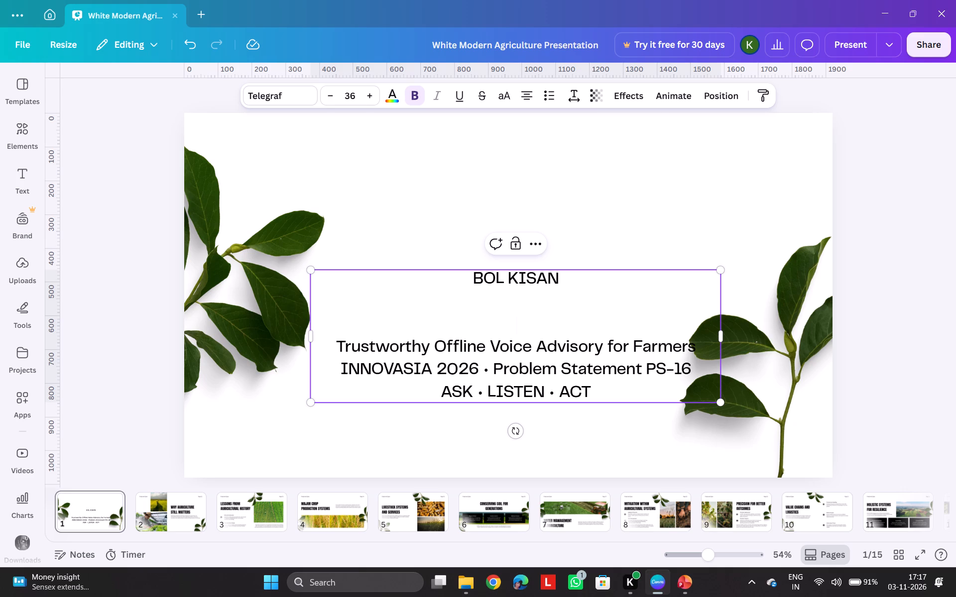
{"action": "left_click", "coordinate": [700, 368]}
{"action": "key", "text": "Return"}
{"action": "key", "text": "Return"}
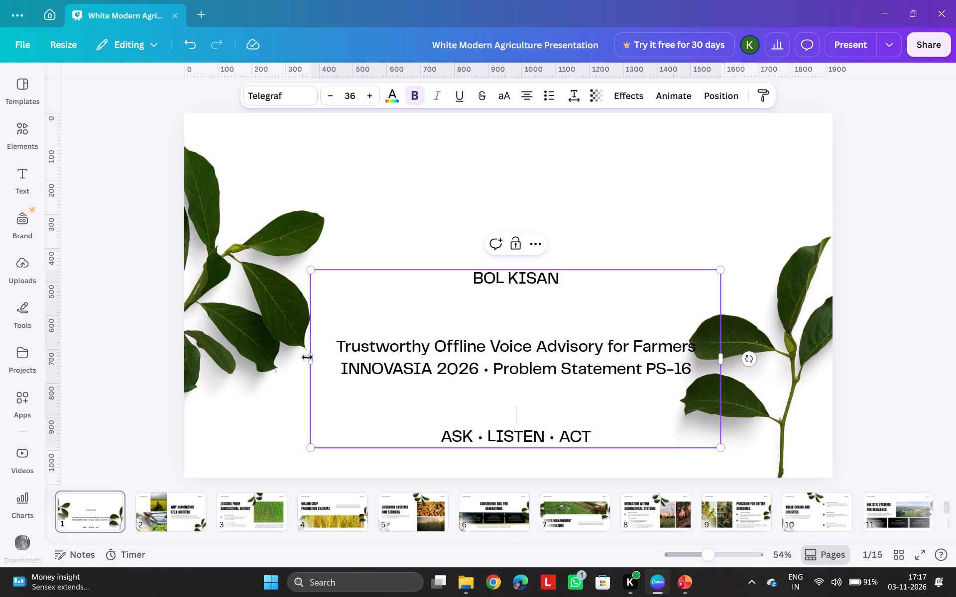
Extend the text box further on its left side so its lines shift away from the right-hand leaves.
{"action": "left_click_drag", "start_coordinate": [310, 356], "coordinate": [239, 360]}
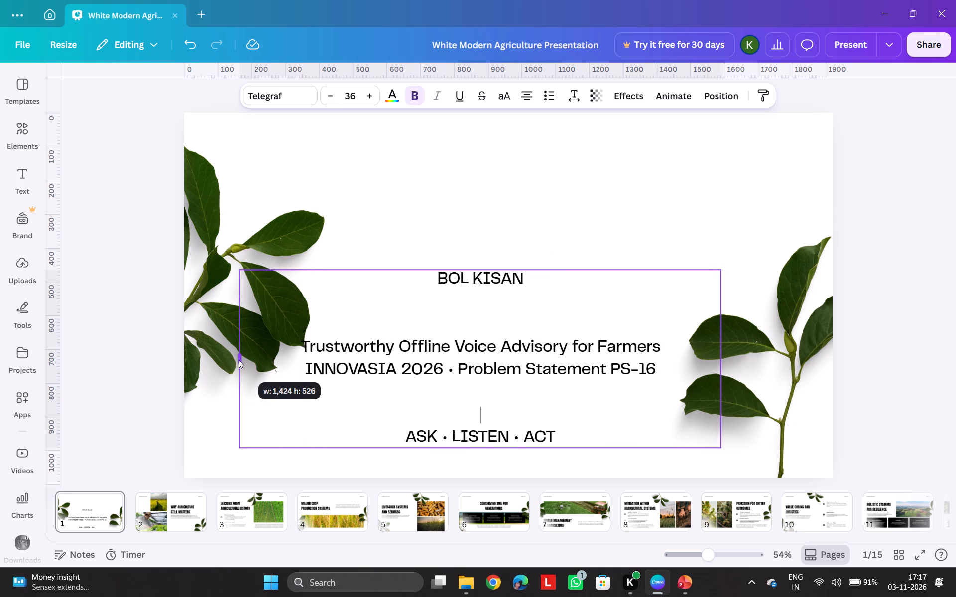
{"action": "left_click_drag", "start_coordinate": [239, 360], "coordinate": [248, 363]}
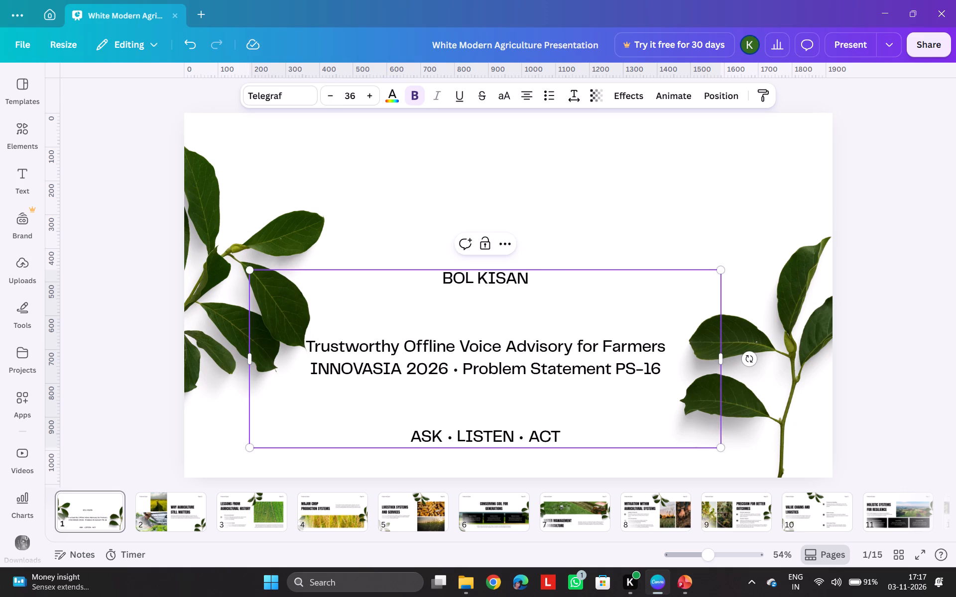
Move the text block up to the middle of page 1, between the two leaf images, and deselect it.
{"action": "left_click_drag", "start_coordinate": [477, 353], "coordinate": [427, 307]}
{"action": "left_click", "coordinate": [427, 307]}
{"action": "left_click_drag", "start_coordinate": [575, 452], "coordinate": [581, 388]}
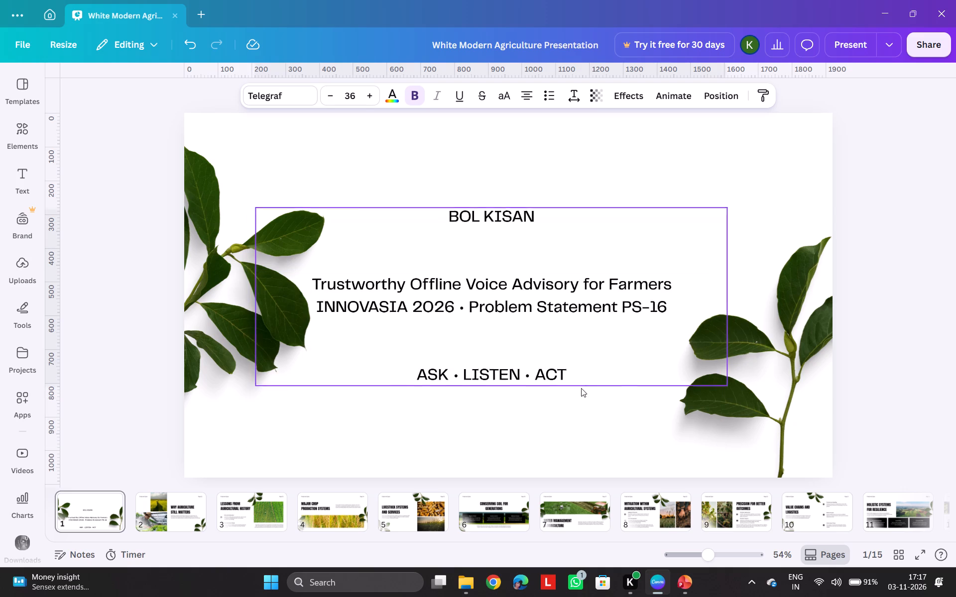
{"action": "left_click_drag", "start_coordinate": [581, 388], "coordinate": [590, 376]}
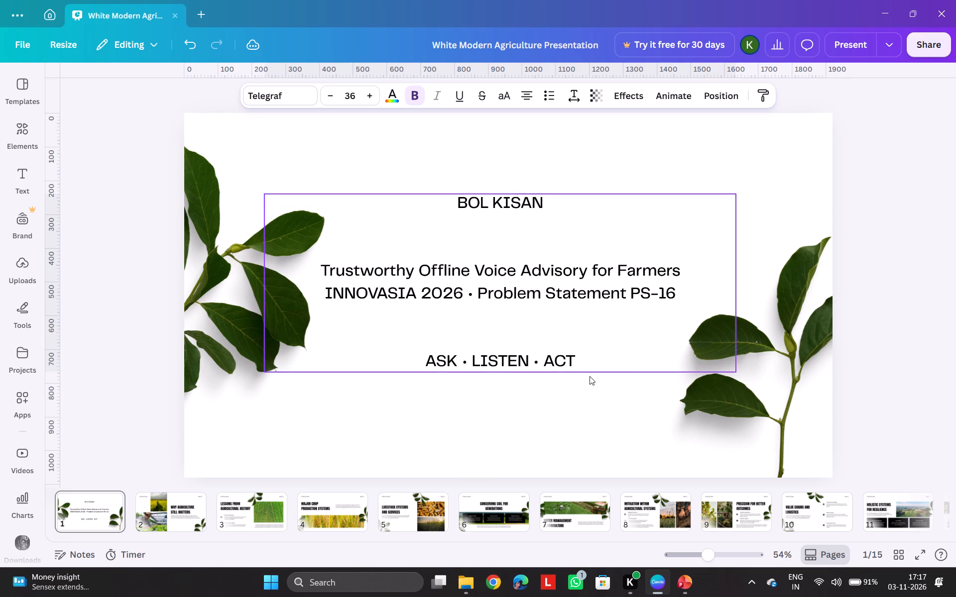
{"action": "left_click_drag", "start_coordinate": [590, 376], "coordinate": [586, 381]}
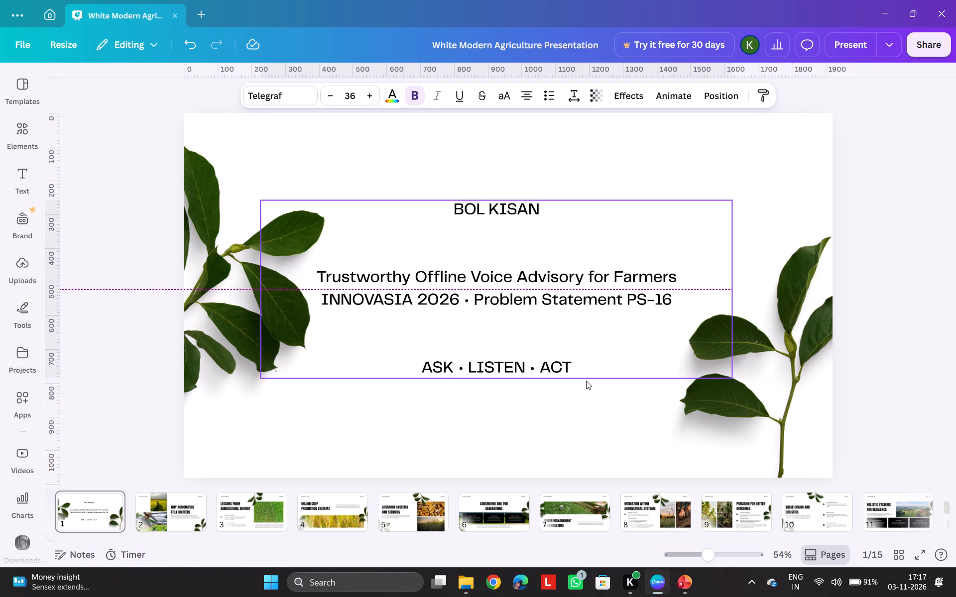
{"action": "left_click_drag", "start_coordinate": [586, 381], "coordinate": [584, 381]}
{"action": "left_click", "coordinate": [396, 334]}
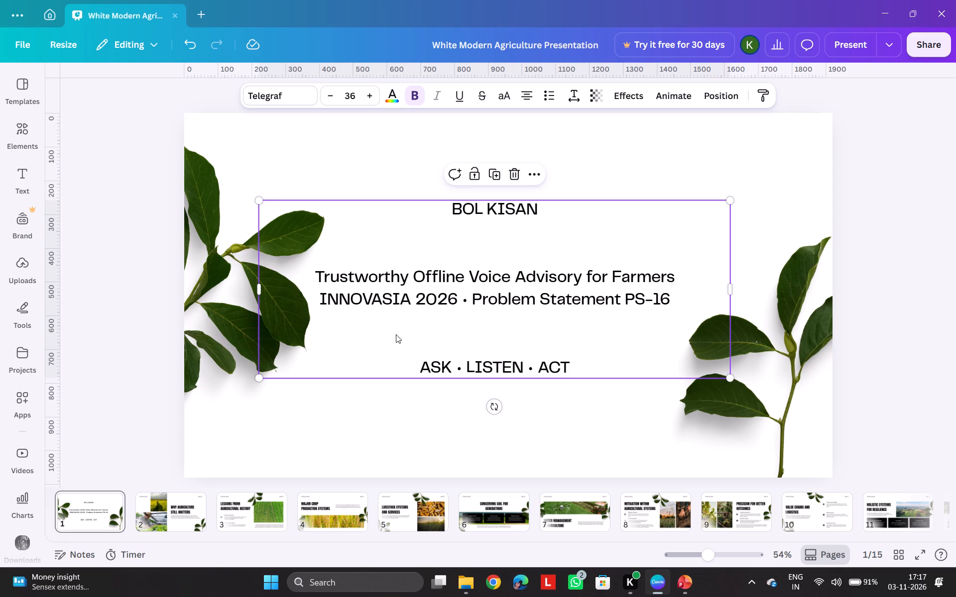
{"action": "left_click", "coordinate": [368, 441]}
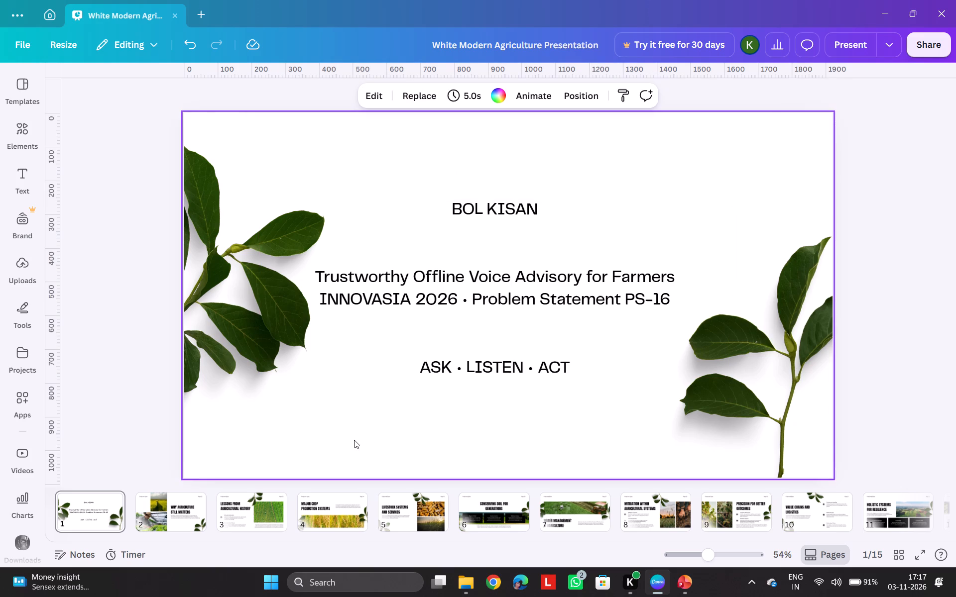
Make the "BOL KISAN" line on page 1 bold and deselect the text block.
{"action": "left_click", "coordinate": [447, 207]}
{"action": "left_click", "coordinate": [434, 211]}
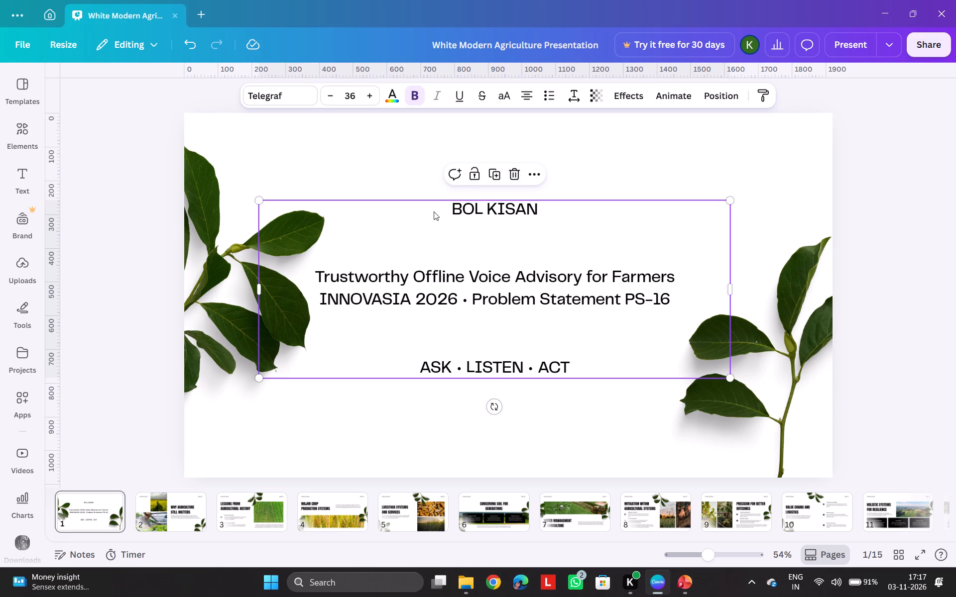
{"action": "left_click_drag", "start_coordinate": [434, 211], "coordinate": [566, 203]}
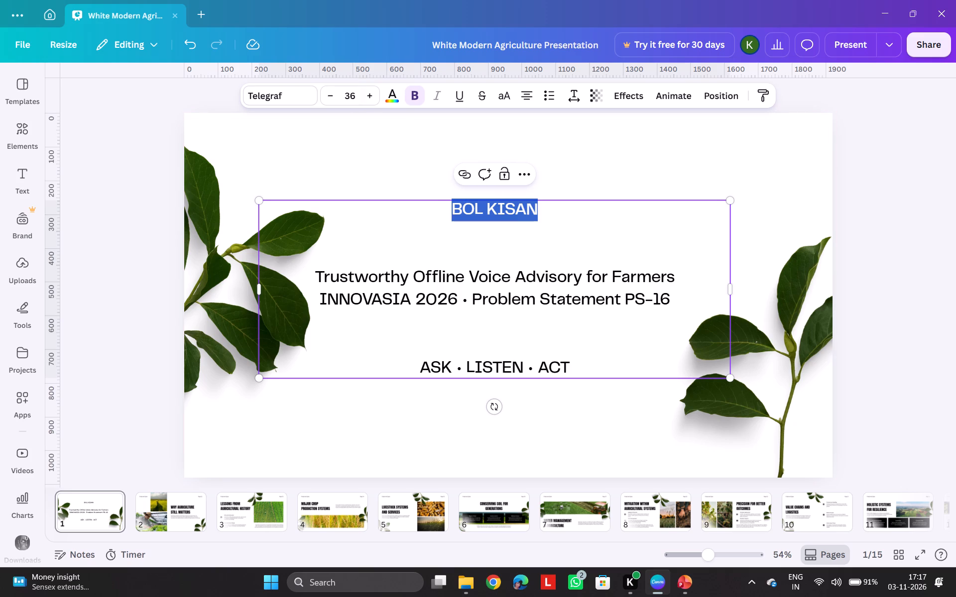
{"action": "left_click", "coordinate": [415, 90]}
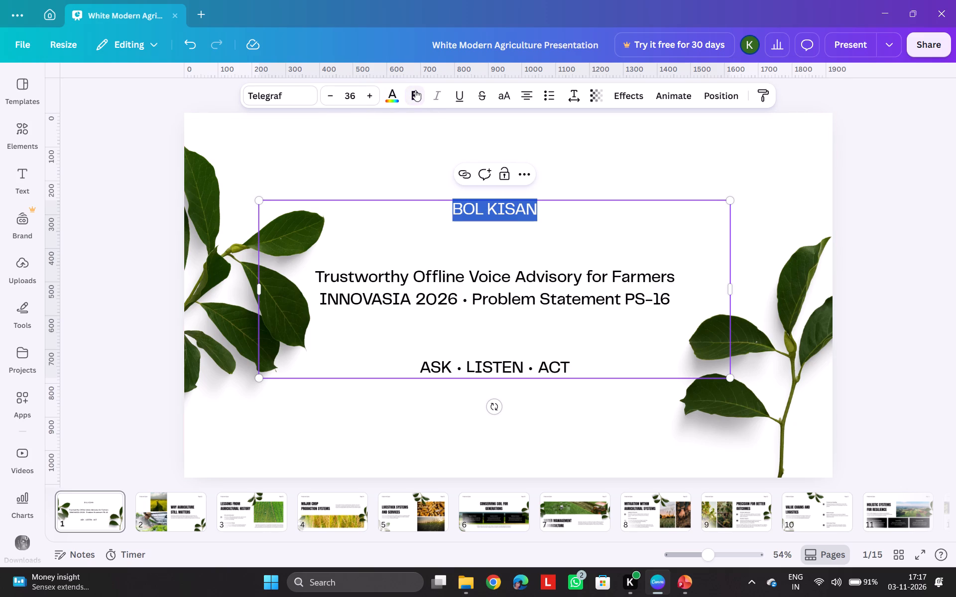
{"action": "left_click", "coordinate": [415, 90]}
{"action": "left_click", "coordinate": [415, 90]}
{"action": "left_click", "coordinate": [415, 90]}
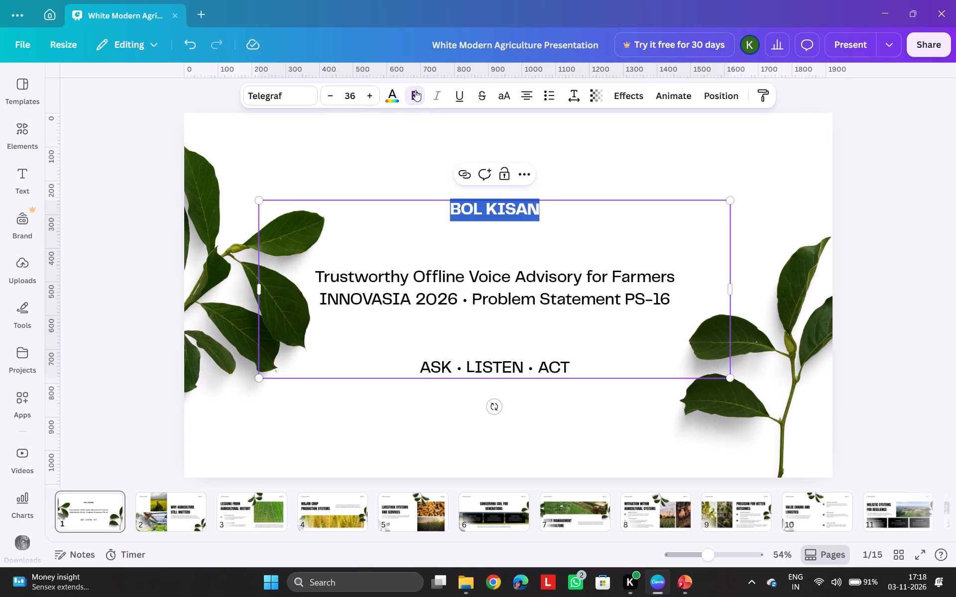
{"action": "left_click", "coordinate": [410, 231]}
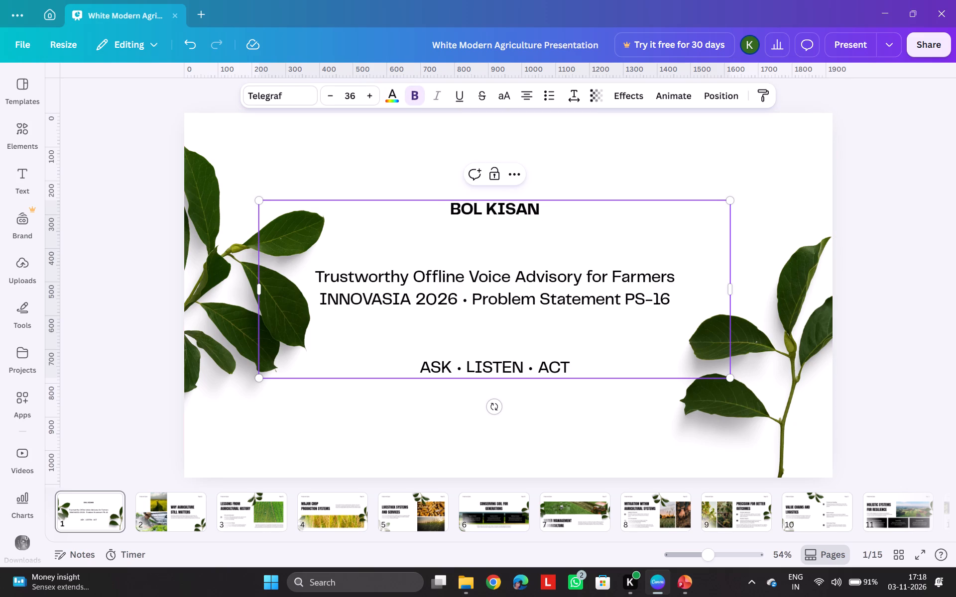
{"action": "left_click", "coordinate": [366, 412]}
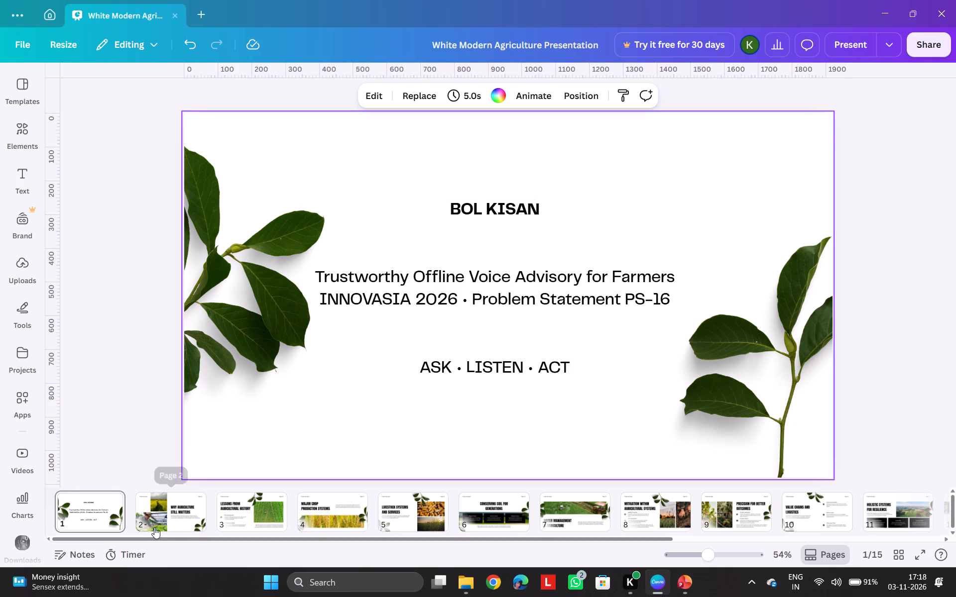
On page 2, delete the "Why Agriculture Still Matters" heading, the paragraph below it and the "Fradel and Spies" label.
{"action": "left_click", "coordinate": [191, 504]}
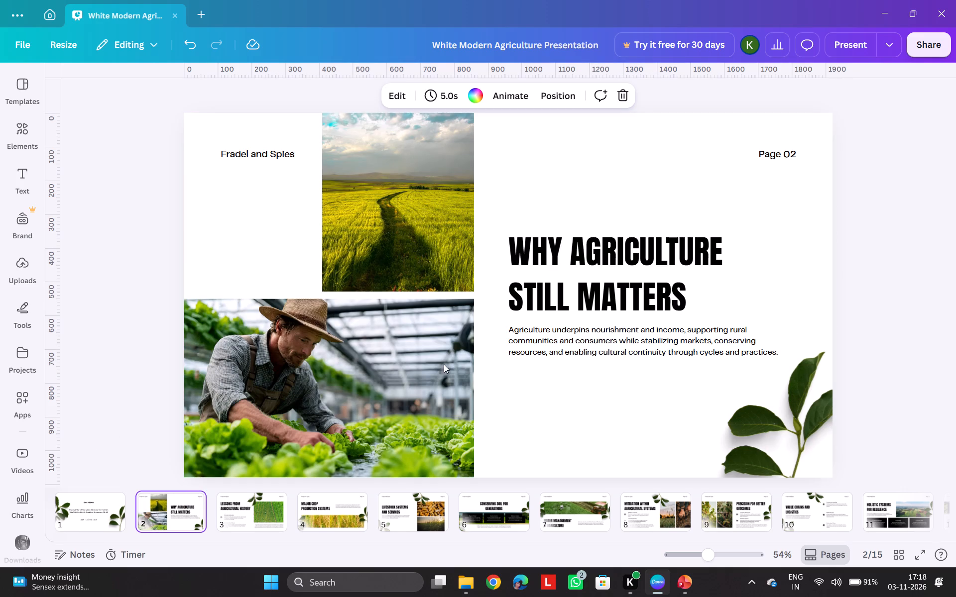
{"action": "left_click", "coordinate": [579, 297]}
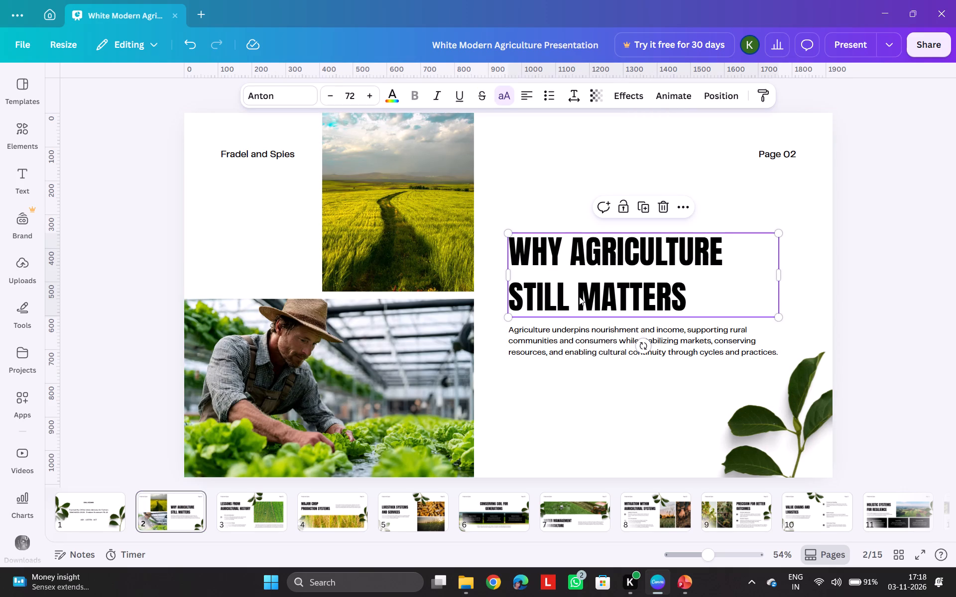
{"action": "key", "text": "Delete"}
{"action": "left_click", "coordinate": [608, 331]}
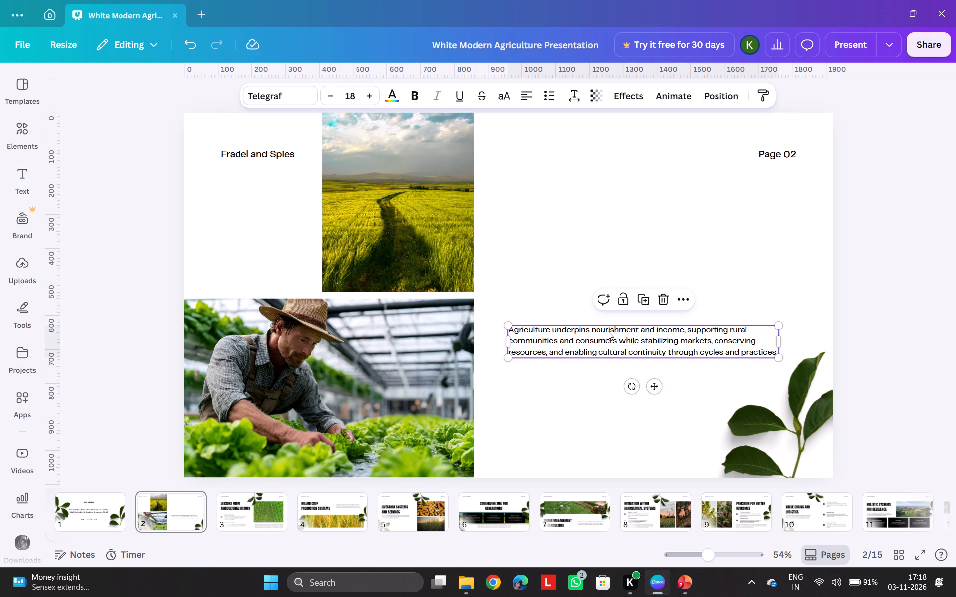
{"action": "key", "text": "Delete"}
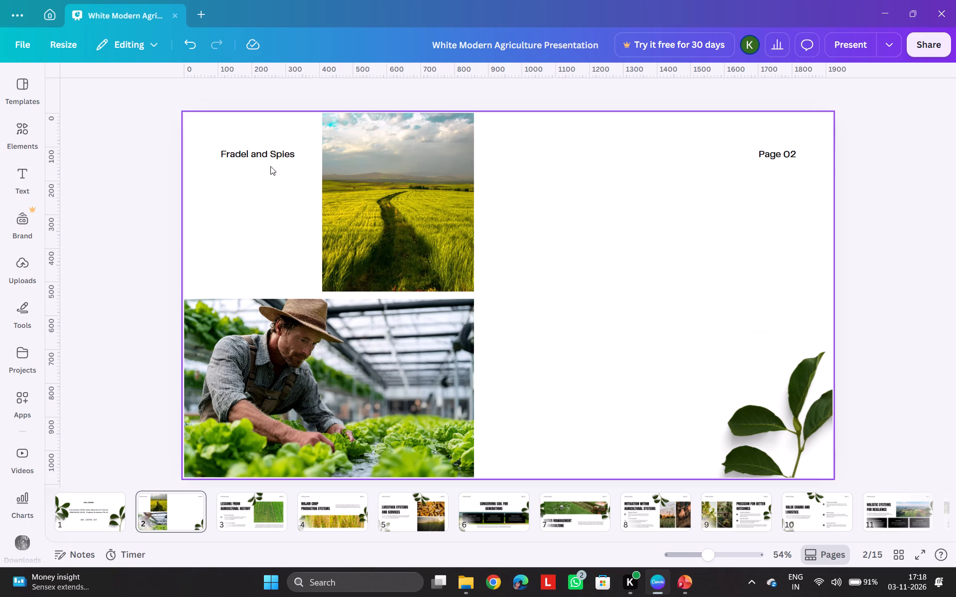
{"action": "left_click", "coordinate": [267, 157]}
{"action": "key", "text": "Delete"}
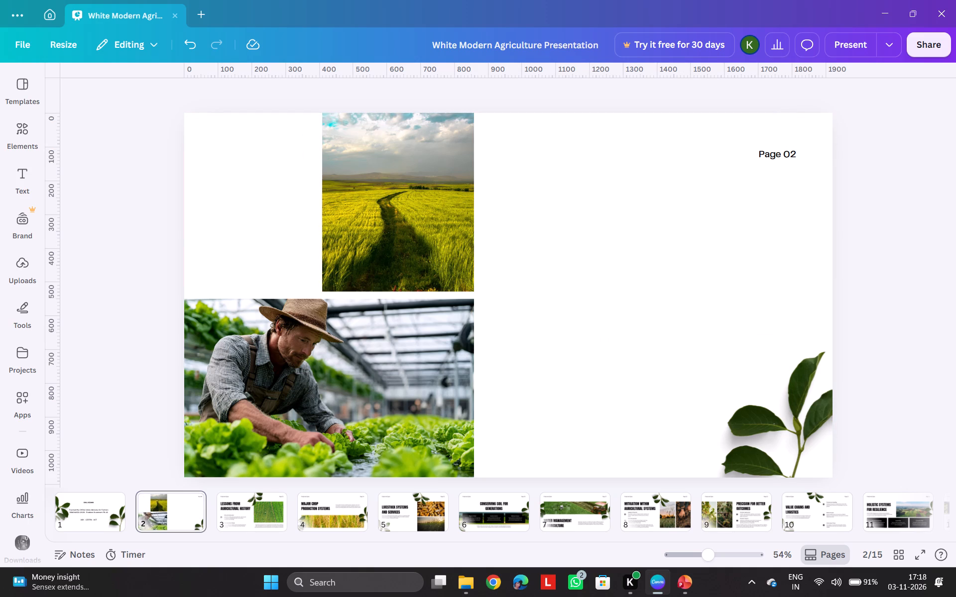
Switch to the Bold_Kisan_Important_Points_13_Slides deck in PowerPoint and copy the title text "1. Problem Understanding" from slide 2.
{"action": "left_click", "coordinate": [469, 583]}
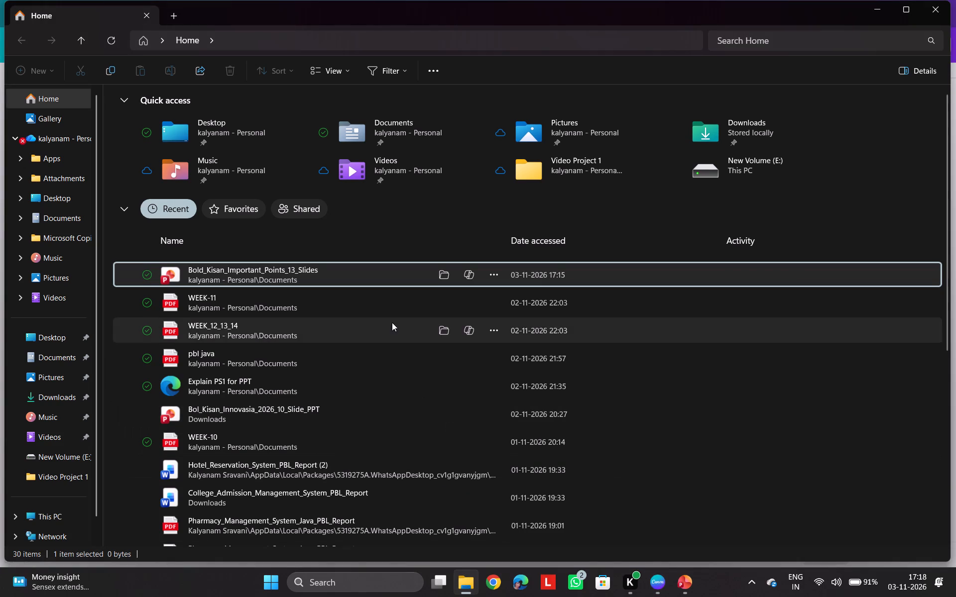
{"action": "double_click", "coordinate": [374, 276]}
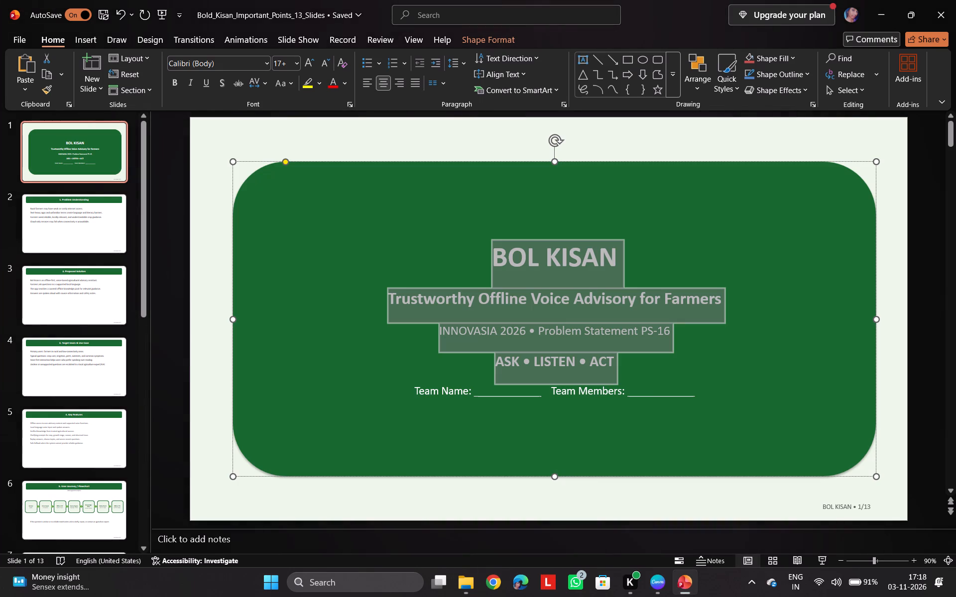
{"action": "left_click", "coordinate": [96, 225]}
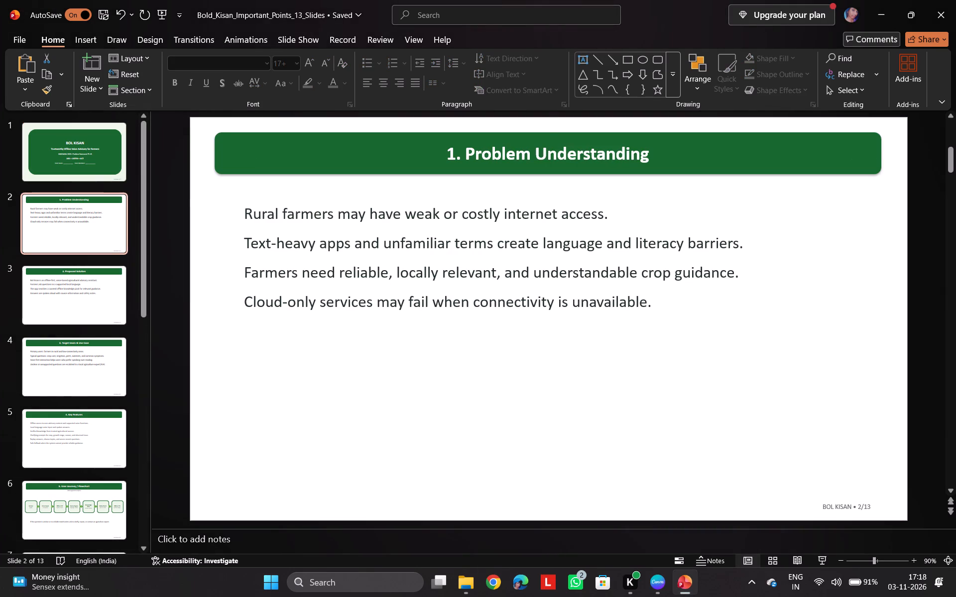
{"action": "left_click_drag", "start_coordinate": [243, 162], "coordinate": [250, 166]}
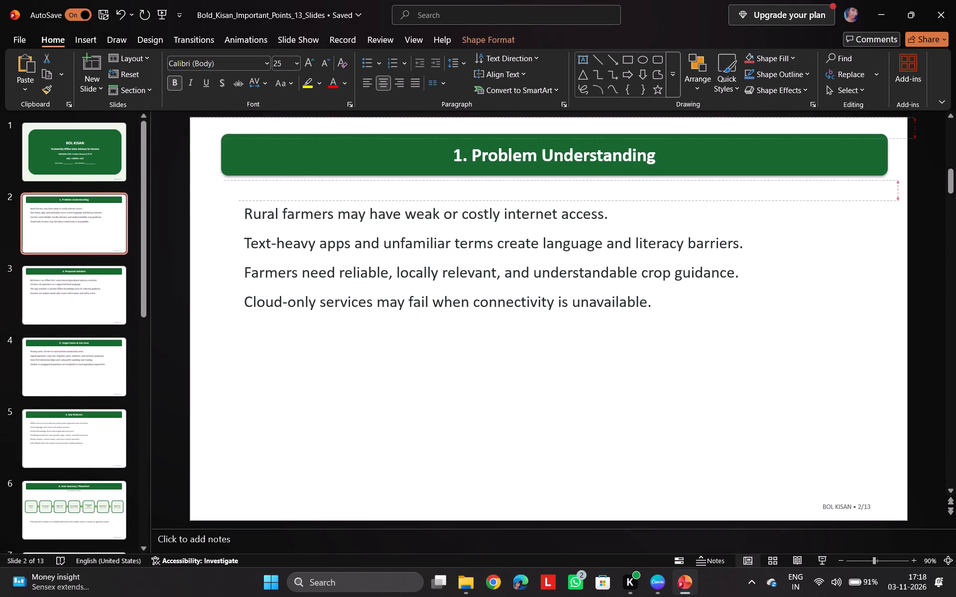
{"action": "left_click_drag", "start_coordinate": [250, 166], "coordinate": [249, 166]}
{"action": "left_click_drag", "start_coordinate": [400, 150], "coordinate": [436, 201]}
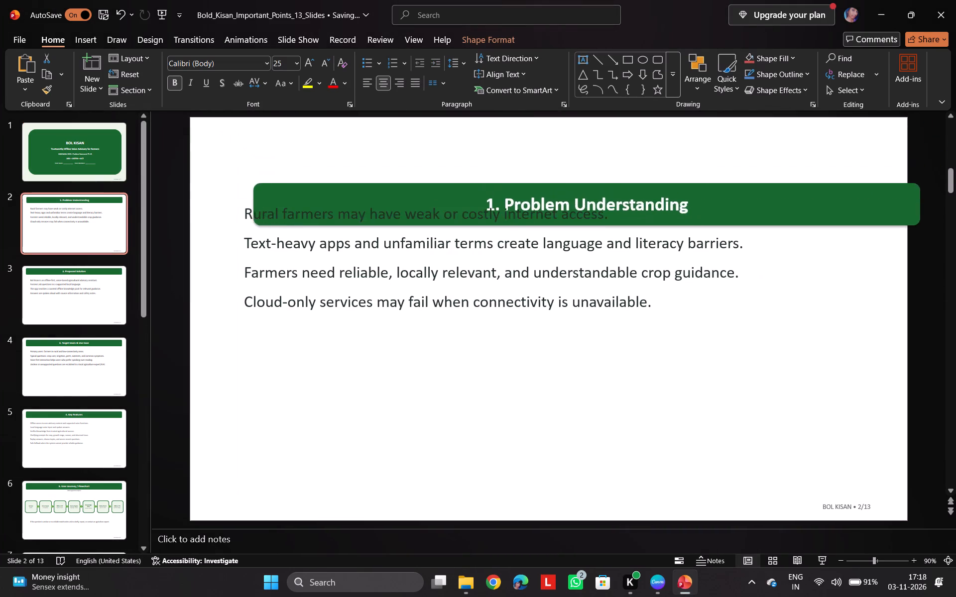
{"action": "left_click_drag", "start_coordinate": [436, 201], "coordinate": [387, 150]}
{"action": "left_click_drag", "start_coordinate": [438, 156], "coordinate": [515, 357]}
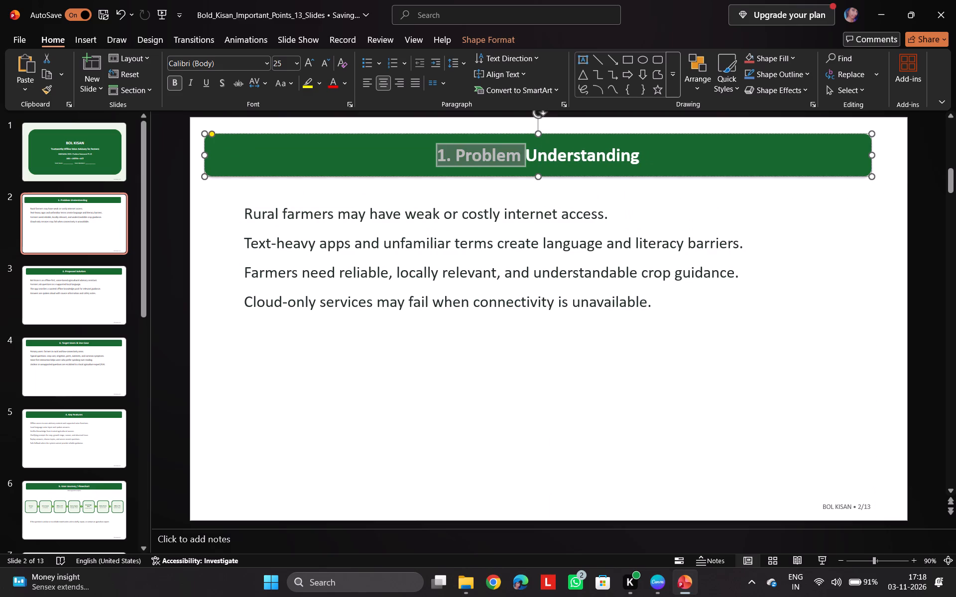
{"action": "left_click_drag", "start_coordinate": [515, 357], "coordinate": [844, 339]}
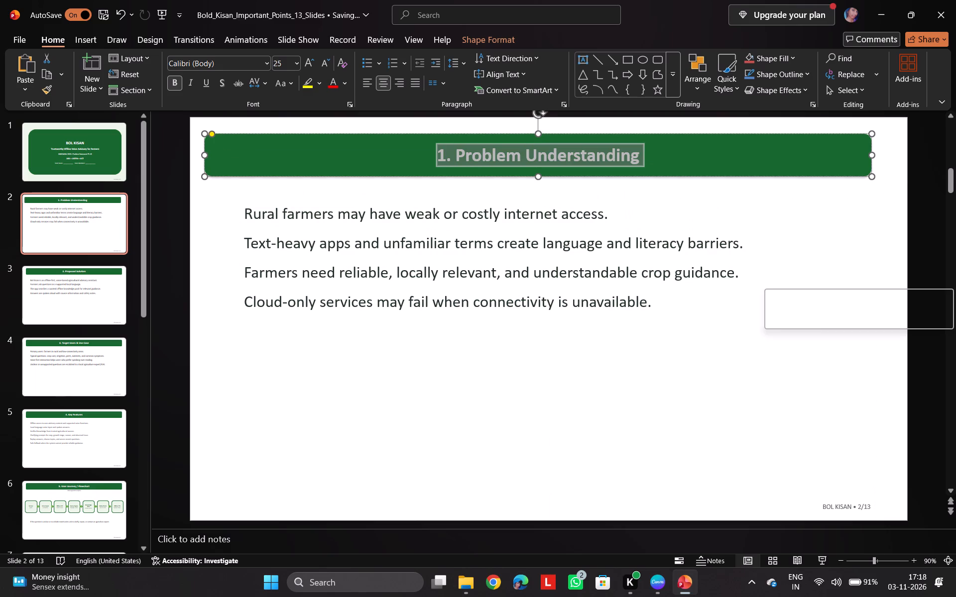
{"action": "key", "text": "ctrl+c"}
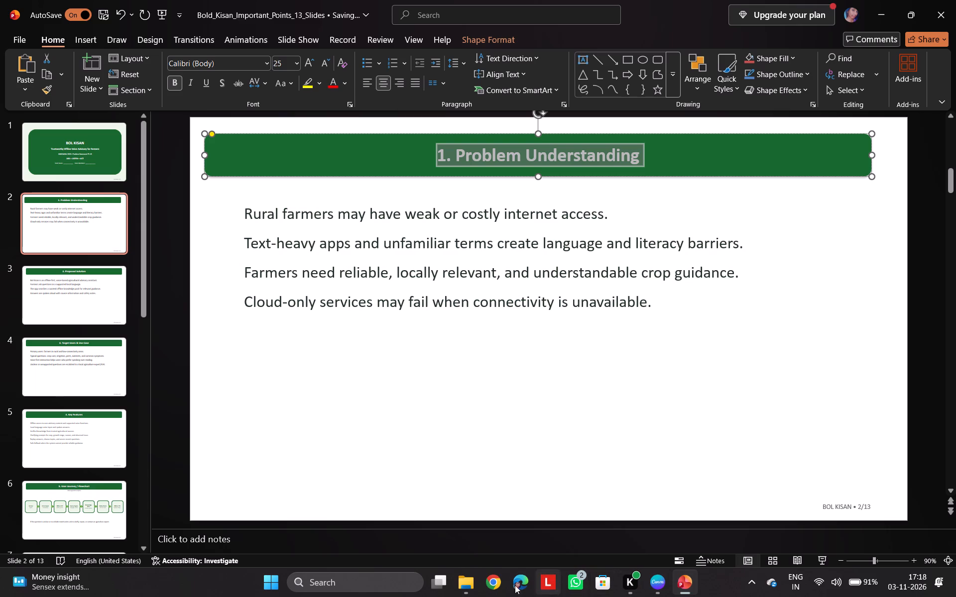
Switch back to Canva, paste the title onto page 2 and move it into the blank area beside the field photo.
{"action": "left_click", "coordinate": [656, 584]}
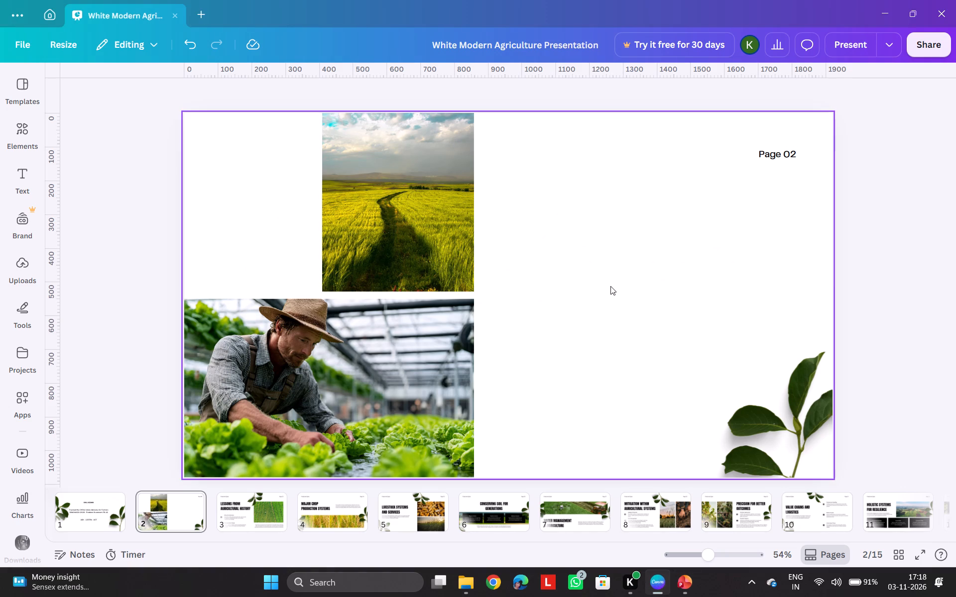
{"action": "key", "text": "ctrl+v"}
{"action": "left_click_drag", "start_coordinate": [517, 298], "coordinate": [523, 327]}
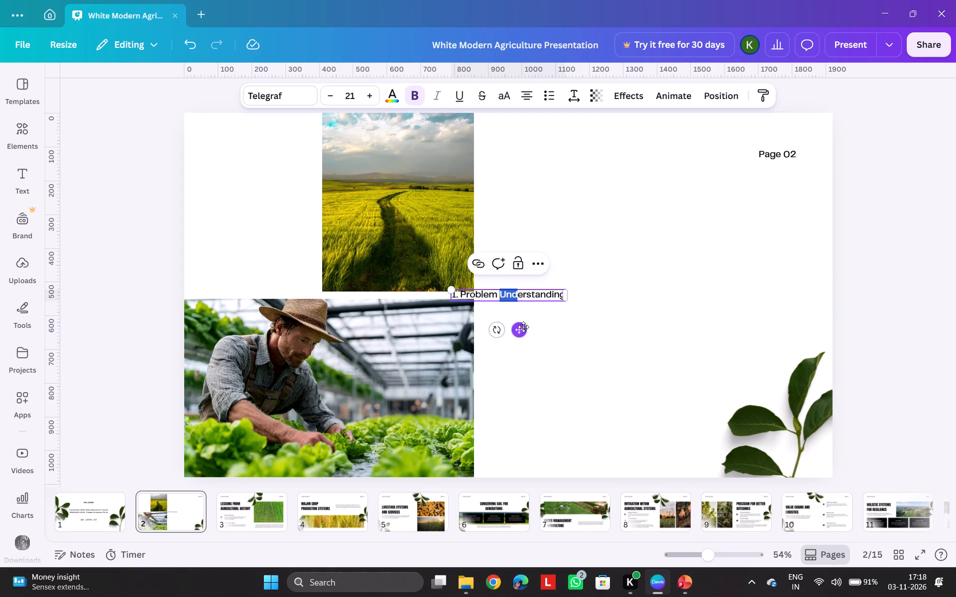
{"action": "left_click_drag", "start_coordinate": [523, 327], "coordinate": [518, 337]}
{"action": "left_click_drag", "start_coordinate": [519, 335], "coordinate": [384, 283]}
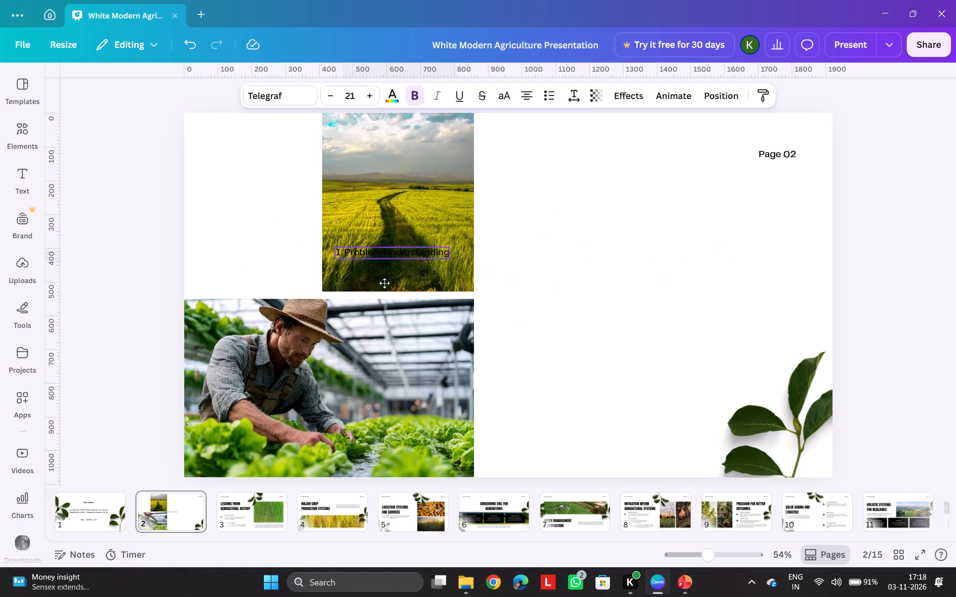
{"action": "left_click_drag", "start_coordinate": [384, 283], "coordinate": [268, 219]}
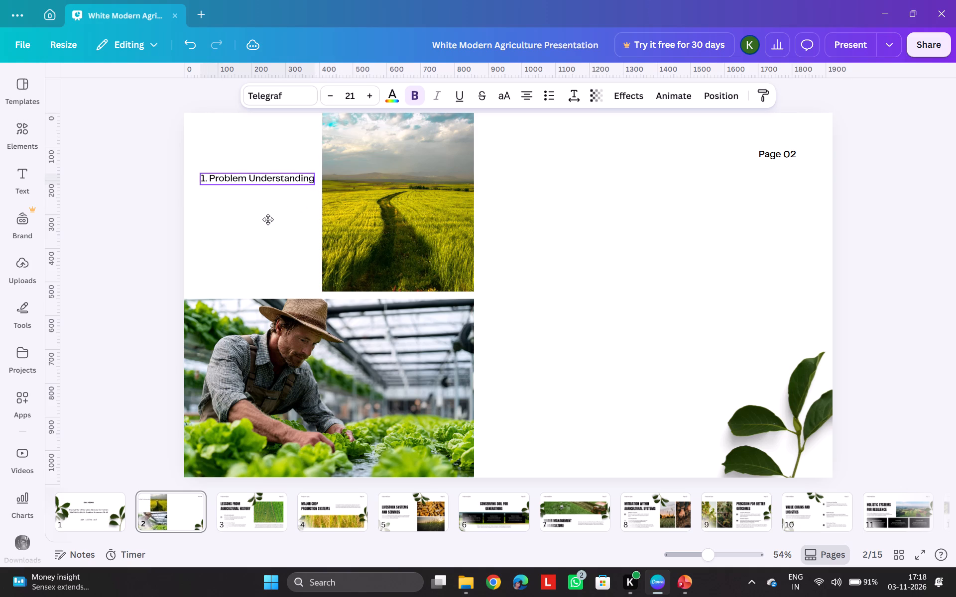
{"action": "left_click_drag", "start_coordinate": [268, 219], "coordinate": [262, 215]}
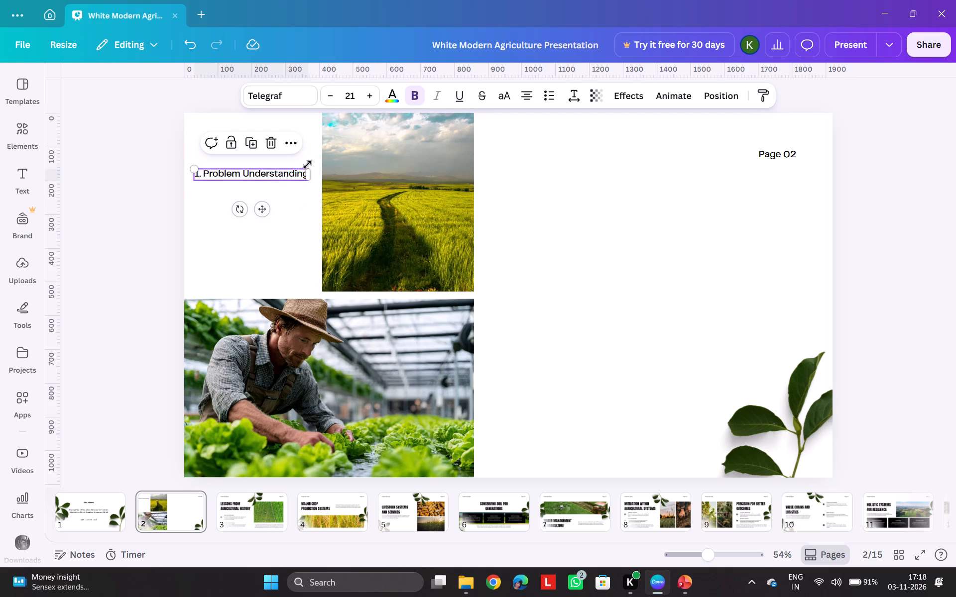
Widen the "1. Problem Understanding" text box on both sides, from the page's left edge to the field photo.
{"action": "left_click", "coordinate": [309, 171]}
{"action": "left_click_drag", "start_coordinate": [309, 171], "coordinate": [324, 171]}
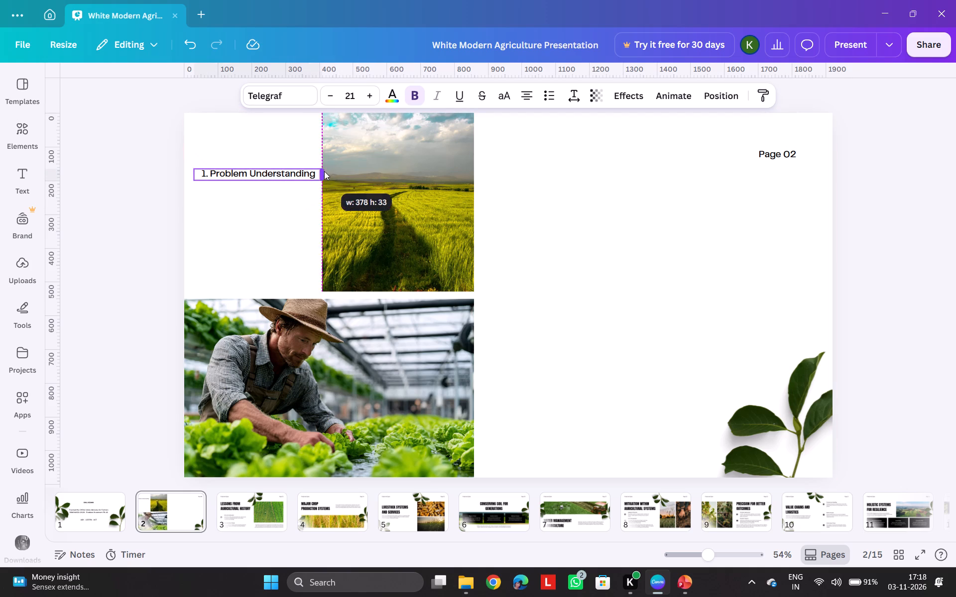
{"action": "left_click_drag", "start_coordinate": [324, 171], "coordinate": [325, 172]}
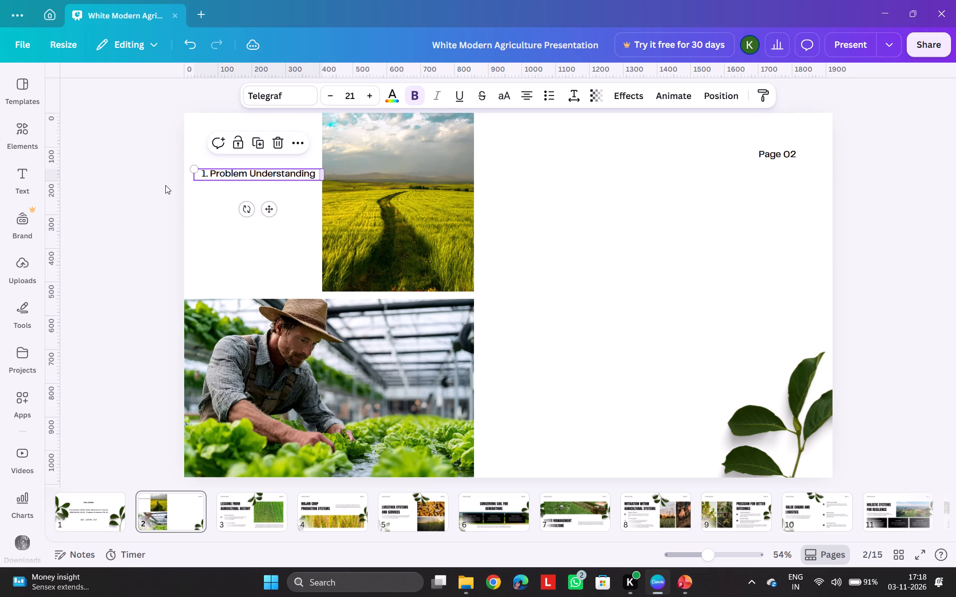
{"action": "left_click_drag", "start_coordinate": [193, 175], "coordinate": [179, 175]}
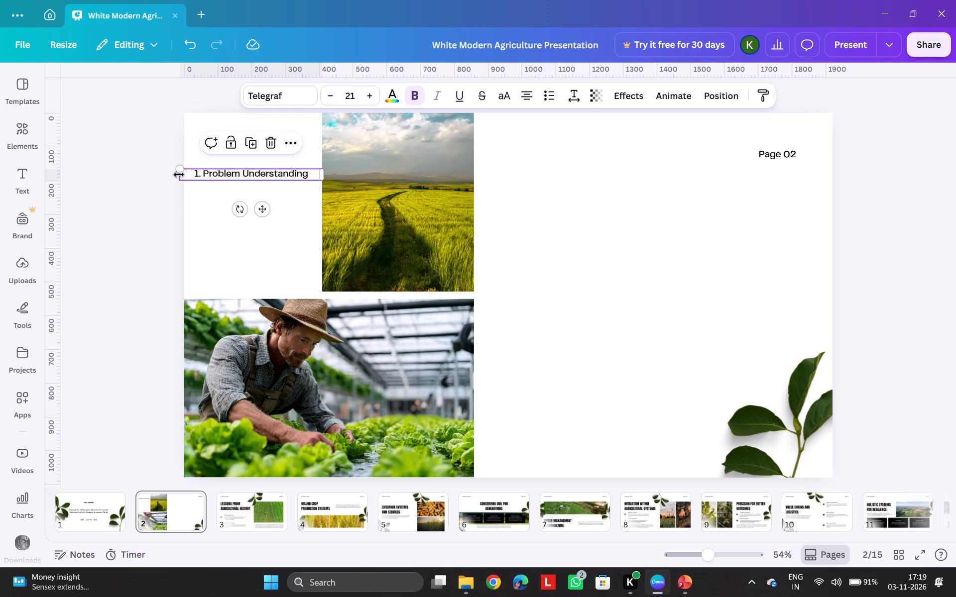
Make the "1. Problem Understanding" title bold.
{"action": "left_click", "coordinate": [421, 92]}
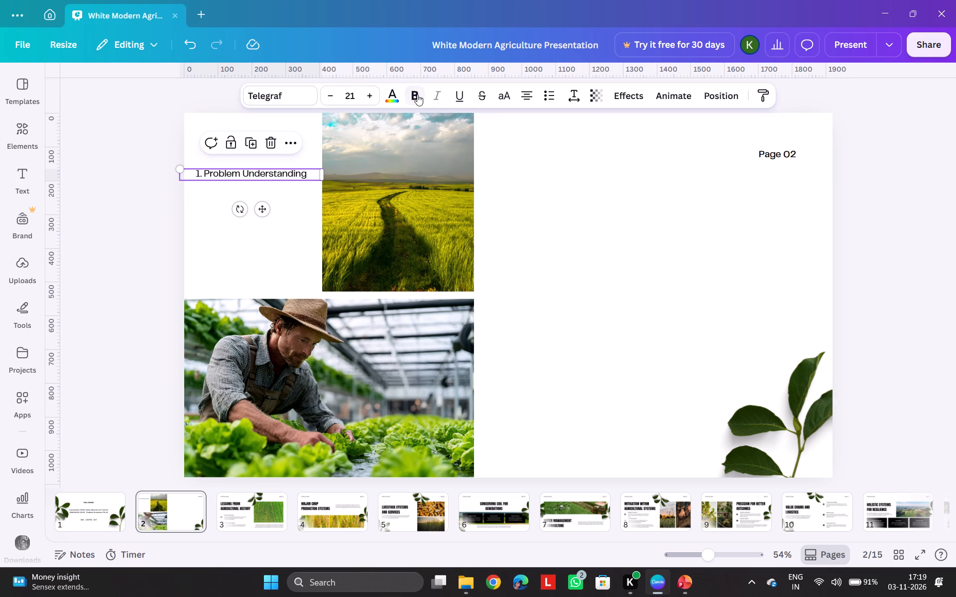
{"action": "left_click", "coordinate": [417, 95]}
Set the "1. Problem Understanding" title's font size to 43 and deselect it.
{"action": "triple_click", "coordinate": [368, 91]}
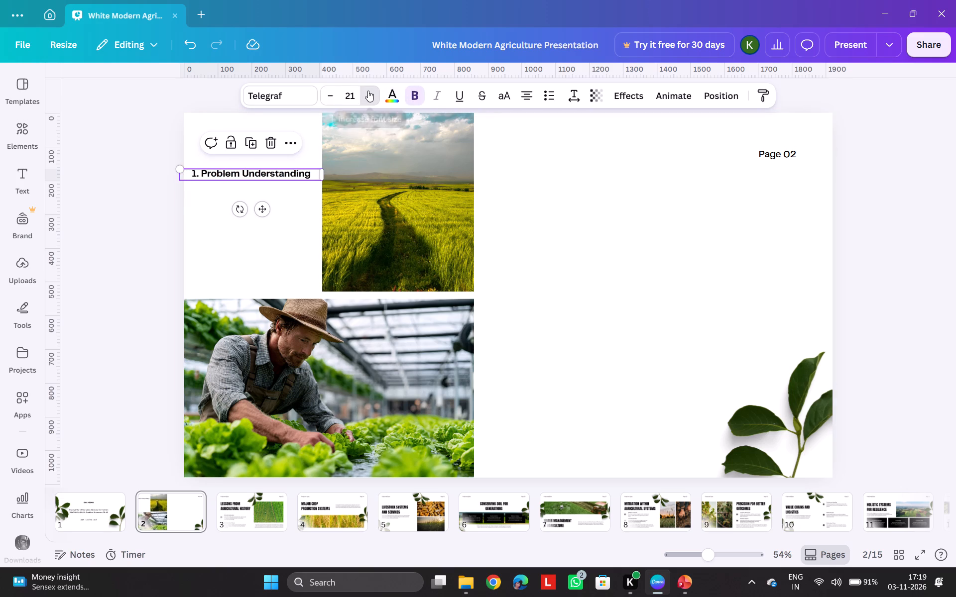
{"action": "triple_click", "coordinate": [368, 91]}
{"action": "triple_click", "coordinate": [368, 91]}
{"action": "triple_click", "coordinate": [368, 91]}
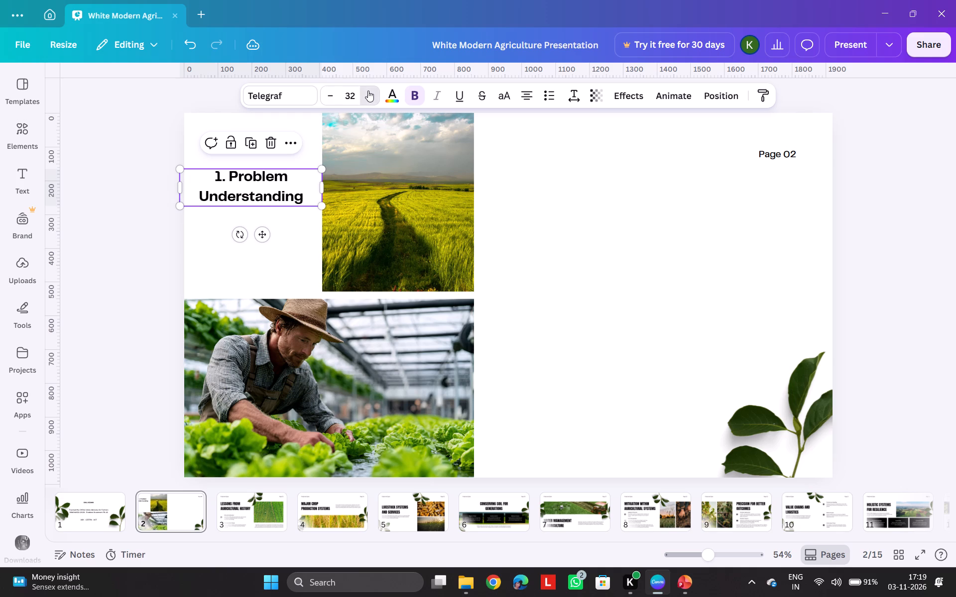
{"action": "triple_click", "coordinate": [368, 91]}
{"action": "triple_click", "coordinate": [368, 91]}
{"action": "triple_click", "coordinate": [368, 91]}
{"action": "left_click", "coordinate": [368, 91]}
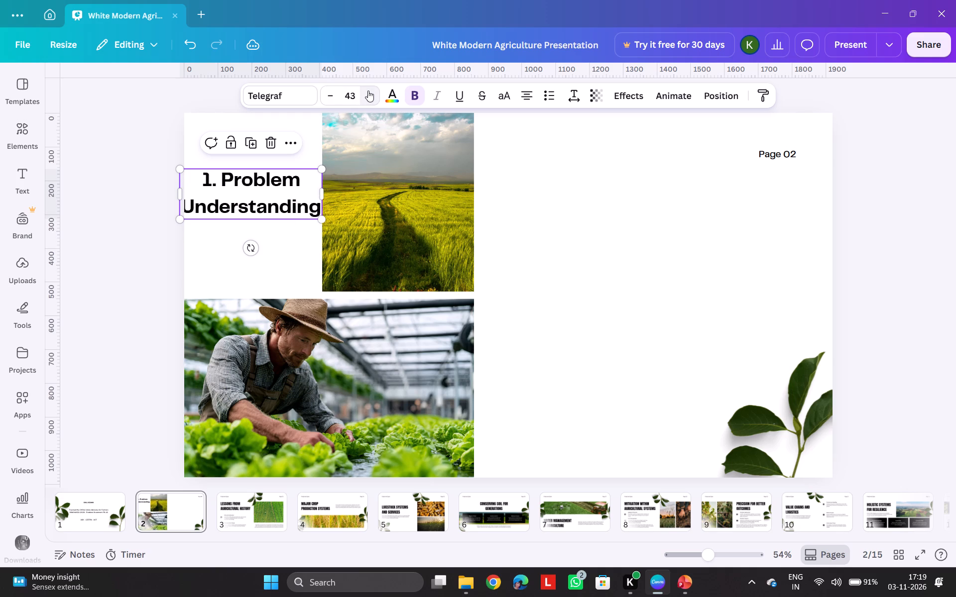
{"action": "left_click", "coordinate": [368, 91]}
{"action": "left_click", "coordinate": [368, 91]}
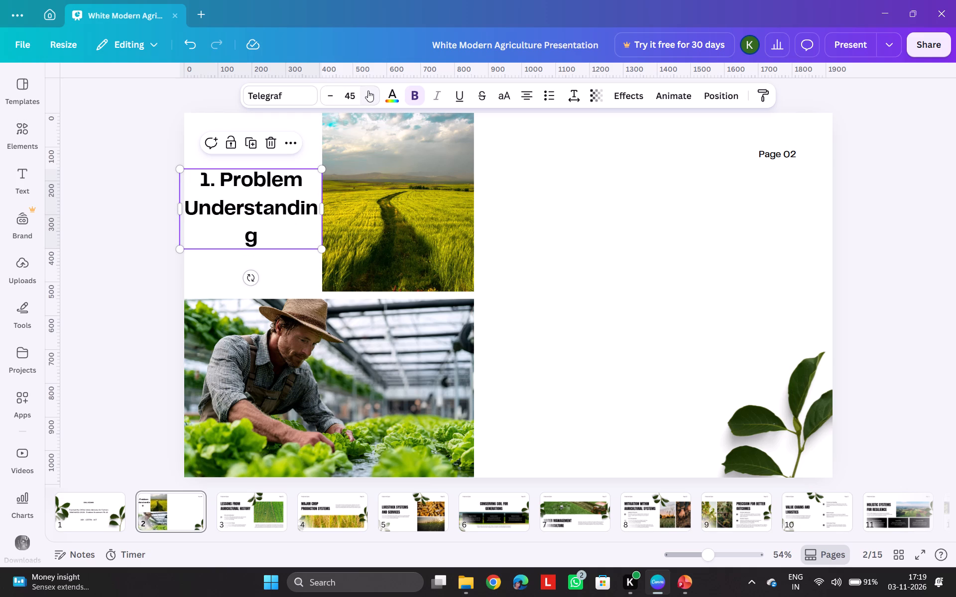
{"action": "left_click", "coordinate": [330, 95]}
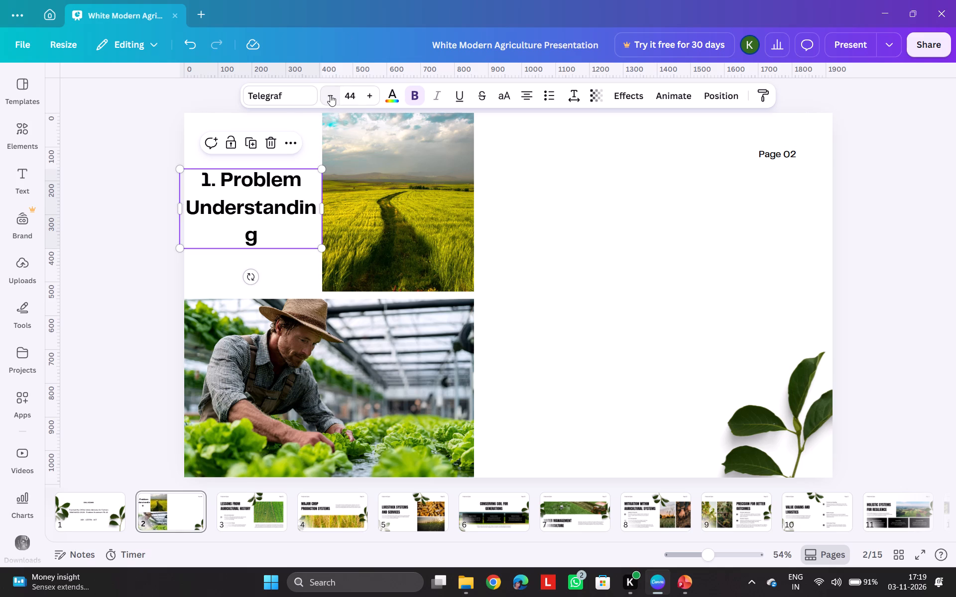
{"action": "left_click", "coordinate": [330, 95]}
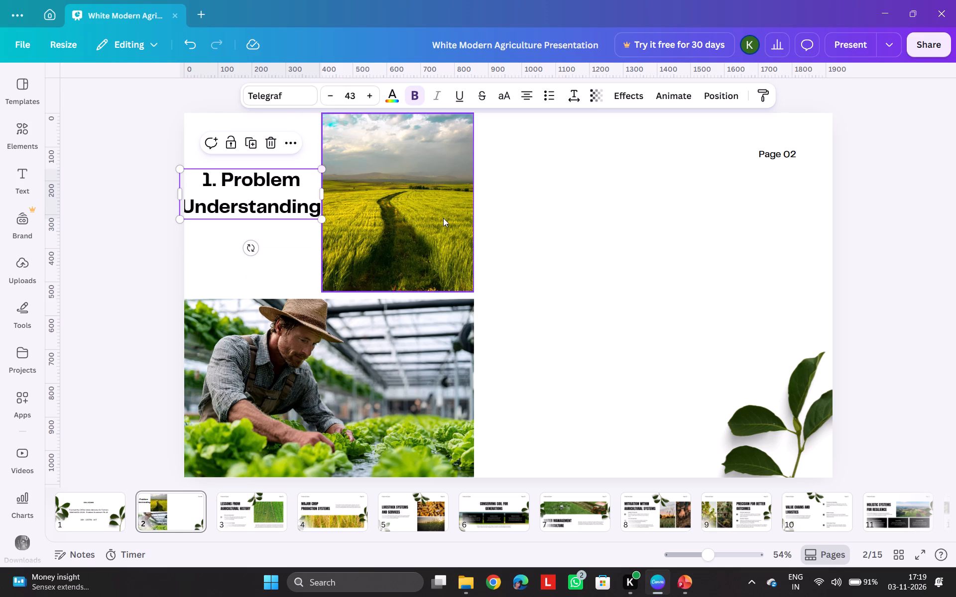
{"action": "left_click", "coordinate": [527, 224]}
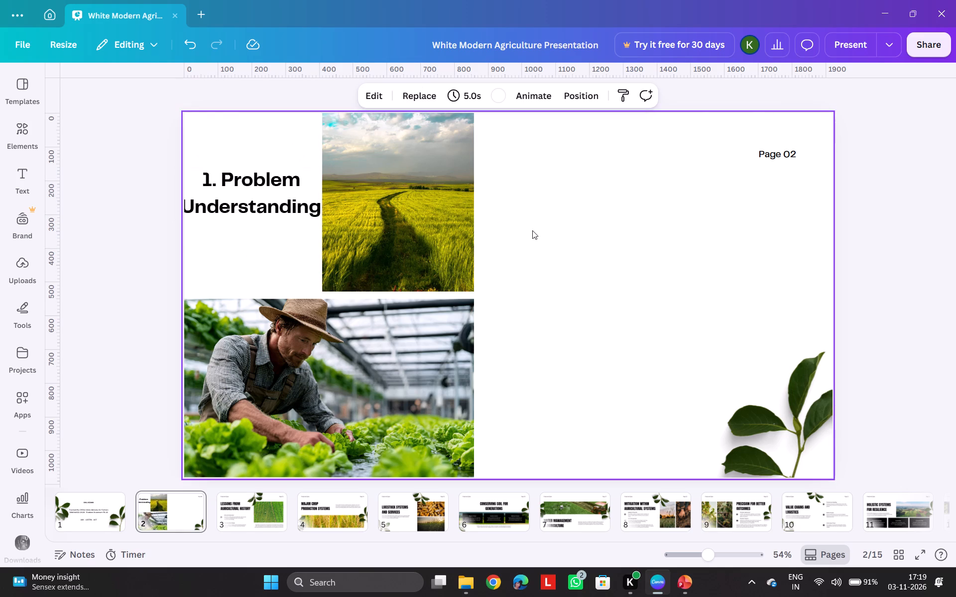
Reduce the "1. Problem Understanding" title's font size to 41 and deselect it.
{"action": "left_click", "coordinate": [275, 199]}
{"action": "left_click", "coordinate": [328, 95]}
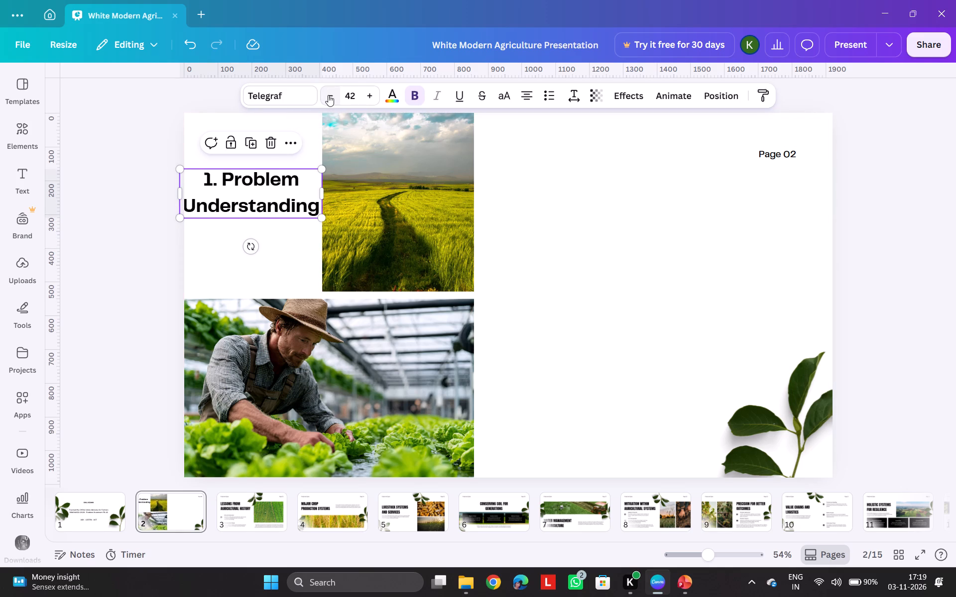
{"action": "left_click", "coordinate": [328, 95]}
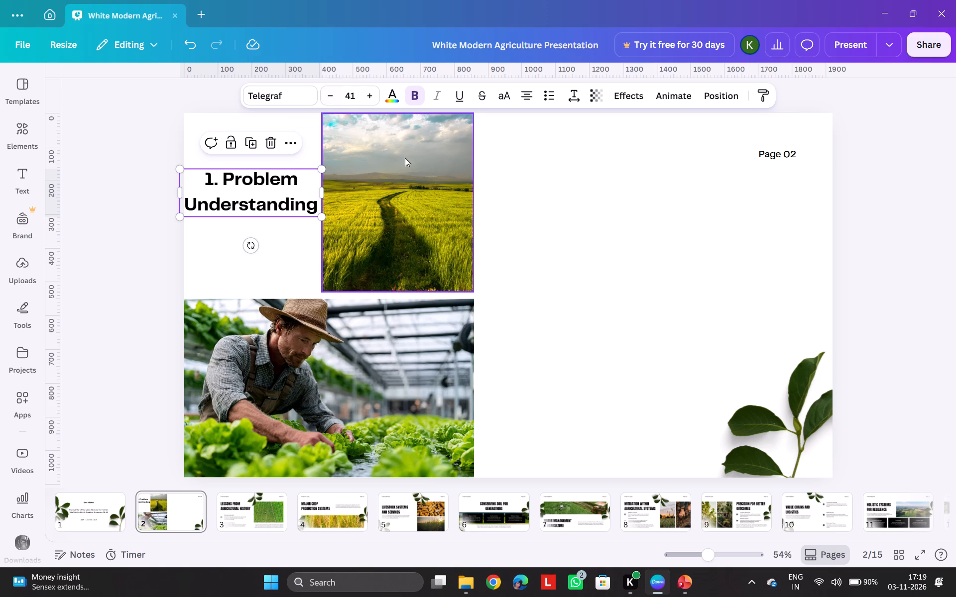
{"action": "left_click", "coordinate": [589, 260]}
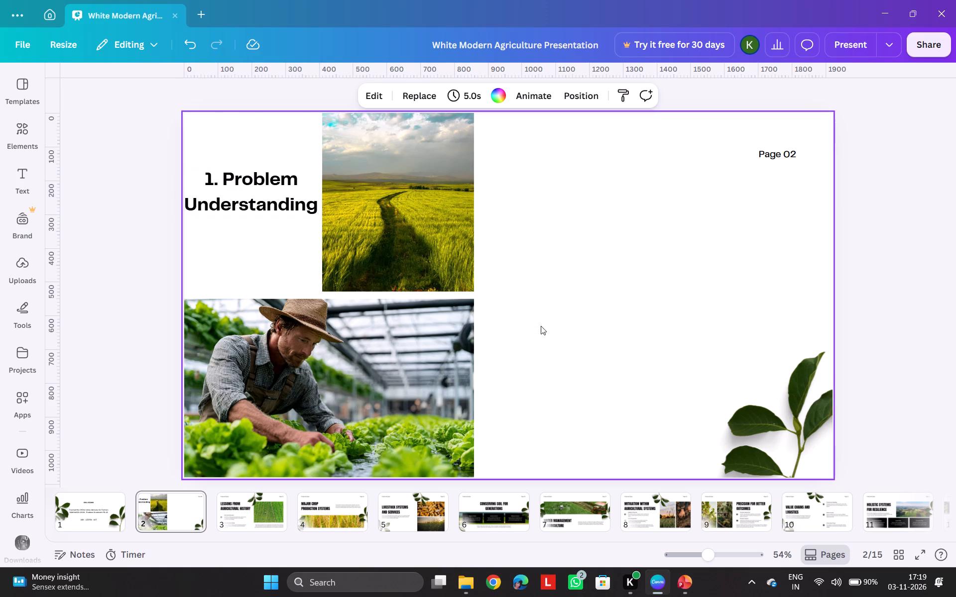
Switch to the PowerPoint deck and copy the four body lines beneath the "1. Problem Understanding" heading on slide 2.
{"action": "left_click", "coordinate": [462, 580]}
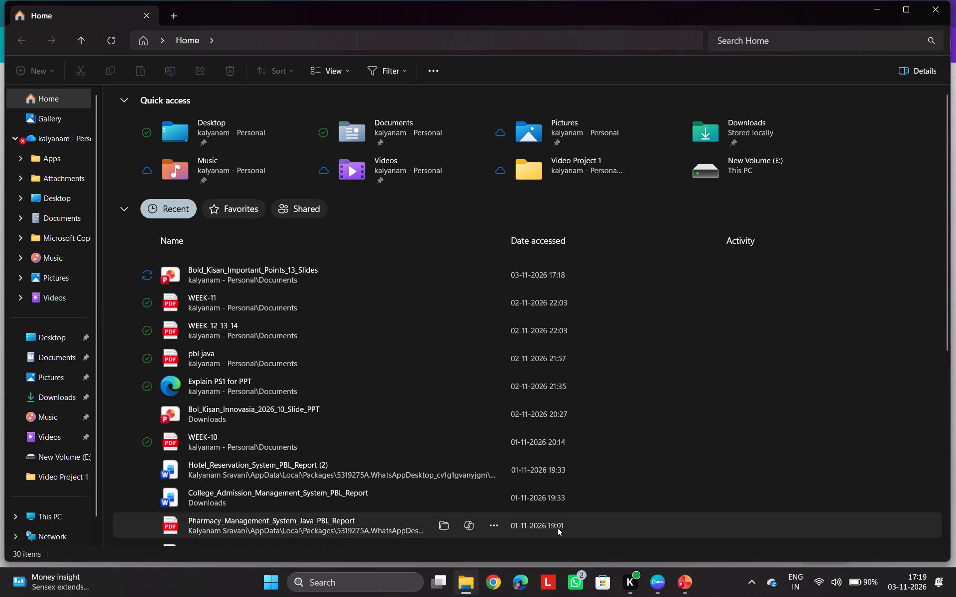
{"action": "left_click", "coordinate": [685, 580]}
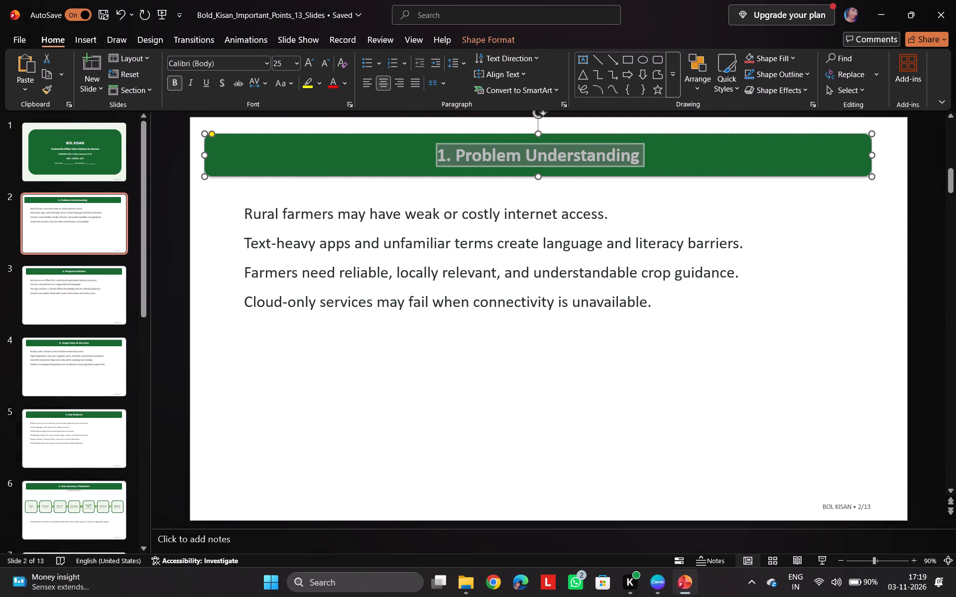
{"action": "left_click_drag", "start_coordinate": [245, 212], "coordinate": [464, 334]}
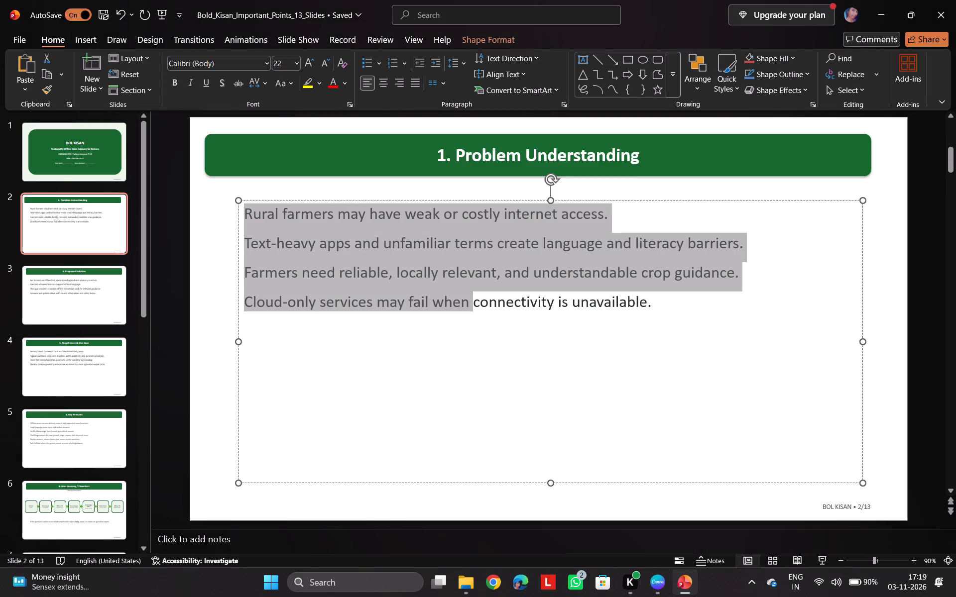
{"action": "left_click_drag", "start_coordinate": [464, 334], "coordinate": [722, 338]}
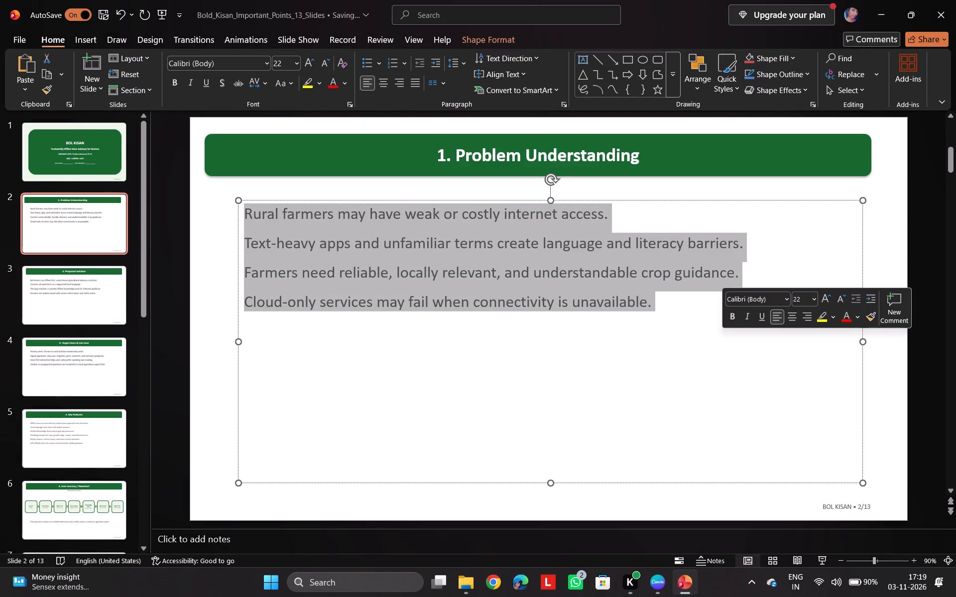
{"action": "key", "text": "ctrl+c"}
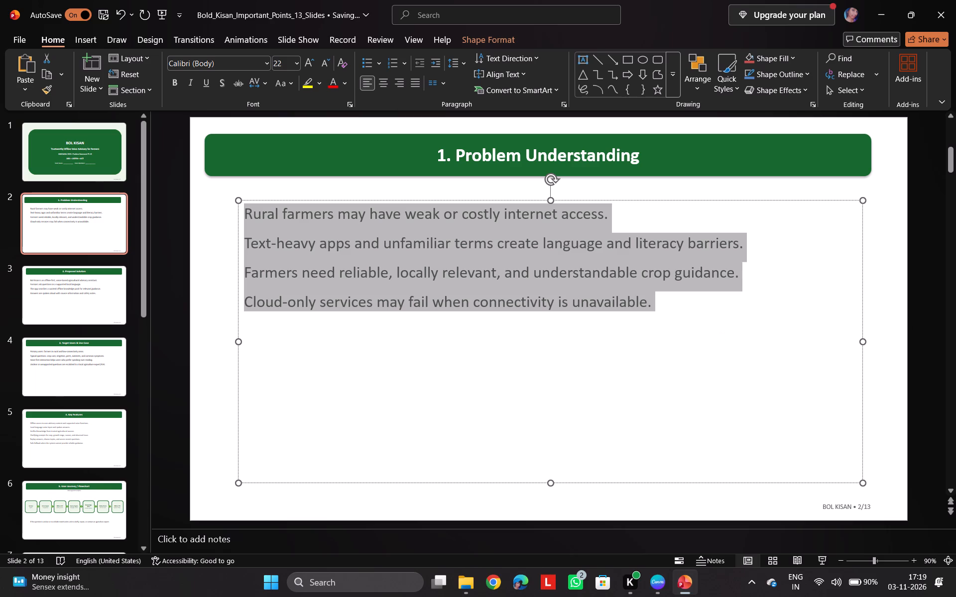
Return to Canva, paste the body lines onto page 2 and narrow their text box so it clears the photos.
{"action": "left_click", "coordinate": [657, 577]}
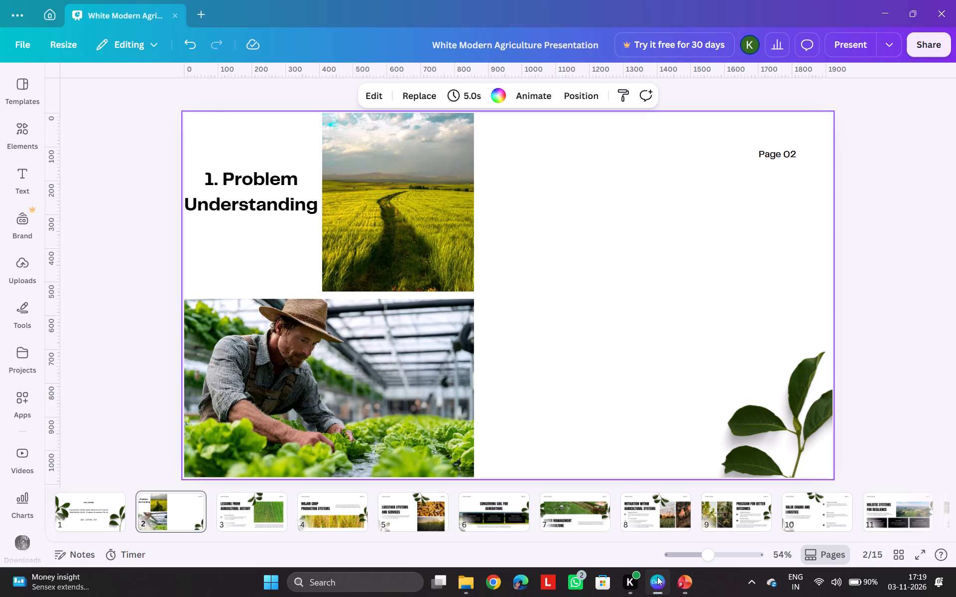
{"action": "left_click", "coordinate": [595, 227]}
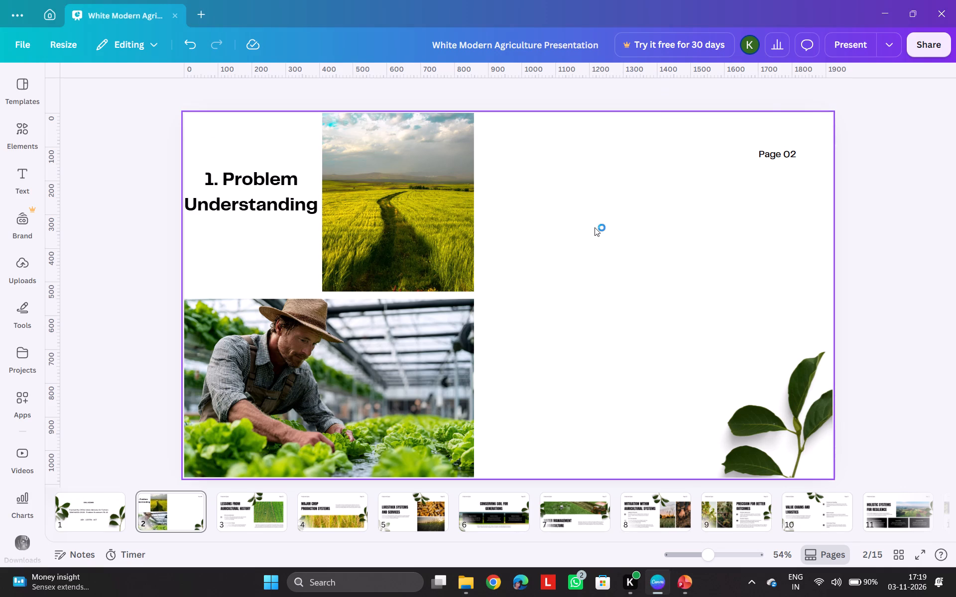
{"action": "key", "text": "ctrl+v"}
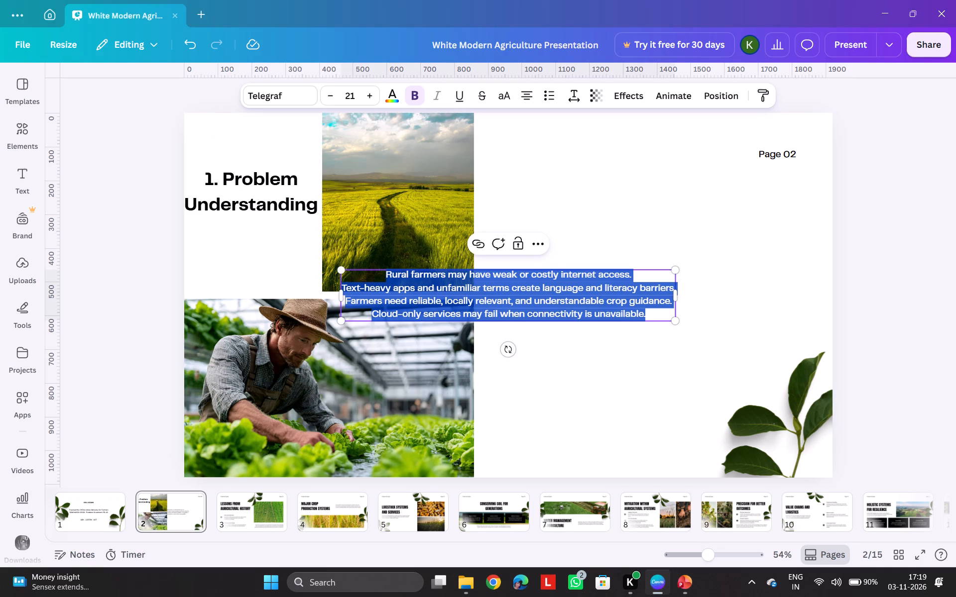
{"action": "left_click_drag", "start_coordinate": [340, 297], "coordinate": [378, 298]}
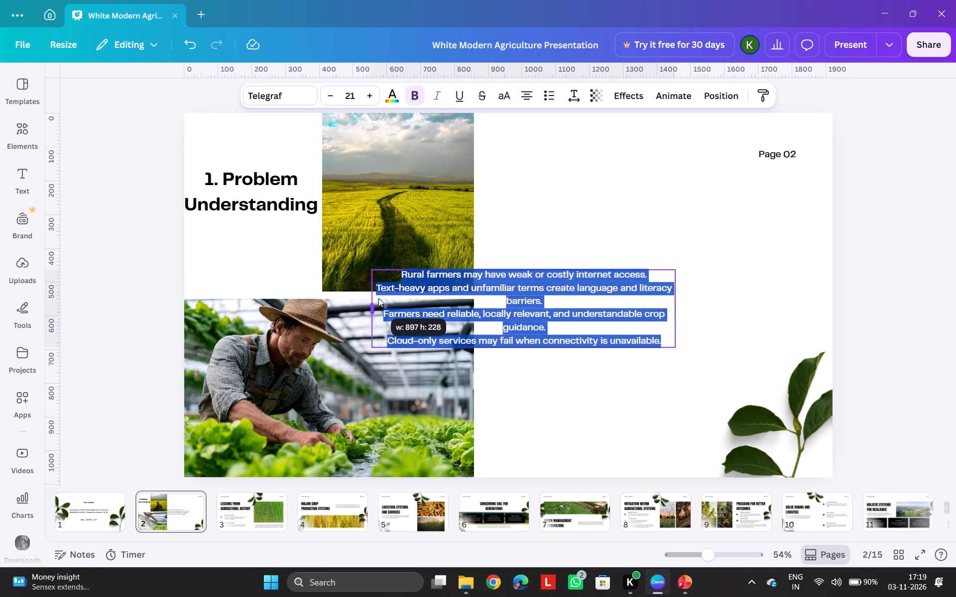
{"action": "left_click_drag", "start_coordinate": [378, 298], "coordinate": [491, 336]}
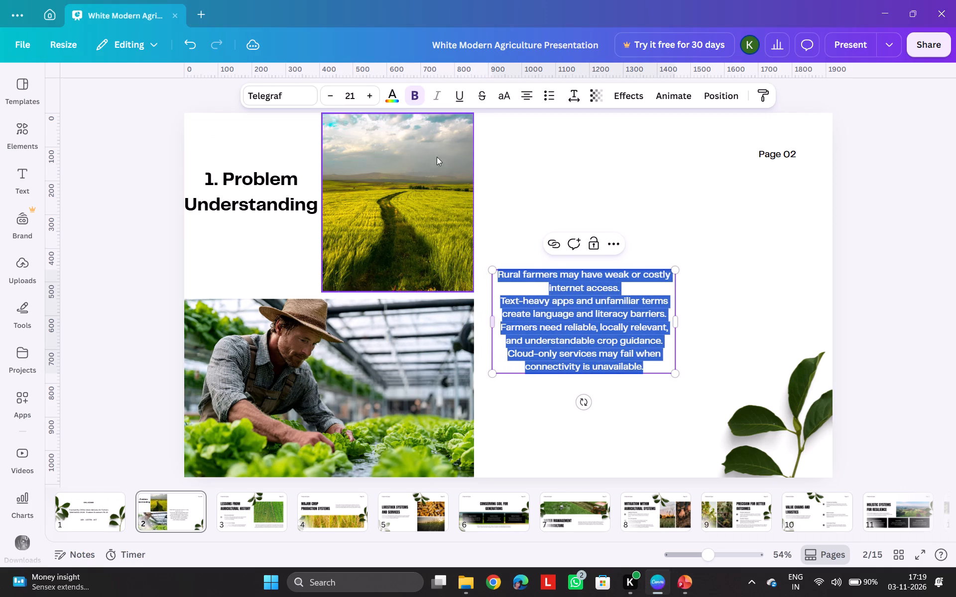
Set the font size of page 2's body text to 30.
{"action": "triple_click", "coordinate": [368, 92]}
{"action": "triple_click", "coordinate": [368, 92]}
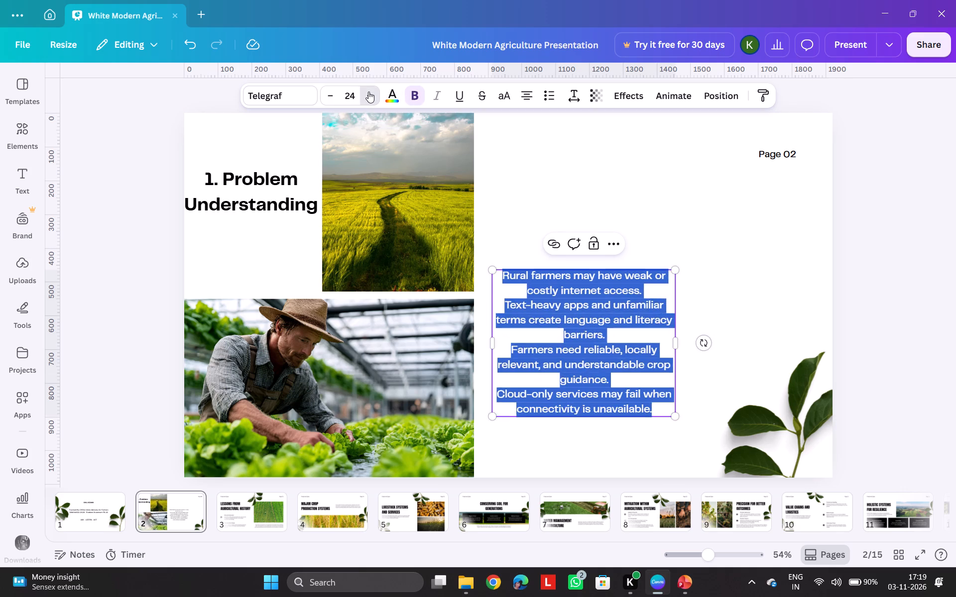
{"action": "triple_click", "coordinate": [368, 92]}
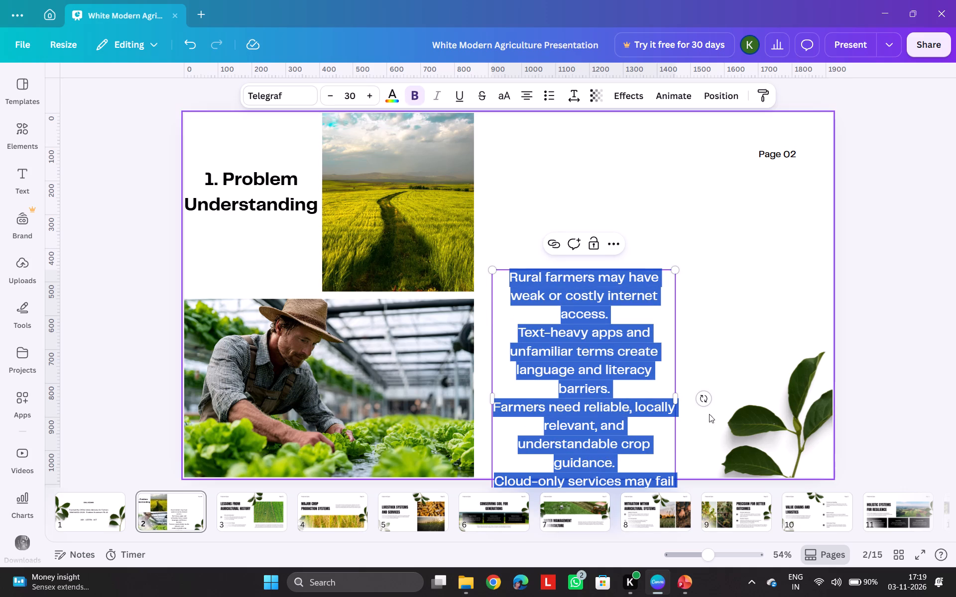
Widen page 2's body text box toward the page's right edge and move it up beneath the "Page 02" label.
{"action": "left_click_drag", "start_coordinate": [680, 398], "coordinate": [750, 395]}
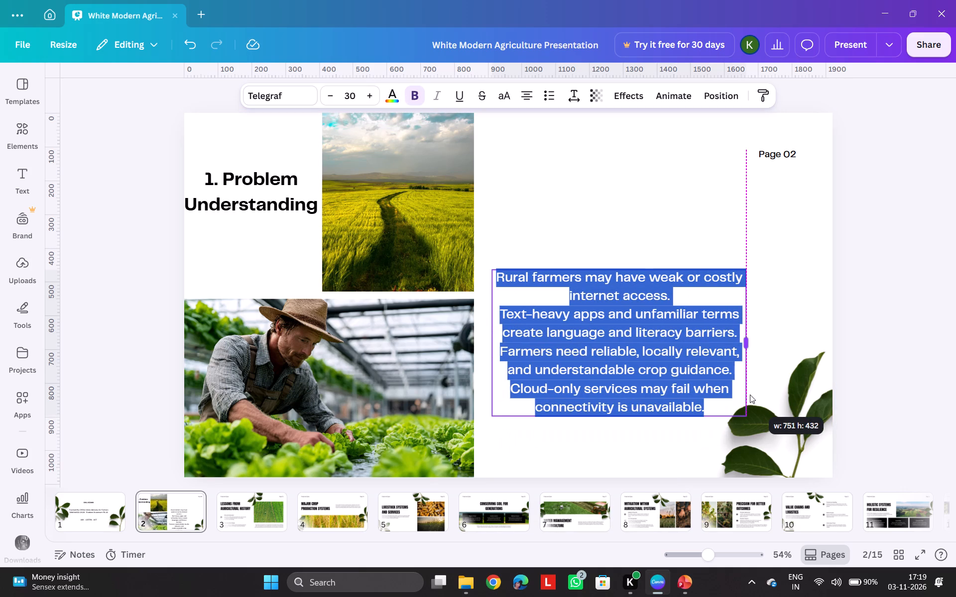
{"action": "left_click_drag", "start_coordinate": [750, 395], "coordinate": [794, 394]}
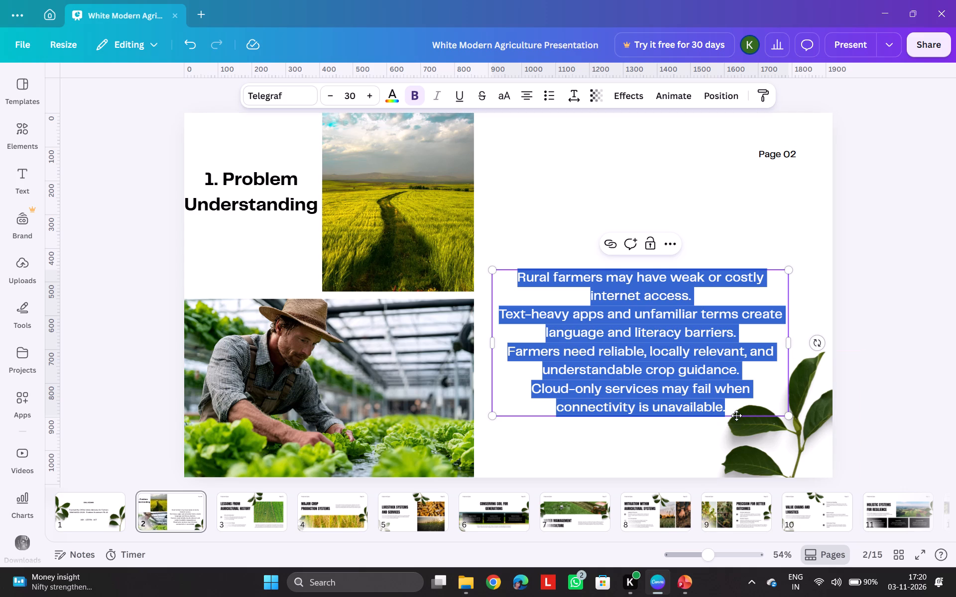
{"action": "left_click_drag", "start_coordinate": [736, 415], "coordinate": [758, 327]}
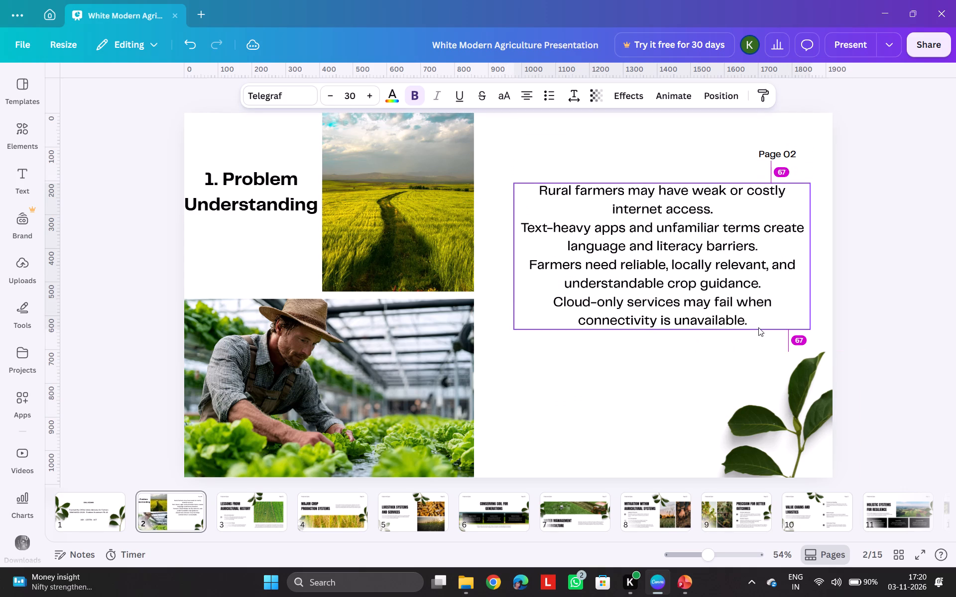
{"action": "left_click_drag", "start_coordinate": [758, 327], "coordinate": [753, 330]}
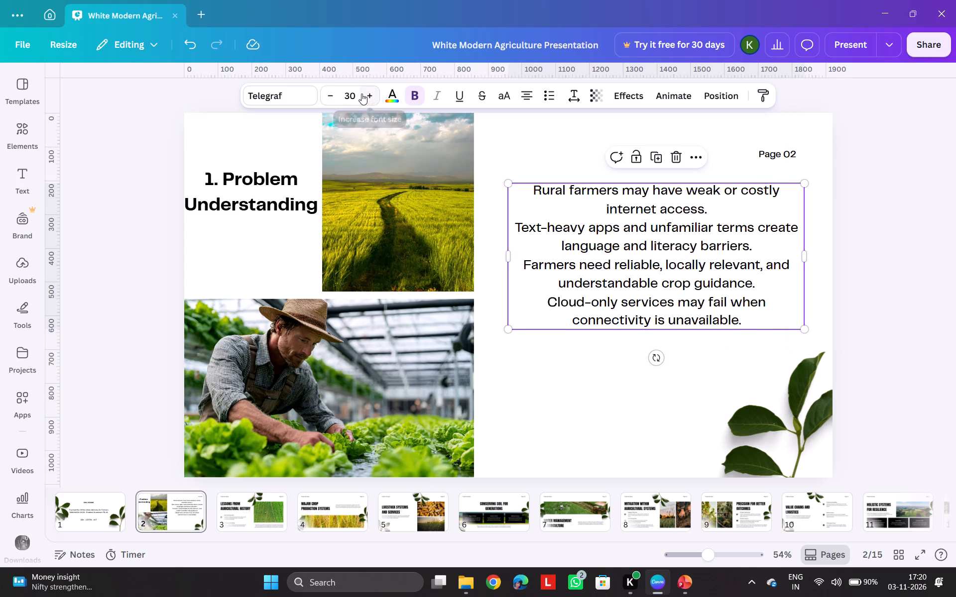
Increase the font size of page 2's body text to 43.
{"action": "triple_click", "coordinate": [369, 93]}
{"action": "left_click", "coordinate": [369, 93]}
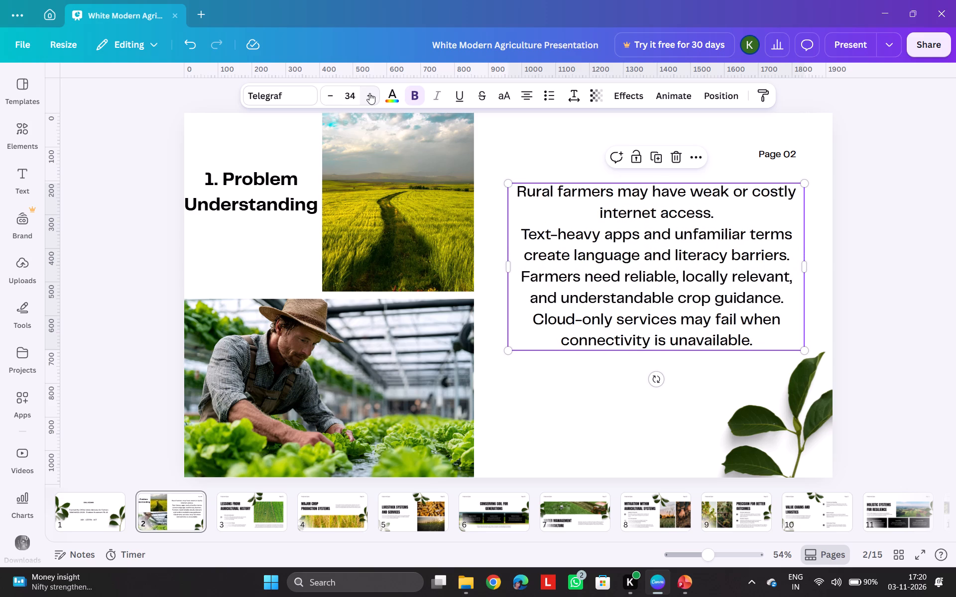
{"action": "left_click", "coordinate": [369, 93]}
{"action": "left_click", "coordinate": [369, 93]}
{"action": "left_click", "coordinate": [369, 93]}
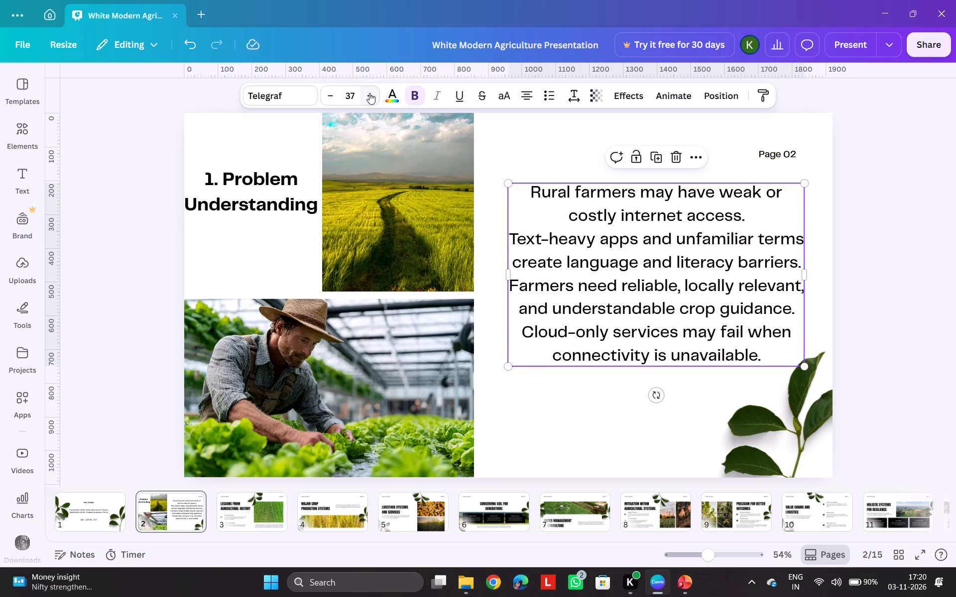
{"action": "left_click", "coordinate": [369, 93]}
{"action": "left_click", "coordinate": [369, 93]}
{"action": "left_click", "coordinate": [369, 93]}
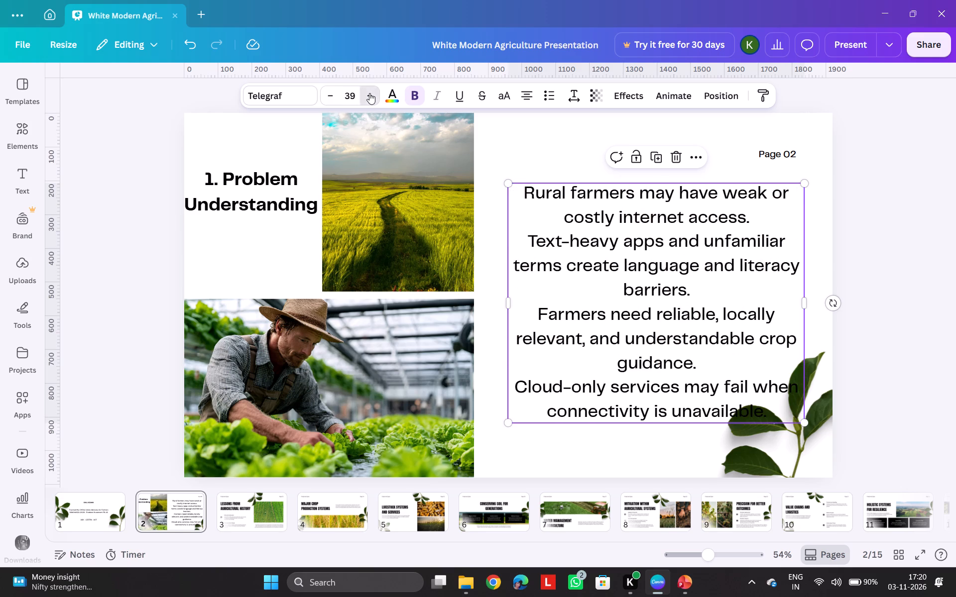
{"action": "left_click", "coordinate": [369, 93]}
{"action": "left_click", "coordinate": [369, 93]}
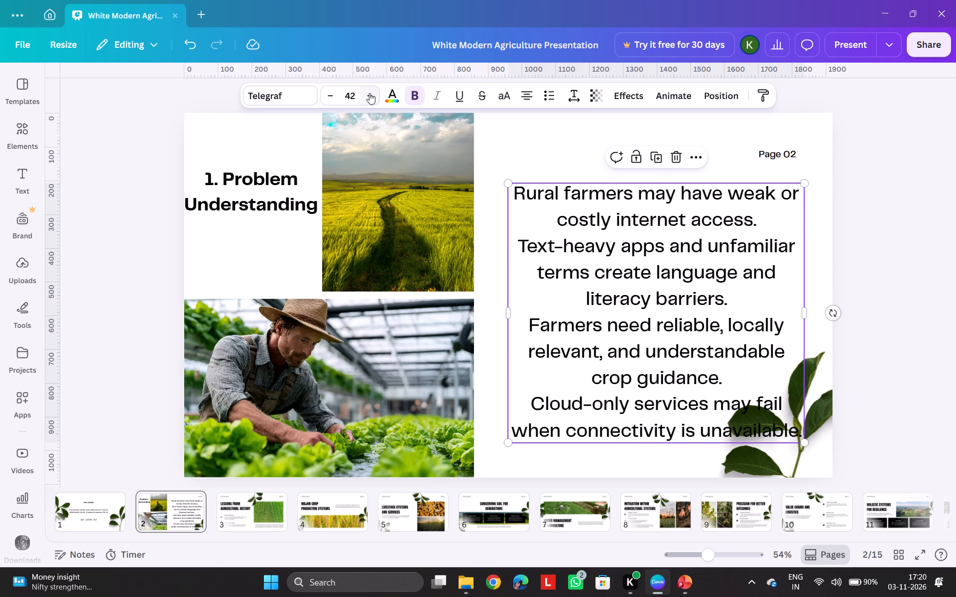
{"action": "left_click", "coordinate": [369, 93]}
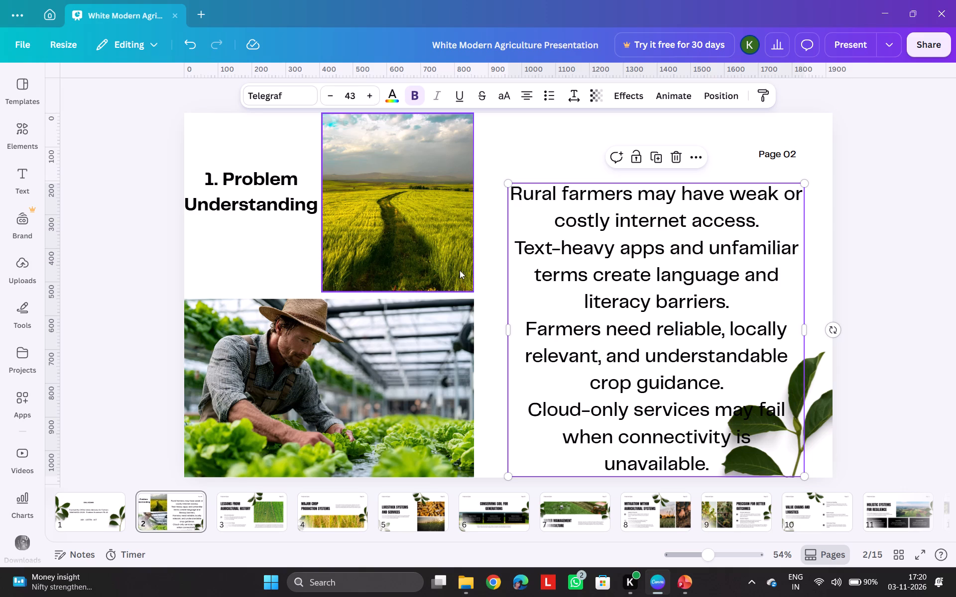
Widen page 2's body text box on both sides, from beside the photos to near the page's right edge, and deselect it.
{"action": "left_click_drag", "start_coordinate": [505, 330], "coordinate": [492, 331]}
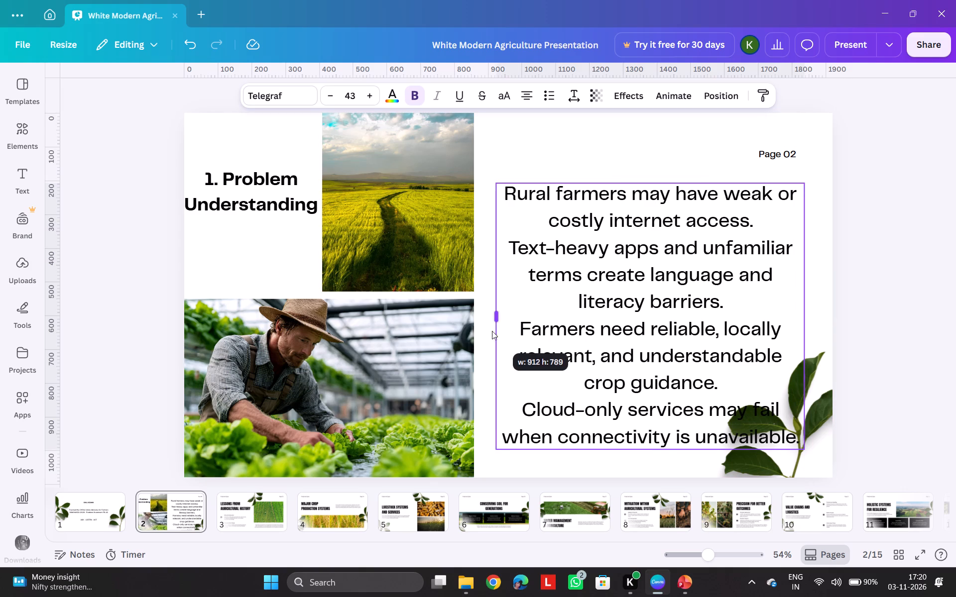
{"action": "left_click_drag", "start_coordinate": [492, 331], "coordinate": [478, 335]}
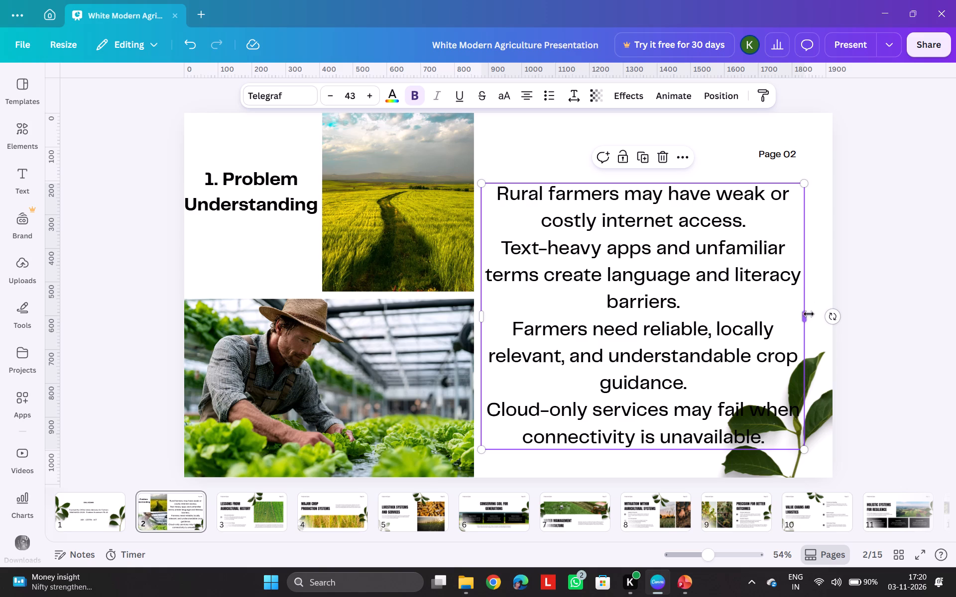
{"action": "left_click_drag", "start_coordinate": [805, 314], "coordinate": [826, 309]}
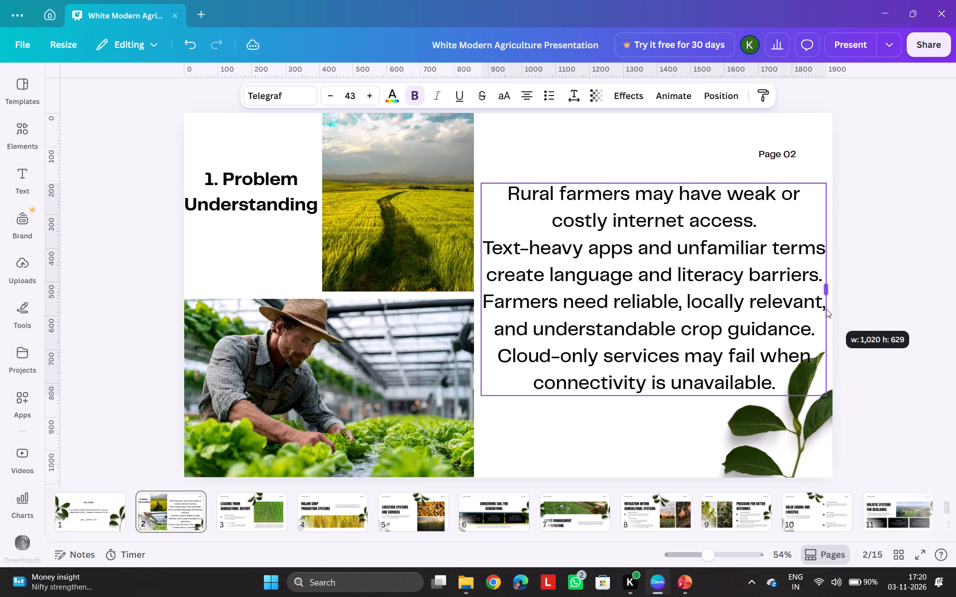
{"action": "left_click_drag", "start_coordinate": [826, 309], "coordinate": [823, 313]}
{"action": "left_click", "coordinate": [883, 282]}
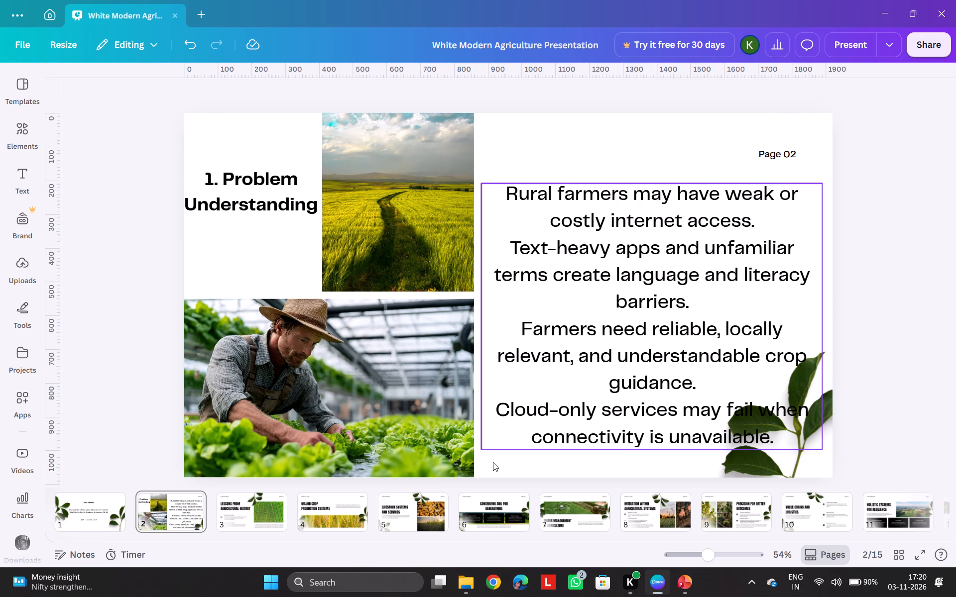
On page 3, delete the "Lessons from Agricultural History" heading and the "Fradel and Spies" label.
{"action": "left_click", "coordinate": [249, 504]}
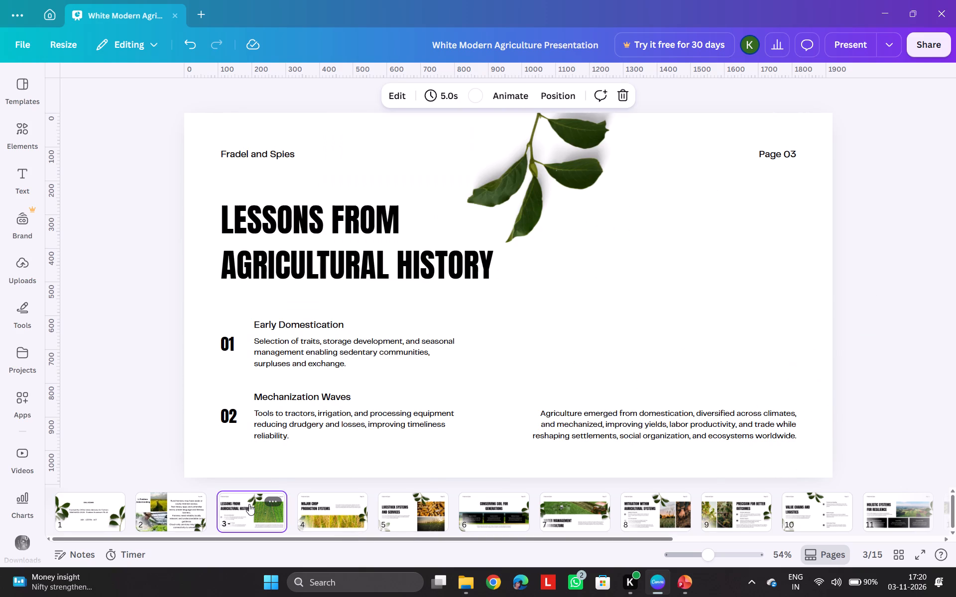
{"action": "left_click", "coordinate": [350, 264]}
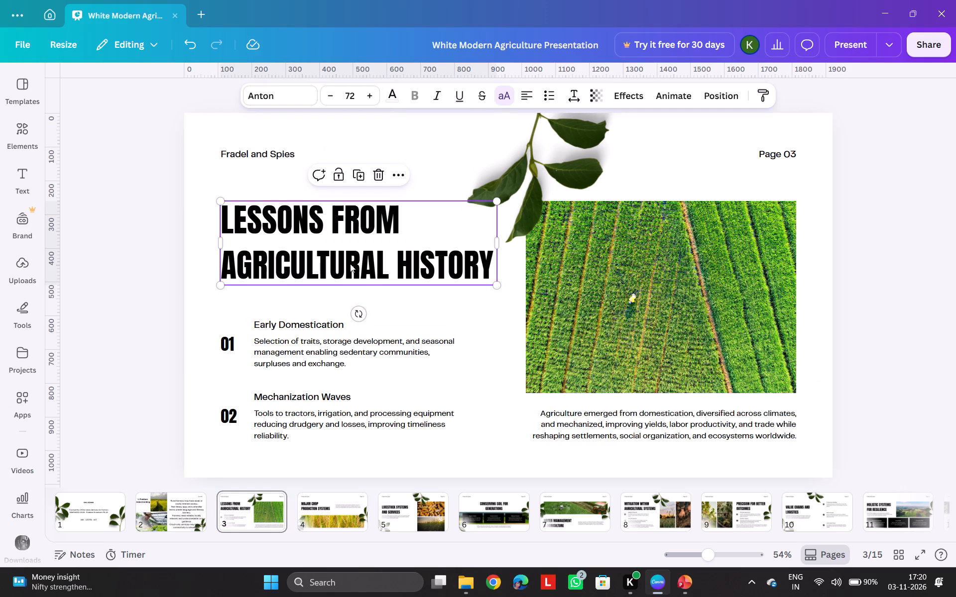
{"action": "key", "text": "Delete"}
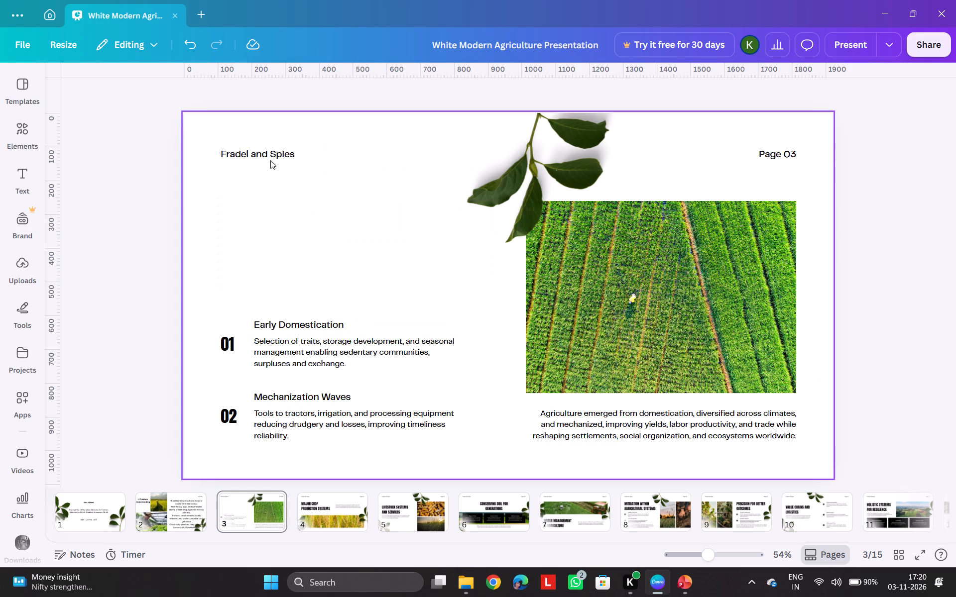
{"action": "left_click", "coordinate": [259, 150]}
{"action": "key", "text": "Delete"}
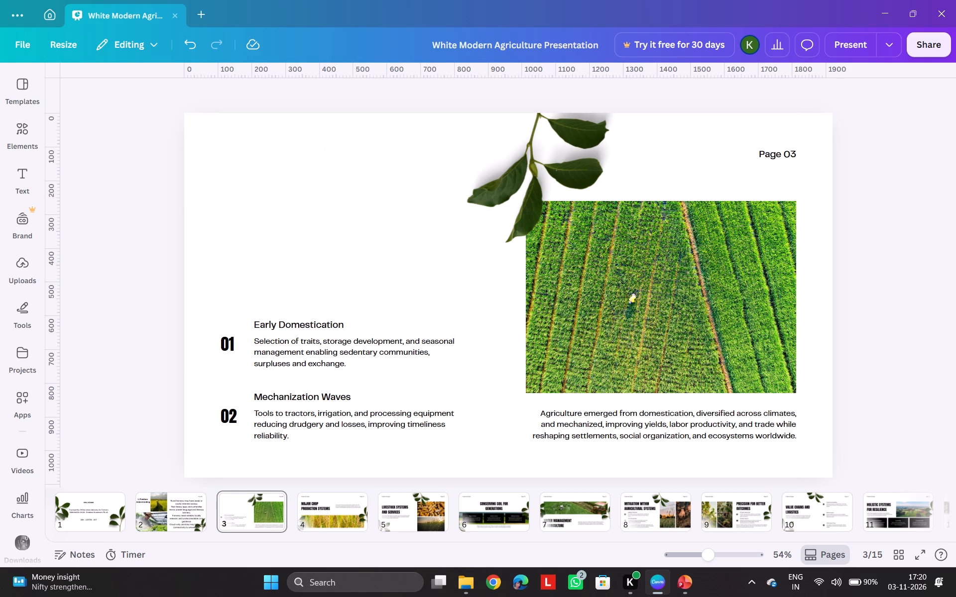
Delete page 3's "Early Domestication" and "Mechanization Waves" text blocks, including their descriptions.
{"action": "left_click", "coordinate": [296, 376]}
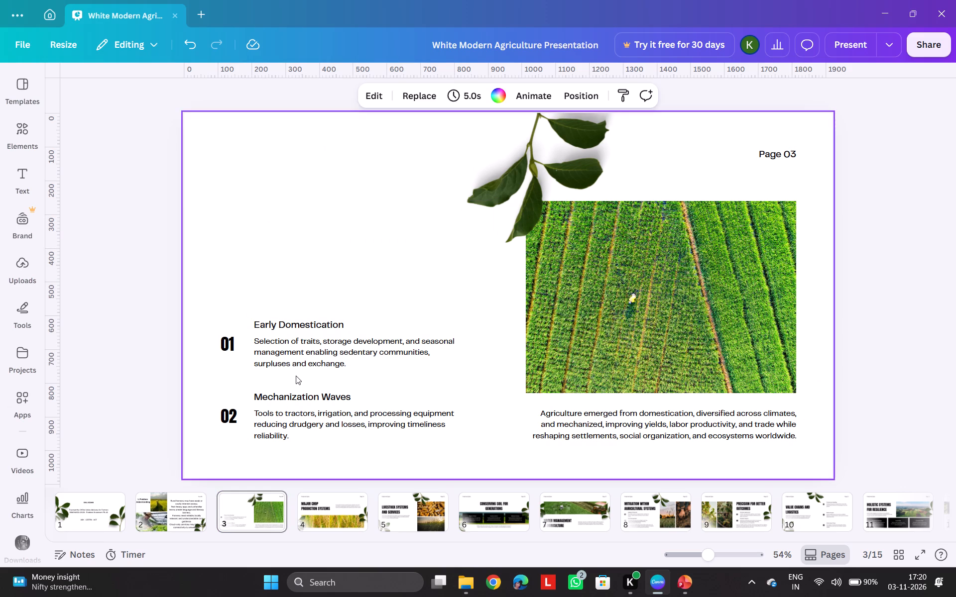
{"action": "left_click", "coordinate": [296, 355]}
{"action": "key", "text": "Delete"}
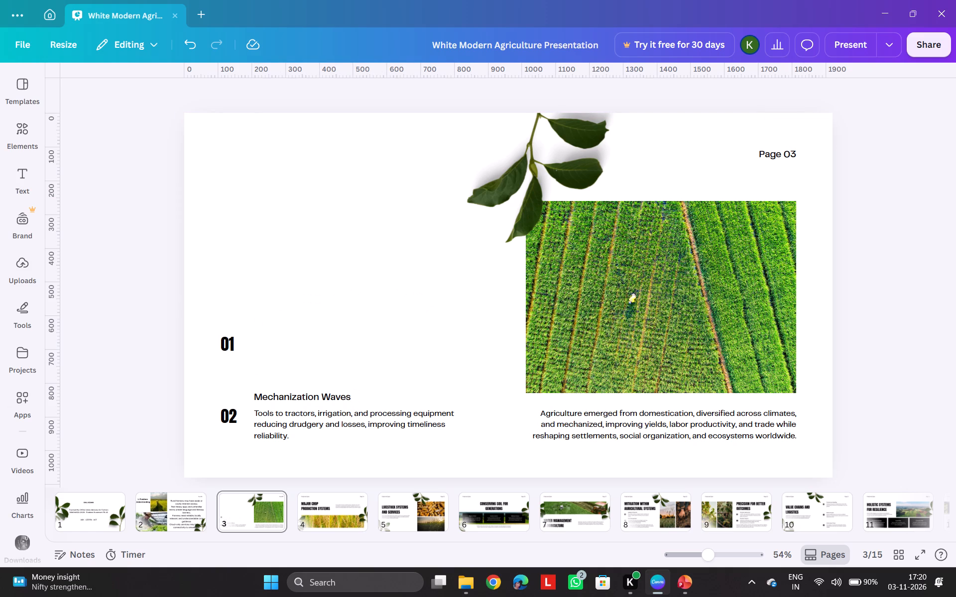
{"action": "left_click", "coordinate": [286, 415]}
{"action": "key", "text": "Delete"}
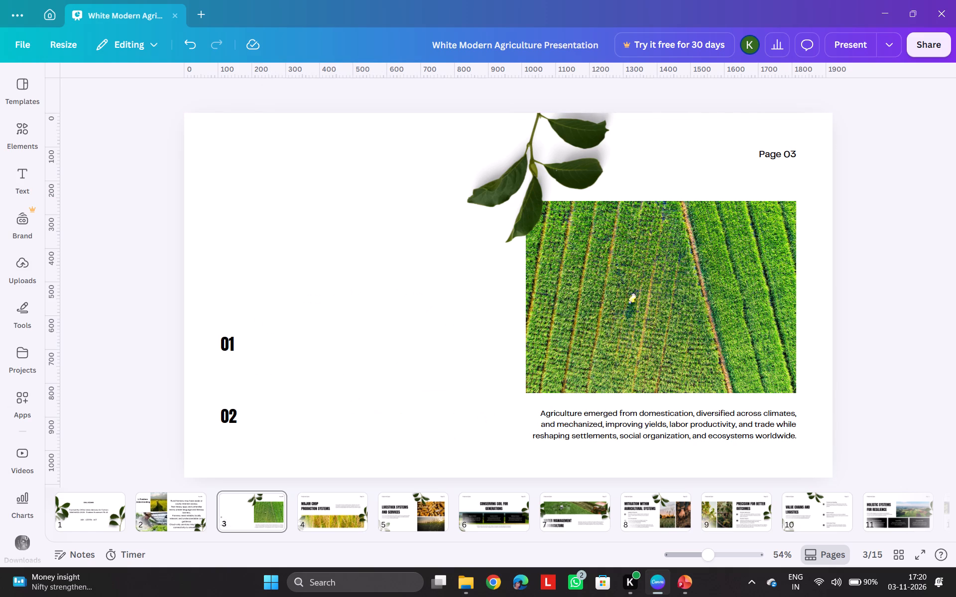
Delete page 3's "01" and "02" numbers and the caption paragraph below the field photo.
{"action": "left_click", "coordinate": [227, 344]}
{"action": "key", "text": "Delete"}
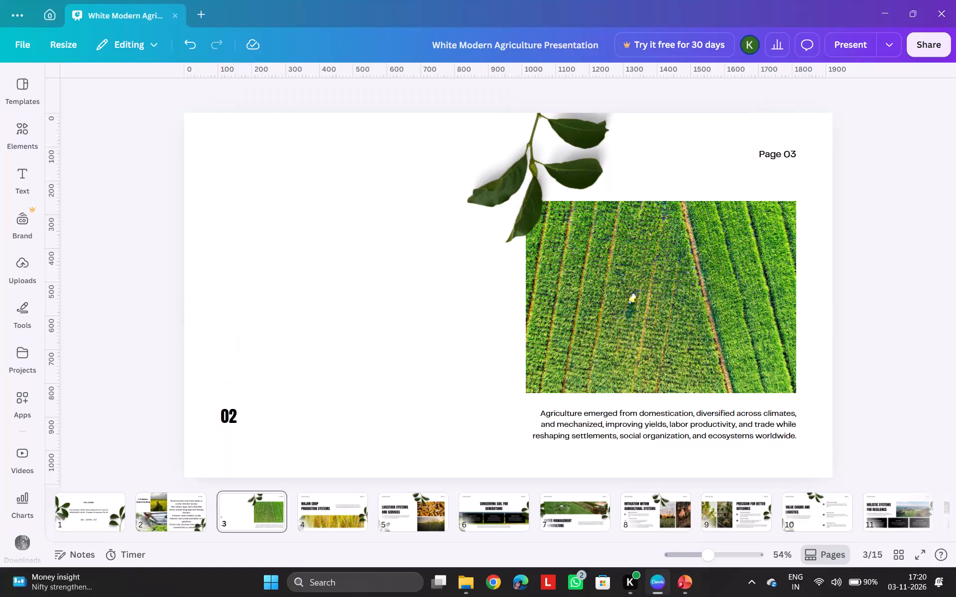
{"action": "left_click", "coordinate": [223, 424]}
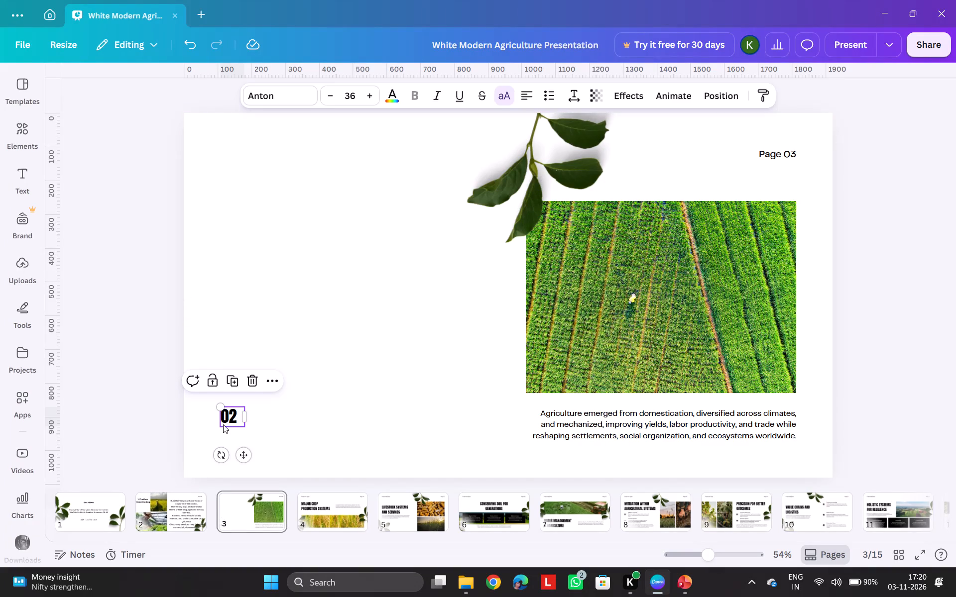
{"action": "key", "text": "Delete"}
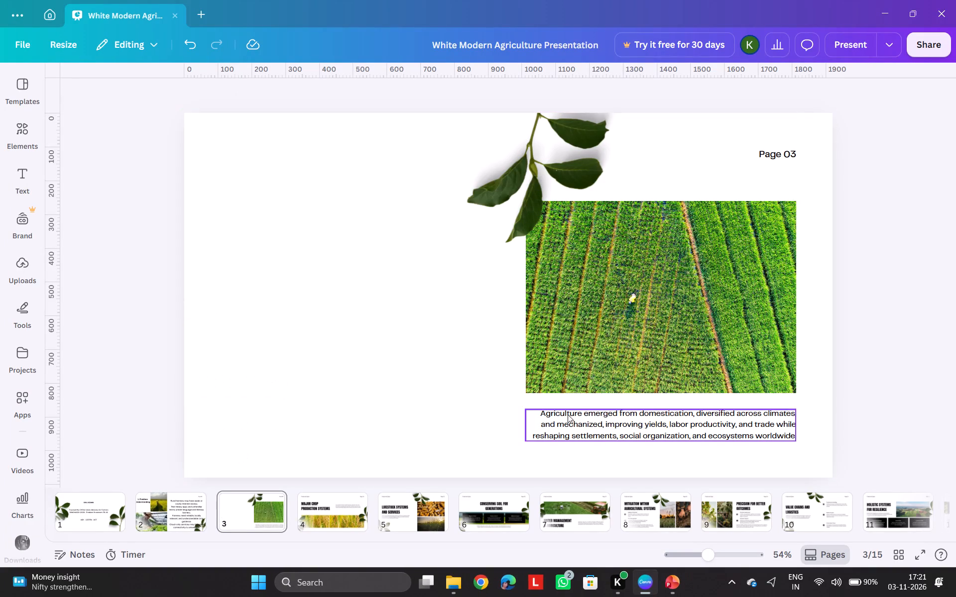
{"action": "left_click", "coordinate": [621, 418]}
{"action": "key", "text": "Delete"}
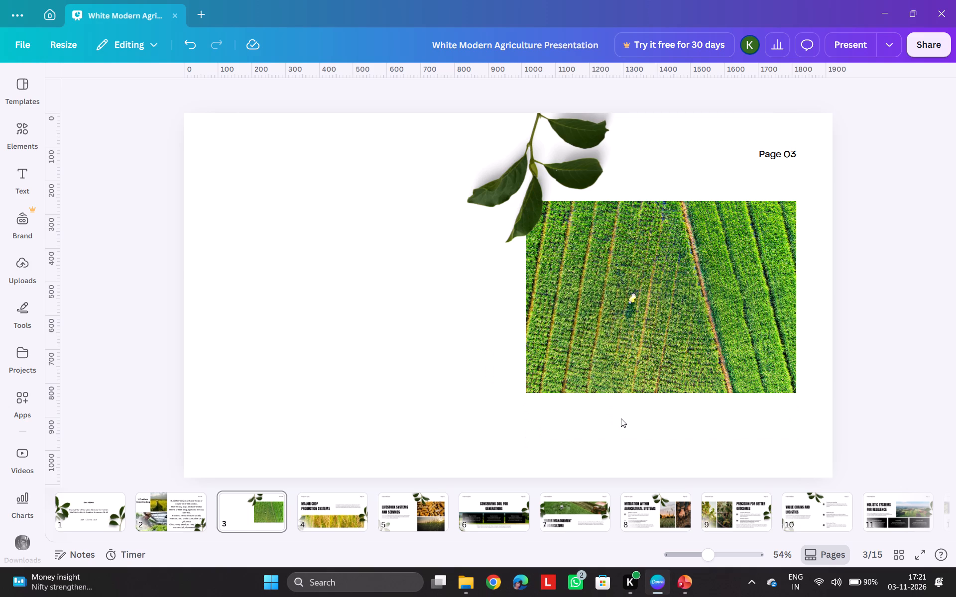
Delete the "Page 02" label from page 2 and the "Page 03" label from page 3.
{"action": "left_click", "coordinate": [180, 506]}
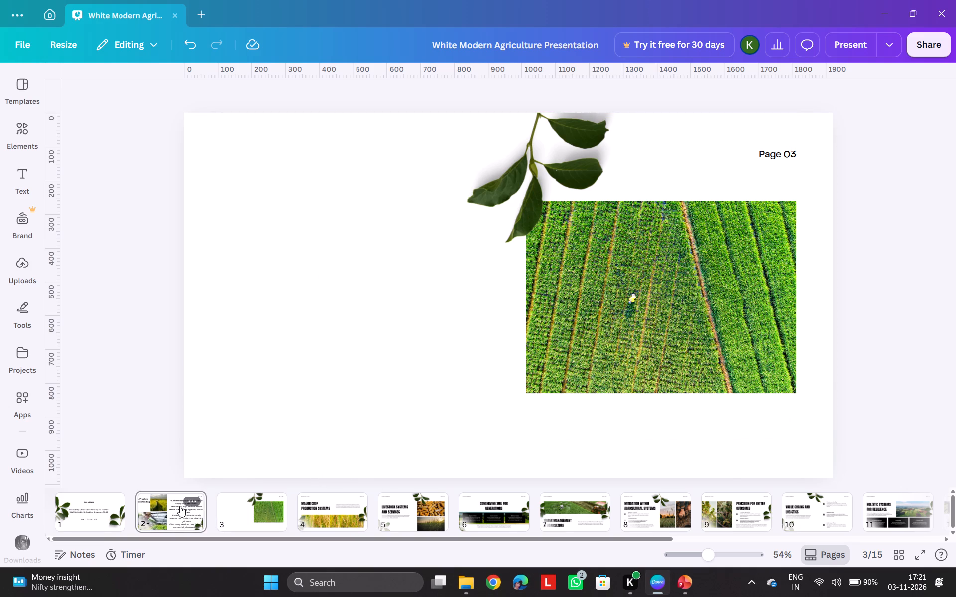
{"action": "left_click", "coordinate": [783, 156]}
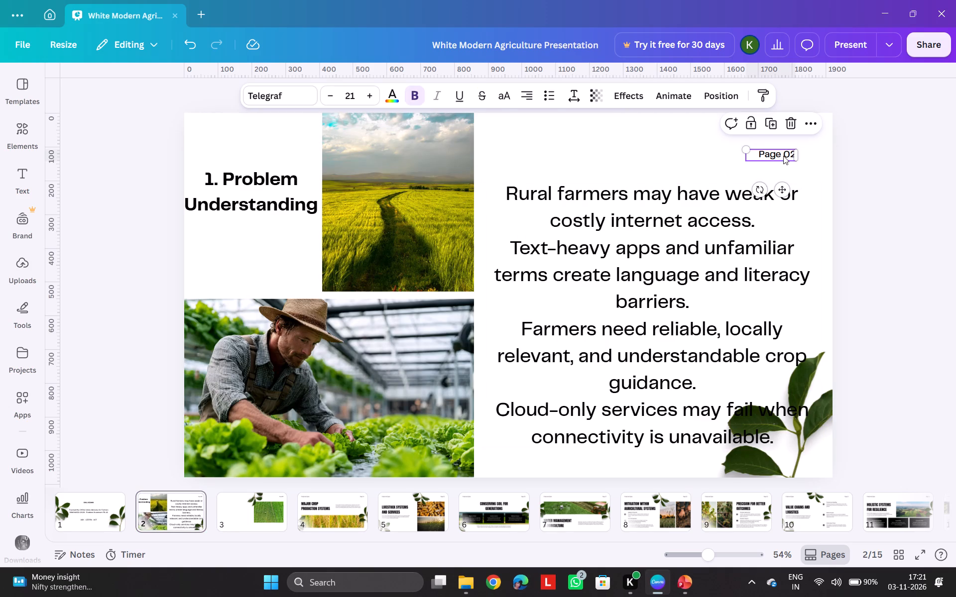
{"action": "key", "text": "Delete"}
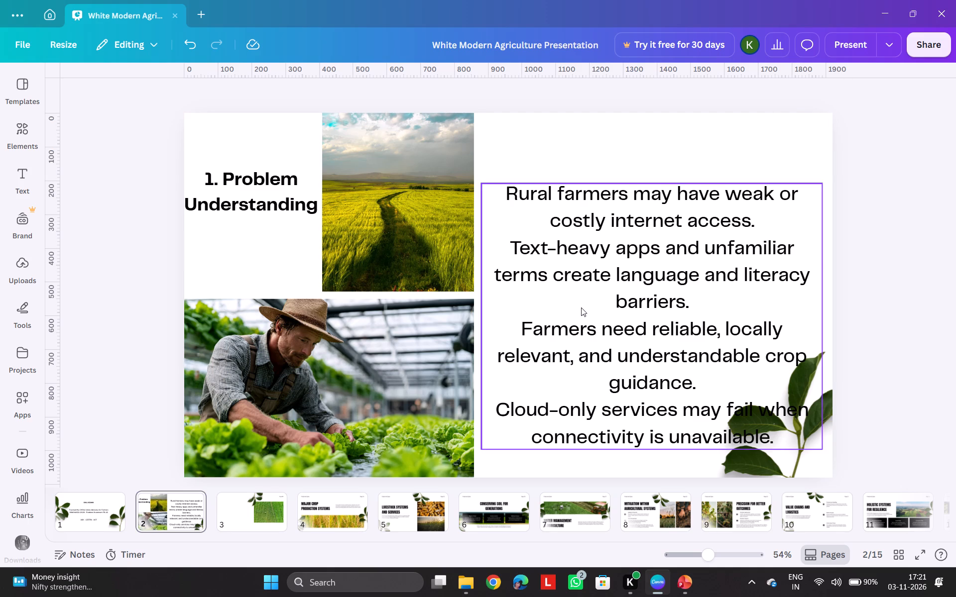
{"action": "left_click", "coordinate": [92, 511]}
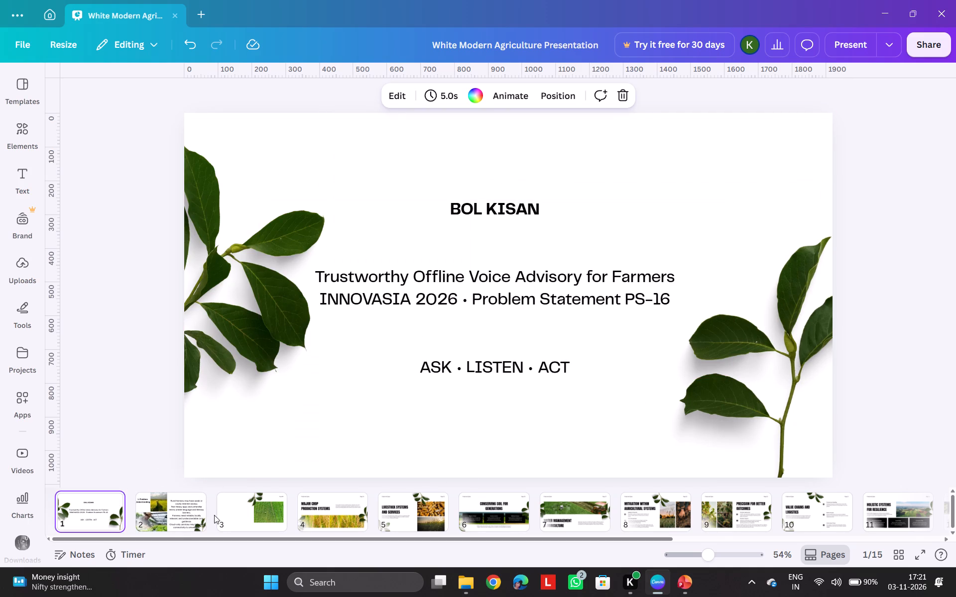
{"action": "left_click", "coordinate": [231, 510]}
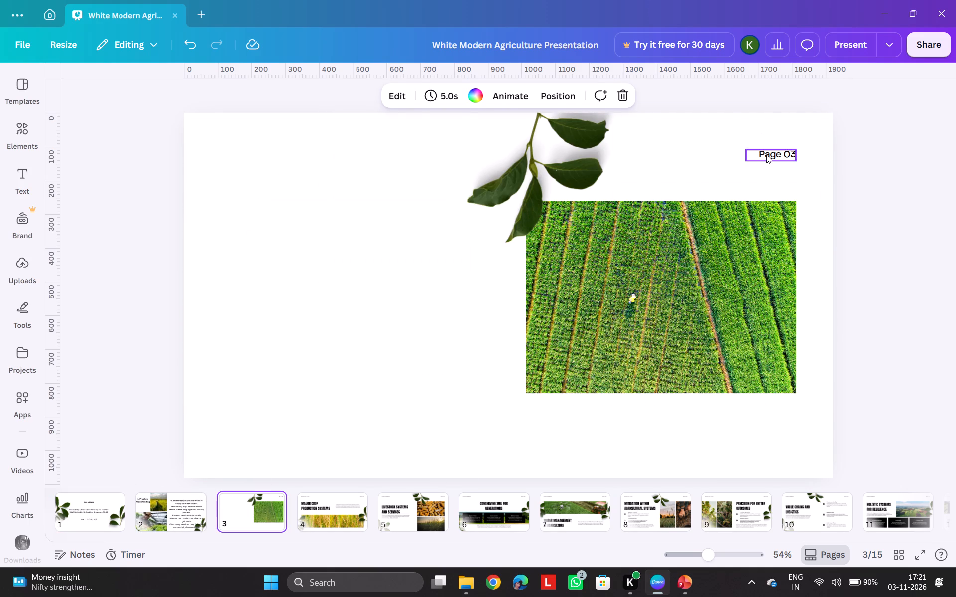
{"action": "left_click", "coordinate": [766, 155]}
{"action": "key", "text": "Delete"}
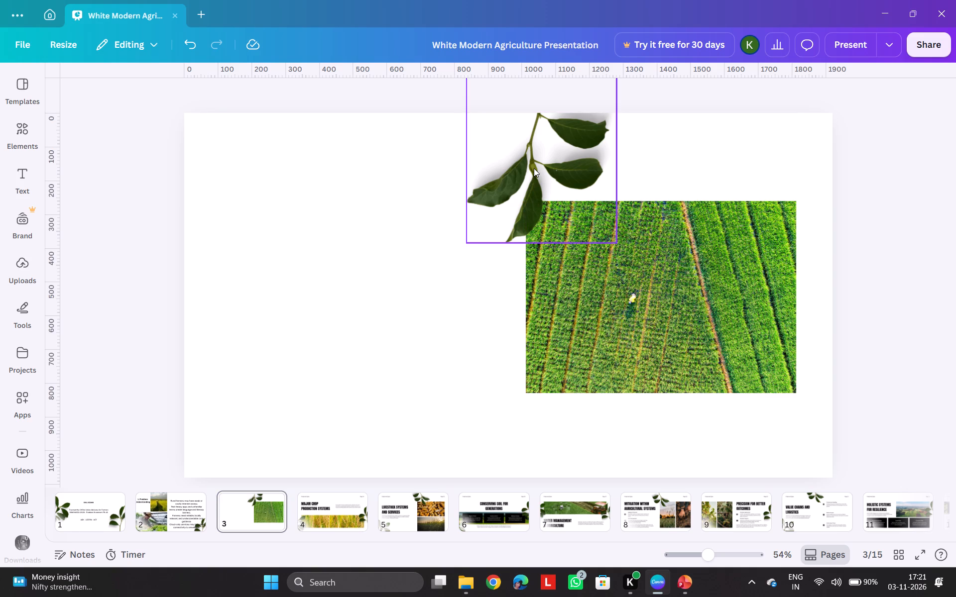
Move page 3's leaf branch image into the page's top-left corner and deselect it.
{"action": "left_click_drag", "start_coordinate": [534, 168], "coordinate": [231, 172]}
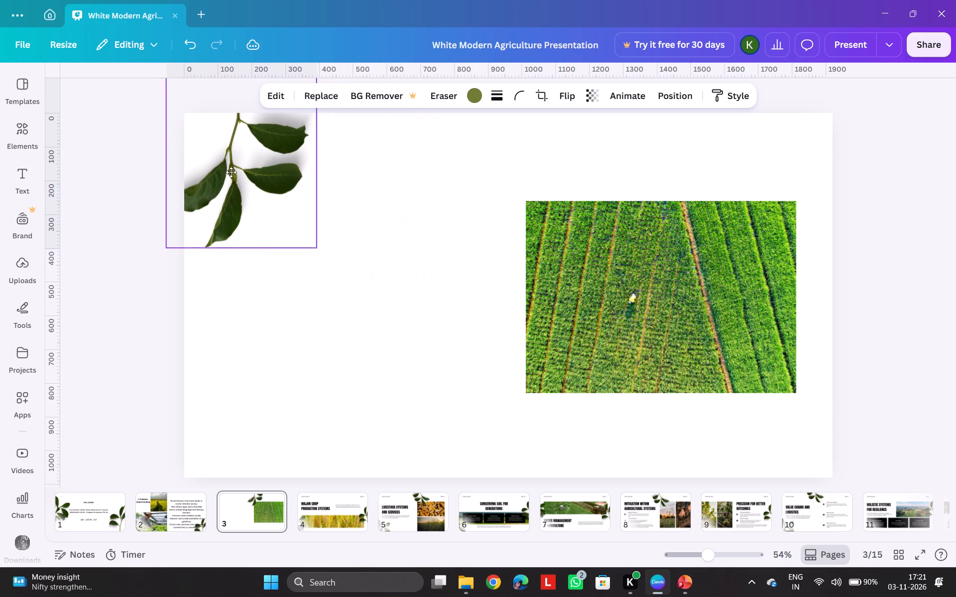
{"action": "left_click_drag", "start_coordinate": [231, 172], "coordinate": [218, 166]}
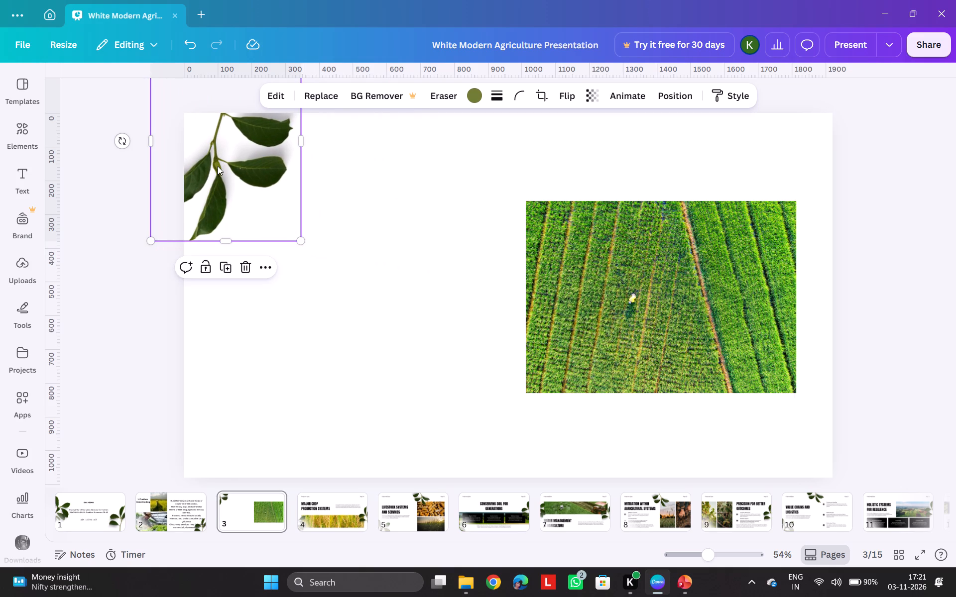
{"action": "left_click", "coordinate": [415, 304]}
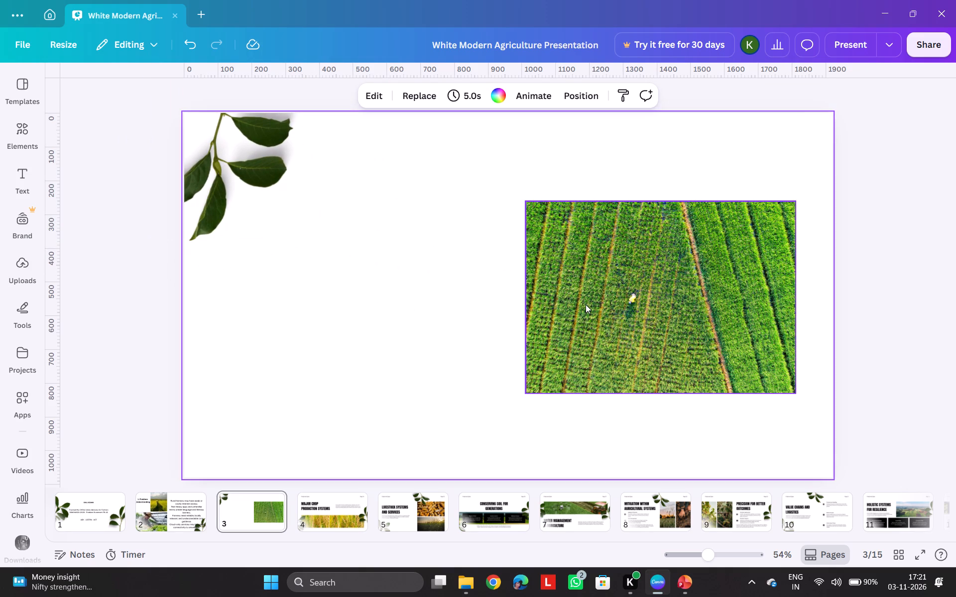
Move page 3's field photo slightly closer to the page's right edge, keeping roughly its original height on the page.
{"action": "left_click_drag", "start_coordinate": [586, 304], "coordinate": [612, 343]}
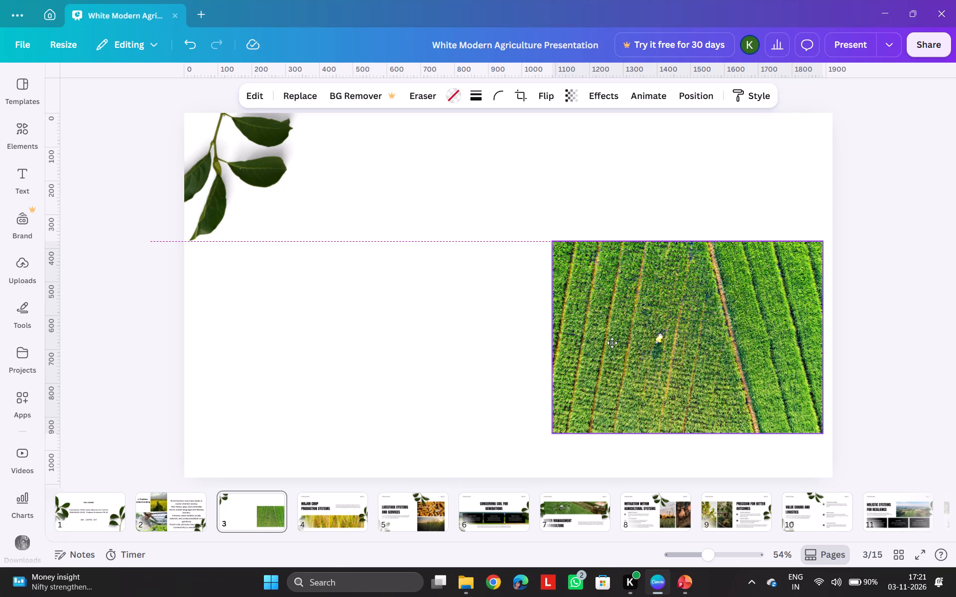
{"action": "left_click_drag", "start_coordinate": [612, 343], "coordinate": [609, 304]}
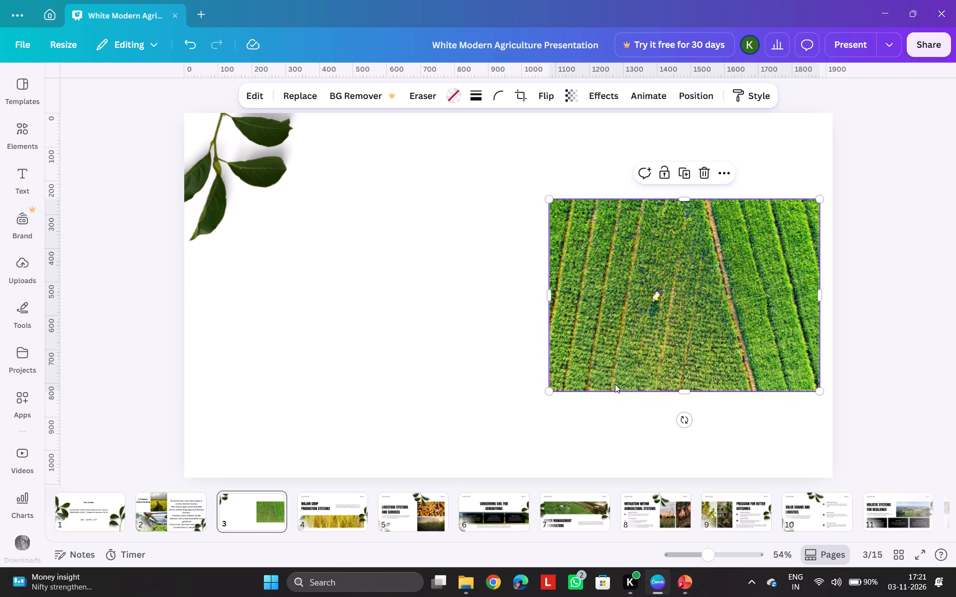
Switch to the PowerPoint deck and copy the heading text "2. Proposed Solution" from slide 3.
{"action": "left_click", "coordinate": [681, 586]}
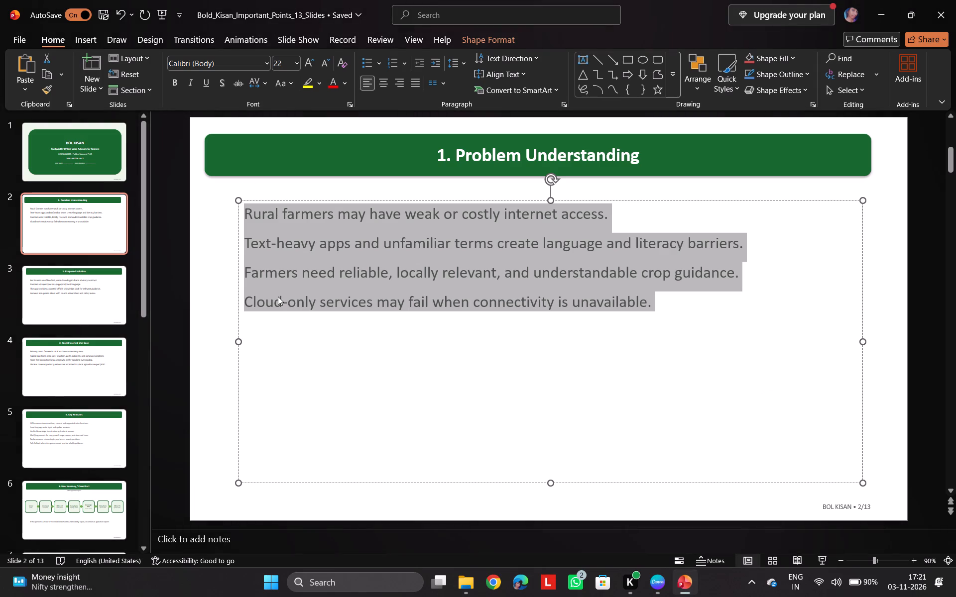
{"action": "left_click", "coordinate": [72, 300]}
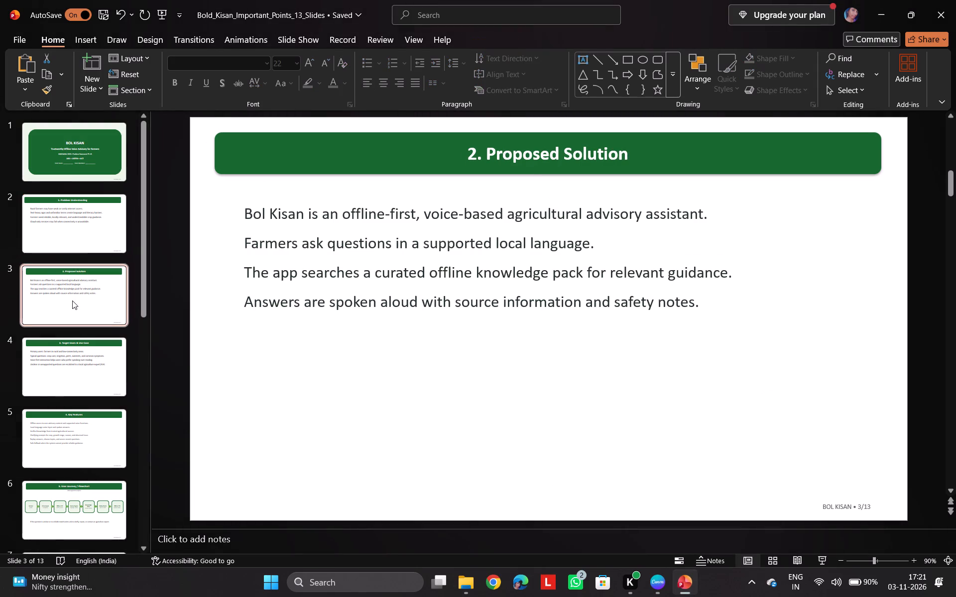
{"action": "left_click", "coordinate": [450, 152]}
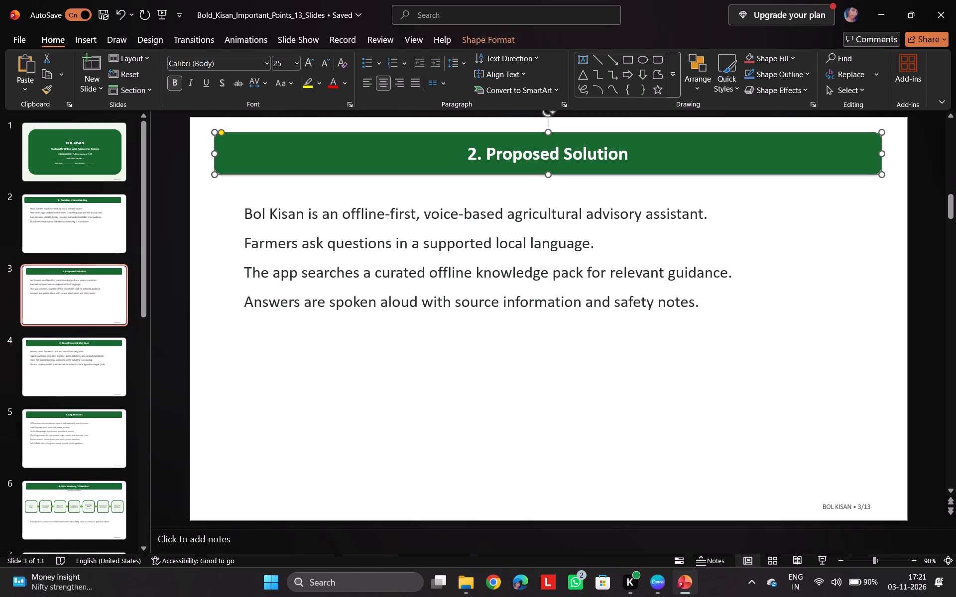
{"action": "left_click", "coordinate": [450, 152]}
{"action": "left_click_drag", "start_coordinate": [450, 152], "coordinate": [510, 155]}
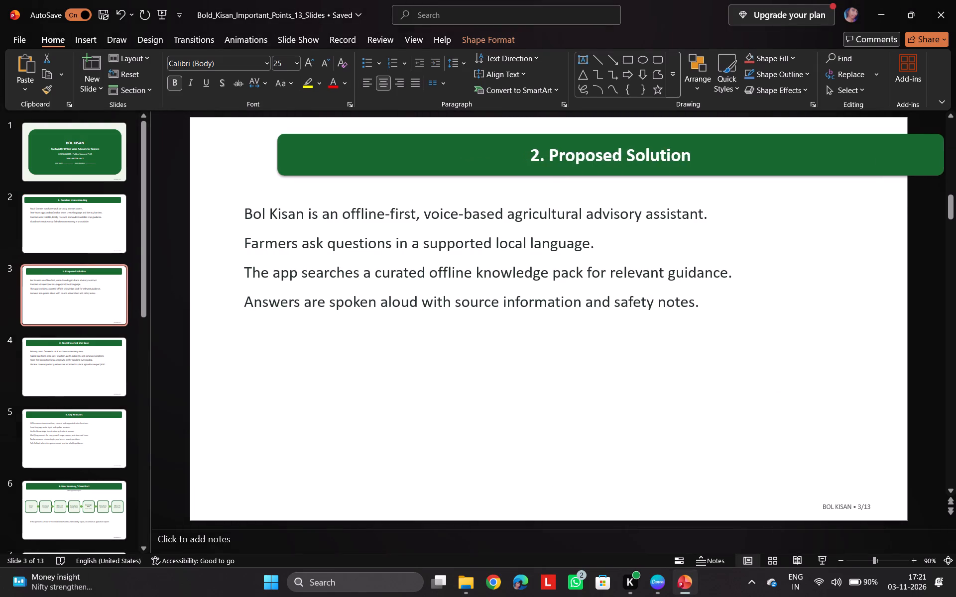
{"action": "left_click_drag", "start_coordinate": [510, 155], "coordinate": [439, 153]}
{"action": "left_click_drag", "start_coordinate": [439, 153], "coordinate": [425, 166]}
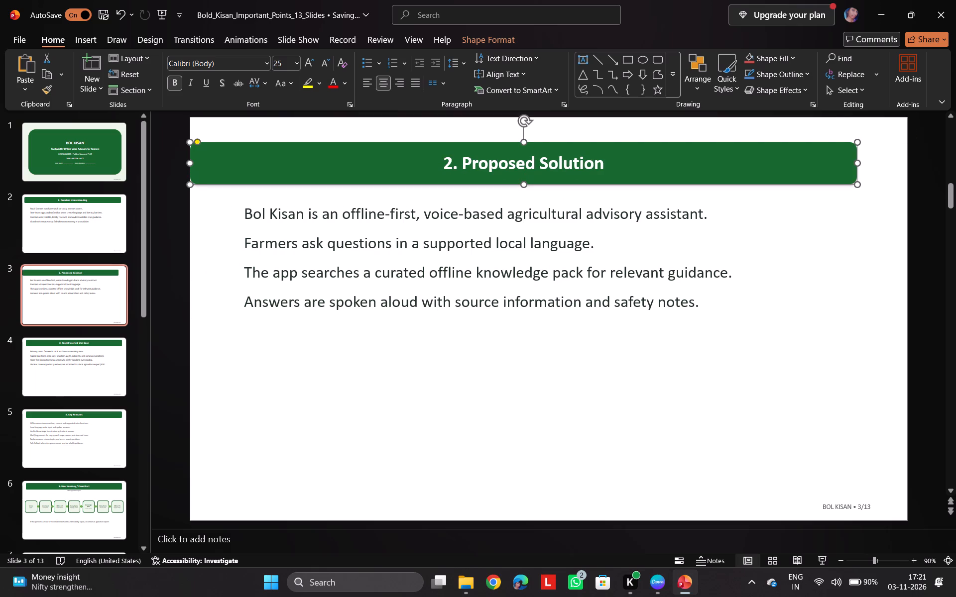
{"action": "left_click", "coordinate": [446, 162]}
{"action": "left_click_drag", "start_coordinate": [446, 162], "coordinate": [573, 171]}
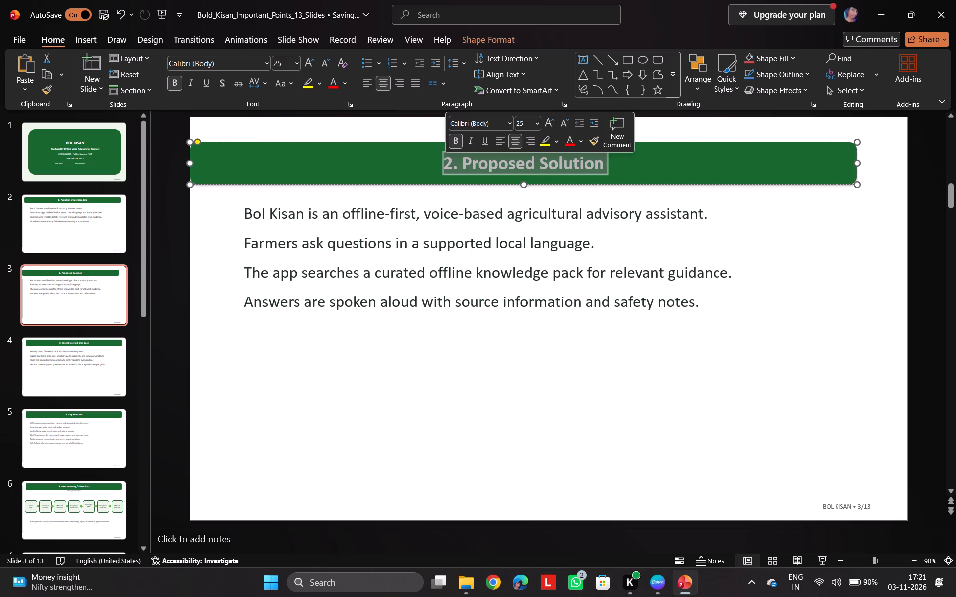
{"action": "left_click_drag", "start_coordinate": [573, 171], "coordinate": [574, 171]}
{"action": "key", "text": "ctrl+c"}
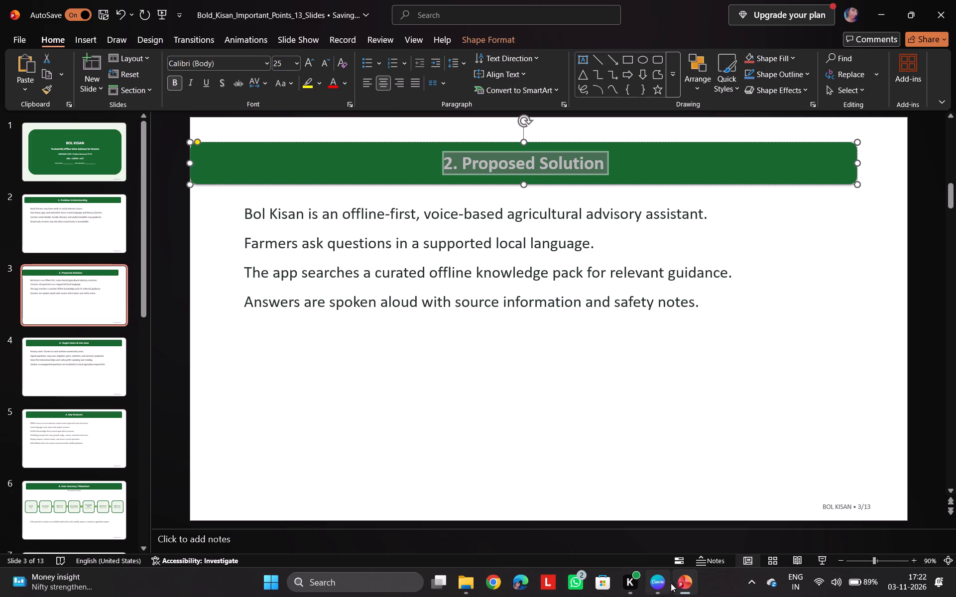
Switch to Canva, paste the "2. Proposed Solution" heading on page 3 and place it above the field photo.
{"action": "left_click", "coordinate": [652, 583]}
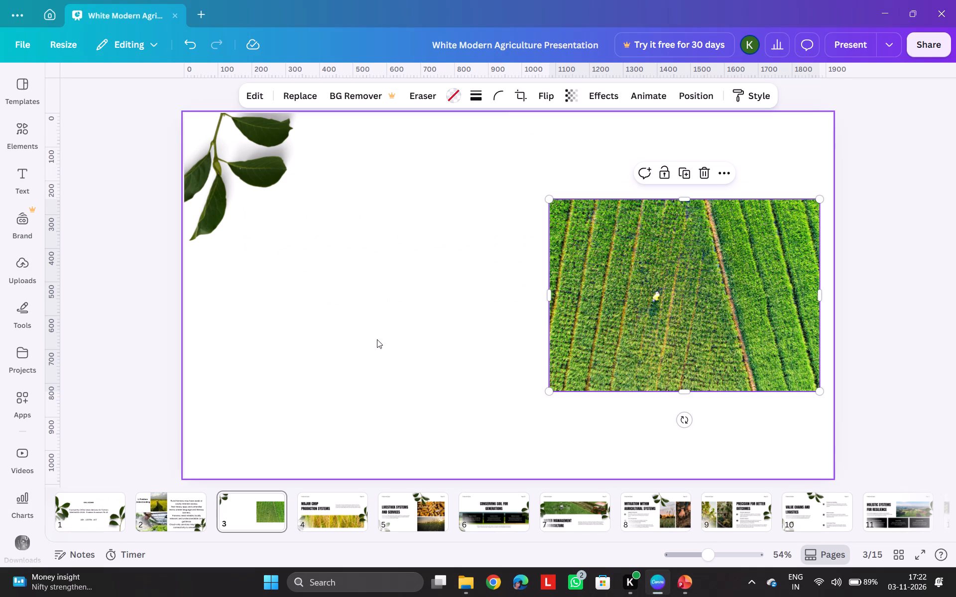
{"action": "key", "text": "ctrl+v"}
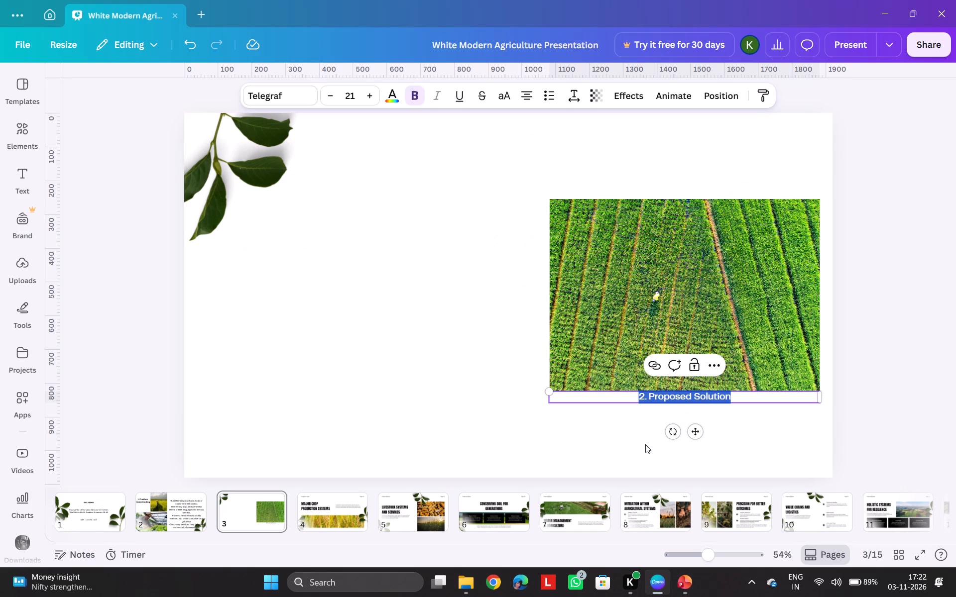
{"action": "left_click_drag", "start_coordinate": [676, 401], "coordinate": [683, 407]}
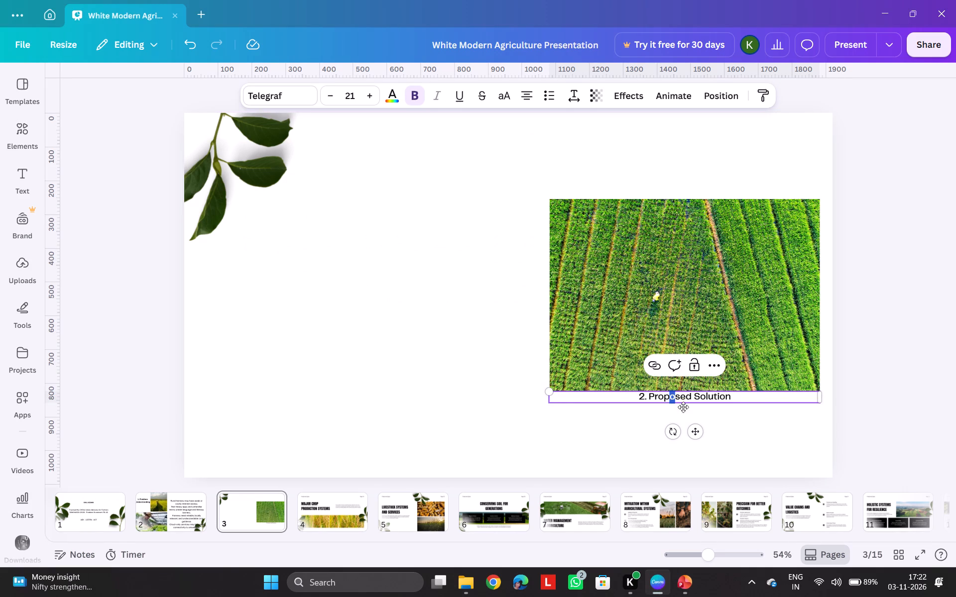
{"action": "left_click_drag", "start_coordinate": [683, 407], "coordinate": [695, 433]}
{"action": "left_click_drag", "start_coordinate": [695, 433], "coordinate": [677, 211]}
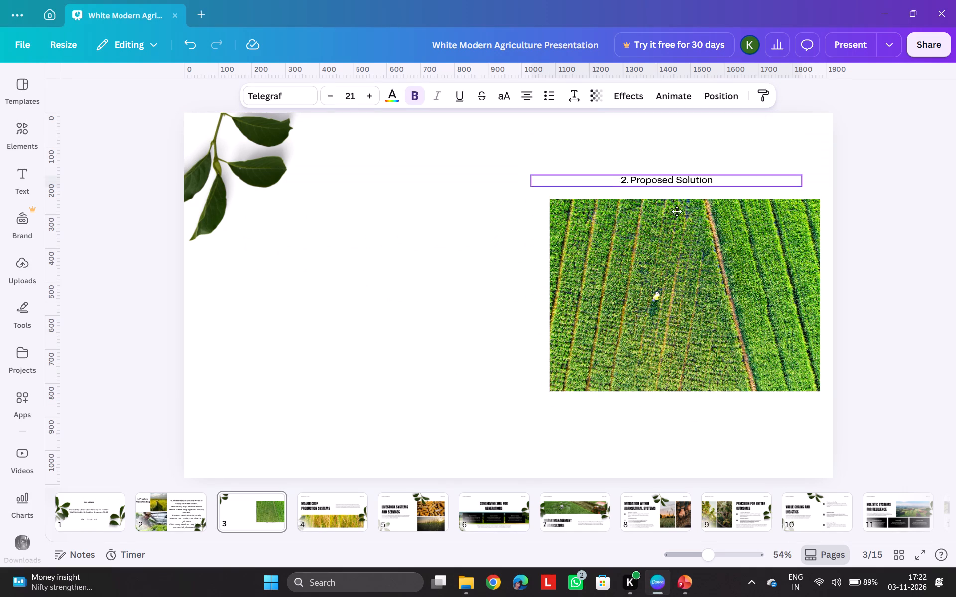
{"action": "left_click_drag", "start_coordinate": [677, 211], "coordinate": [691, 208]}
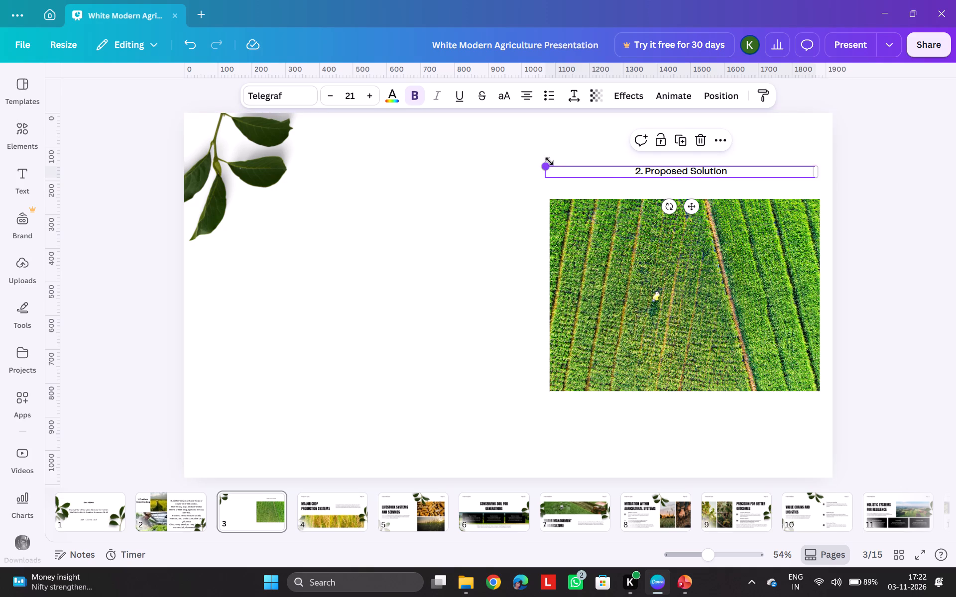
Increase the font size of page 3's "2. Proposed Solution" heading to 33.
{"action": "triple_click", "coordinate": [367, 95]}
{"action": "triple_click", "coordinate": [367, 95]}
{"action": "triple_click", "coordinate": [367, 95]}
{"action": "triple_click", "coordinate": [367, 95]}
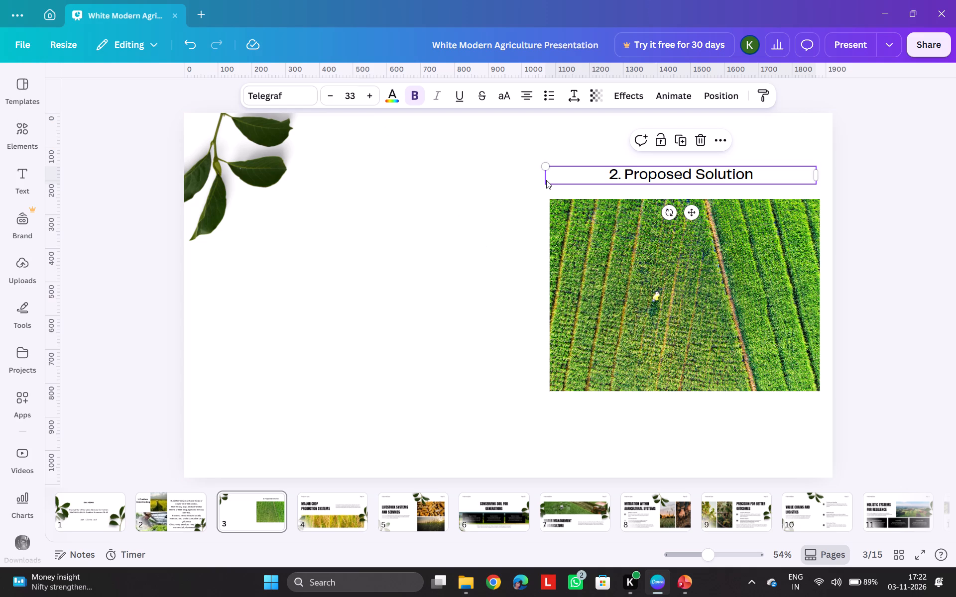
Narrow the "2. Proposed Solution" text box so it wraps onto two lines, and reposition it roughly centred above the field photo.
{"action": "left_click_drag", "start_coordinate": [542, 178], "coordinate": [616, 165]}
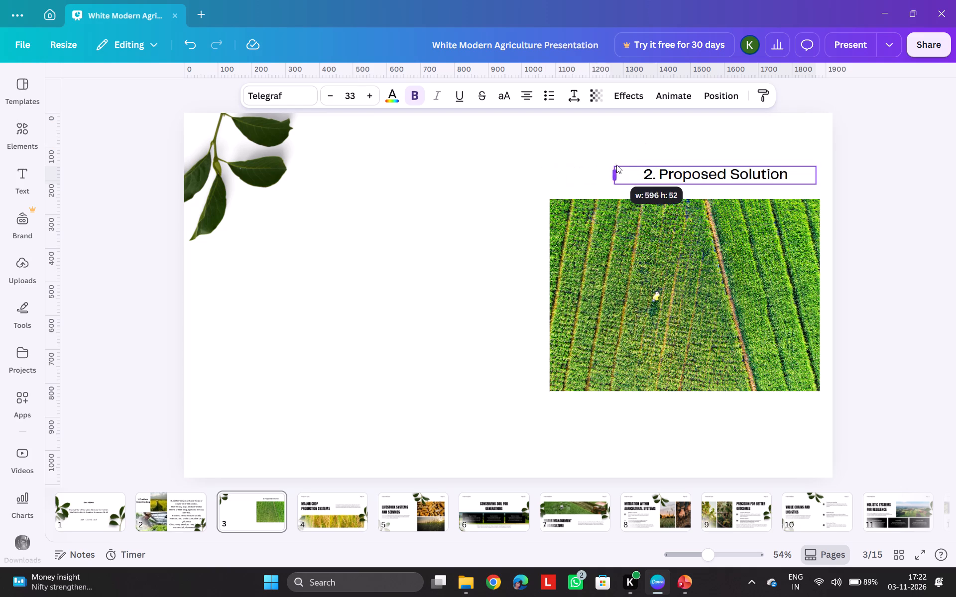
{"action": "left_click_drag", "start_coordinate": [616, 165], "coordinate": [677, 169]}
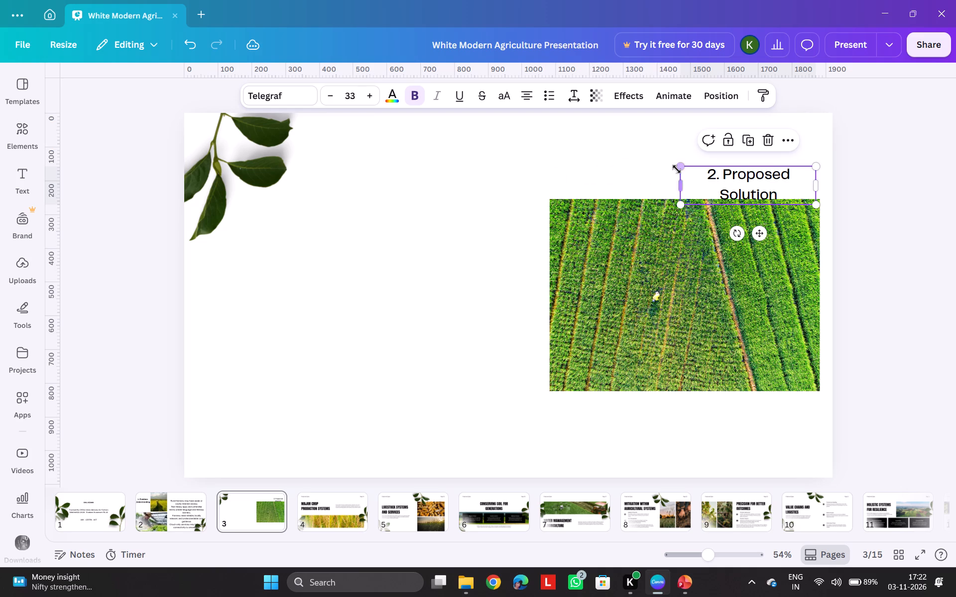
{"action": "left_click_drag", "start_coordinate": [757, 231], "coordinate": [701, 199]}
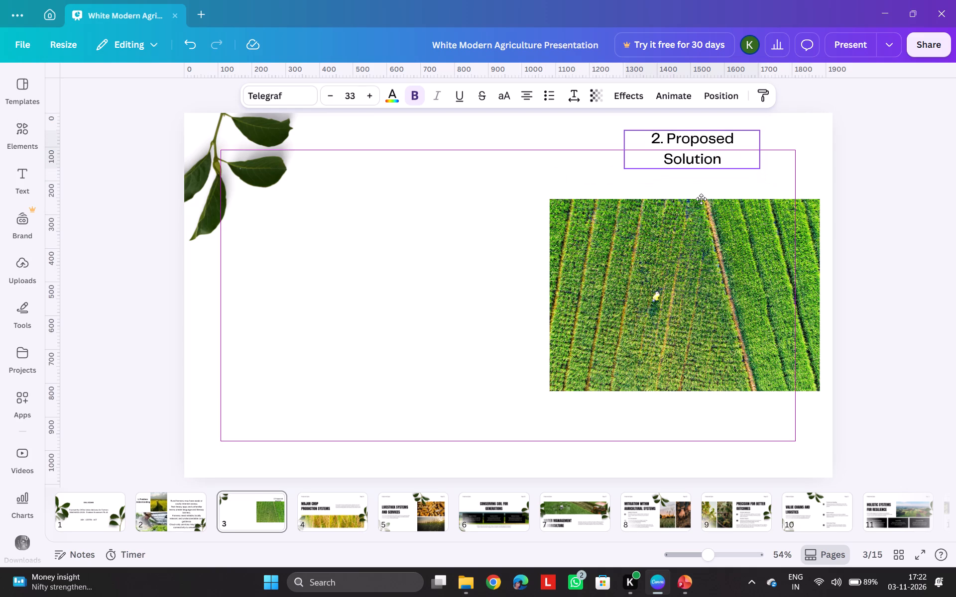
{"action": "left_click_drag", "start_coordinate": [701, 199], "coordinate": [708, 205]}
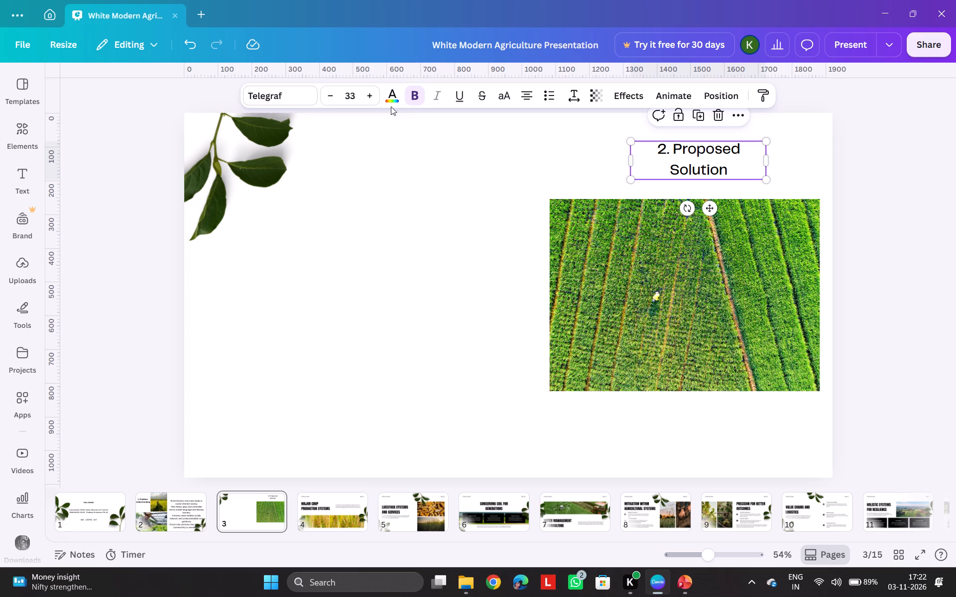
Increase the "2. Proposed Solution" heading's font size to 44 and deselect it.
{"action": "double_click", "coordinate": [372, 96]}
{"action": "triple_click", "coordinate": [372, 96]}
{"action": "triple_click", "coordinate": [372, 96]}
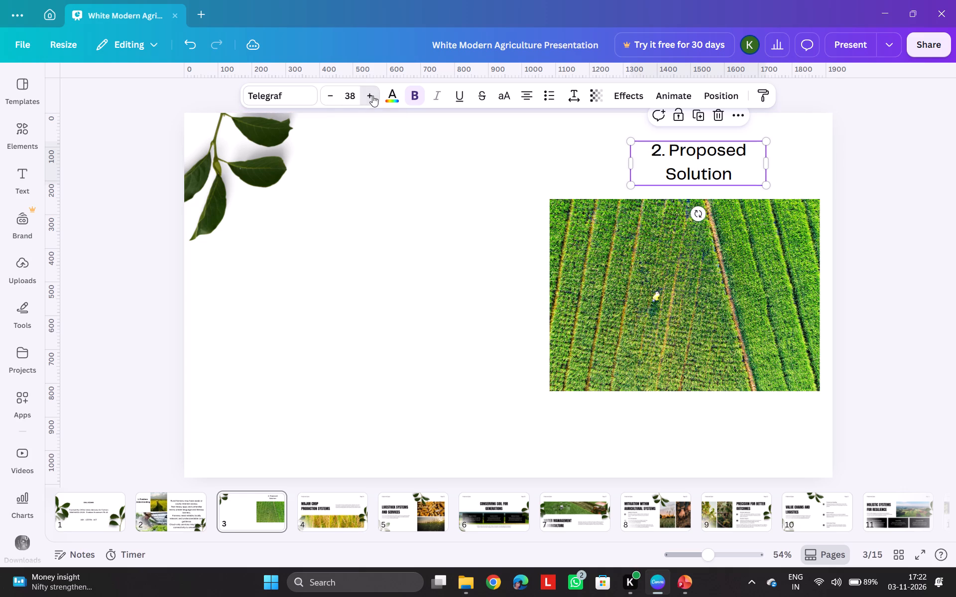
{"action": "triple_click", "coordinate": [372, 96]}
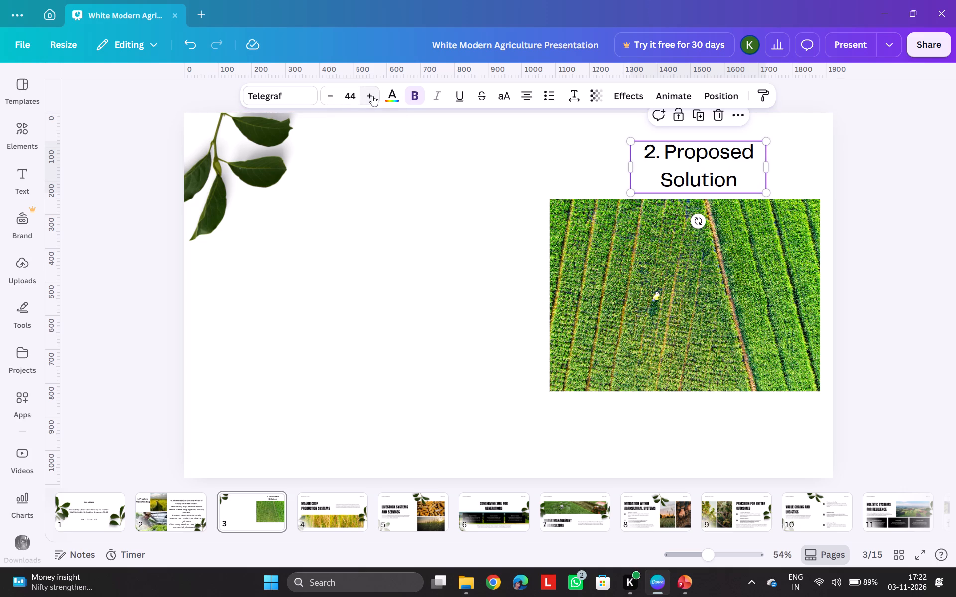
{"action": "left_click", "coordinate": [347, 351]}
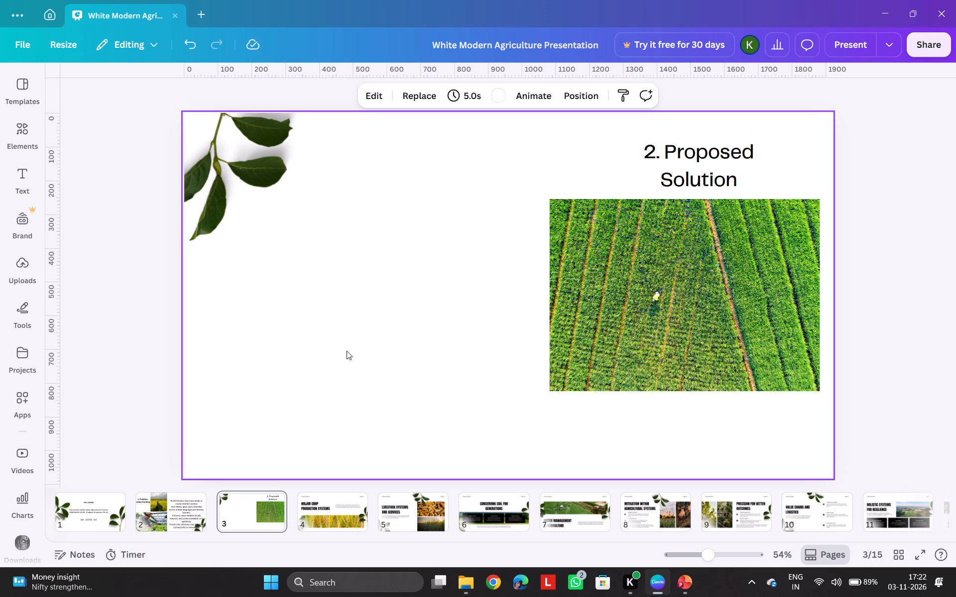
Switch to PowerPoint, copy slide 3's four body lines under "2. Proposed Solution", and paste them onto page 3 in Canva.
{"action": "left_click", "coordinate": [686, 584]}
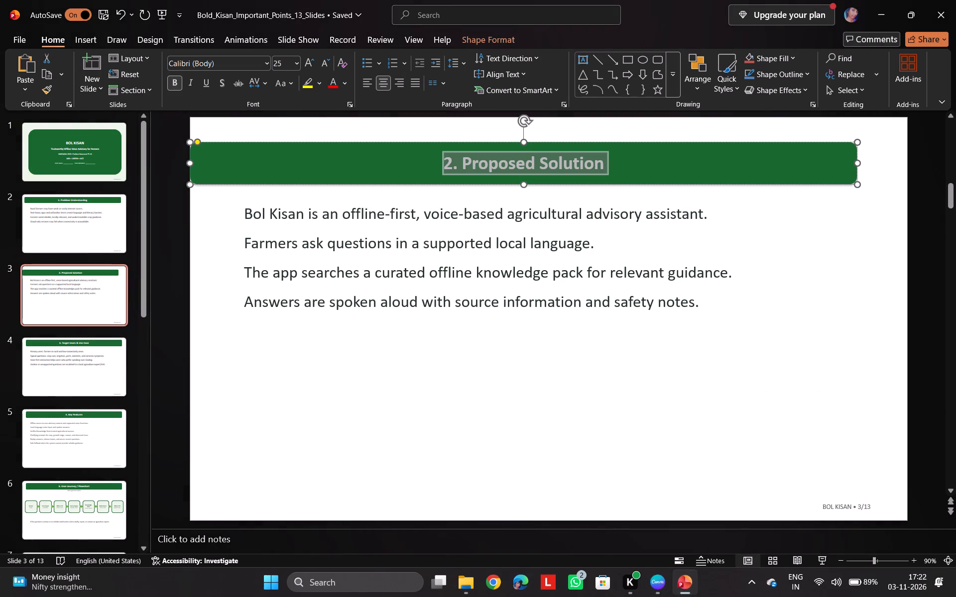
{"action": "left_click_drag", "start_coordinate": [244, 212], "coordinate": [390, 280]}
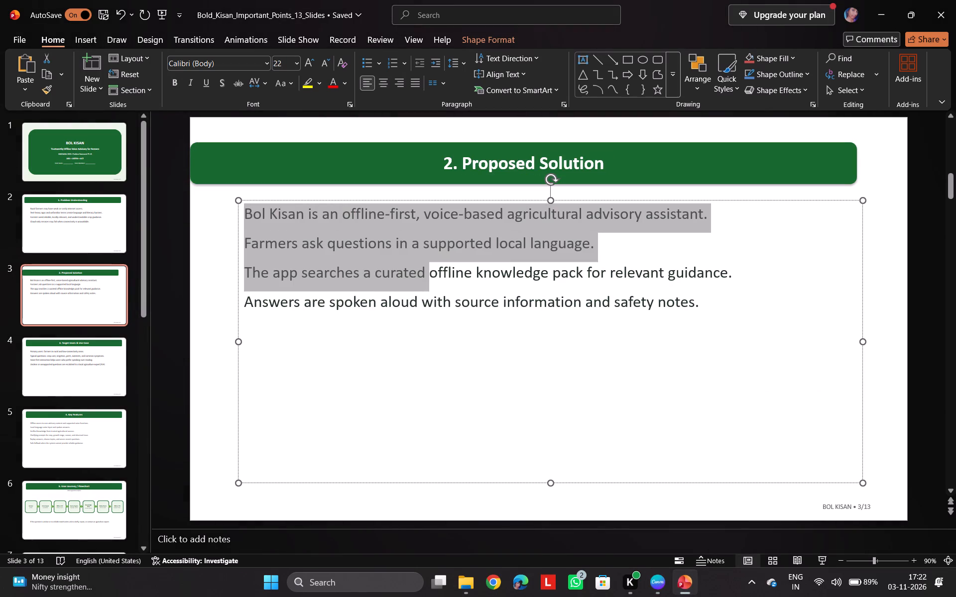
{"action": "left_click_drag", "start_coordinate": [390, 280], "coordinate": [738, 319]}
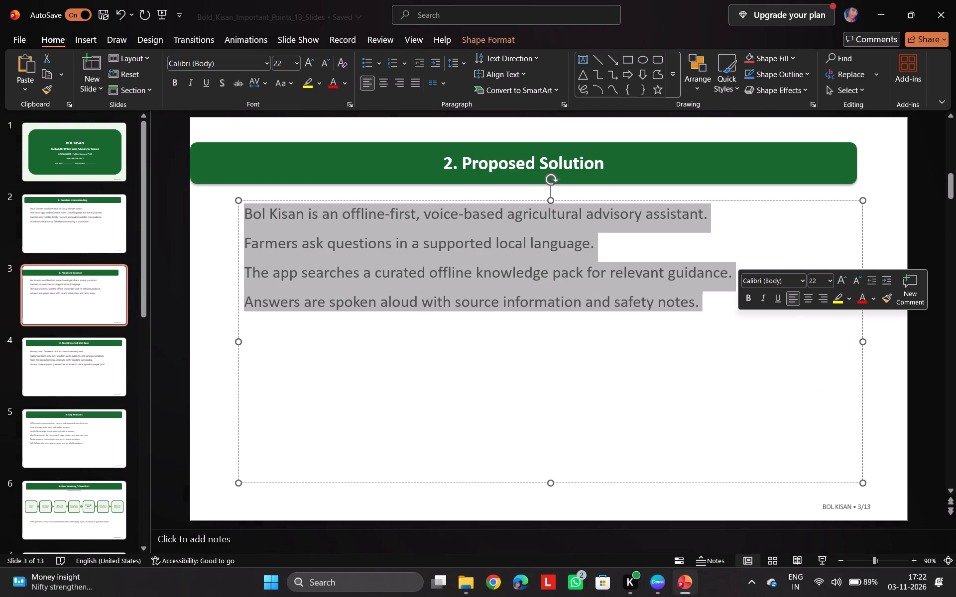
{"action": "key", "text": "ctrl+c"}
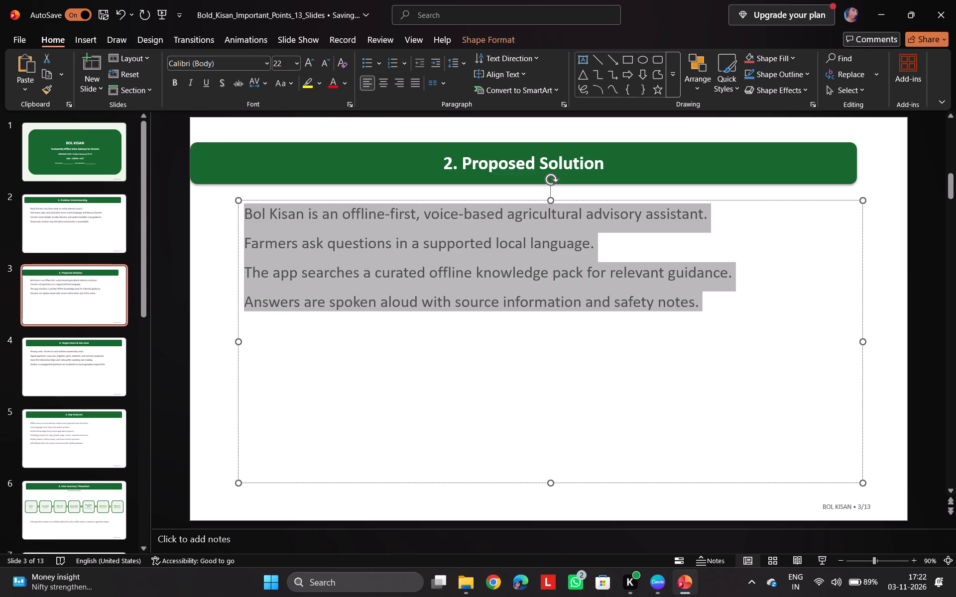
{"action": "left_click", "coordinate": [654, 573]}
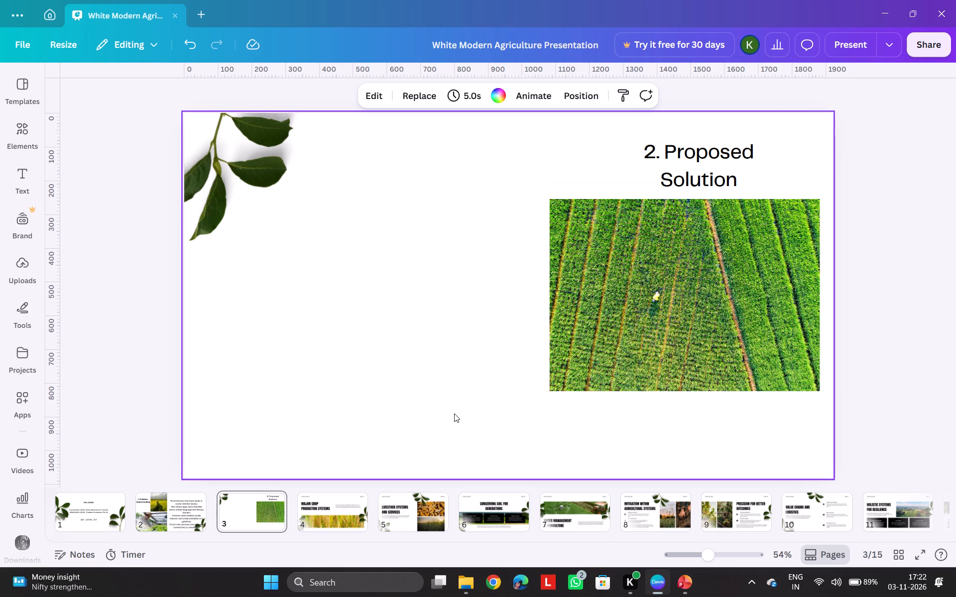
{"action": "key", "text": "ctrl+v"}
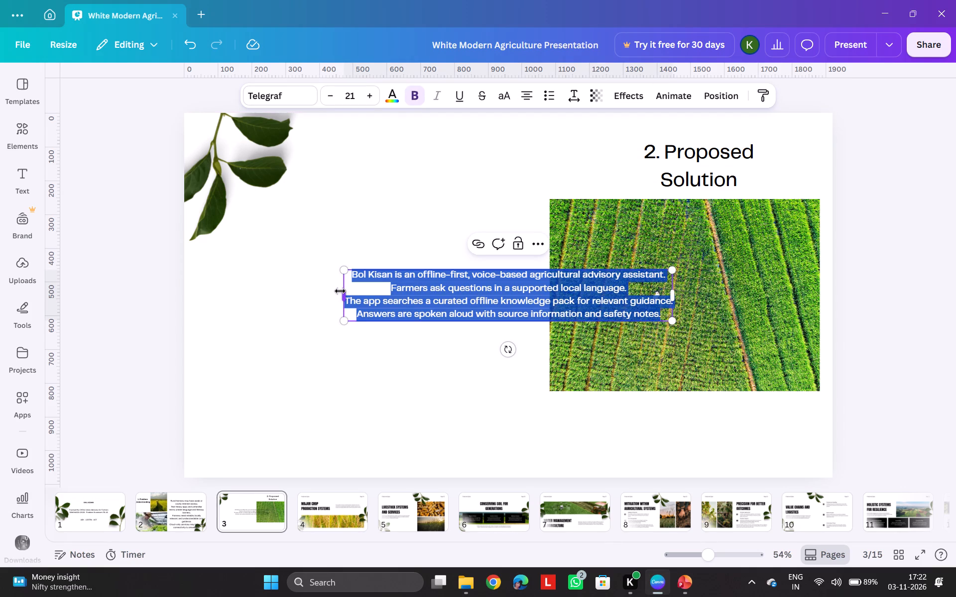
Narrow the pasted body text box slightly and place it in the empty space beside page 3's field photo.
{"action": "left_click_drag", "start_coordinate": [340, 291], "coordinate": [359, 291]}
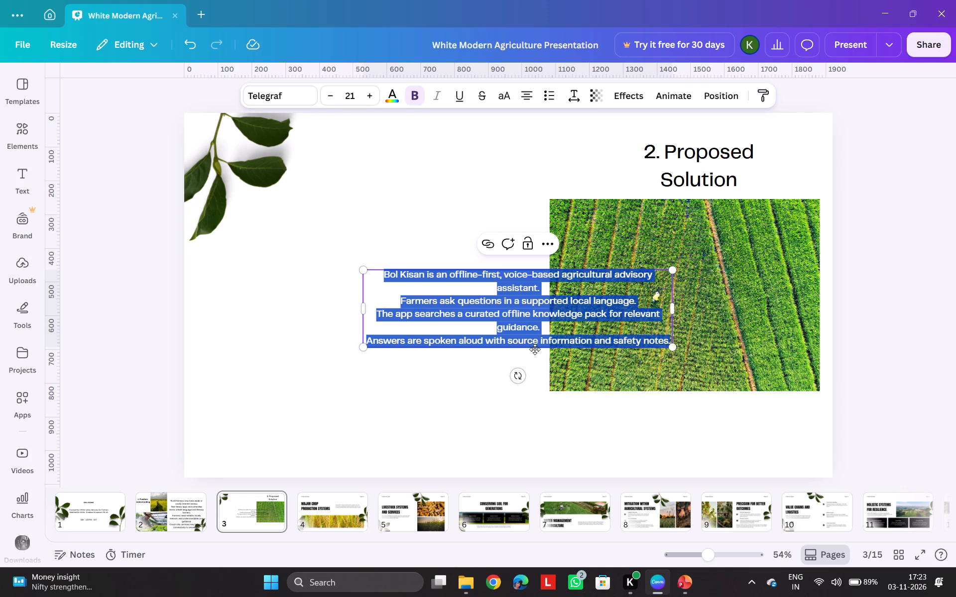
{"action": "left_click_drag", "start_coordinate": [535, 349], "coordinate": [396, 329]}
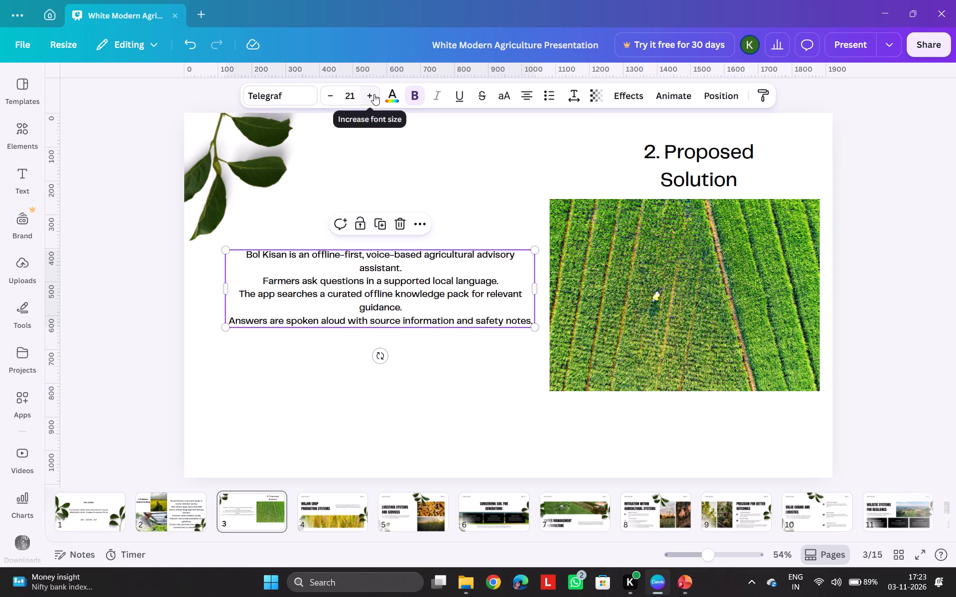
Increase page 3's body text to font size 41 and move the text box up so it fits on the page.
{"action": "triple_click", "coordinate": [374, 94]}
{"action": "triple_click", "coordinate": [374, 94]}
{"action": "triple_click", "coordinate": [374, 94]}
{"action": "triple_click", "coordinate": [374, 94]}
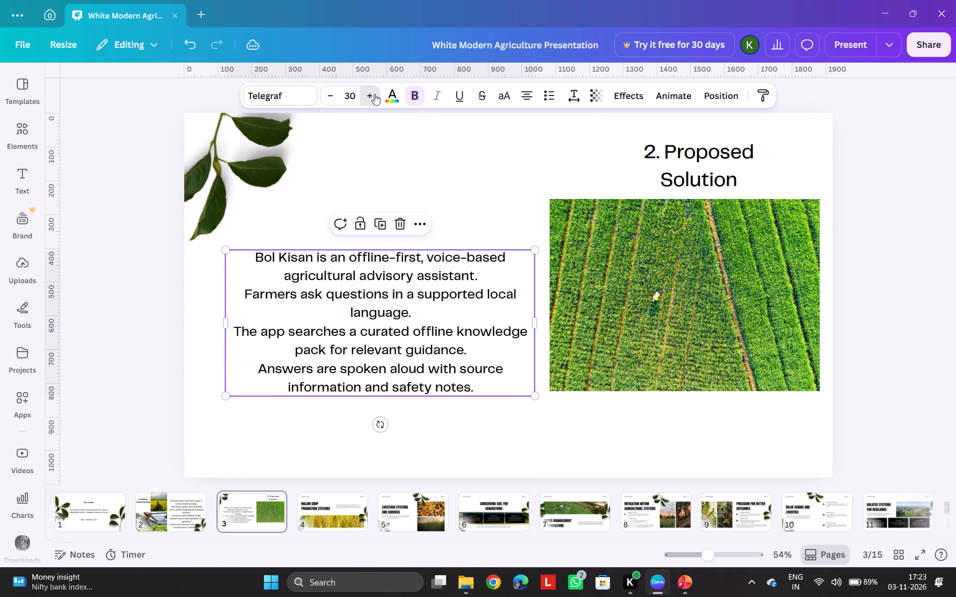
{"action": "triple_click", "coordinate": [374, 94]}
{"action": "triple_click", "coordinate": [374, 94]}
{"action": "double_click", "coordinate": [374, 94]}
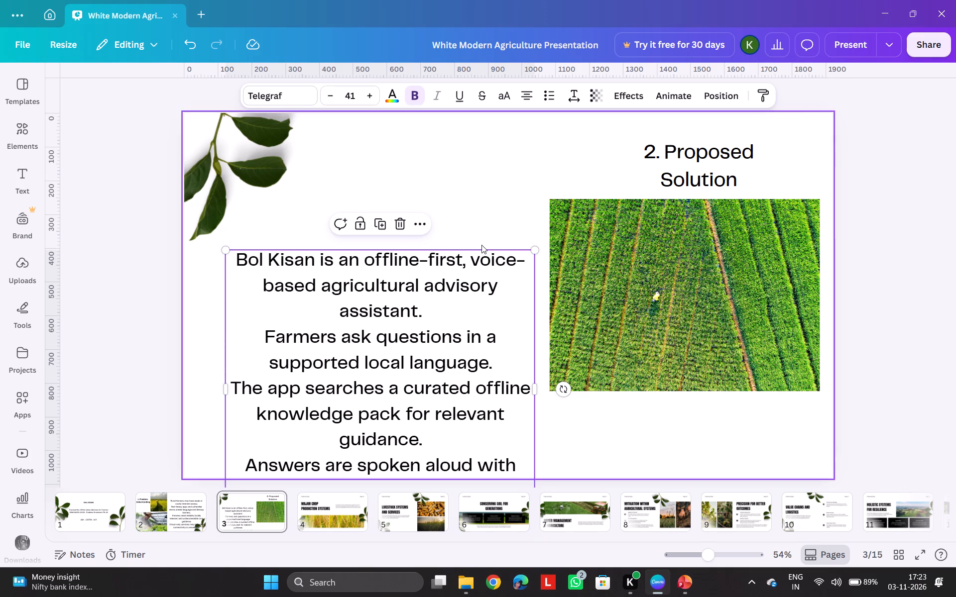
{"action": "left_click_drag", "start_coordinate": [441, 314], "coordinate": [445, 250]}
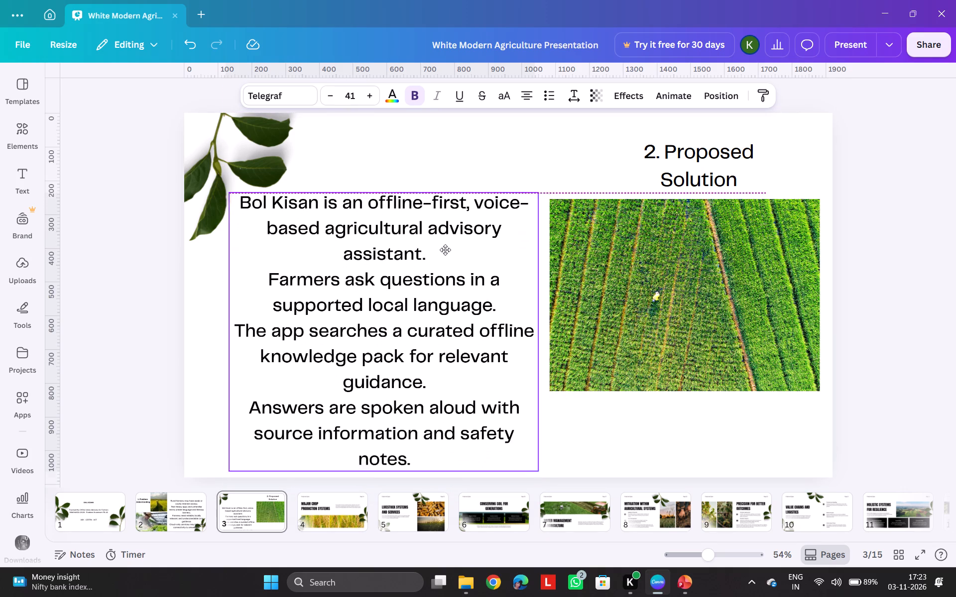
{"action": "left_click_drag", "start_coordinate": [445, 250], "coordinate": [444, 244]}
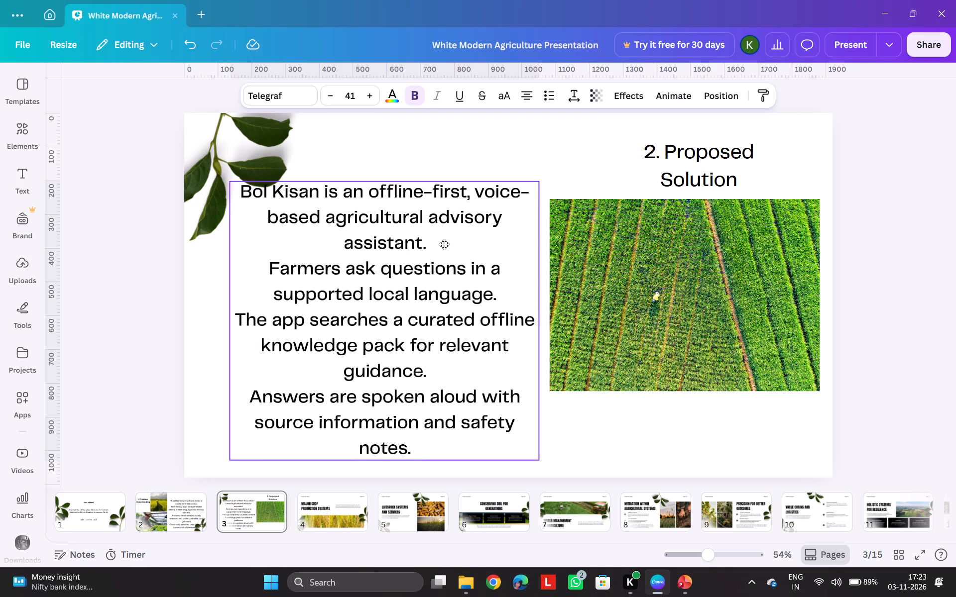
{"action": "left_click_drag", "start_coordinate": [444, 244], "coordinate": [443, 240]}
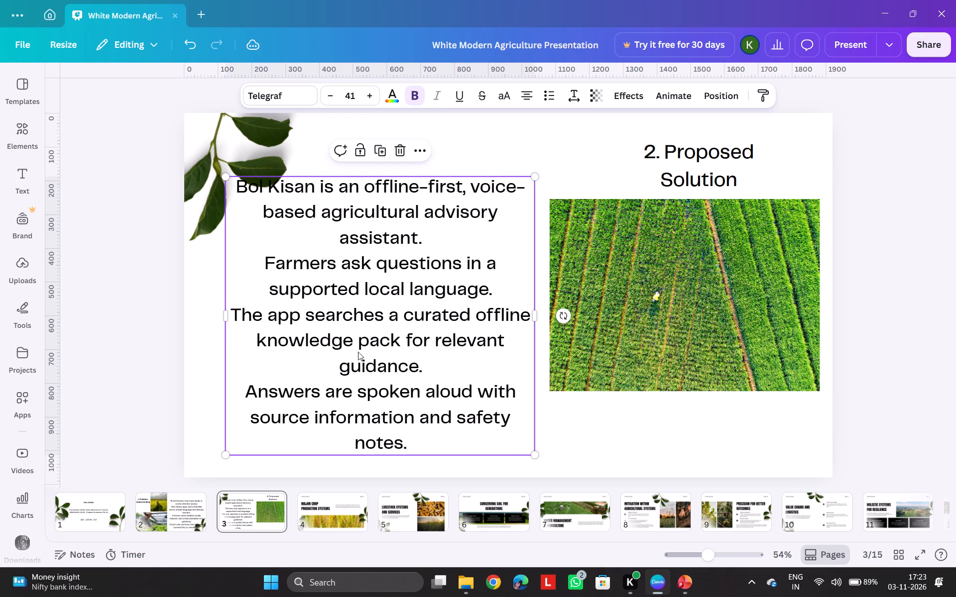
Check the font size of page 2's body text, and set page 3's body text to 43.
{"action": "left_click", "coordinate": [186, 508]}
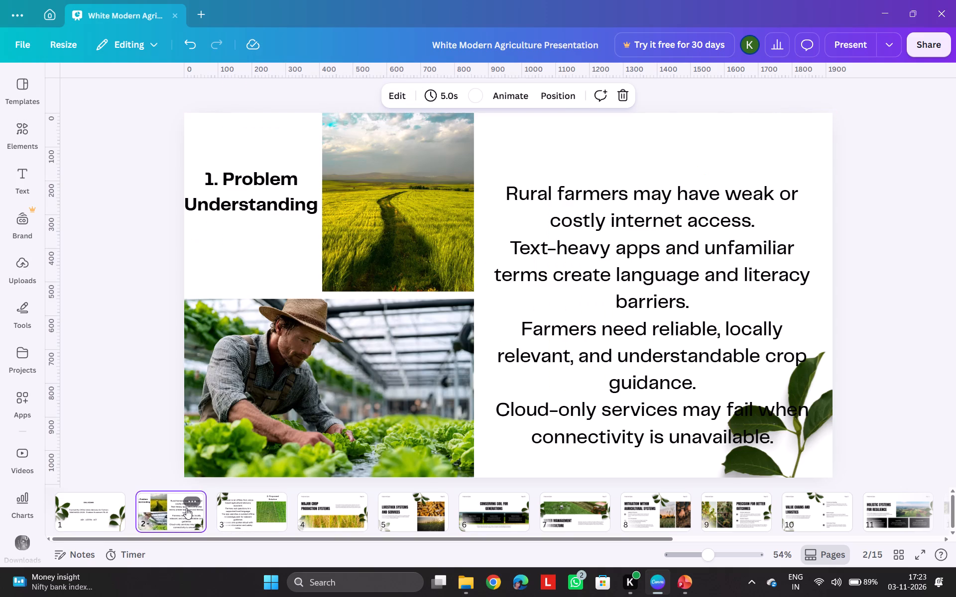
{"action": "left_click", "coordinate": [579, 346]}
{"action": "left_click", "coordinate": [251, 512]}
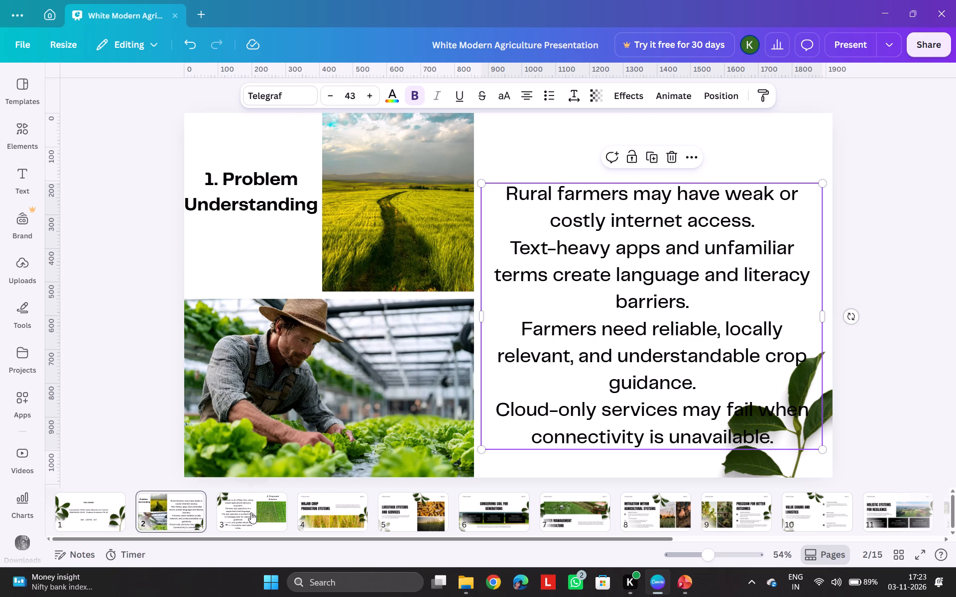
{"action": "left_click", "coordinate": [360, 354]}
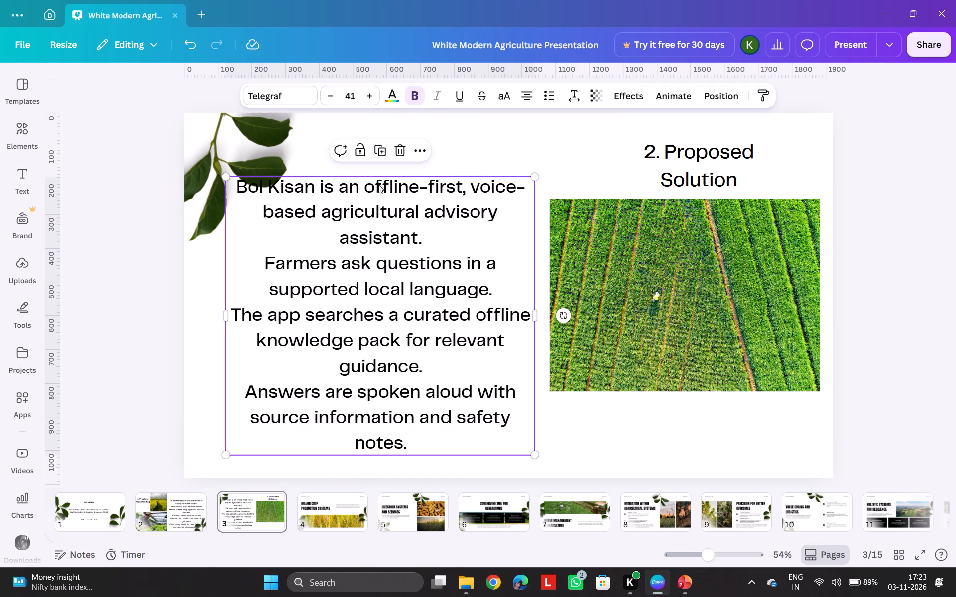
{"action": "left_click", "coordinate": [366, 90]}
{"action": "left_click", "coordinate": [366, 90]}
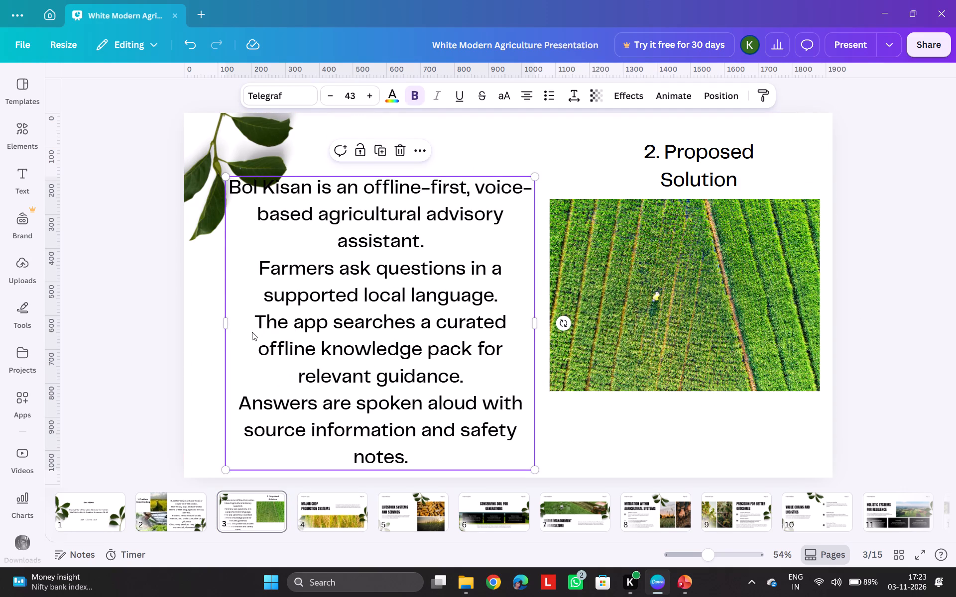
Move page 3's body text slightly higher, and compare the layout with page 2.
{"action": "left_click_drag", "start_coordinate": [251, 332], "coordinate": [250, 321]}
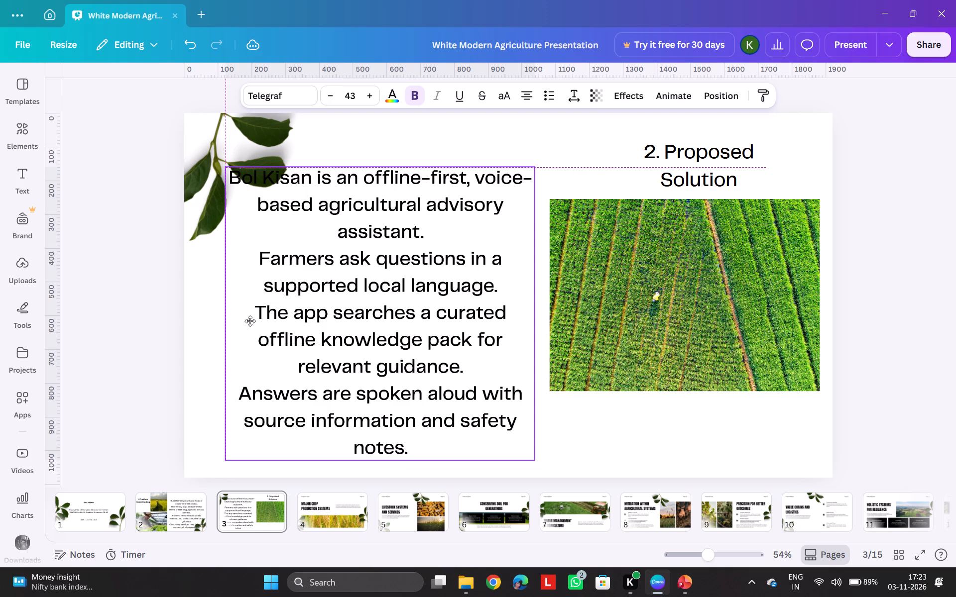
{"action": "left_click_drag", "start_coordinate": [250, 321], "coordinate": [249, 321]}
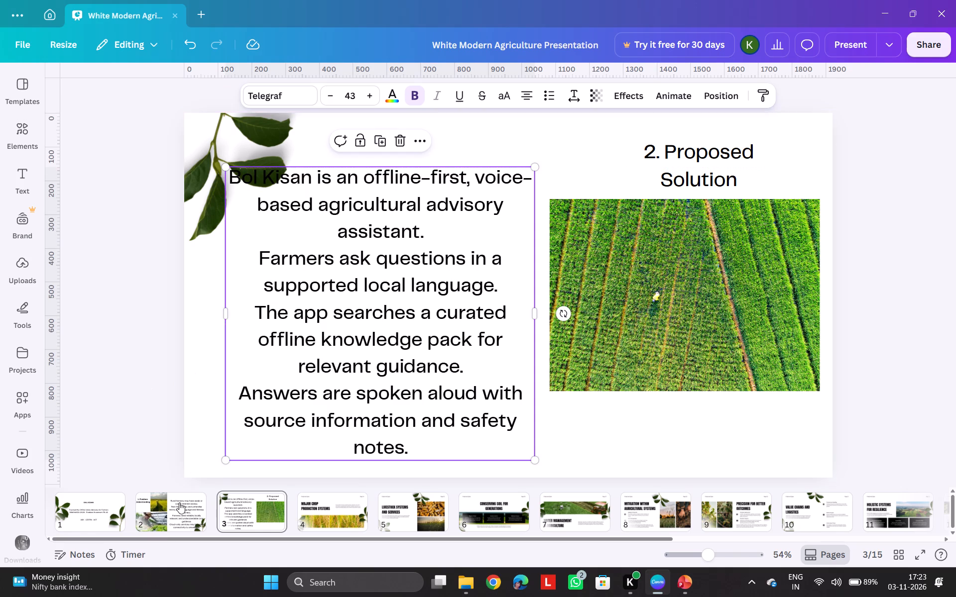
{"action": "left_click", "coordinate": [175, 524]}
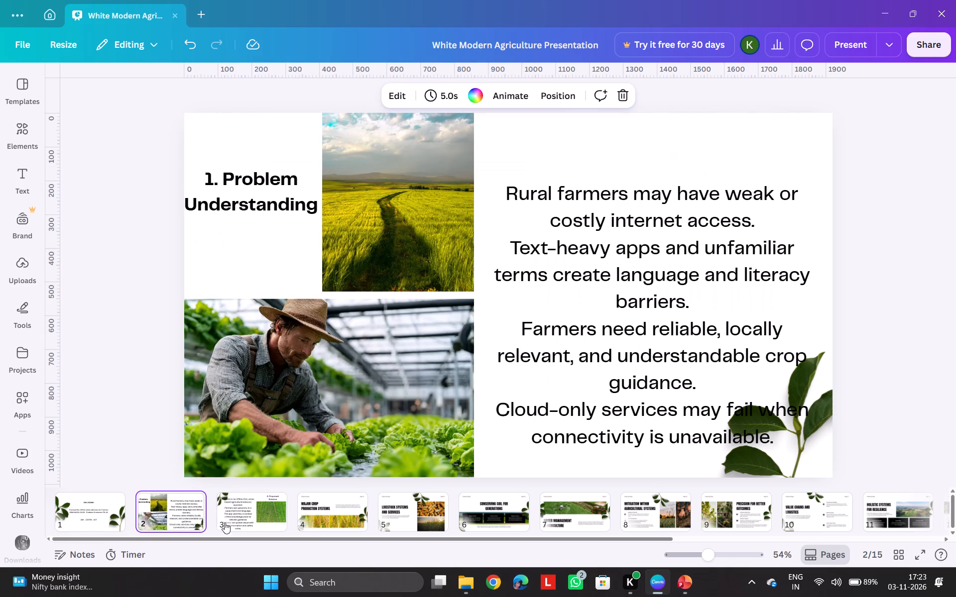
{"action": "left_click", "coordinate": [247, 522]}
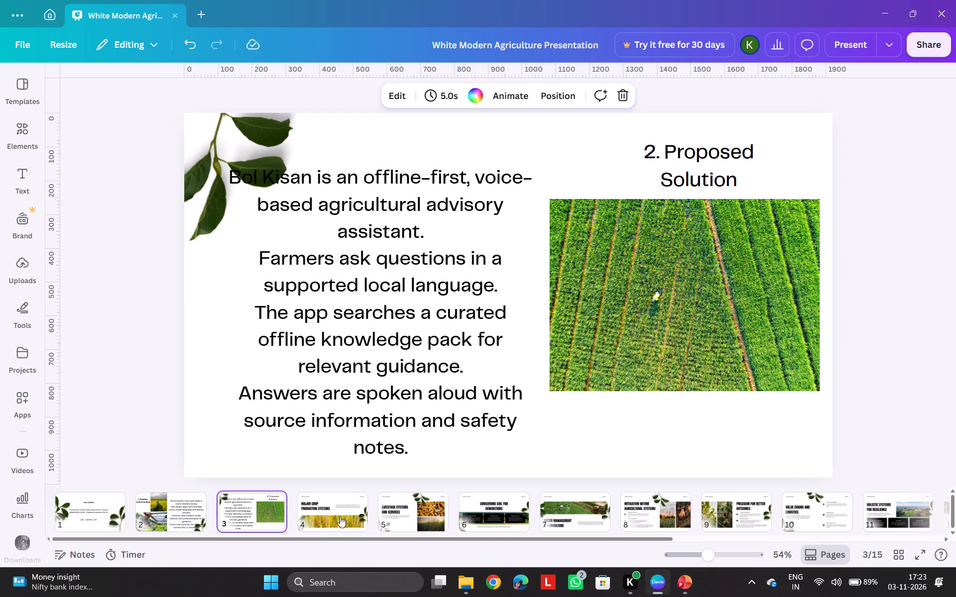
On page 4, delete the "Major Crop Production Systems" heading, "Fradel and Spies" label, crop systems paragraph and "Page 04" label.
{"action": "left_click", "coordinate": [325, 520]}
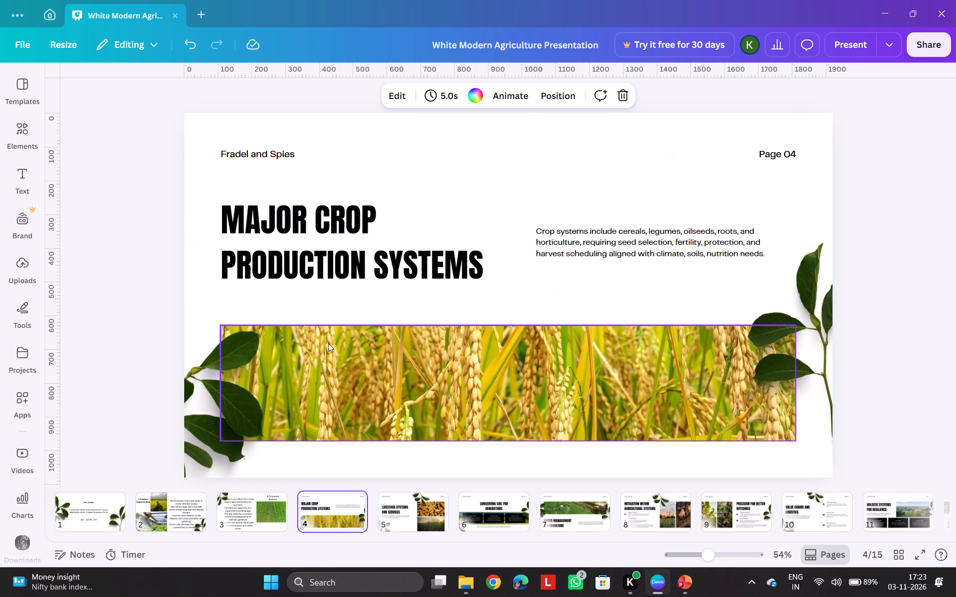
{"action": "left_click", "coordinate": [268, 242]}
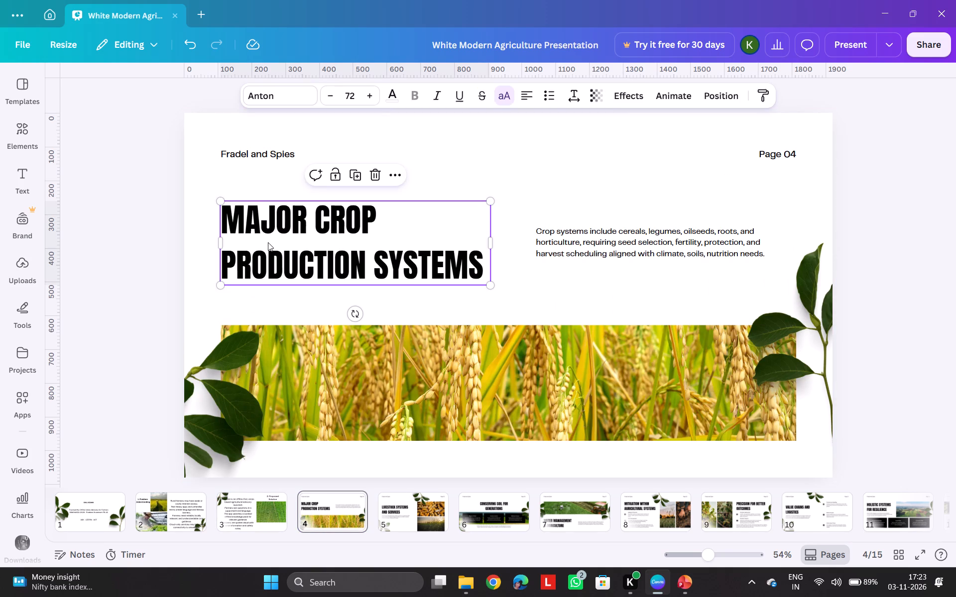
{"action": "key", "text": "Delete"}
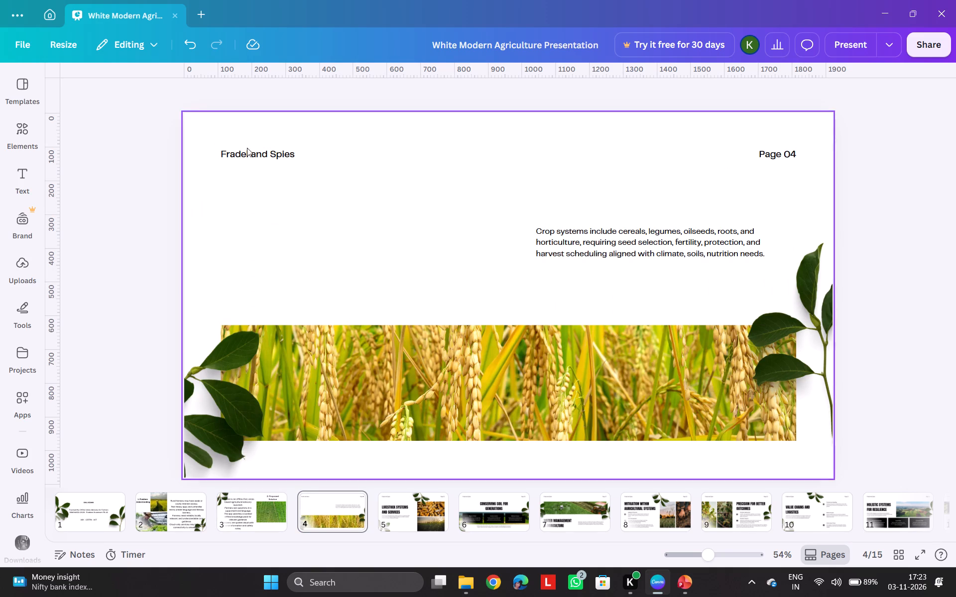
{"action": "left_click", "coordinate": [248, 149]}
{"action": "key", "text": "Delete"}
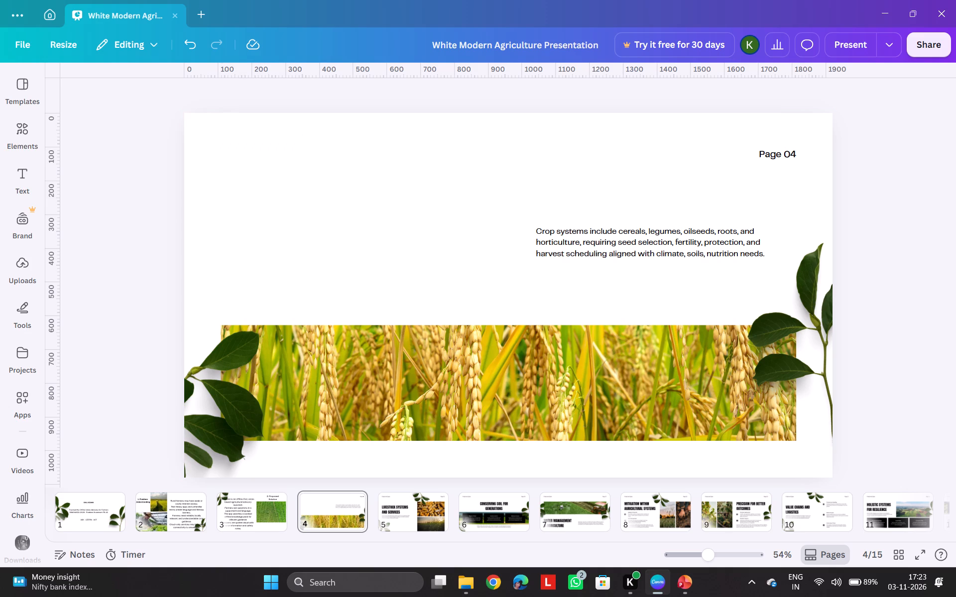
{"action": "left_click", "coordinate": [608, 258]}
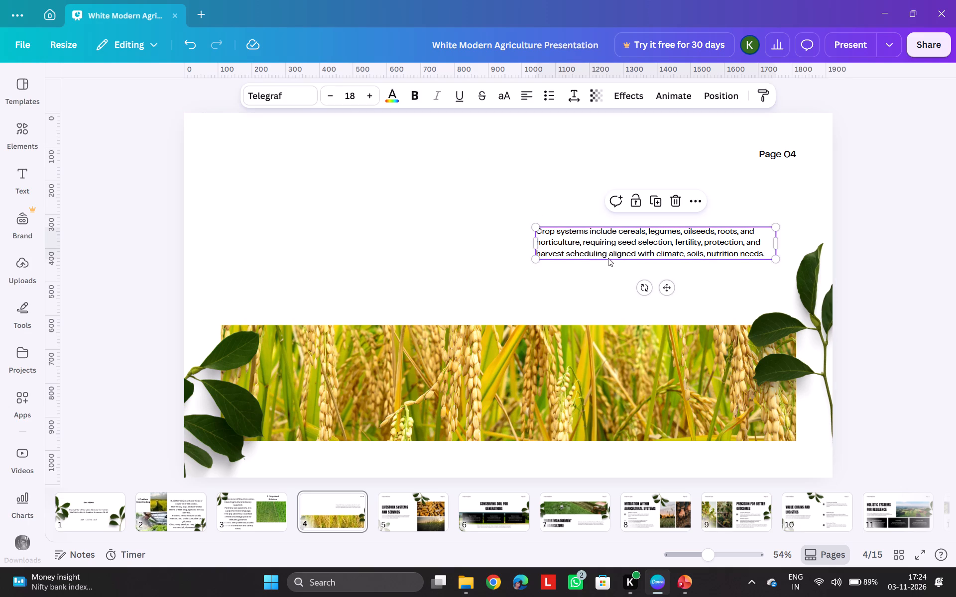
{"action": "key", "text": "Delete"}
{"action": "left_click", "coordinate": [780, 148]}
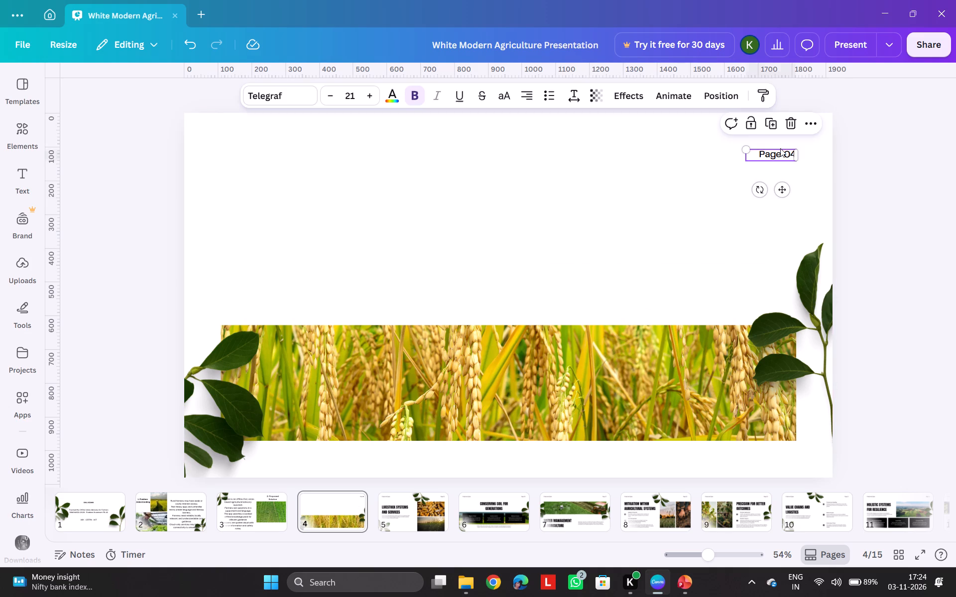
{"action": "key", "text": "Delete"}
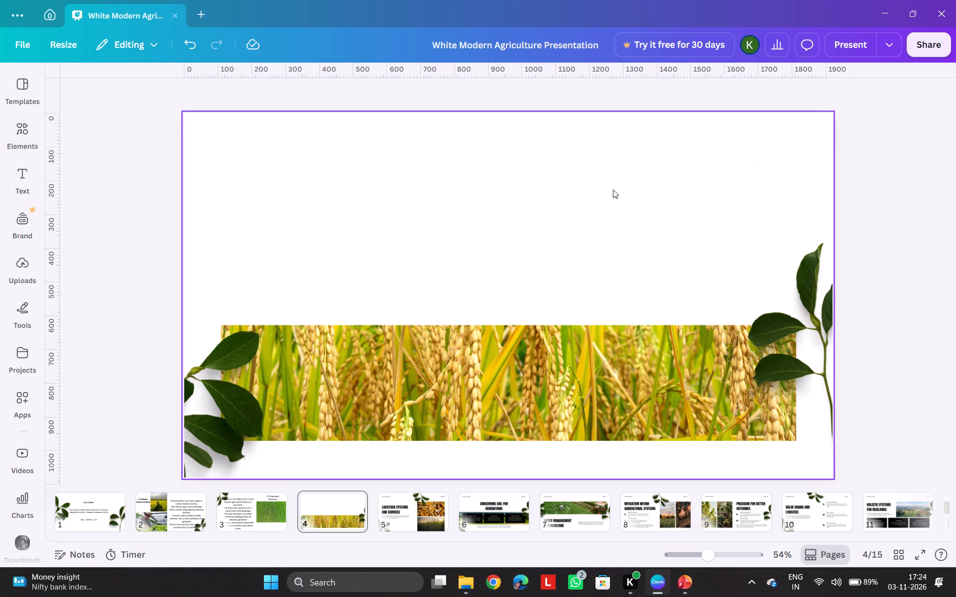
Move page 4's rice crop photo down to the page's bottom edge, aligned with the right edge, and deselect it.
{"action": "left_click_drag", "start_coordinate": [395, 375], "coordinate": [388, 221]}
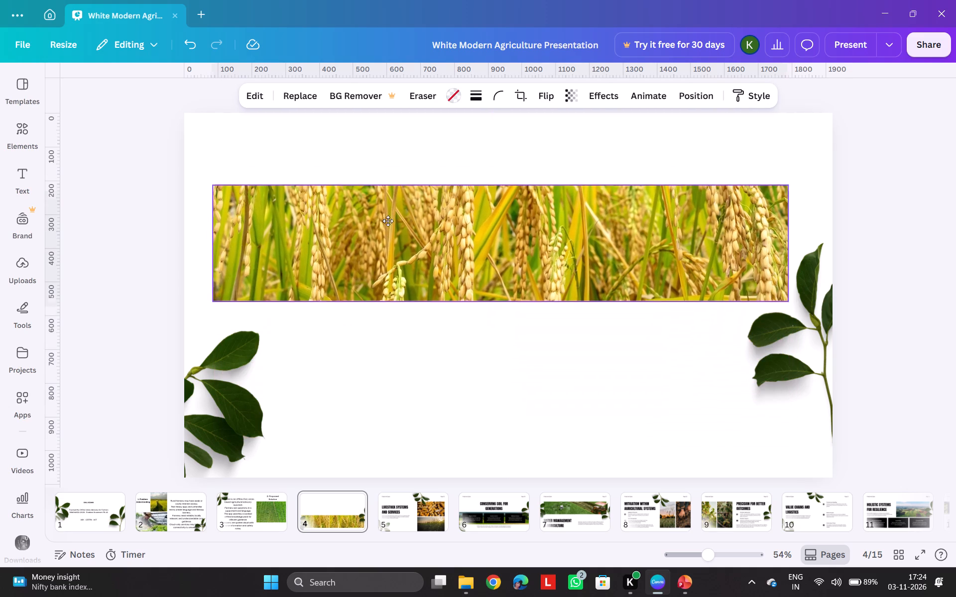
{"action": "left_click_drag", "start_coordinate": [388, 221], "coordinate": [396, 280]}
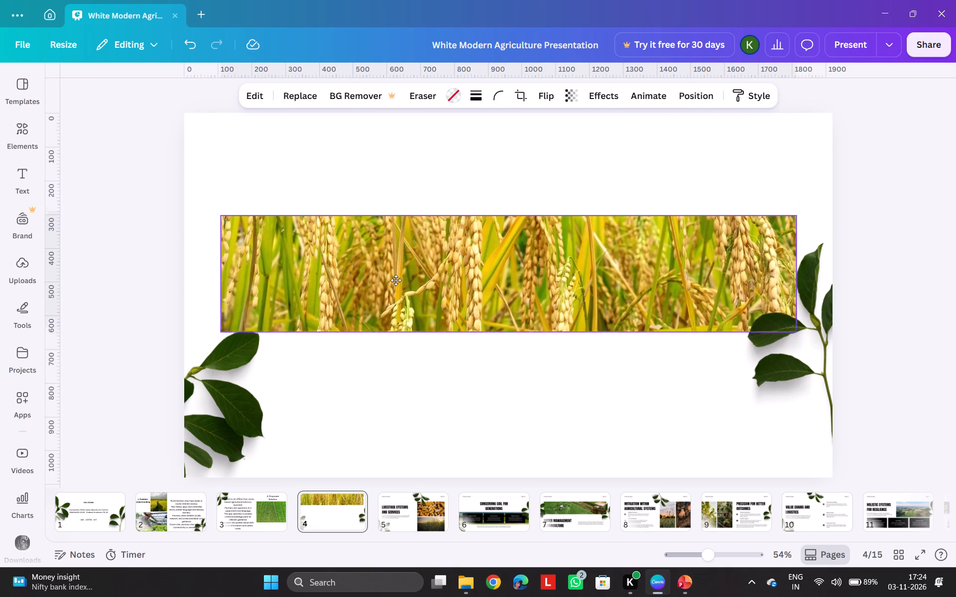
{"action": "left_click_drag", "start_coordinate": [396, 280], "coordinate": [397, 419]}
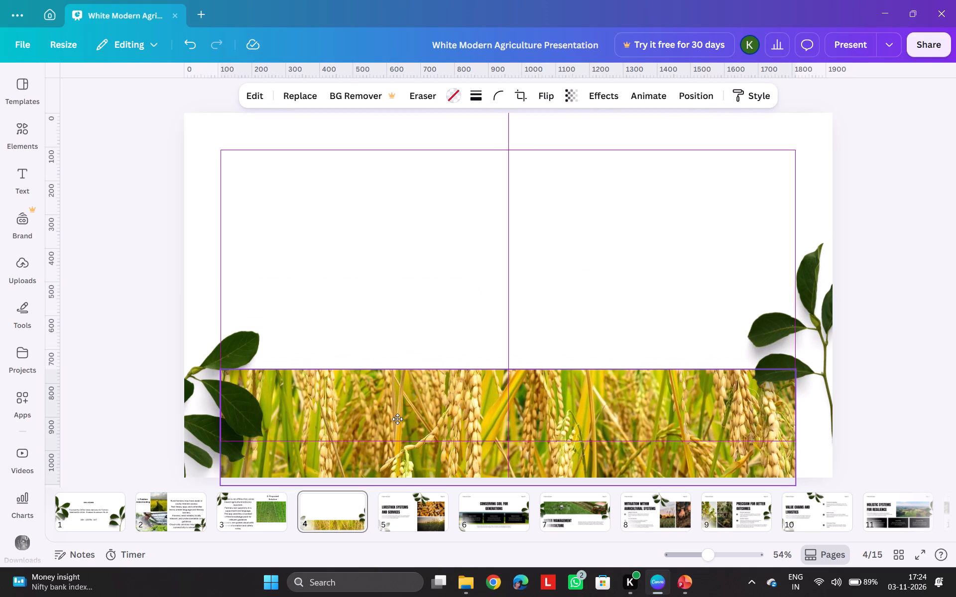
{"action": "left_click_drag", "start_coordinate": [397, 419], "coordinate": [426, 419]}
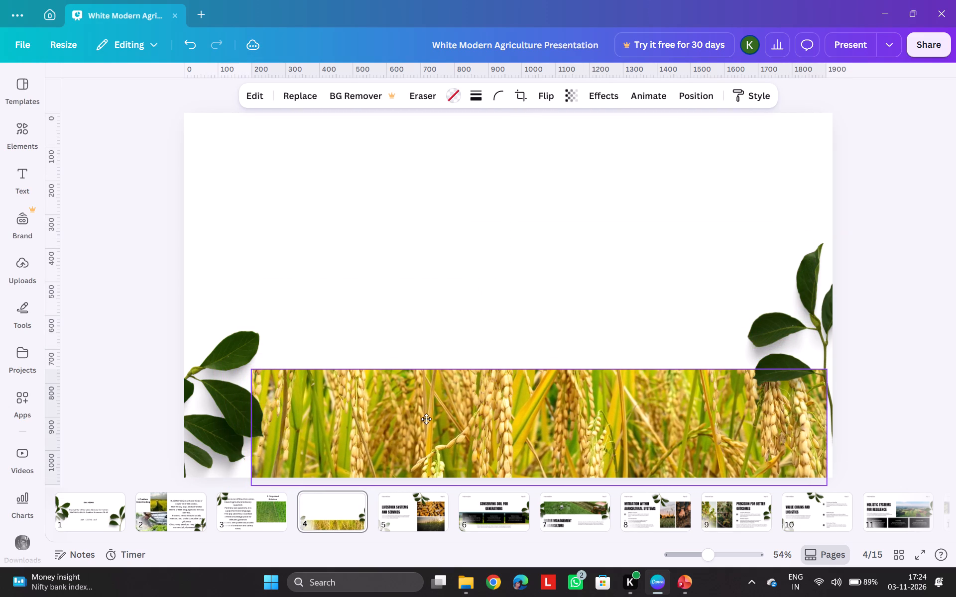
{"action": "left_click_drag", "start_coordinate": [426, 419], "coordinate": [429, 419]}
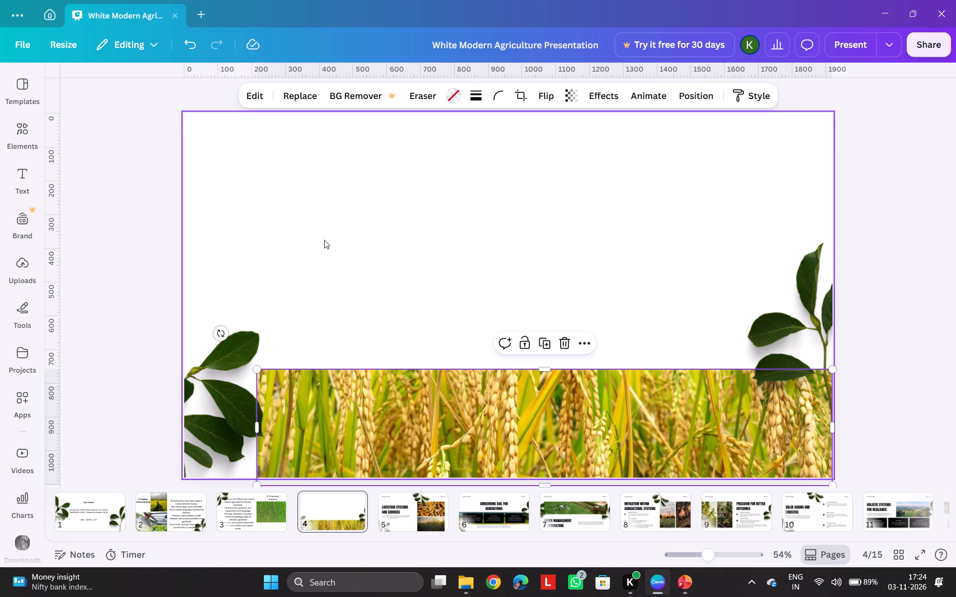
{"action": "left_click", "coordinate": [324, 240]}
Shift page 4's lower-left leaf branch inward so it overlaps the left end of the rice photo, and deselect it.
{"action": "left_click_drag", "start_coordinate": [215, 401], "coordinate": [241, 423]}
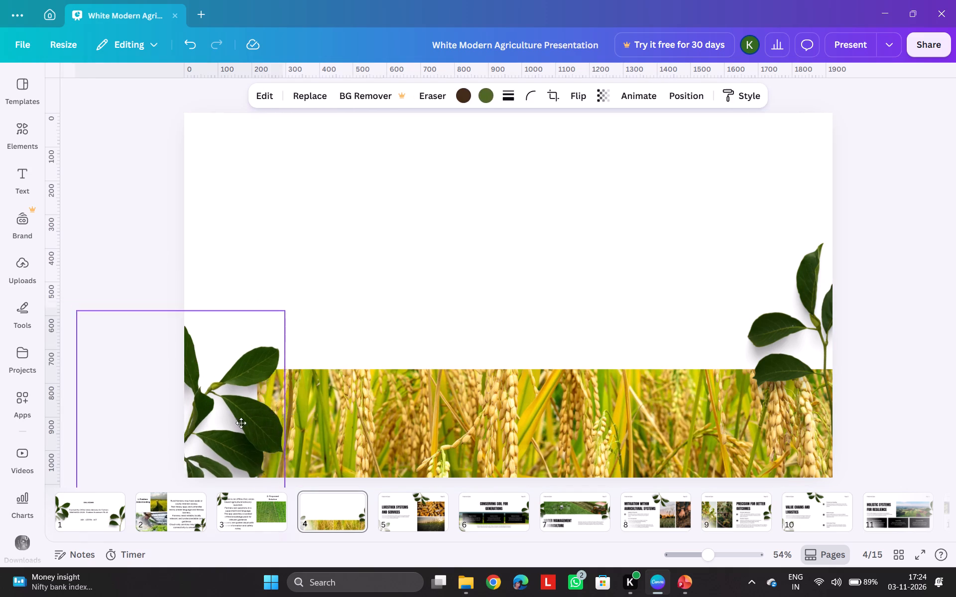
{"action": "left_click_drag", "start_coordinate": [241, 423], "coordinate": [259, 417]}
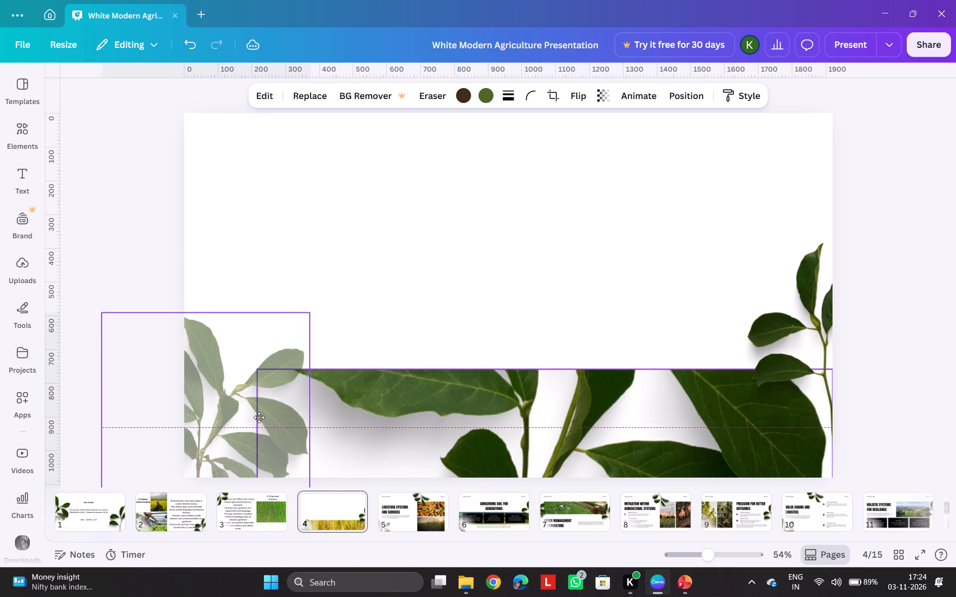
{"action": "left_click_drag", "start_coordinate": [259, 417], "coordinate": [245, 418]}
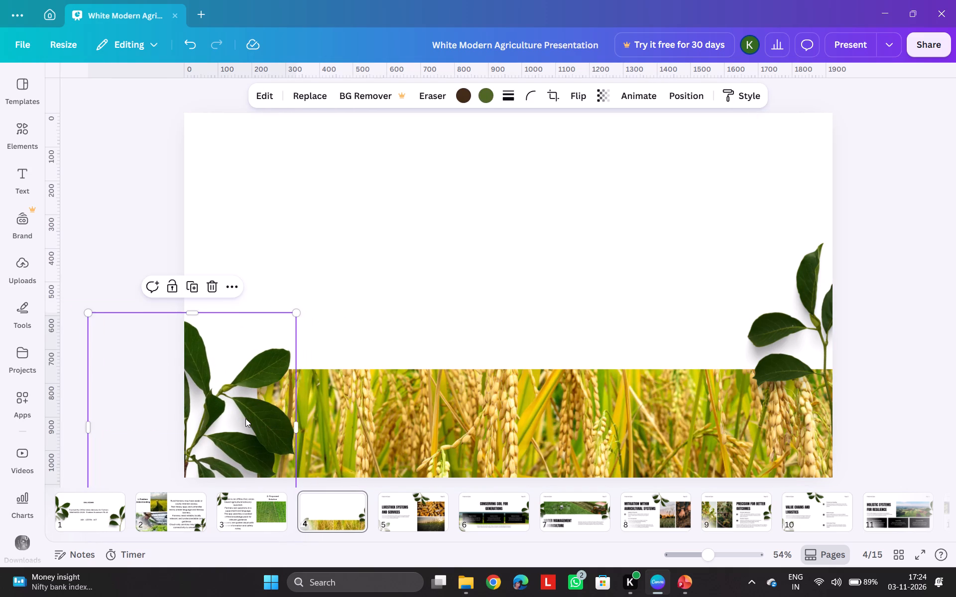
{"action": "left_click", "coordinate": [399, 316]}
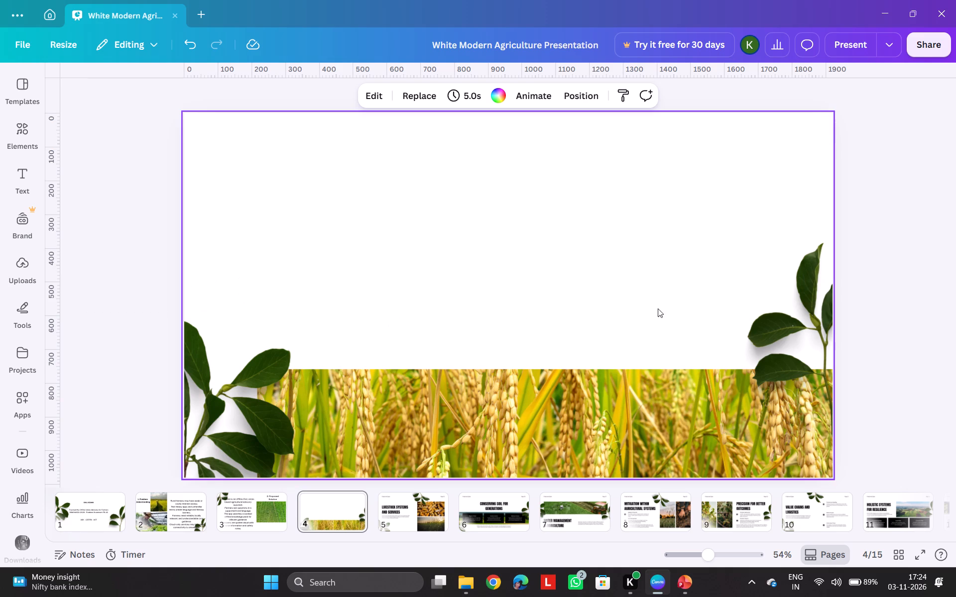
Move page 4's other leaf branch up above the rice photo, partly past the page's right edge, and deselect it.
{"action": "left_click_drag", "start_coordinate": [792, 313], "coordinate": [753, 183]}
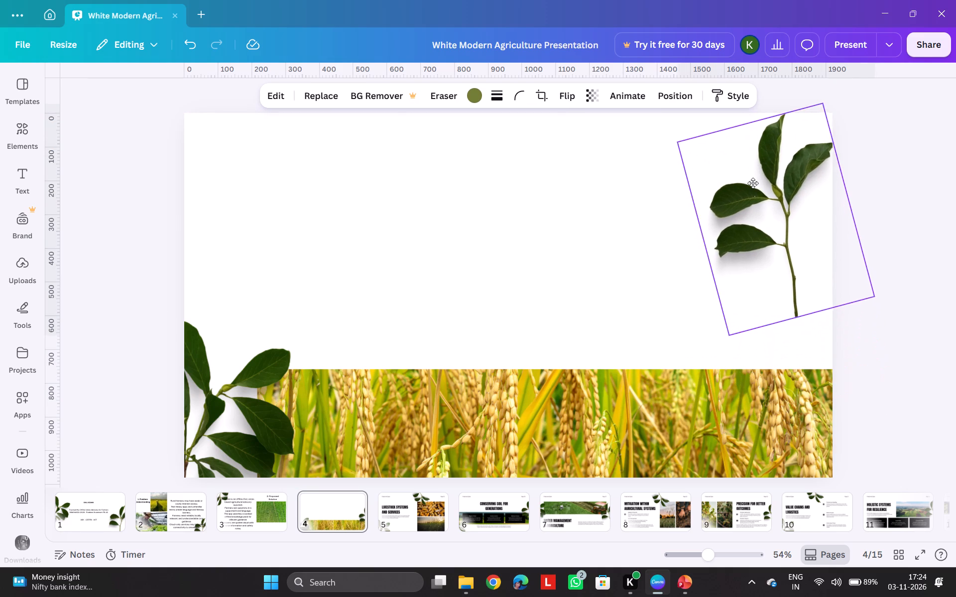
{"action": "left_click_drag", "start_coordinate": [753, 183], "coordinate": [800, 166]}
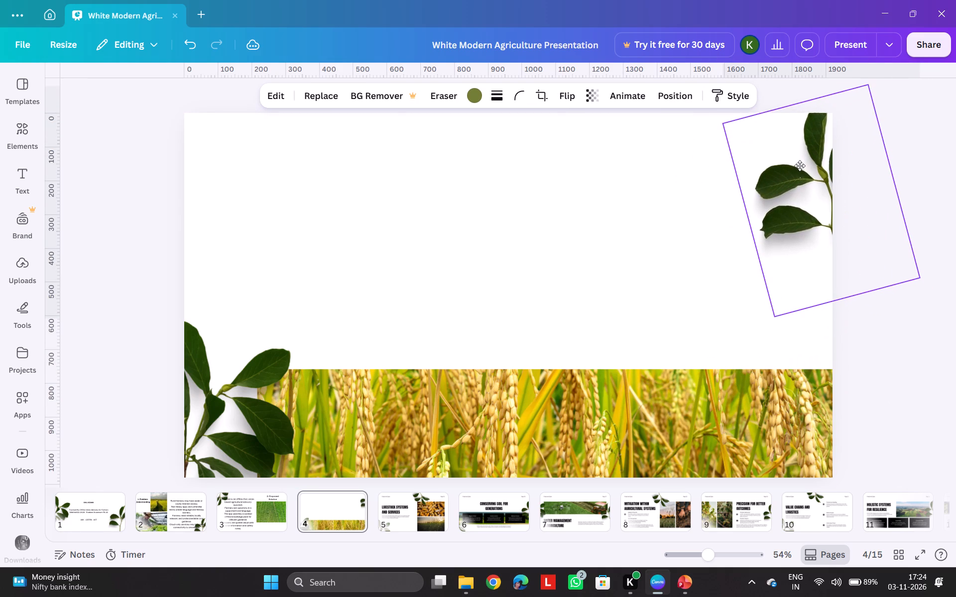
{"action": "left_click_drag", "start_coordinate": [800, 166], "coordinate": [774, 124]}
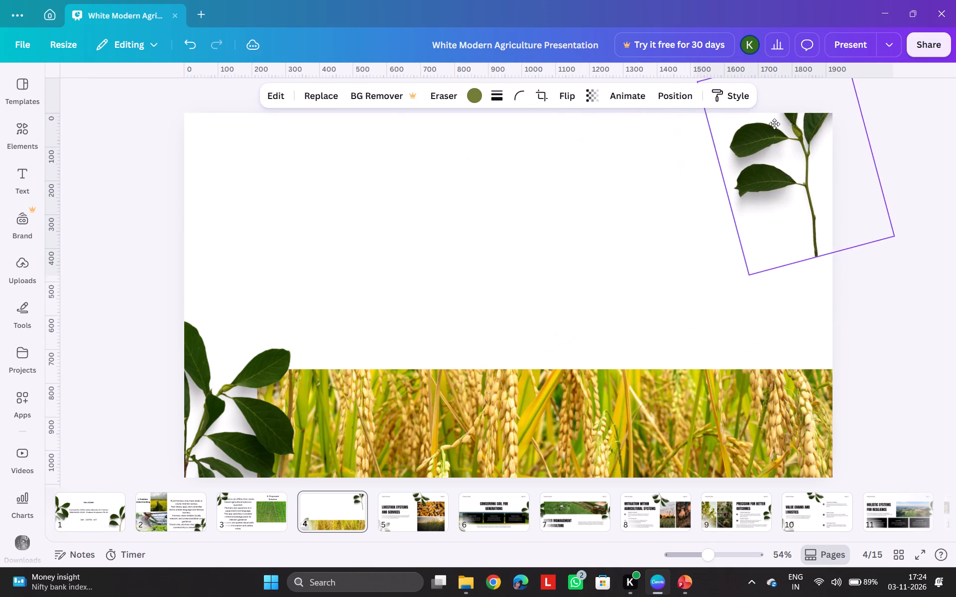
{"action": "left_click_drag", "start_coordinate": [774, 124], "coordinate": [773, 201]}
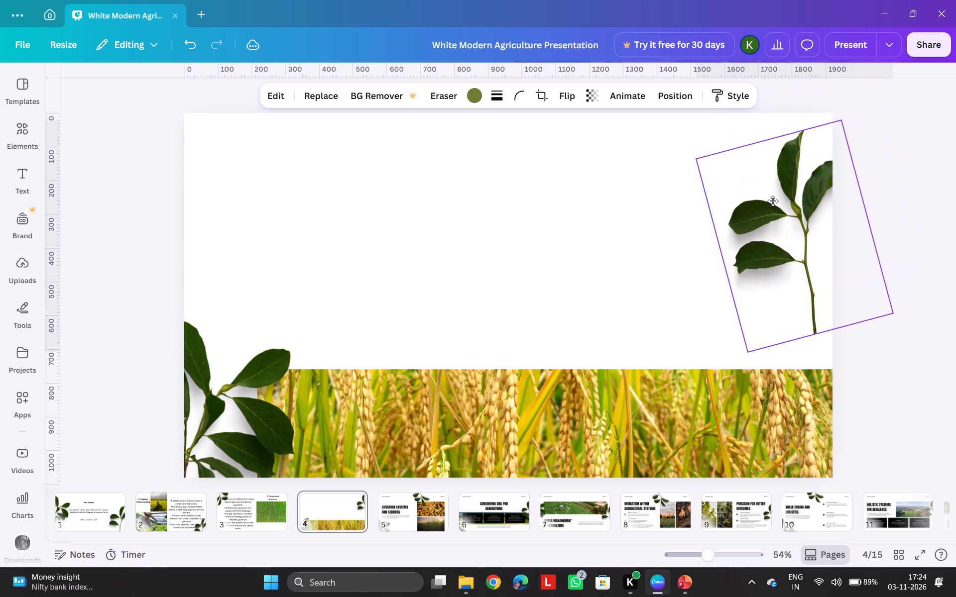
{"action": "left_click_drag", "start_coordinate": [773, 201], "coordinate": [801, 201]}
{"action": "left_click", "coordinate": [655, 284]}
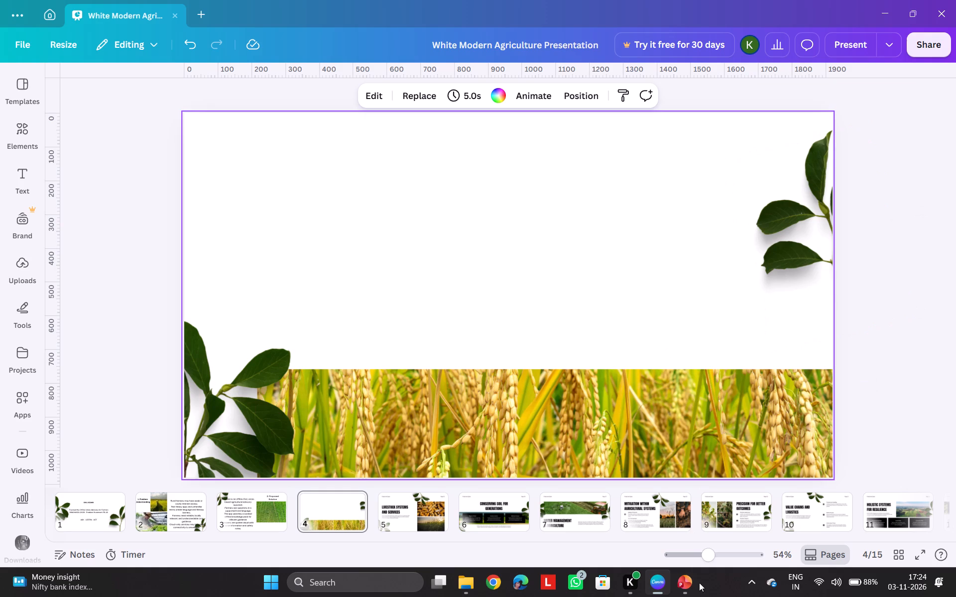
Switch to the PowerPoint deck and copy the heading "3. Target Users & Use Case" from slide 4.
{"action": "left_click", "coordinate": [685, 585]}
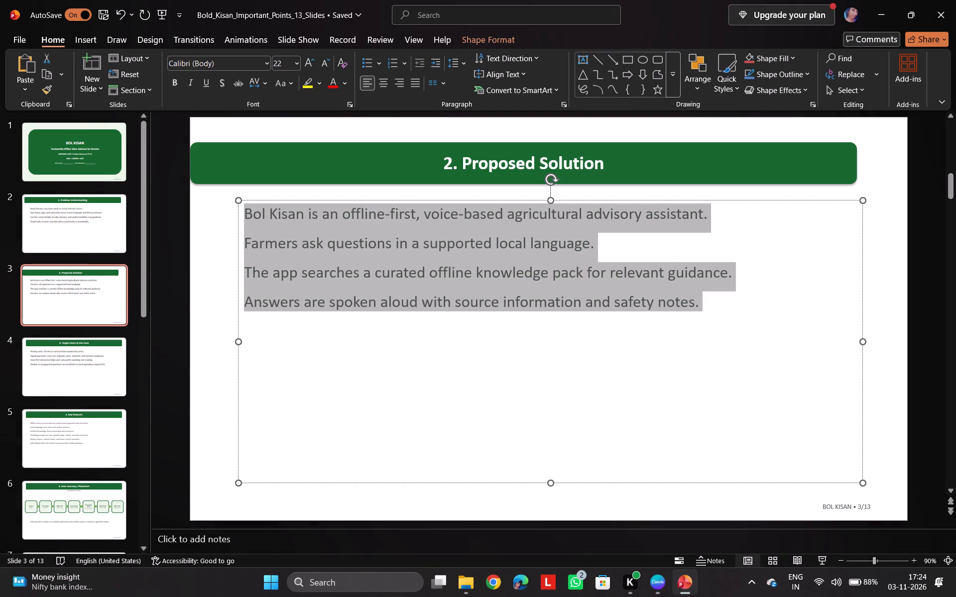
{"action": "left_click", "coordinate": [77, 299]}
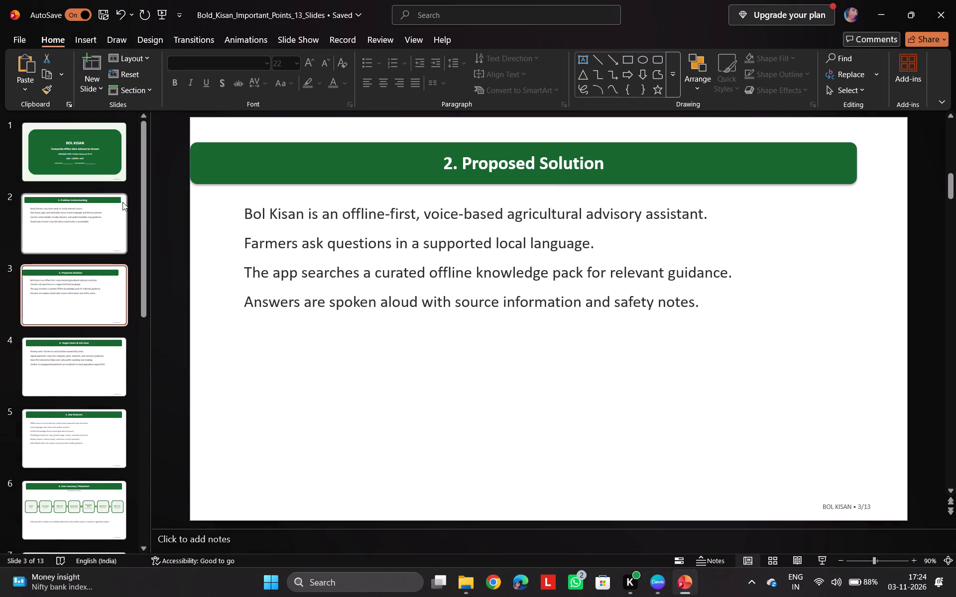
{"action": "left_click", "coordinate": [86, 209]}
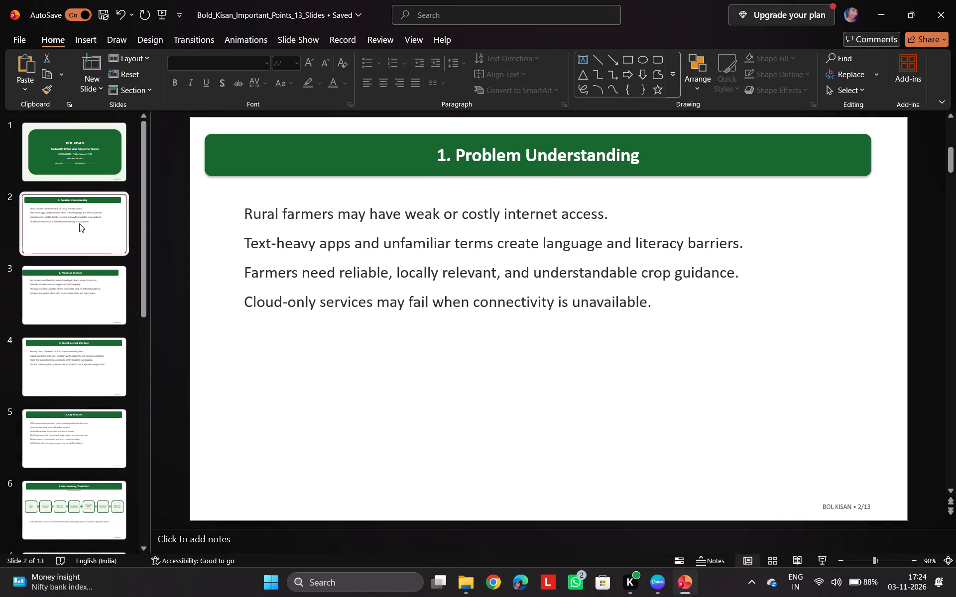
{"action": "left_click", "coordinate": [73, 283]}
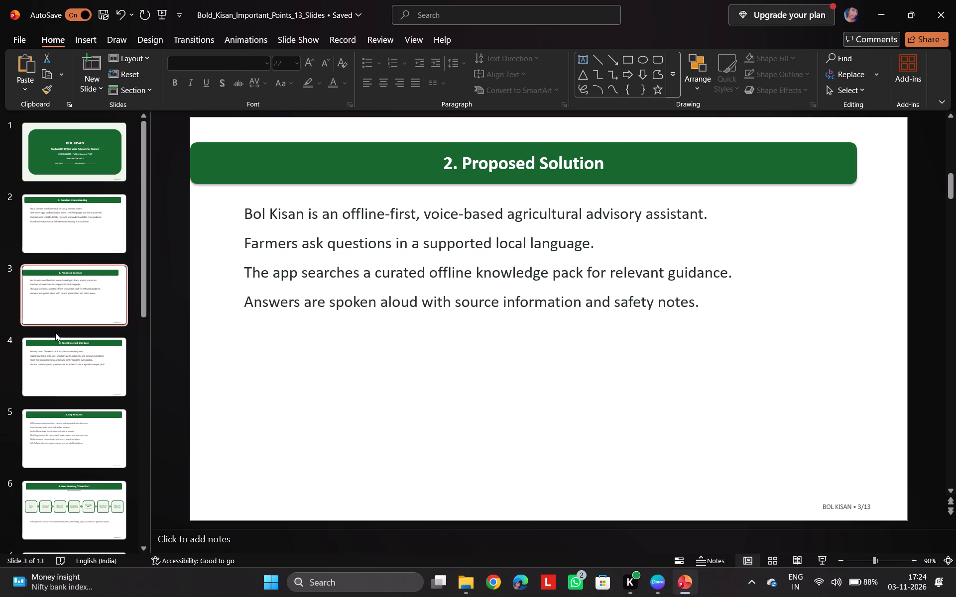
{"action": "left_click", "coordinate": [52, 364]}
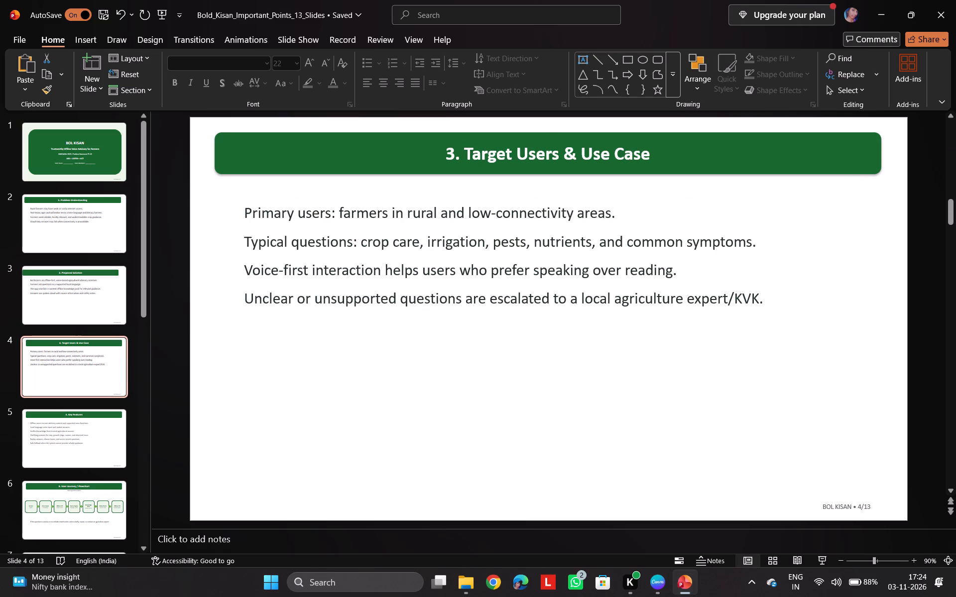
{"action": "left_click_drag", "start_coordinate": [447, 152], "coordinate": [673, 156]}
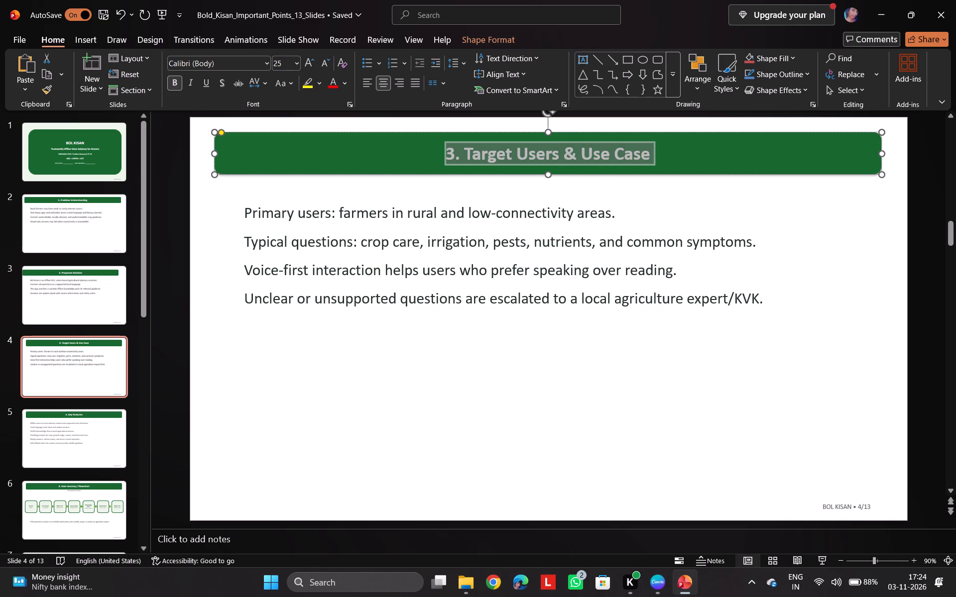
{"action": "left_click_drag", "start_coordinate": [673, 156], "coordinate": [741, 156]}
{"action": "key", "text": "ctrl+c"}
Back in Canva, paste the copied heading onto page 4 and place it near the page's top-left corner.
{"action": "left_click", "coordinate": [656, 579]}
{"action": "key", "text": "ctrl+v"}
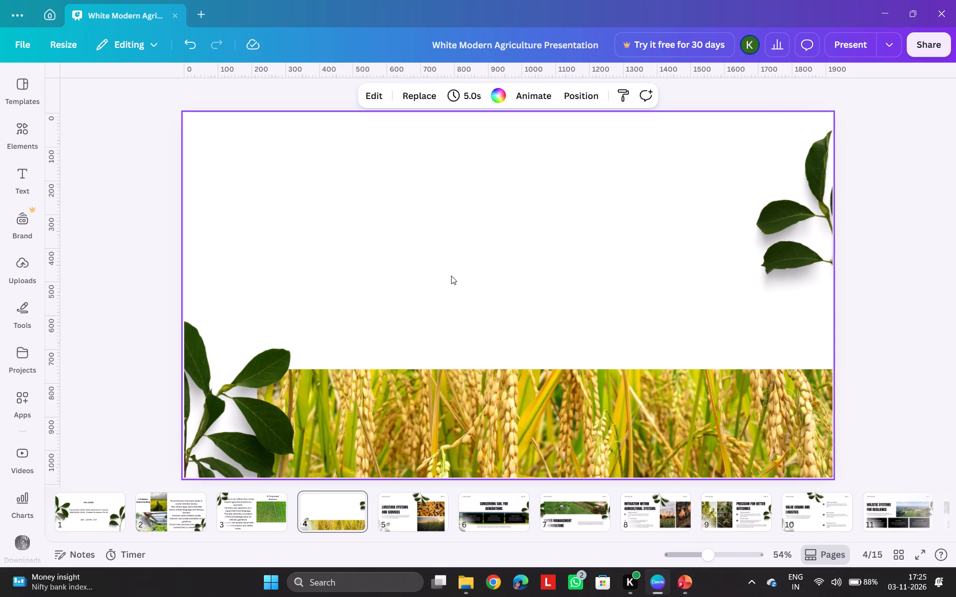
{"action": "left_click_drag", "start_coordinate": [519, 327], "coordinate": [284, 194]}
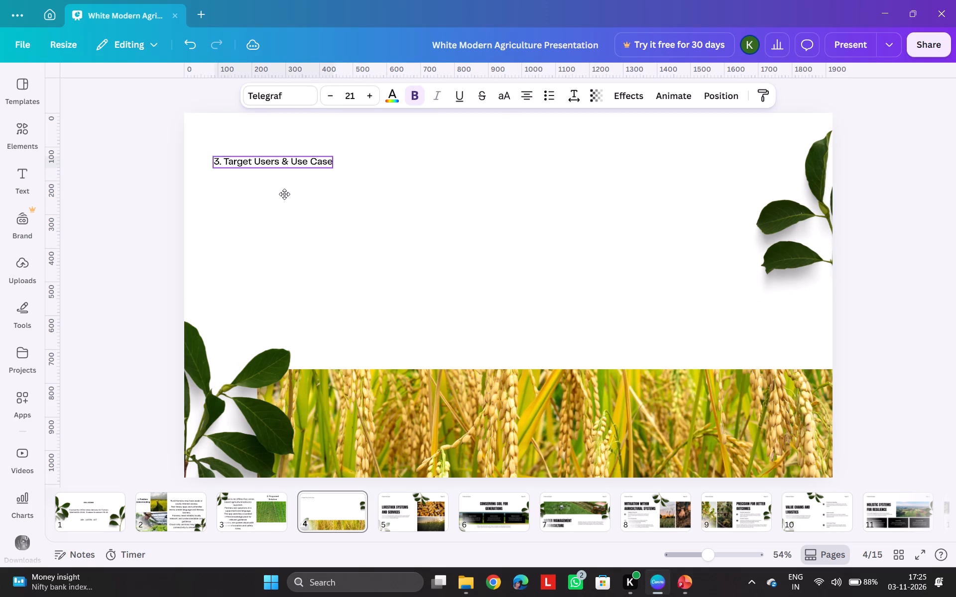
{"action": "left_click_drag", "start_coordinate": [284, 194], "coordinate": [284, 191]}
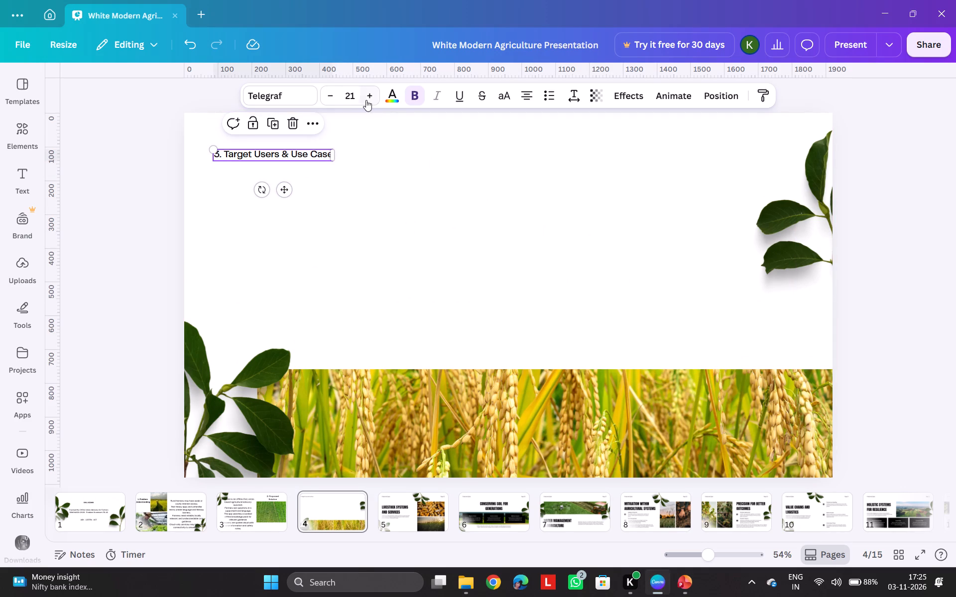
Enlarge page 4's "3. Target Users & Use Case" heading to font size 41 and make it bold.
{"action": "triple_click", "coordinate": [370, 99]}
{"action": "triple_click", "coordinate": [370, 99]}
{"action": "triple_click", "coordinate": [370, 99]}
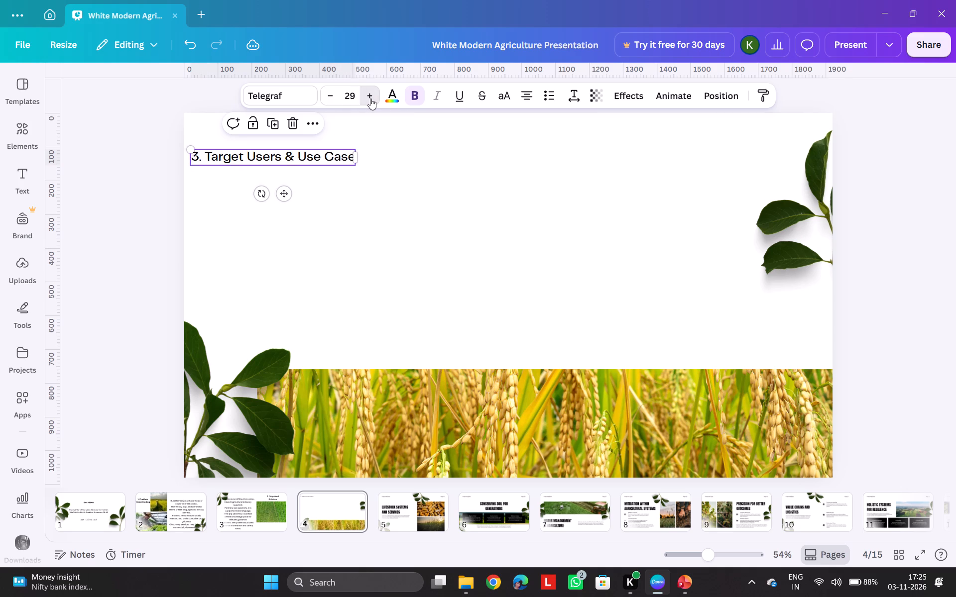
{"action": "triple_click", "coordinate": [370, 99]}
{"action": "triple_click", "coordinate": [370, 99]}
{"action": "left_click", "coordinate": [370, 99]}
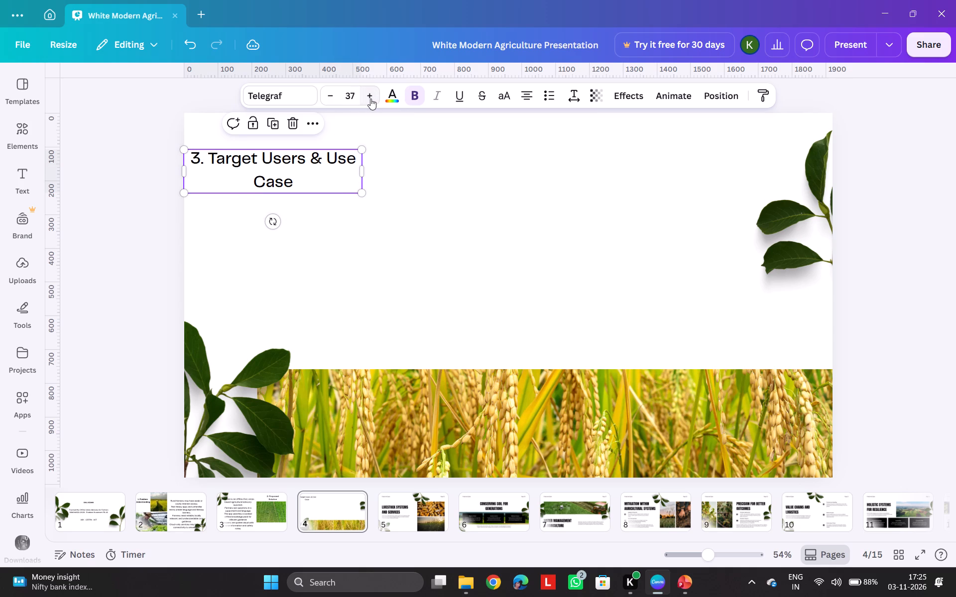
{"action": "left_click", "coordinate": [370, 99]}
{"action": "triple_click", "coordinate": [370, 99]}
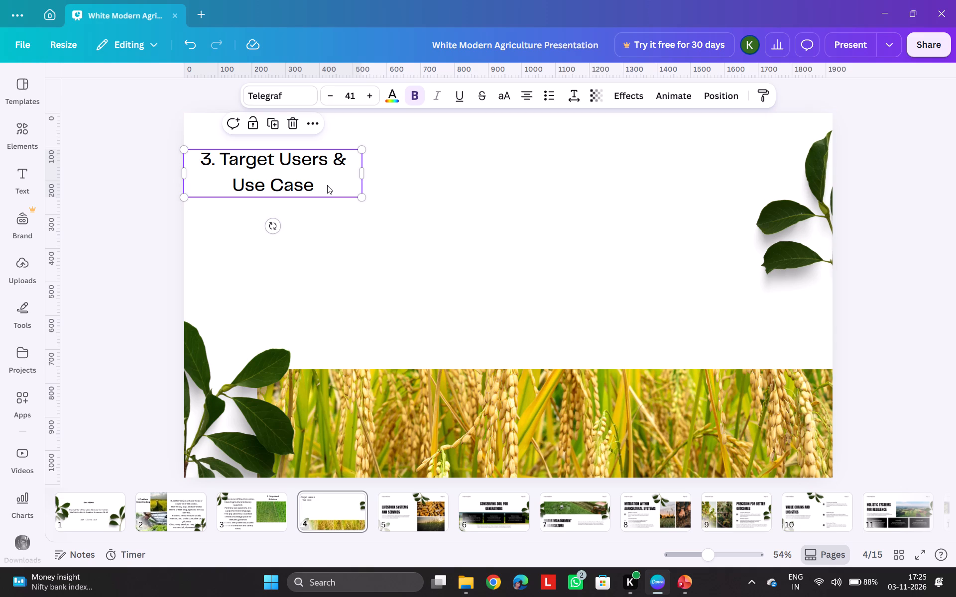
{"action": "left_click", "coordinate": [418, 99]}
{"action": "left_click", "coordinate": [418, 99]}
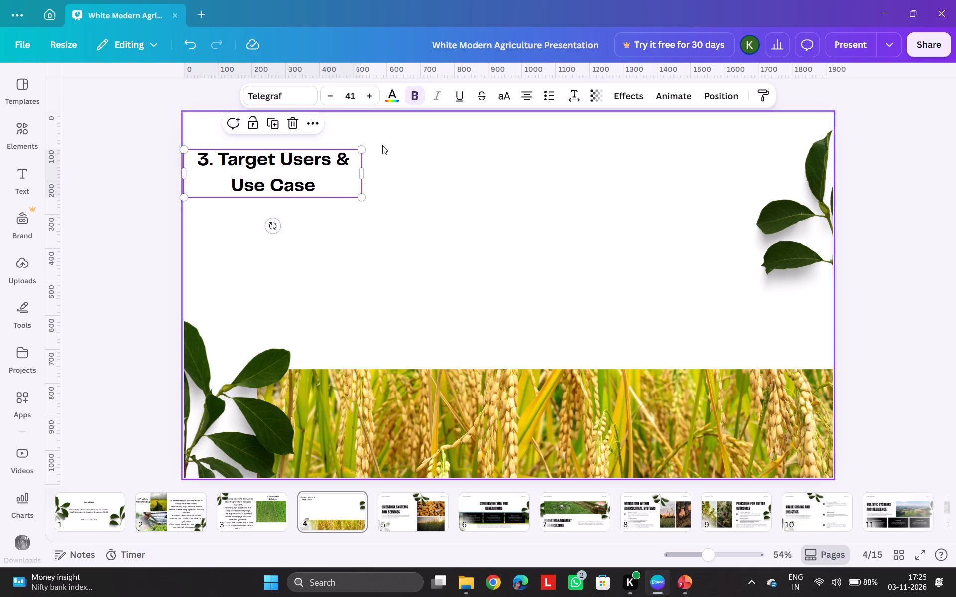
On page 3, make the "2. Proposed Solution" heading bold.
{"action": "left_click", "coordinate": [176, 512]}
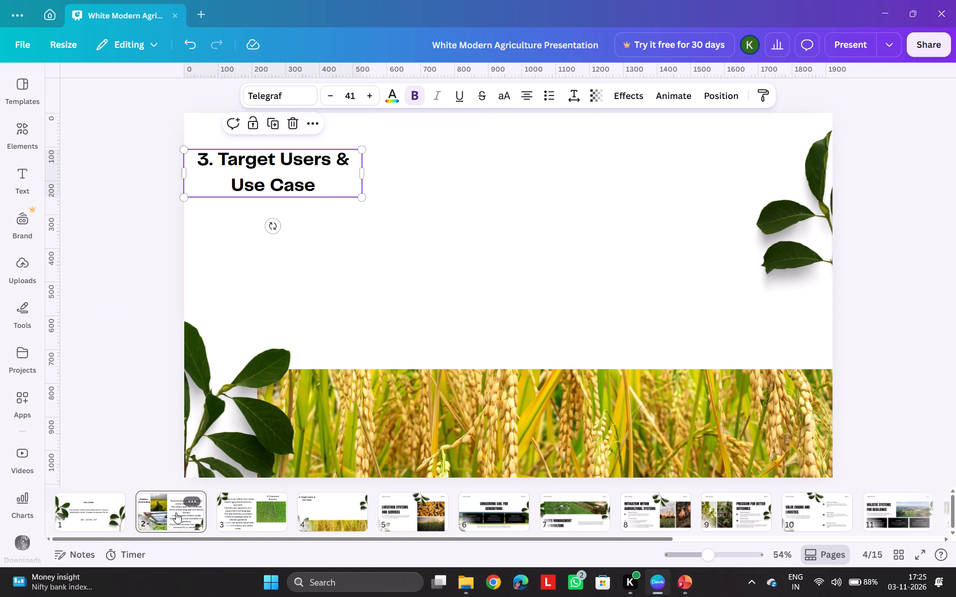
{"action": "left_click", "coordinate": [233, 516]}
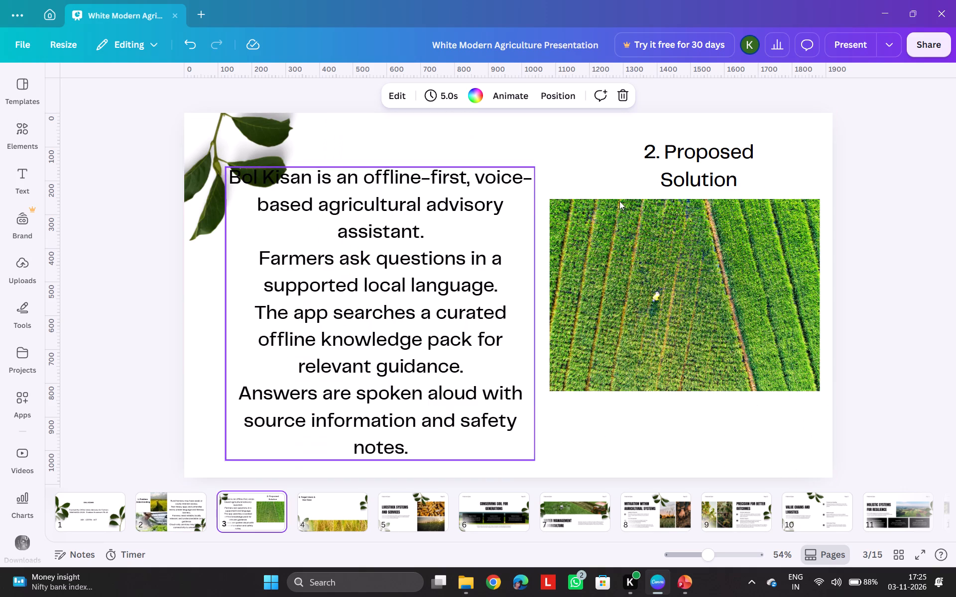
{"action": "left_click", "coordinate": [680, 170]}
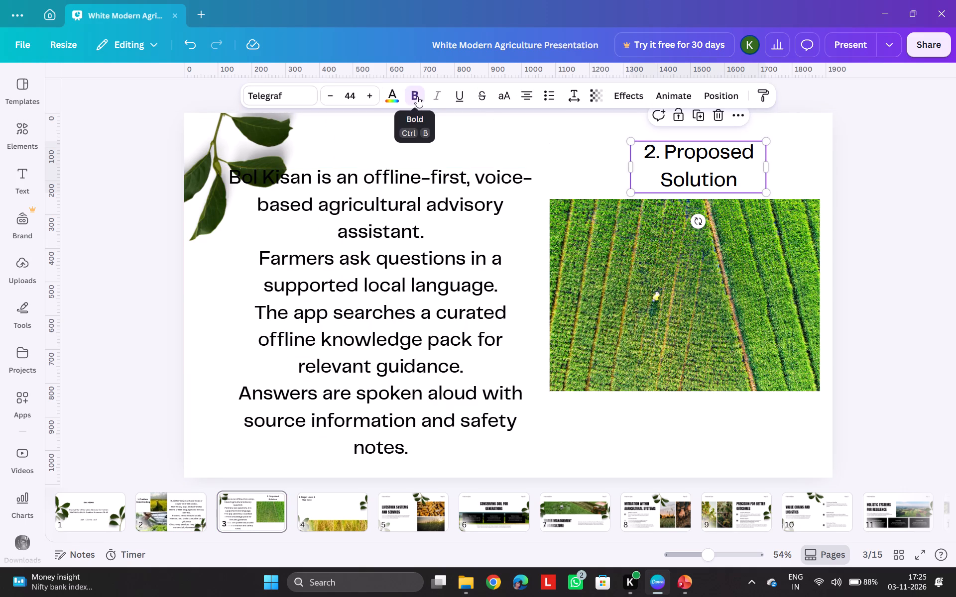
{"action": "left_click", "coordinate": [417, 96]}
{"action": "left_click", "coordinate": [417, 96]}
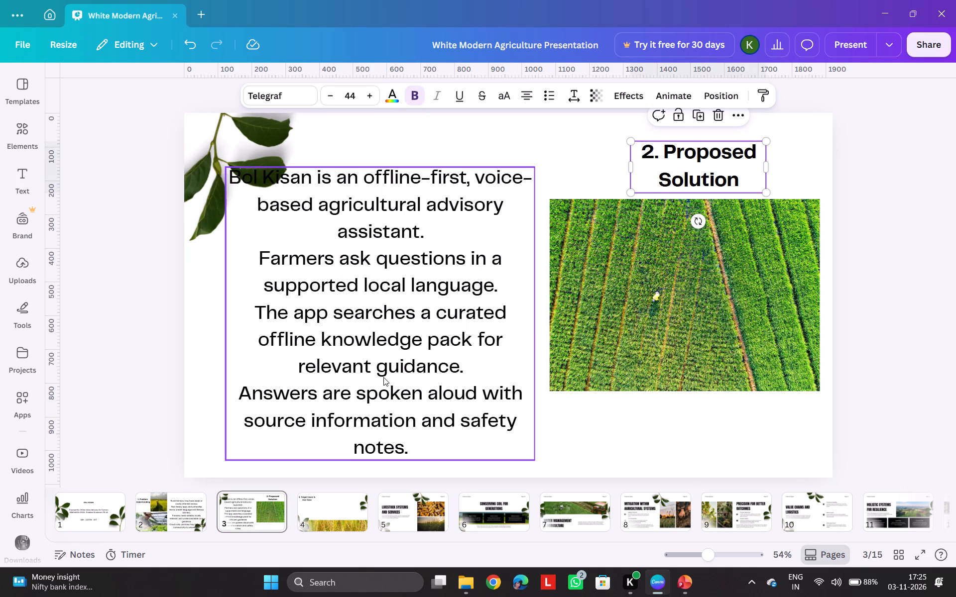
On page 4, move the heading slightly up and to the right, and widen its text box a little on both sides.
{"action": "left_click", "coordinate": [340, 498]}
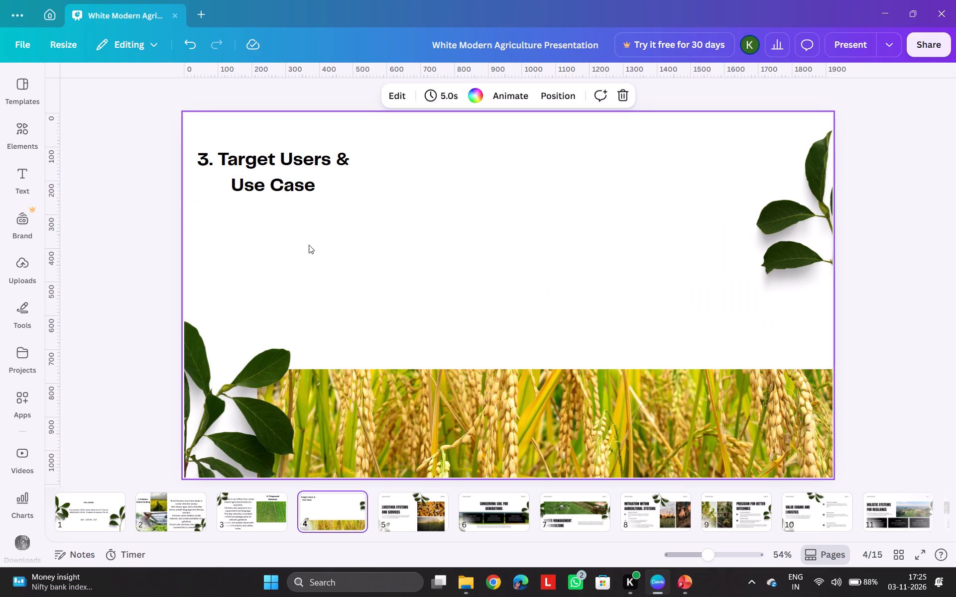
{"action": "left_click", "coordinate": [286, 184]}
{"action": "left_click_drag", "start_coordinate": [286, 184], "coordinate": [286, 178]}
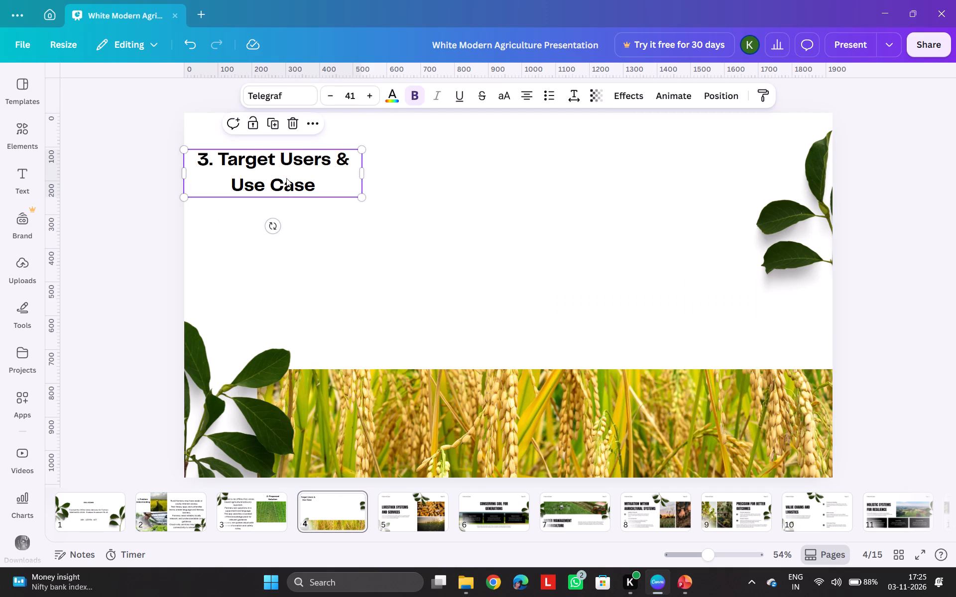
{"action": "left_click_drag", "start_coordinate": [286, 178], "coordinate": [297, 167]}
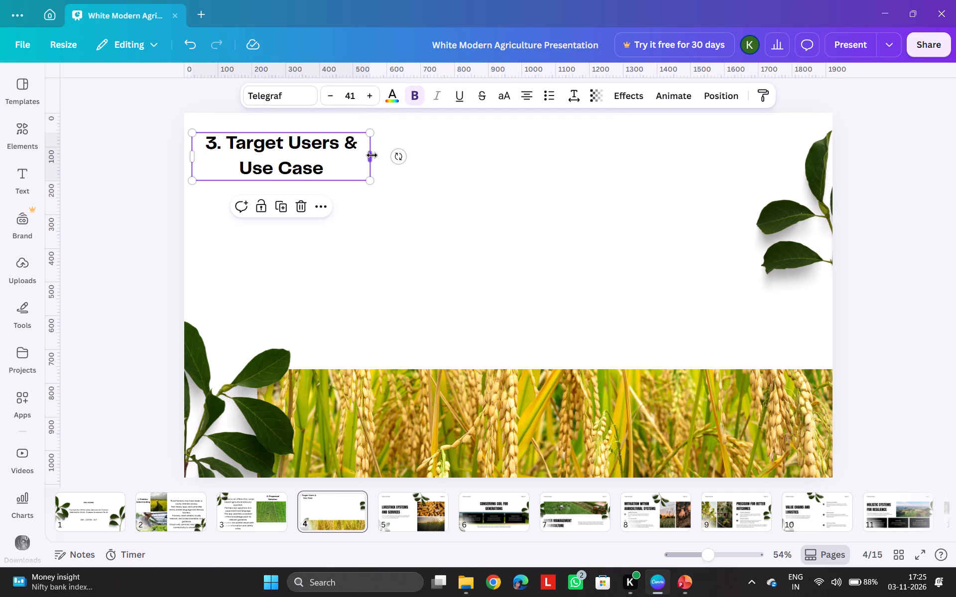
{"action": "left_click_drag", "start_coordinate": [373, 155], "coordinate": [382, 155]}
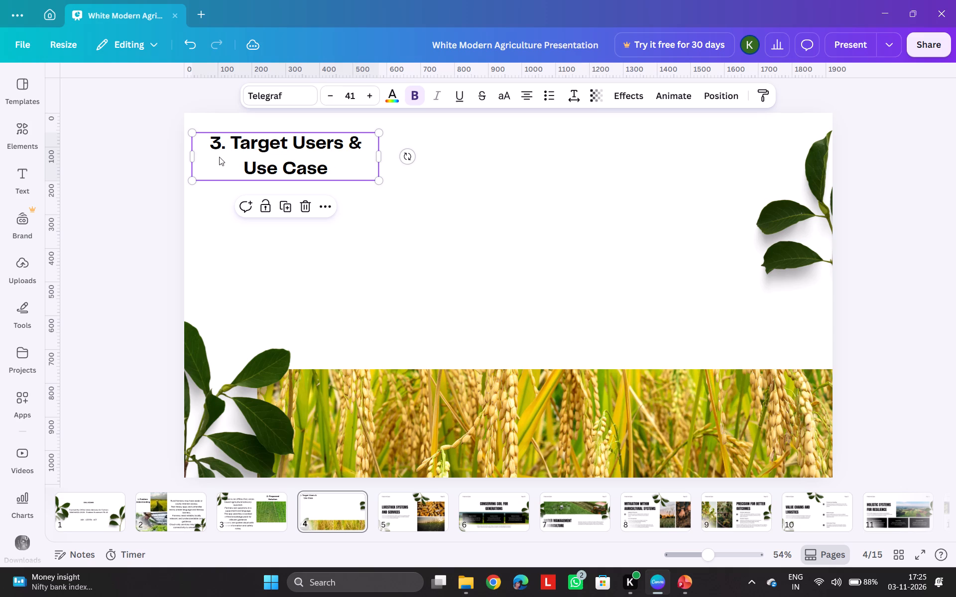
{"action": "left_click", "coordinate": [186, 153]}
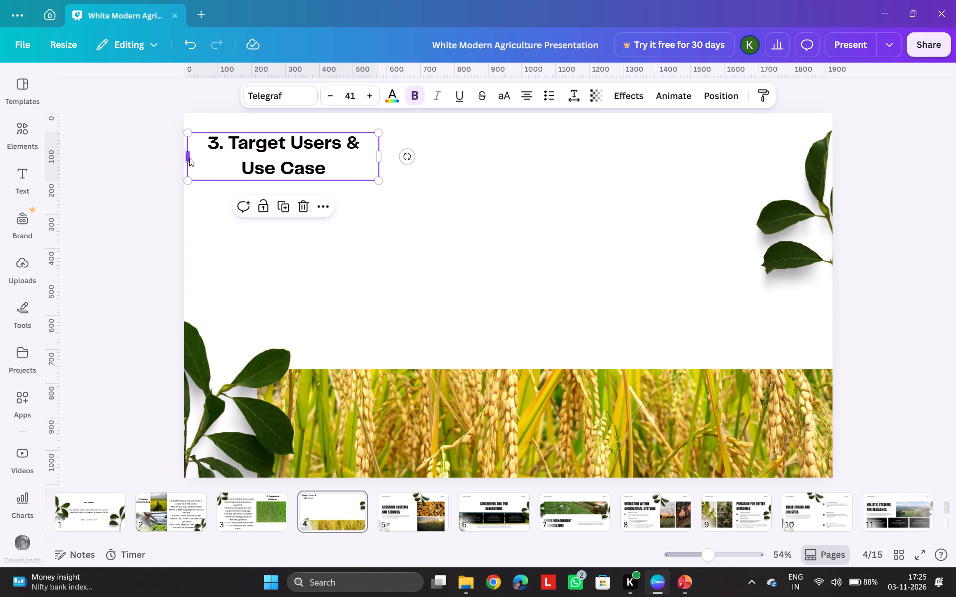
In the PowerPoint deck, copy all four body lines under "3. Target Users & Use Case" on slide 4.
{"action": "left_click", "coordinate": [688, 584]}
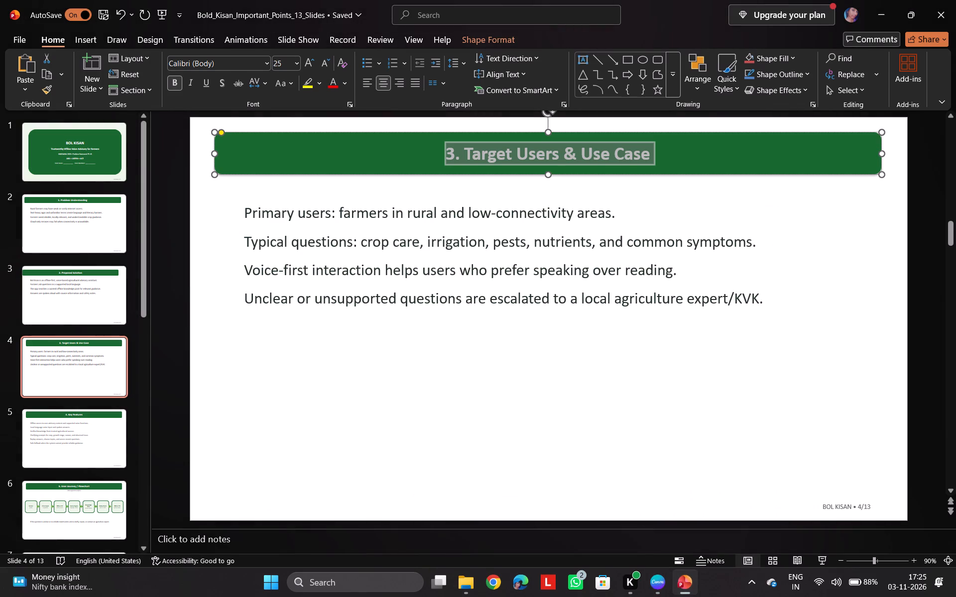
{"action": "left_click_drag", "start_coordinate": [245, 211], "coordinate": [397, 298]}
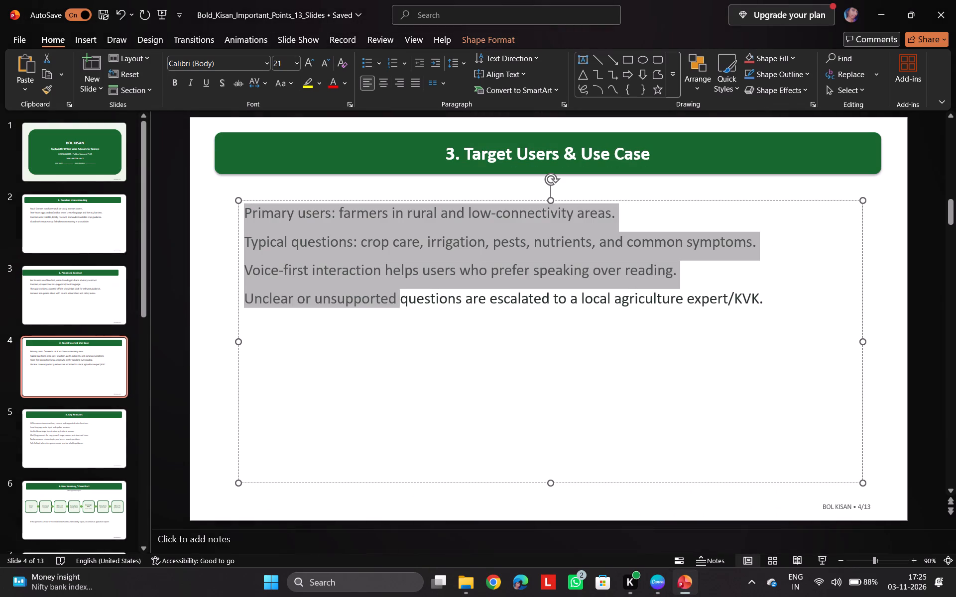
{"action": "left_click_drag", "start_coordinate": [397, 298], "coordinate": [642, 309]}
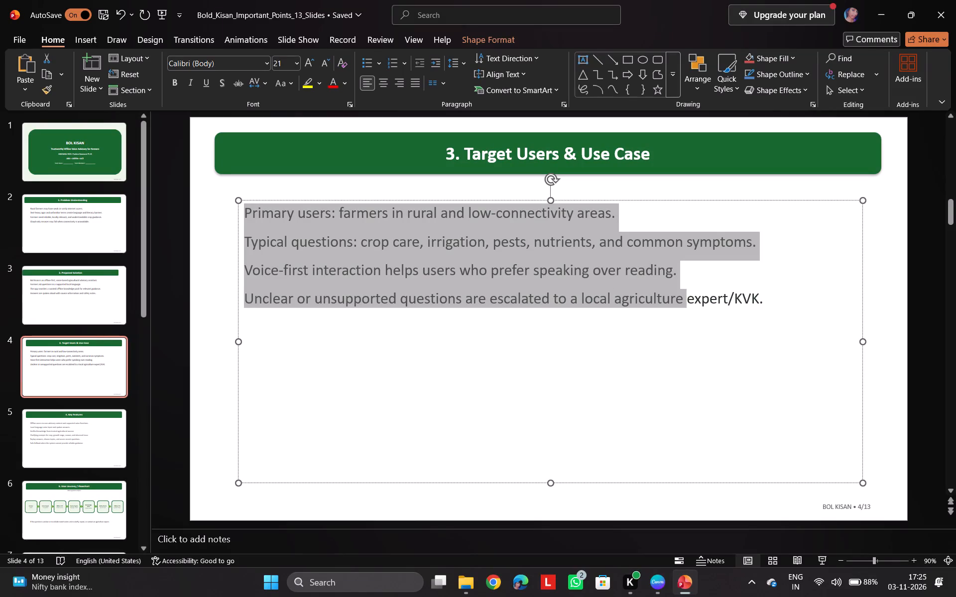
{"action": "left_click_drag", "start_coordinate": [642, 309], "coordinate": [799, 309]}
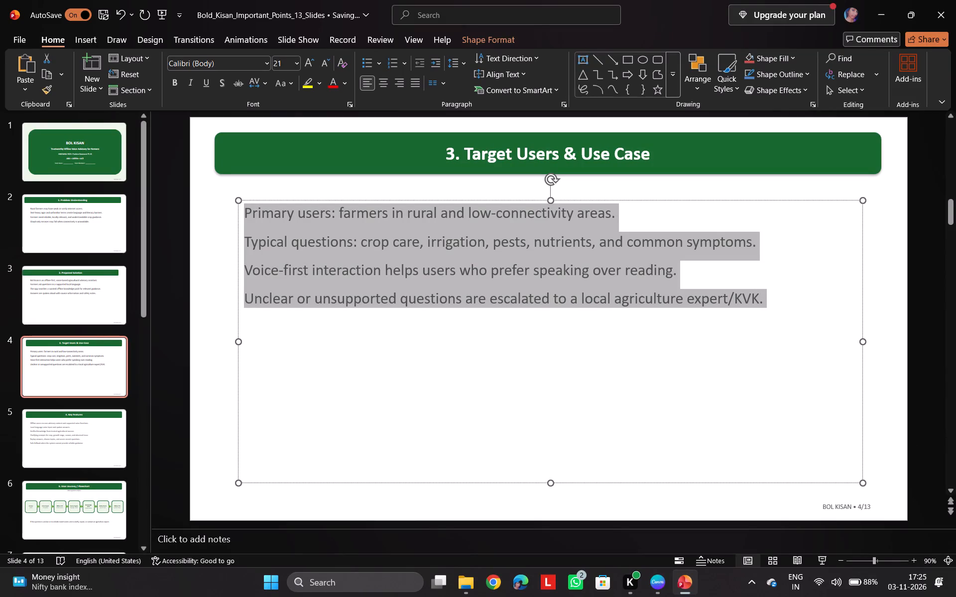
{"action": "key", "text": "ctrl+c"}
Back in Canva, paste the copied body text onto page 4 and enlarge it to font size 28.
{"action": "left_click", "coordinate": [656, 582]}
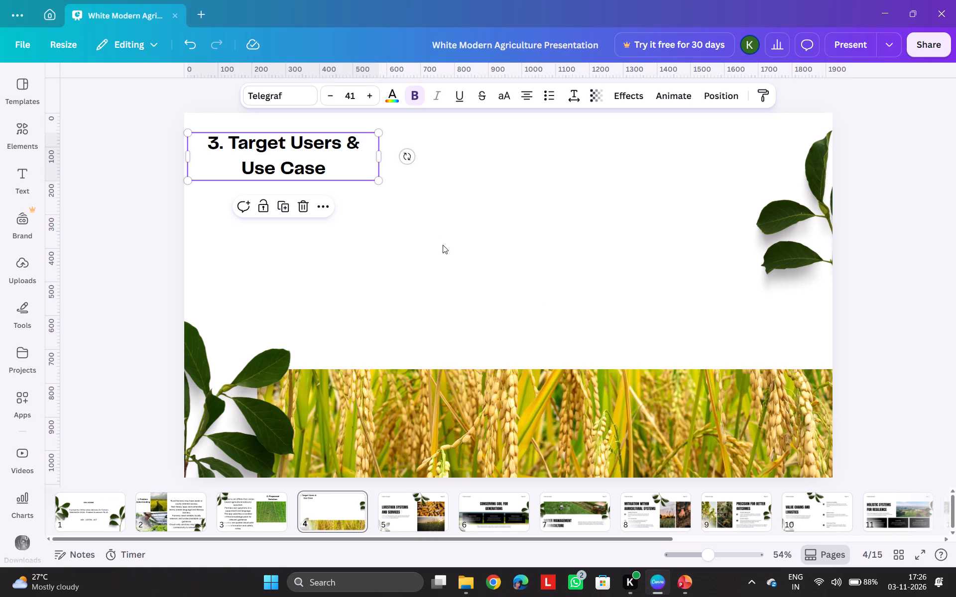
{"action": "left_click", "coordinate": [443, 245]}
{"action": "key", "text": "ctrl+v"}
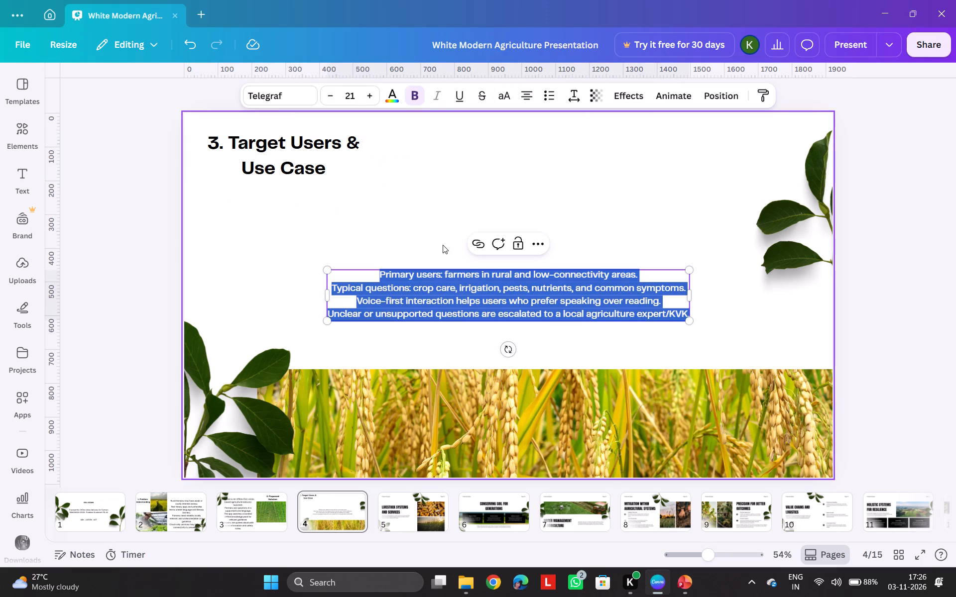
{"action": "triple_click", "coordinate": [367, 96]}
{"action": "triple_click", "coordinate": [367, 96]}
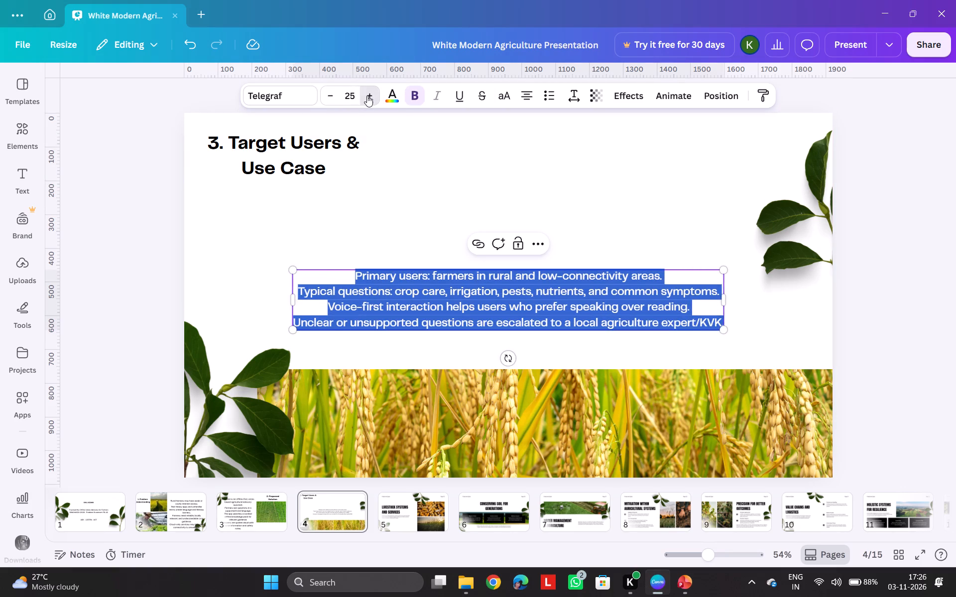
{"action": "left_click", "coordinate": [367, 96]}
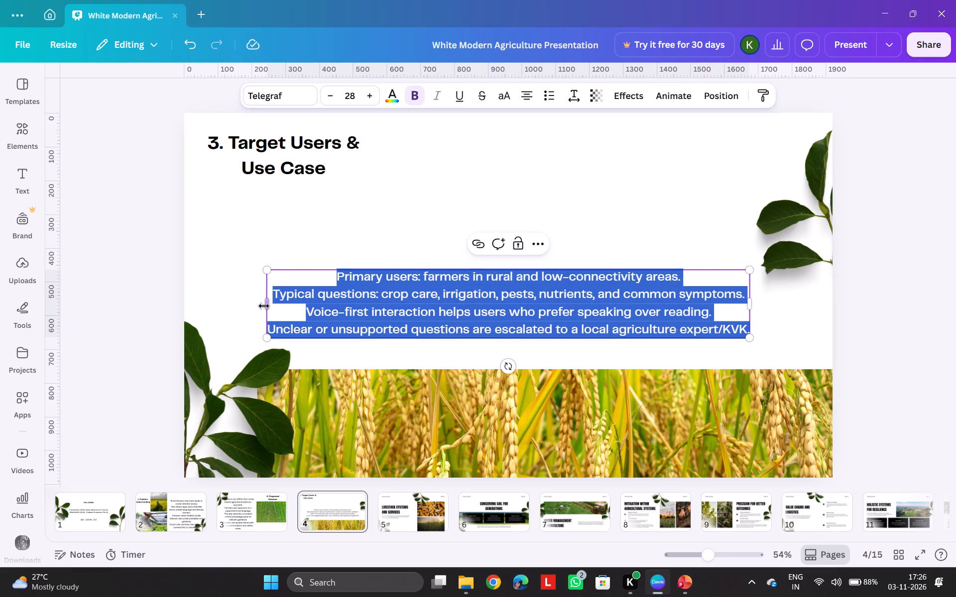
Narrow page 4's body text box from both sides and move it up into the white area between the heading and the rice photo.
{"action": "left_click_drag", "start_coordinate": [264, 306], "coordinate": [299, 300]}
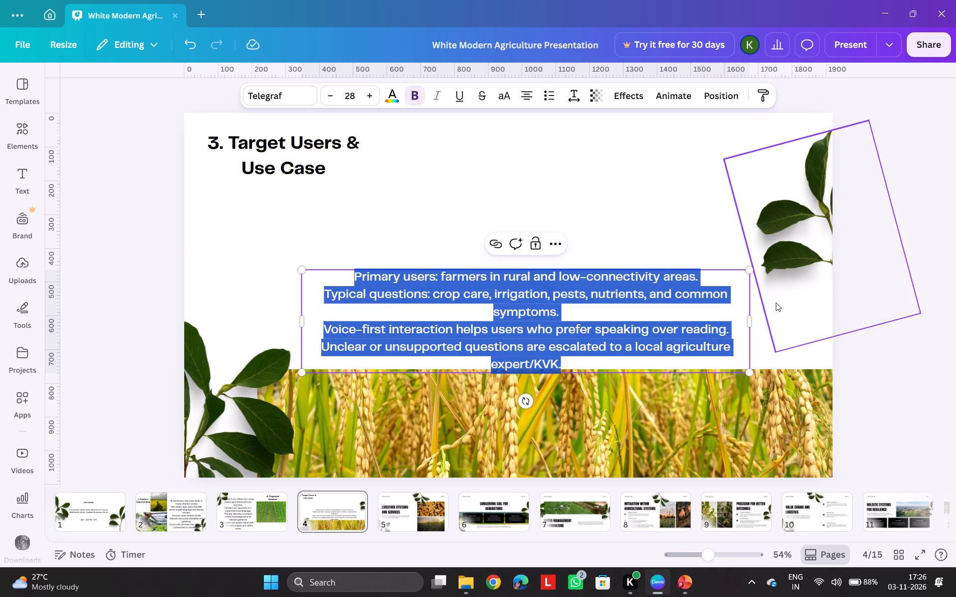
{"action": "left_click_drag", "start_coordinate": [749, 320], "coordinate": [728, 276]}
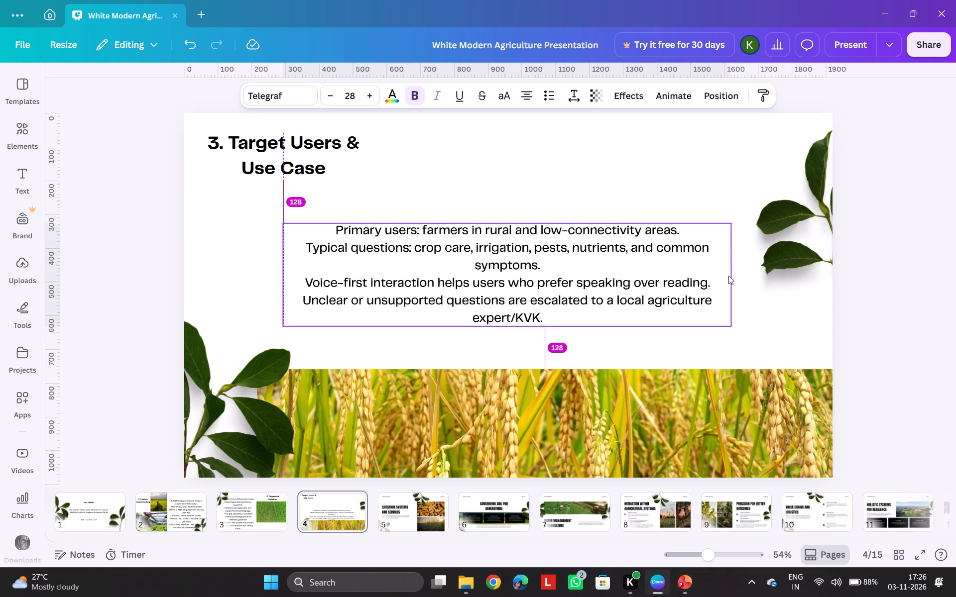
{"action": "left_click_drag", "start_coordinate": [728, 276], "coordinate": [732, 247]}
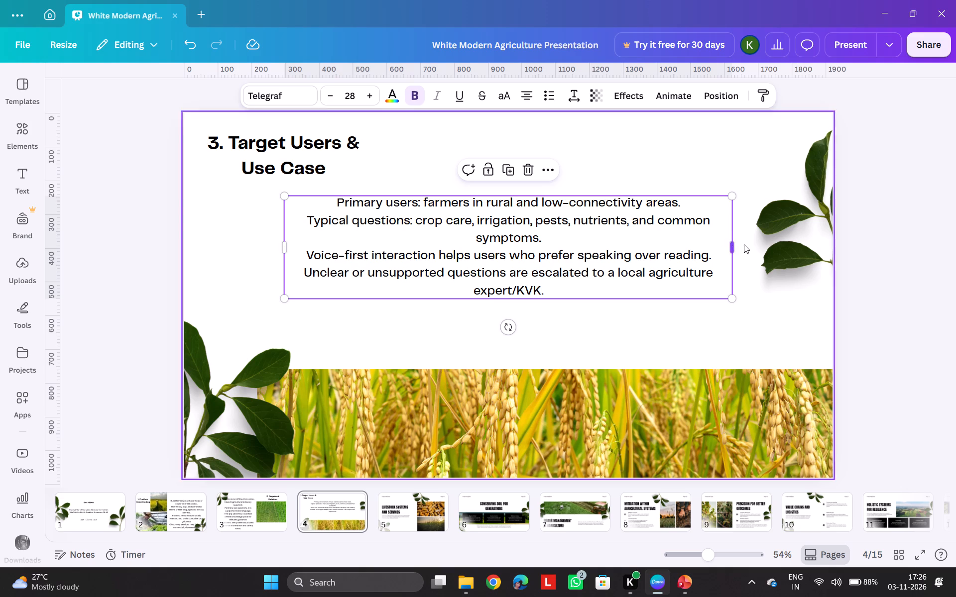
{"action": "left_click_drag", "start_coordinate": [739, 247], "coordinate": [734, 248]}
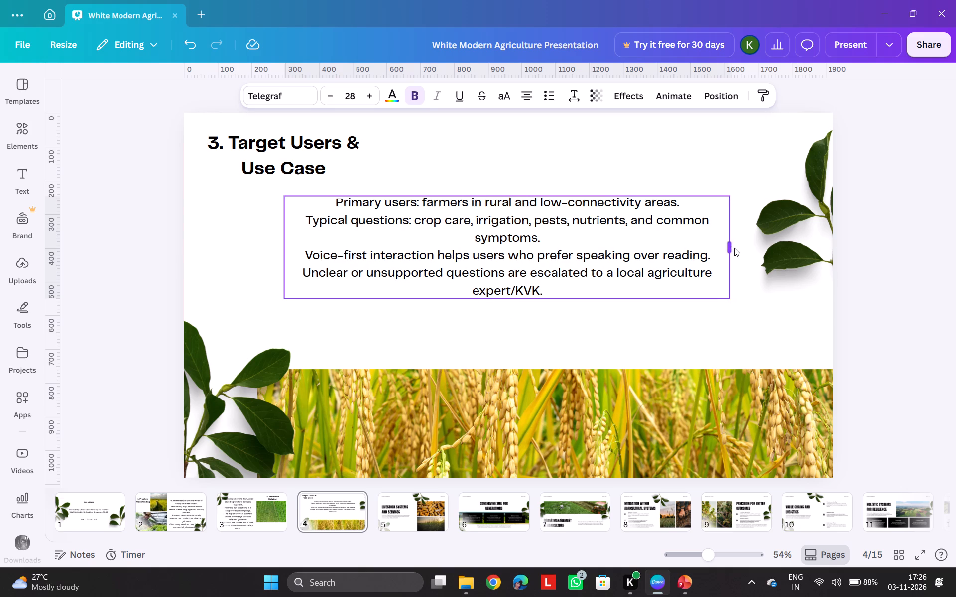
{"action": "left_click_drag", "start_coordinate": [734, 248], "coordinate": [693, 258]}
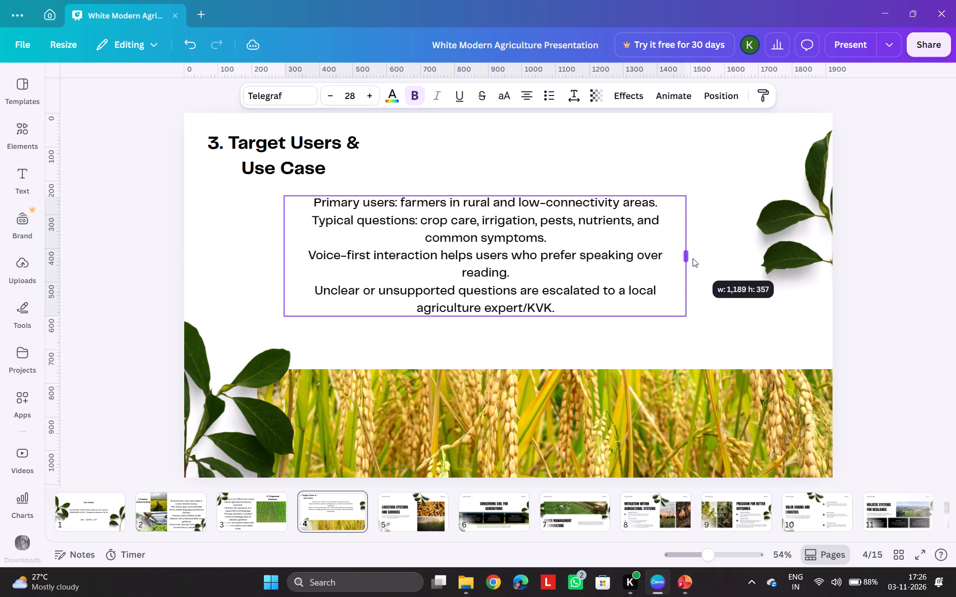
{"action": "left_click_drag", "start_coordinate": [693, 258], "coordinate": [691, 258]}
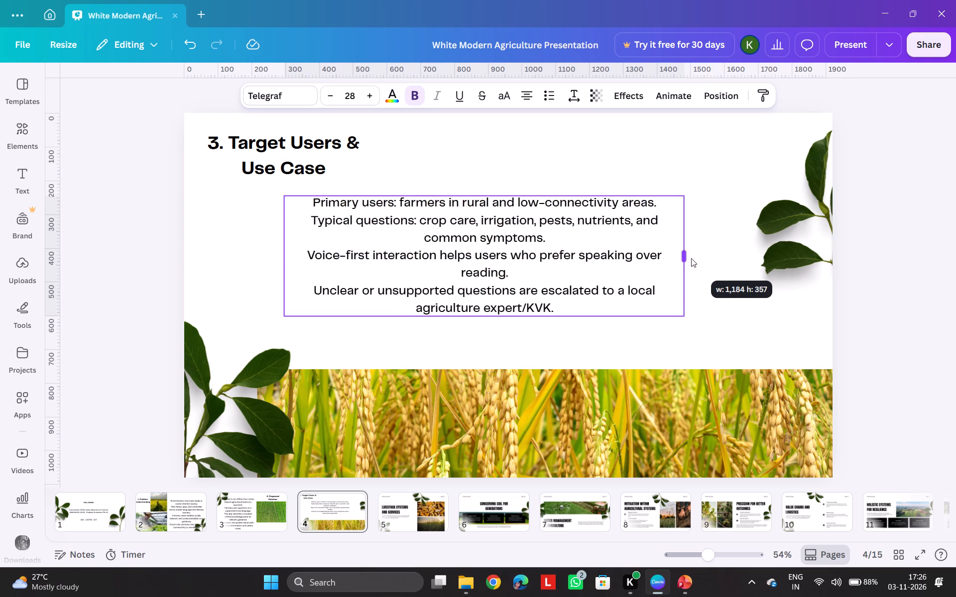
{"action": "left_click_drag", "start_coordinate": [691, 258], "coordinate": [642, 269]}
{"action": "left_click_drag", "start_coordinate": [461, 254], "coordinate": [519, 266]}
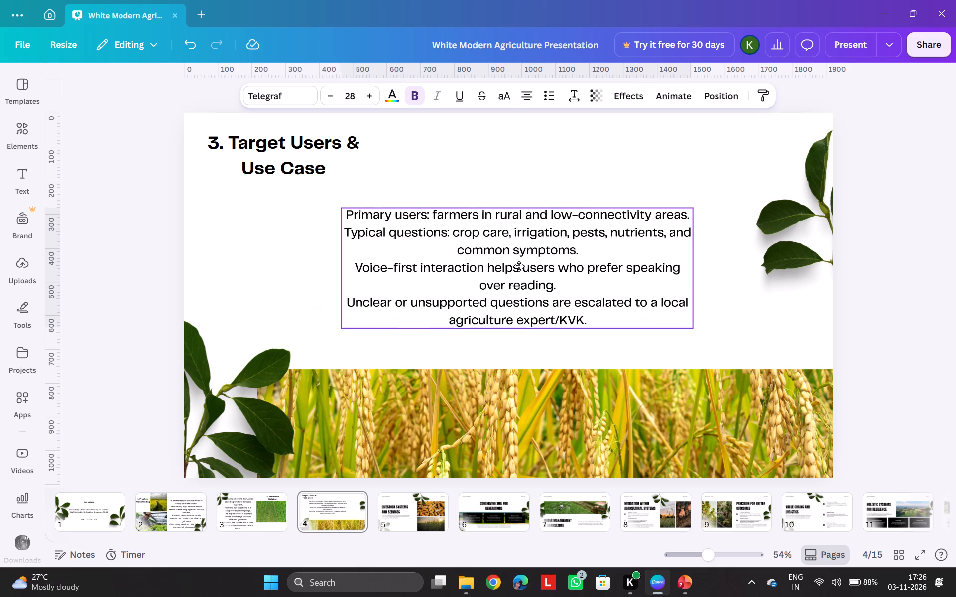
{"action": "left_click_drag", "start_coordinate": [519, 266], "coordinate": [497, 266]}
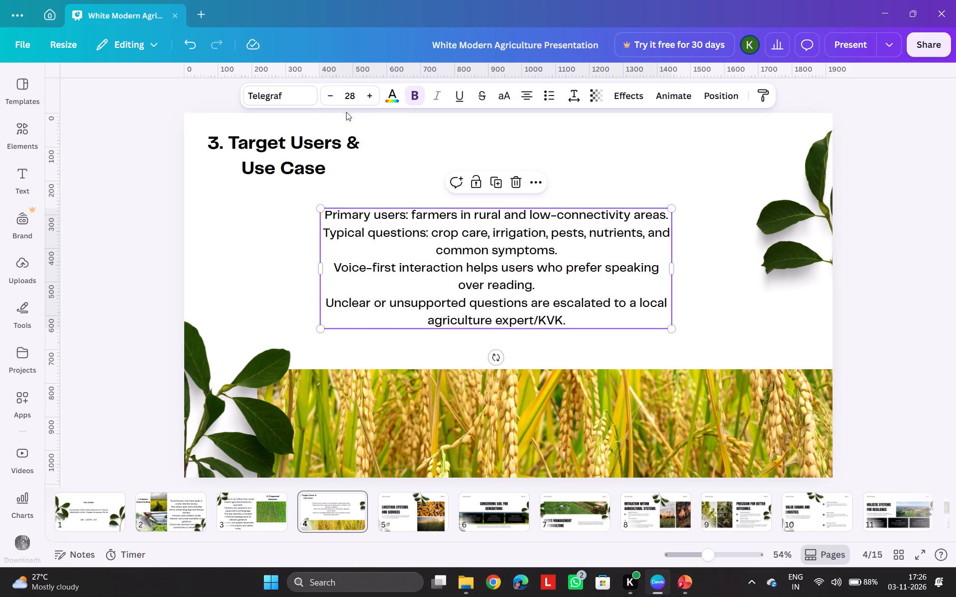
Increase the font size of page 4's body text to 43.
{"action": "triple_click", "coordinate": [370, 92]}
{"action": "triple_click", "coordinate": [370, 92]}
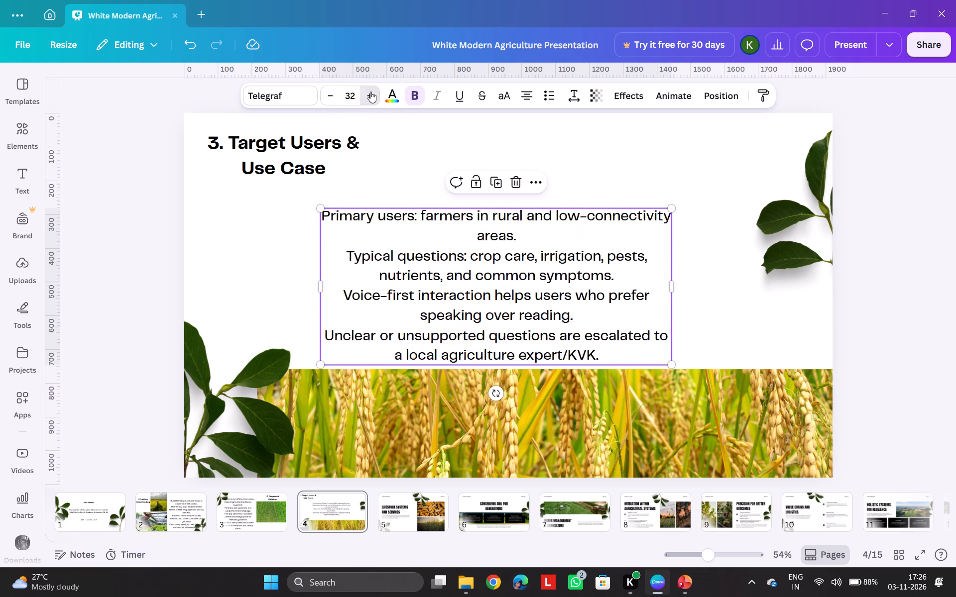
{"action": "left_click", "coordinate": [370, 92]}
{"action": "triple_click", "coordinate": [370, 92]}
{"action": "triple_click", "coordinate": [370, 92]}
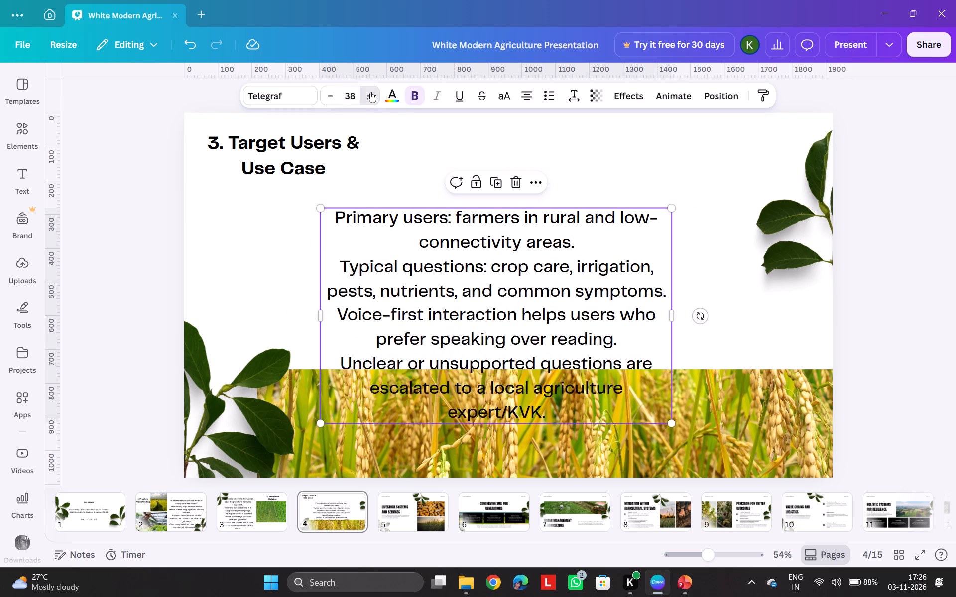
{"action": "left_click", "coordinate": [370, 92]}
{"action": "left_click", "coordinate": [370, 92]}
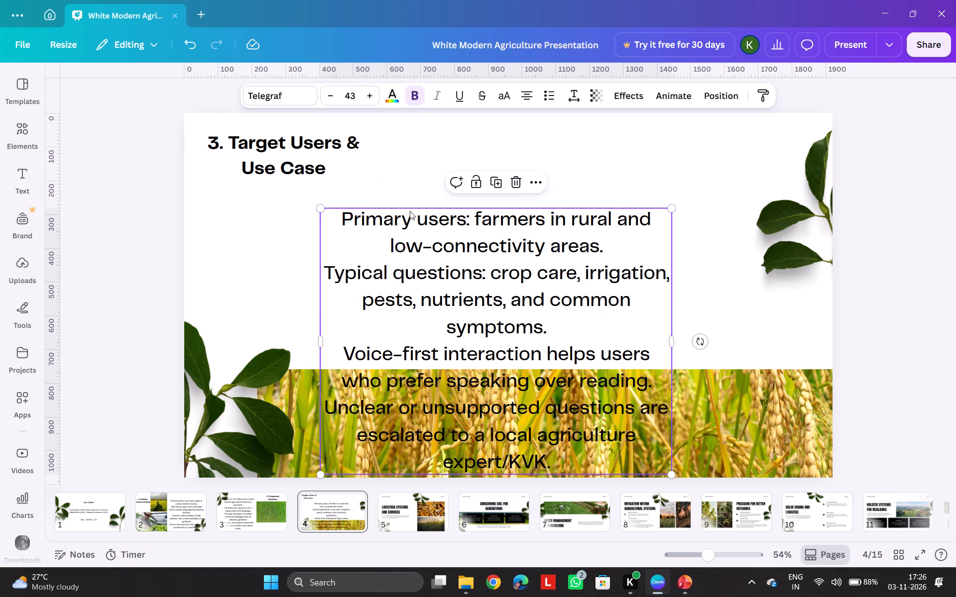
Move page 4's body text up to just below the heading and widen its box on both sides, almost to the page's right edge.
{"action": "left_click_drag", "start_coordinate": [457, 271], "coordinate": [478, 197]}
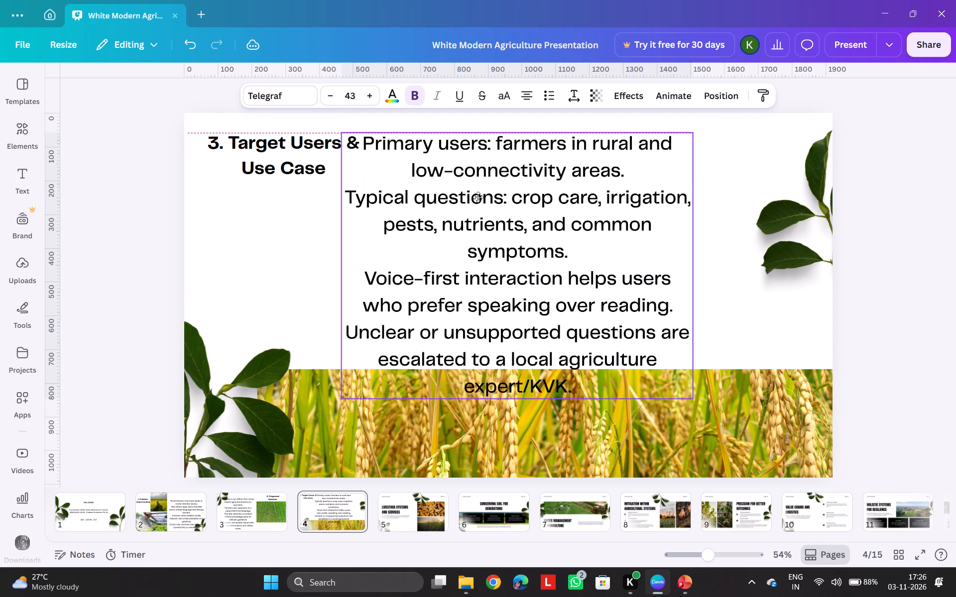
{"action": "left_click_drag", "start_coordinate": [478, 197], "coordinate": [464, 249]}
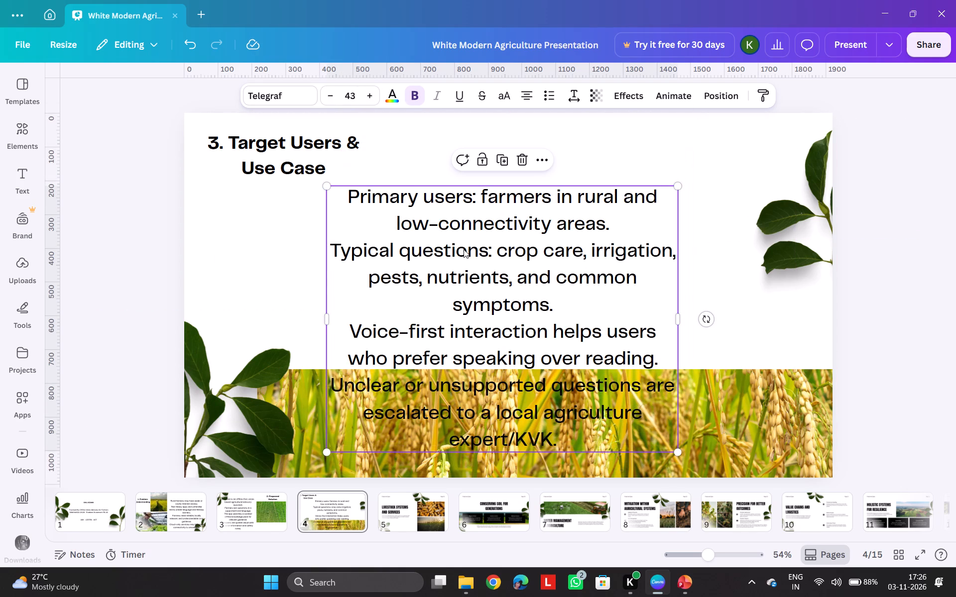
{"action": "left_click_drag", "start_coordinate": [325, 316], "coordinate": [258, 309]}
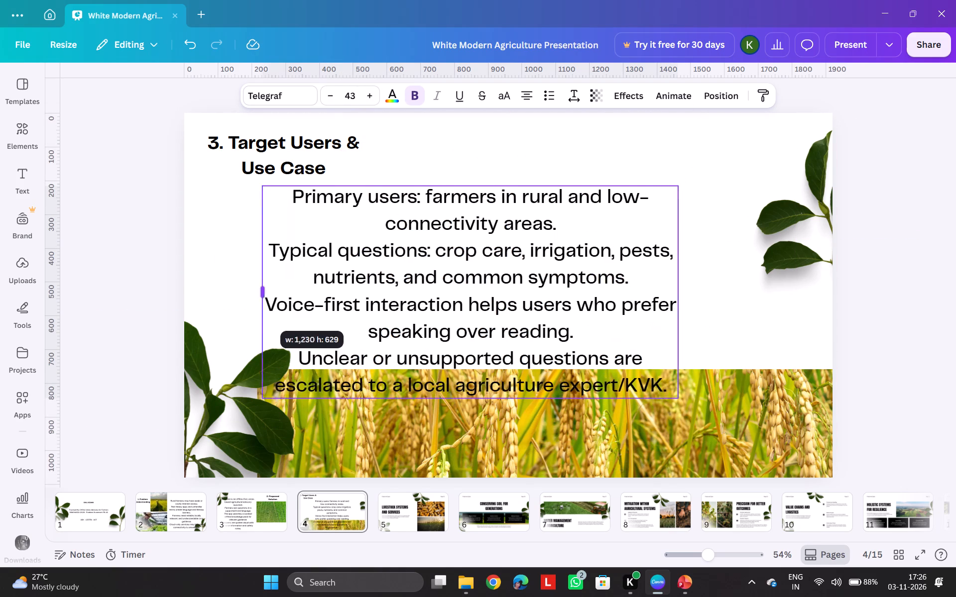
{"action": "left_click_drag", "start_coordinate": [258, 309], "coordinate": [229, 304]}
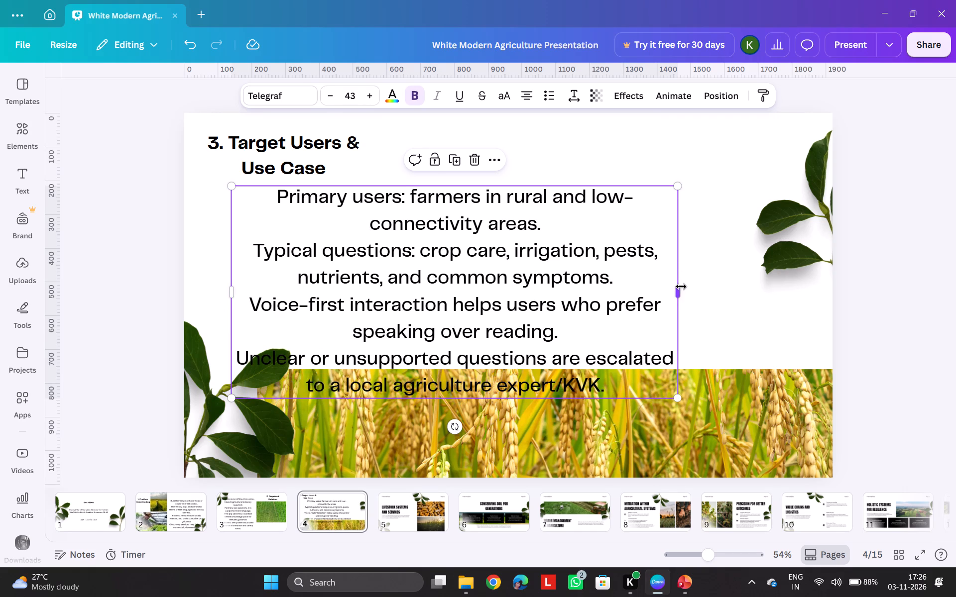
{"action": "left_click_drag", "start_coordinate": [681, 287], "coordinate": [822, 283]}
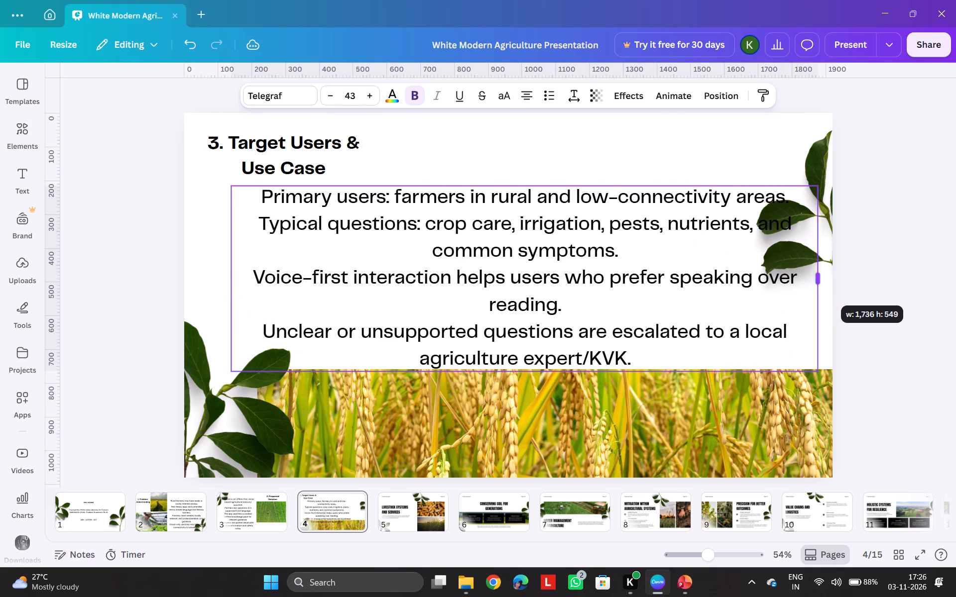
{"action": "left_click_drag", "start_coordinate": [822, 283], "coordinate": [823, 283]}
{"action": "left_click", "coordinate": [897, 284]}
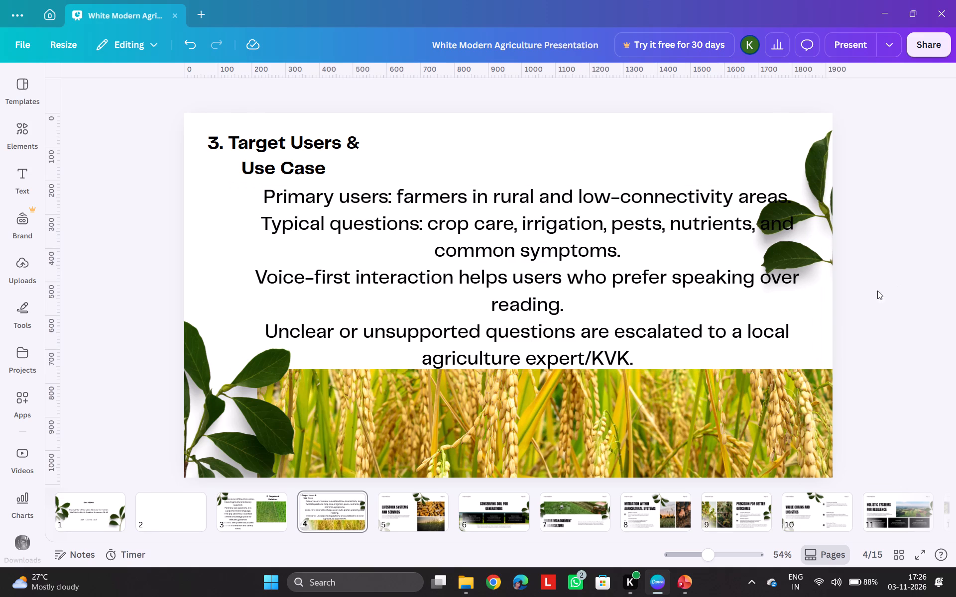
On page 5, delete the "Livestock Systems and Services" title, its paragraph, the "Fradel and Spies" label and the "Page 05" label.
{"action": "left_click", "coordinate": [407, 519]}
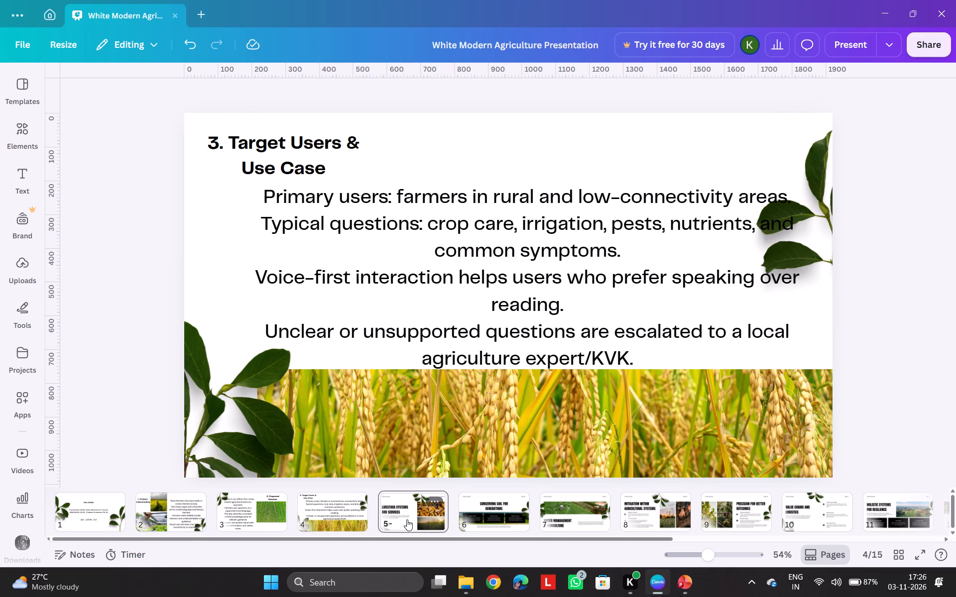
{"action": "left_click", "coordinate": [341, 284]}
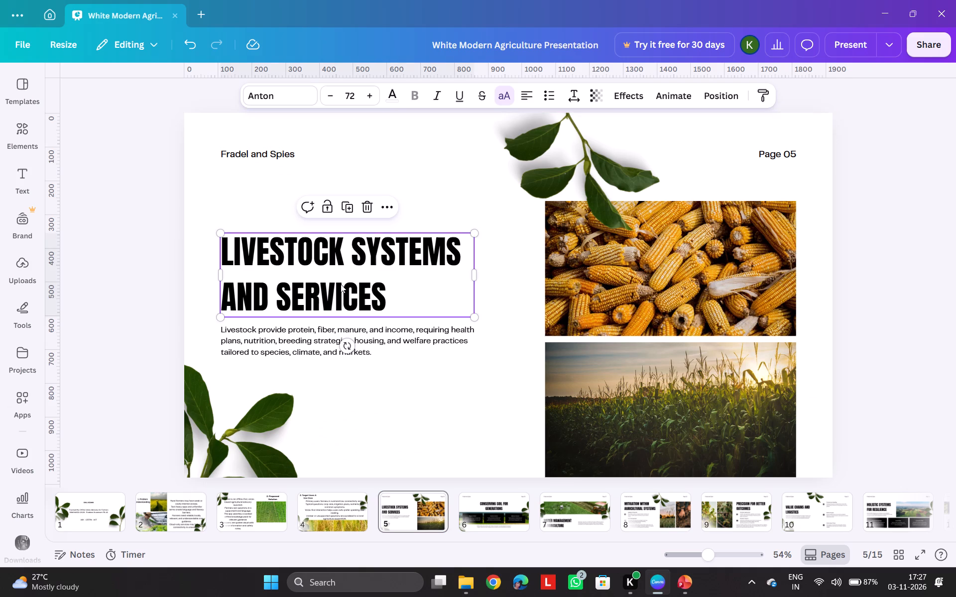
{"action": "key", "text": "Delete"}
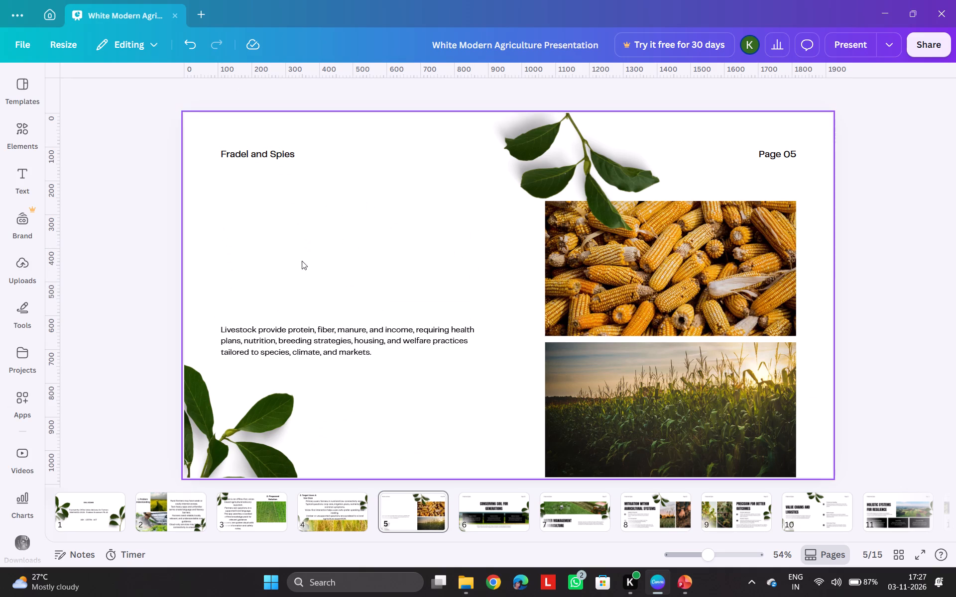
{"action": "left_click", "coordinate": [319, 338]}
{"action": "key", "text": "Delete"}
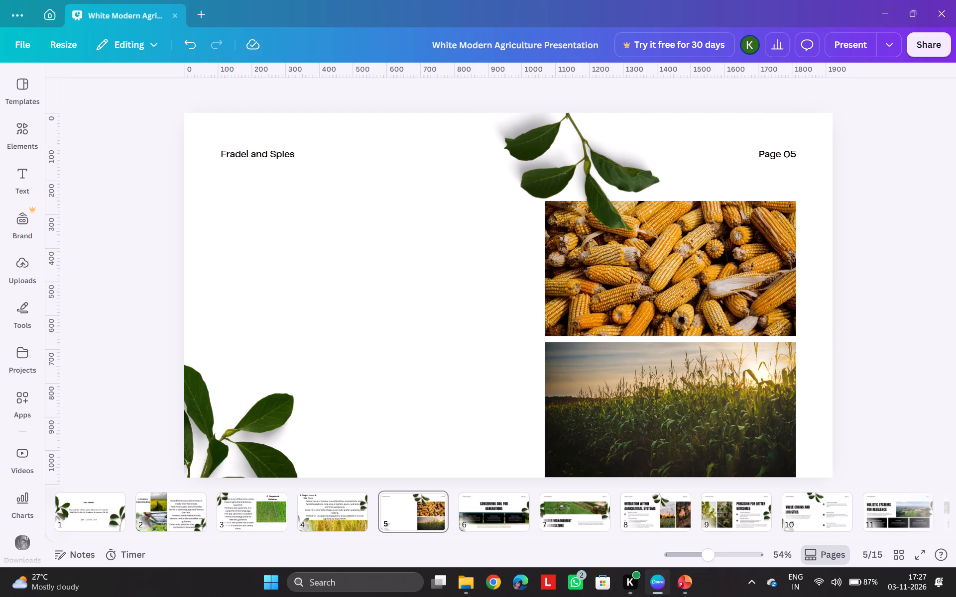
{"action": "left_click", "coordinate": [261, 153]}
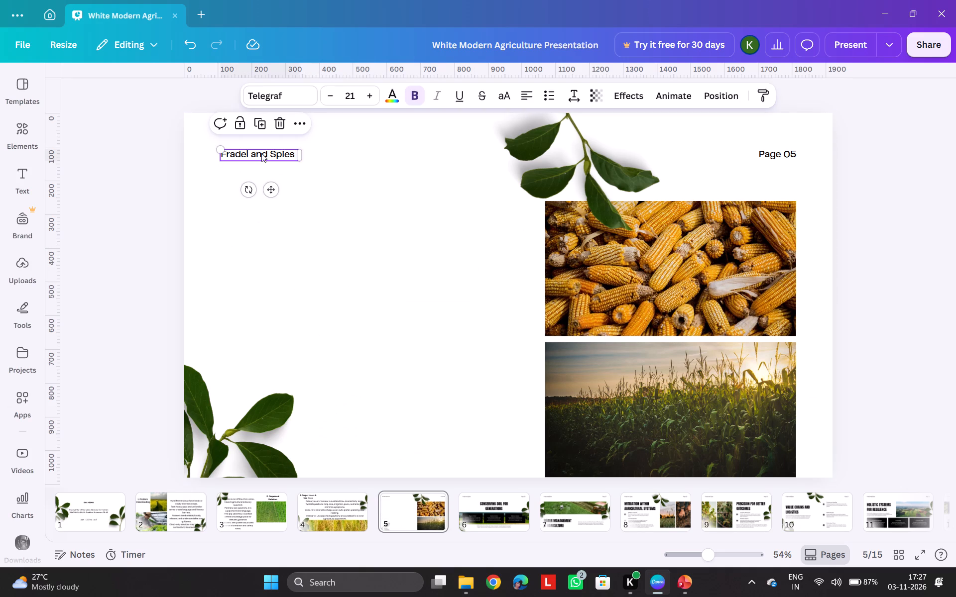
{"action": "key", "text": "Delete"}
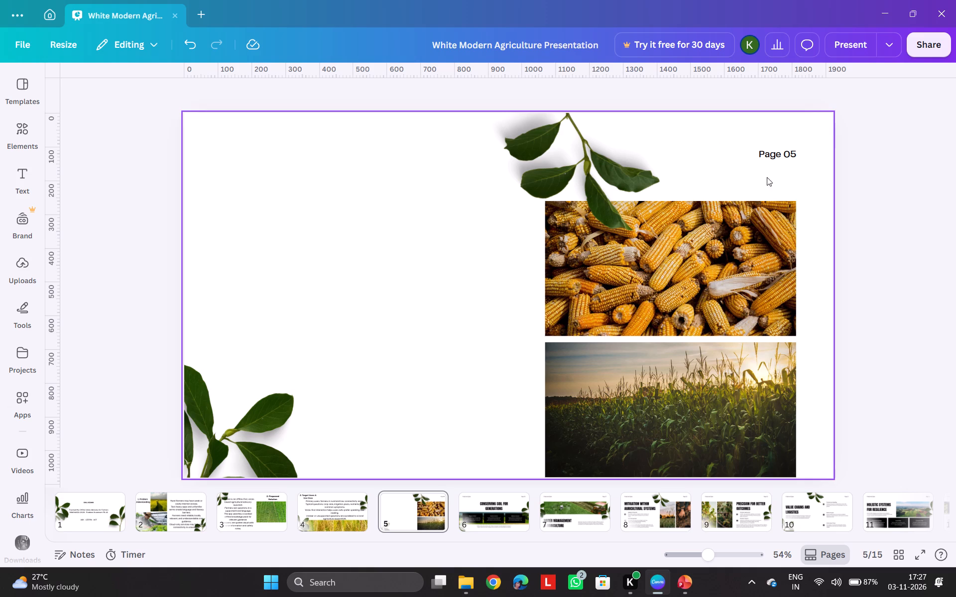
{"action": "left_click", "coordinate": [787, 157]}
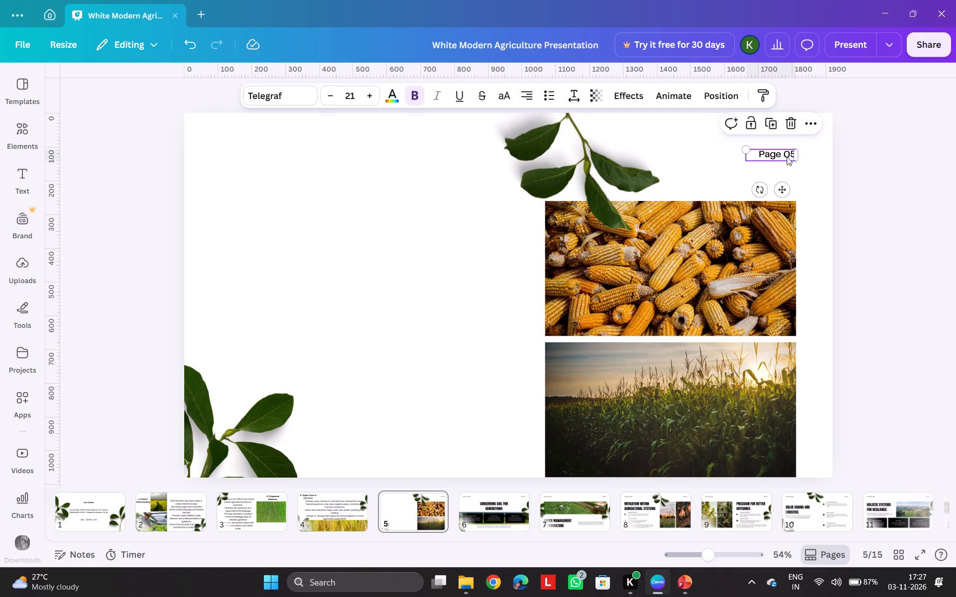
{"action": "key", "text": "Delete"}
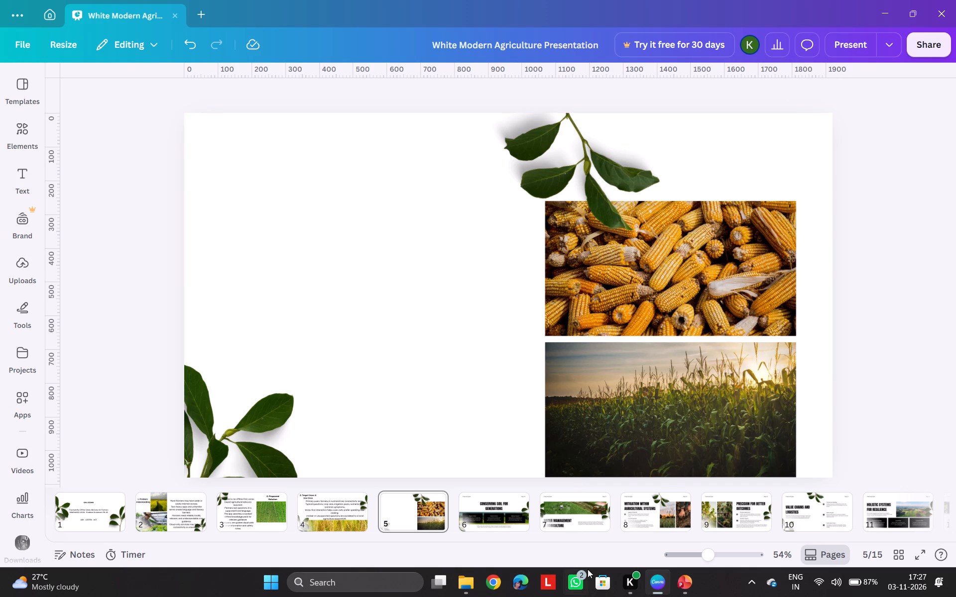
Copy the heading "4. Key Features" from slide 5 of the PowerPoint deck onto Canva page 5, placing it above the corn photo.
{"action": "left_click", "coordinate": [680, 582]}
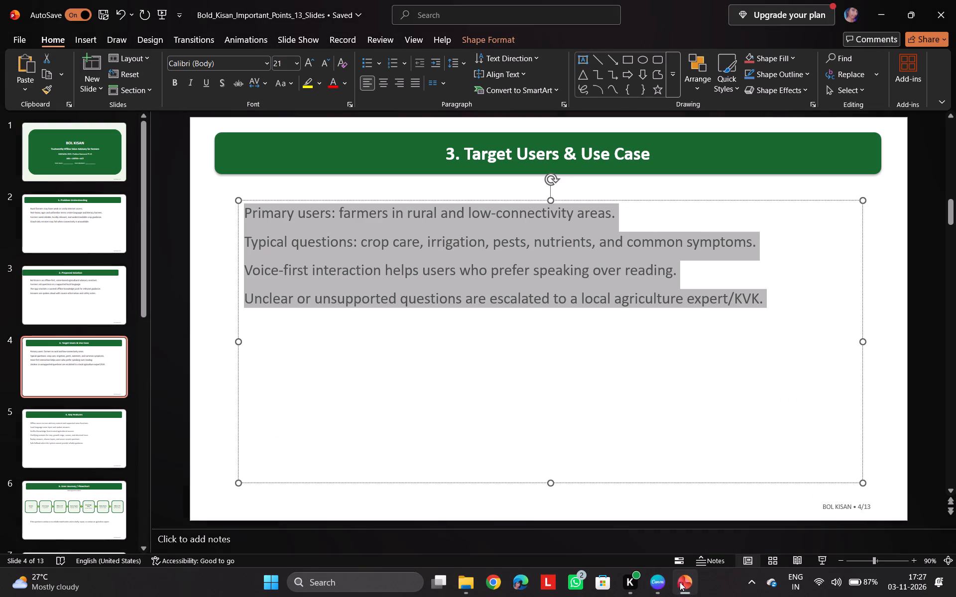
{"action": "left_click", "coordinate": [71, 358]}
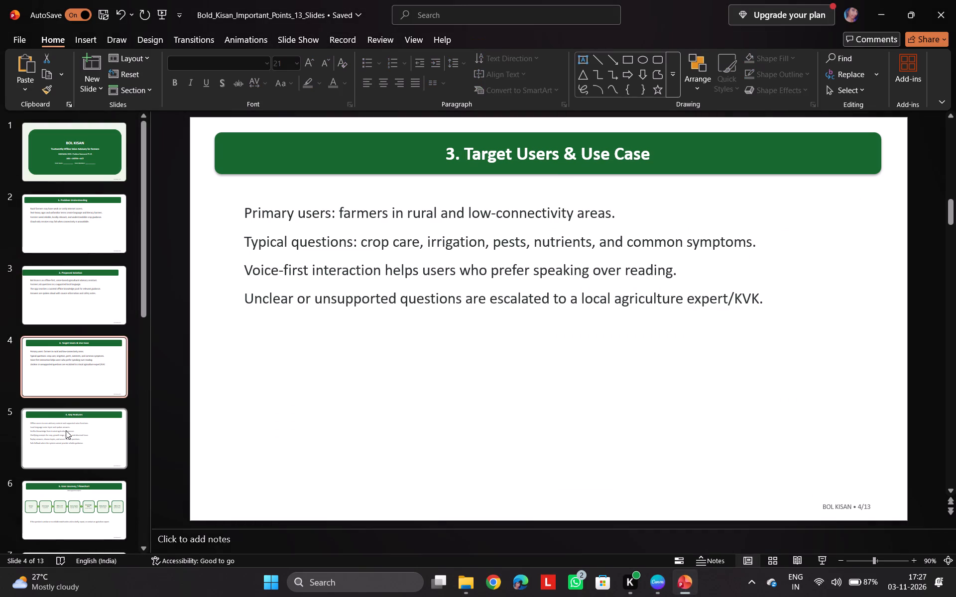
{"action": "left_click", "coordinate": [66, 430]}
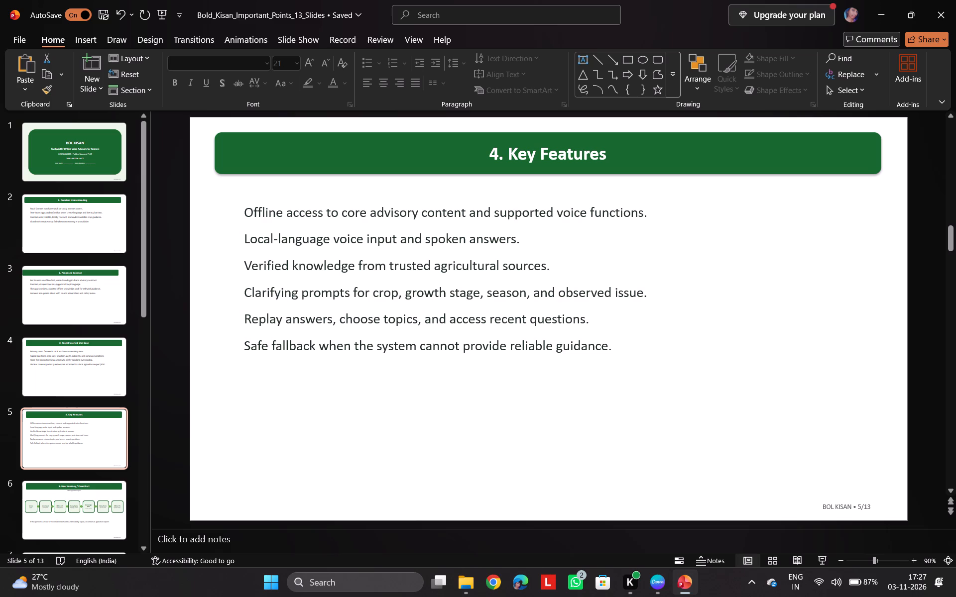
{"action": "left_click_drag", "start_coordinate": [489, 151], "coordinate": [606, 147]}
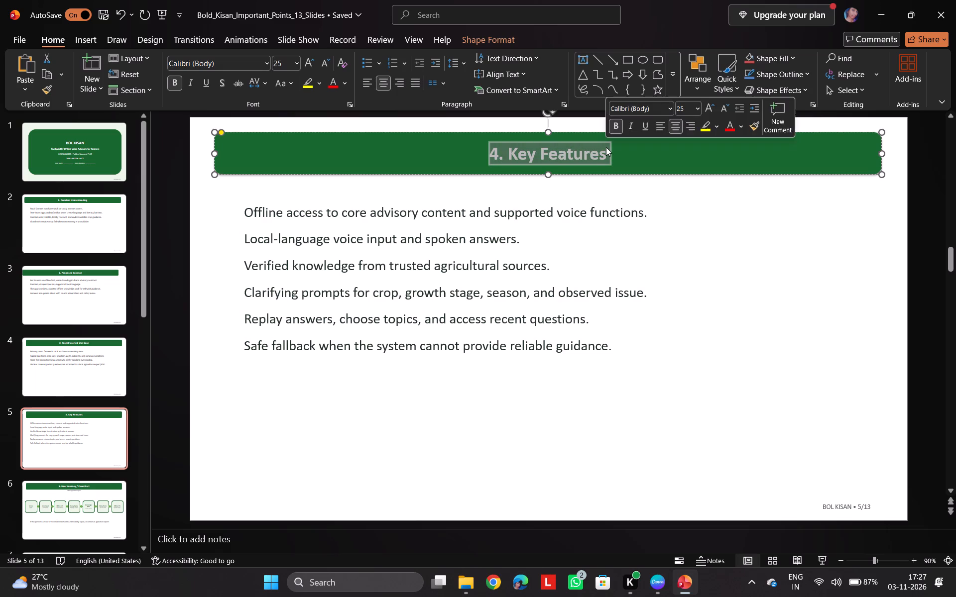
{"action": "key", "text": "ctrl+c"}
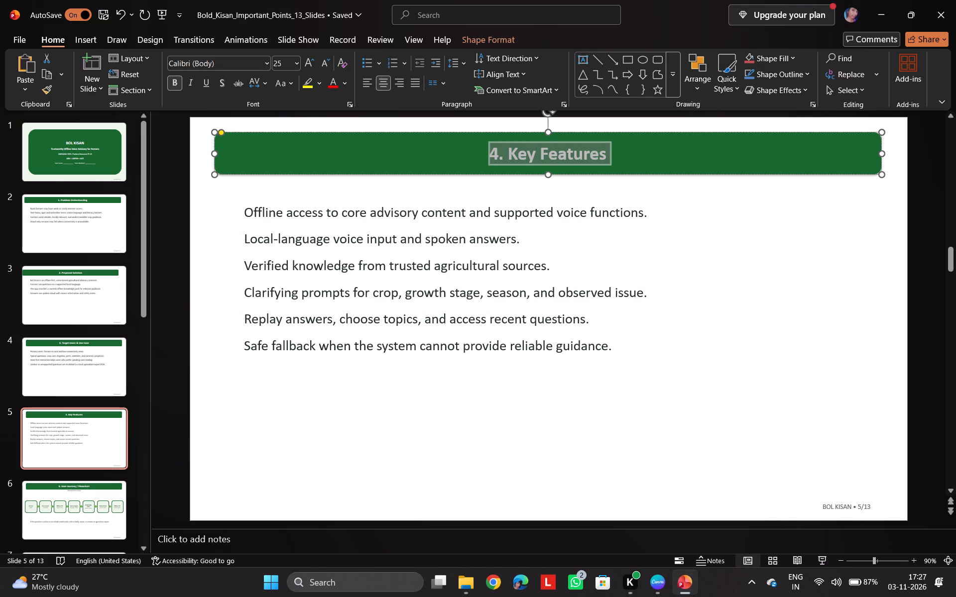
{"action": "left_click", "coordinate": [653, 591]}
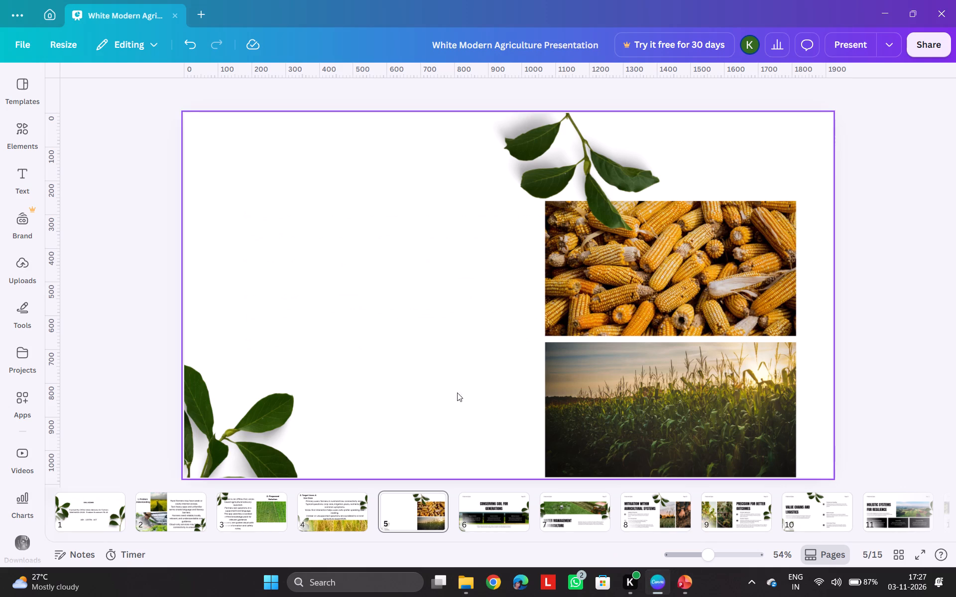
{"action": "key", "text": "ctrl+v"}
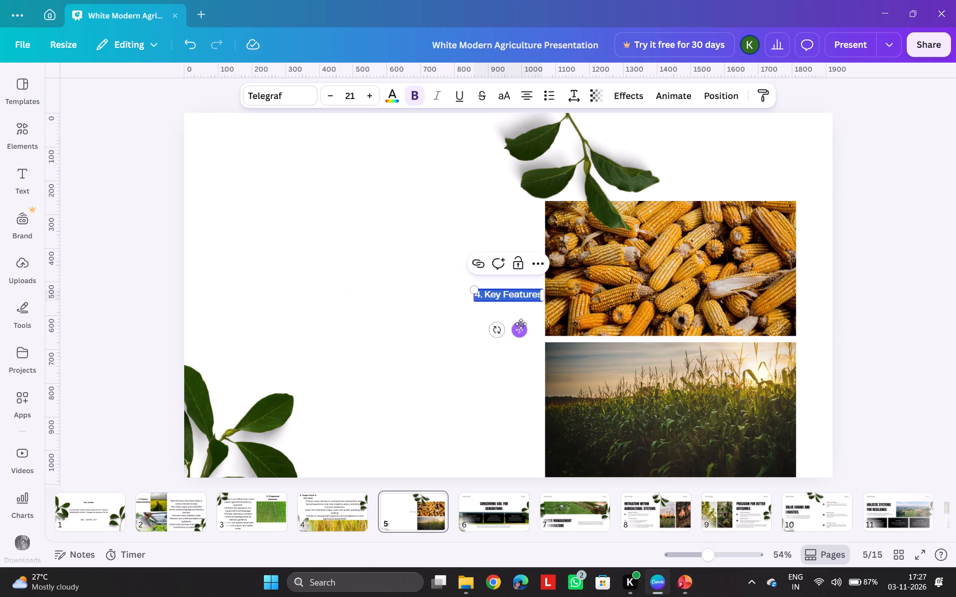
{"action": "left_click_drag", "start_coordinate": [520, 329], "coordinate": [723, 194]}
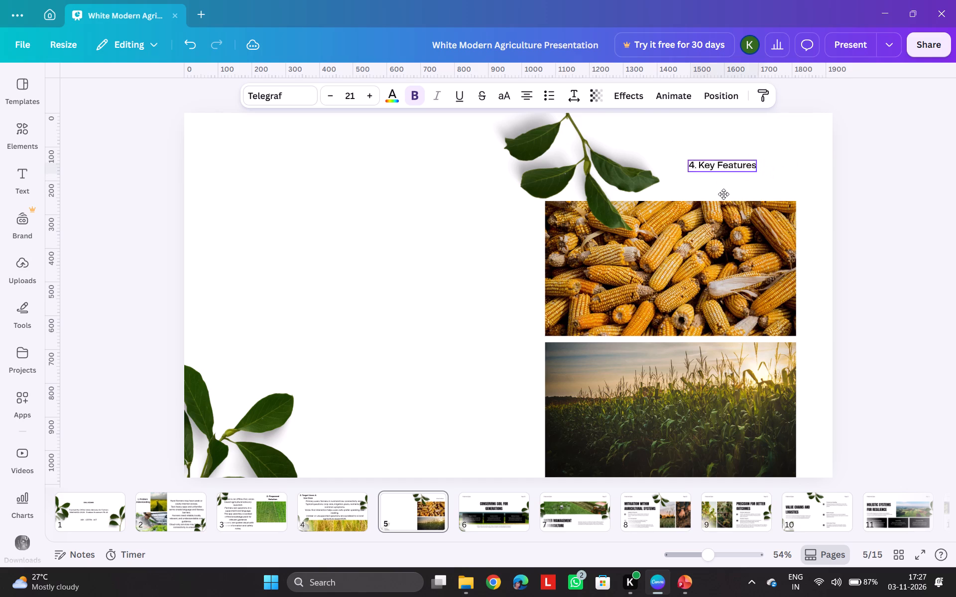
{"action": "left_click_drag", "start_coordinate": [723, 194], "coordinate": [724, 193]}
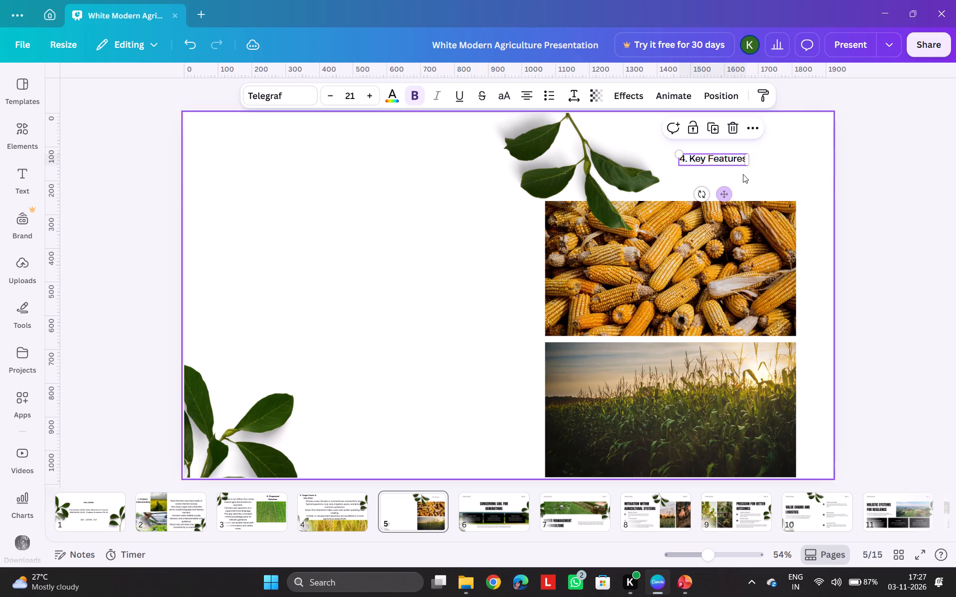
Widen the "4. Key Features" heading box on both sides and increase its font size to 50, fitting it on one line.
{"action": "left_click_drag", "start_coordinate": [747, 158], "coordinate": [807, 160]}
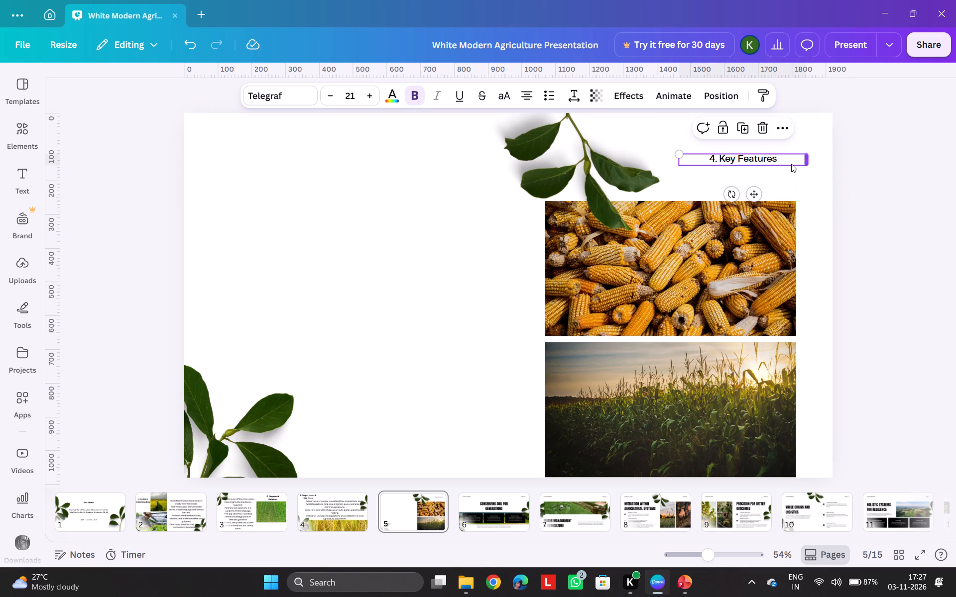
{"action": "left_click_drag", "start_coordinate": [676, 160], "coordinate": [654, 165]}
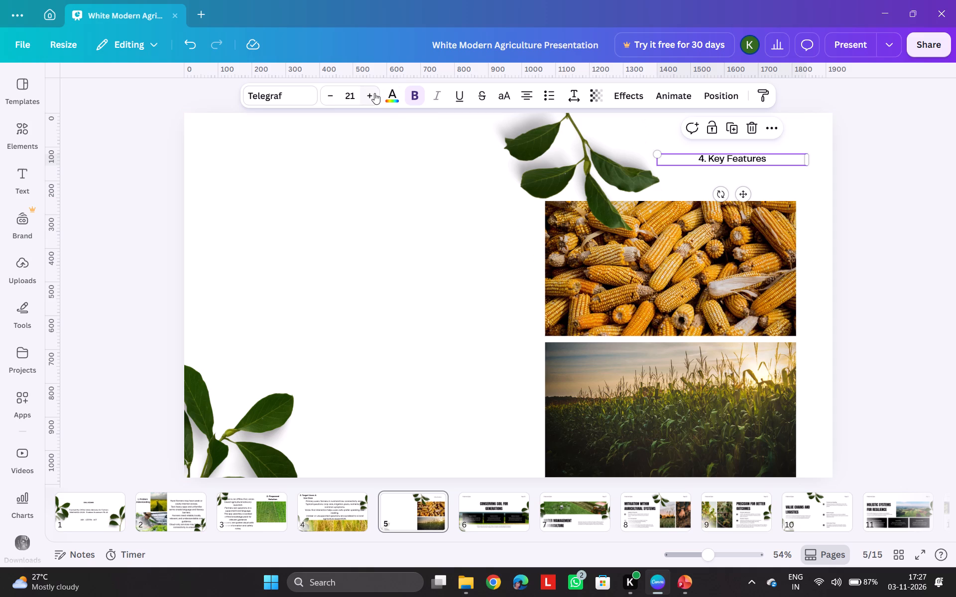
{"action": "triple_click", "coordinate": [373, 93]}
{"action": "triple_click", "coordinate": [373, 93]}
{"action": "triple_click", "coordinate": [373, 93]}
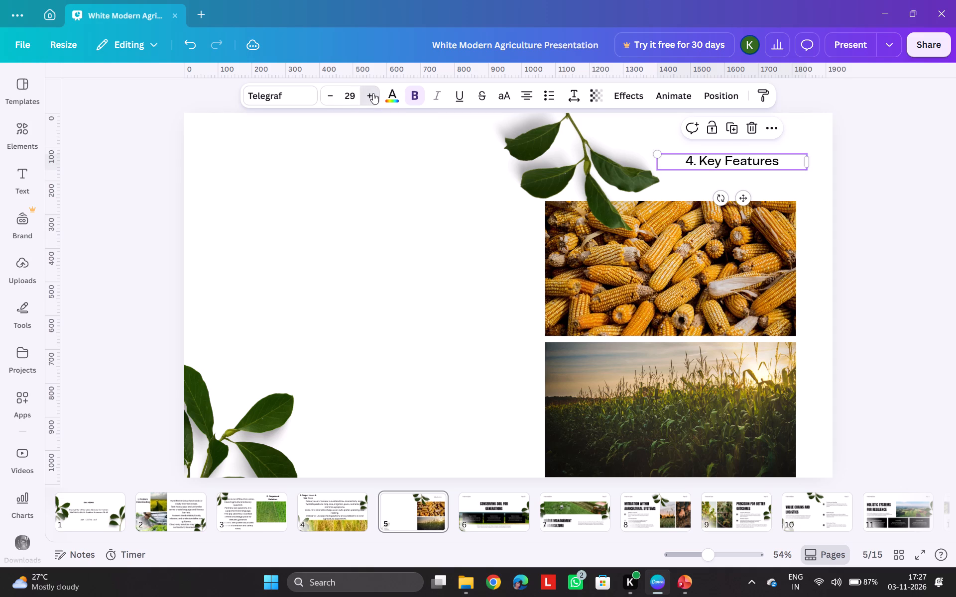
{"action": "triple_click", "coordinate": [373, 93]}
{"action": "triple_click", "coordinate": [373, 93]}
{"action": "triple_click", "coordinate": [373, 93]}
{"action": "triple_click", "coordinate": [373, 93]}
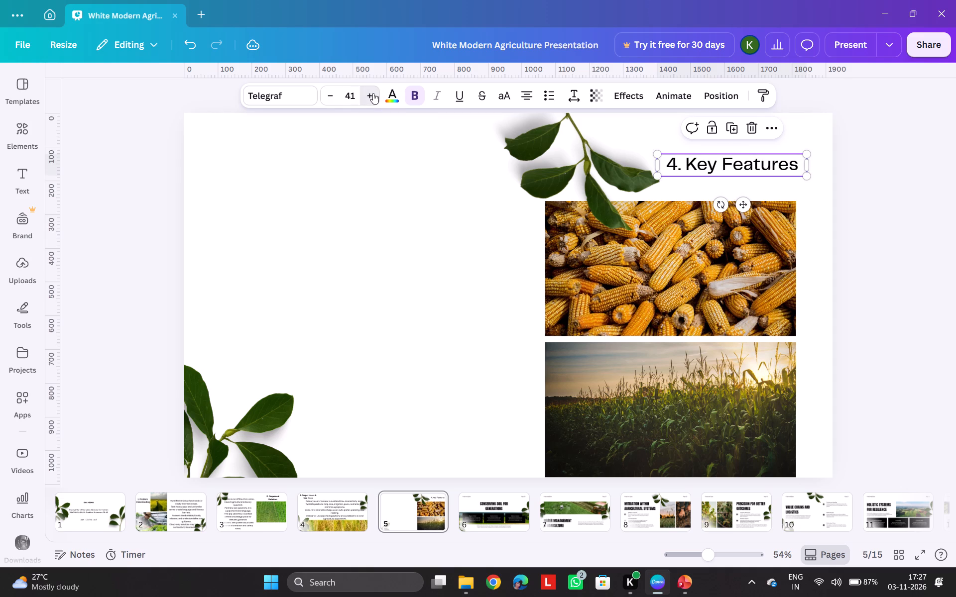
{"action": "triple_click", "coordinate": [373, 93]}
{"action": "triple_click", "coordinate": [373, 93]}
{"action": "double_click", "coordinate": [373, 93]}
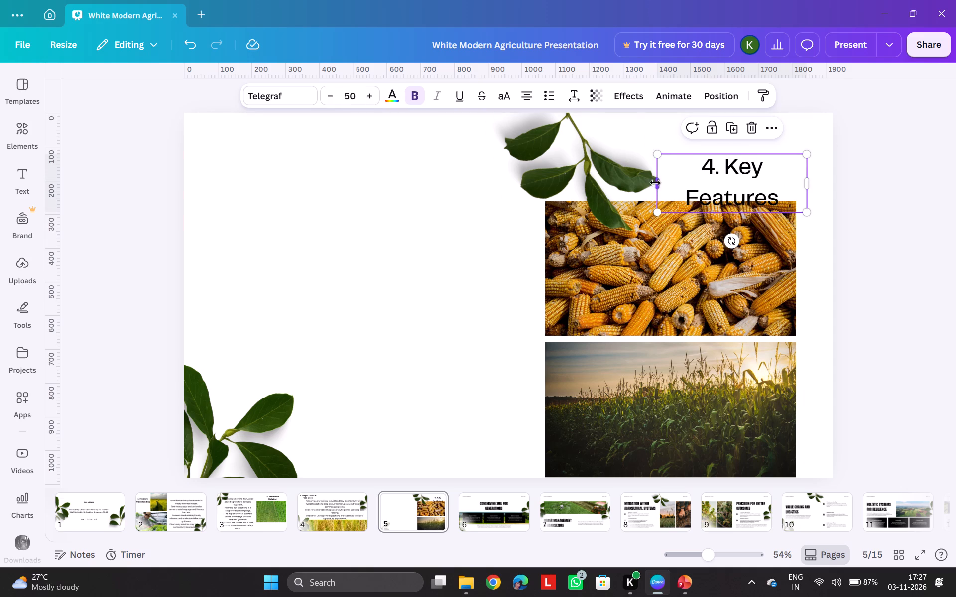
{"action": "left_click_drag", "start_coordinate": [655, 182], "coordinate": [604, 194]}
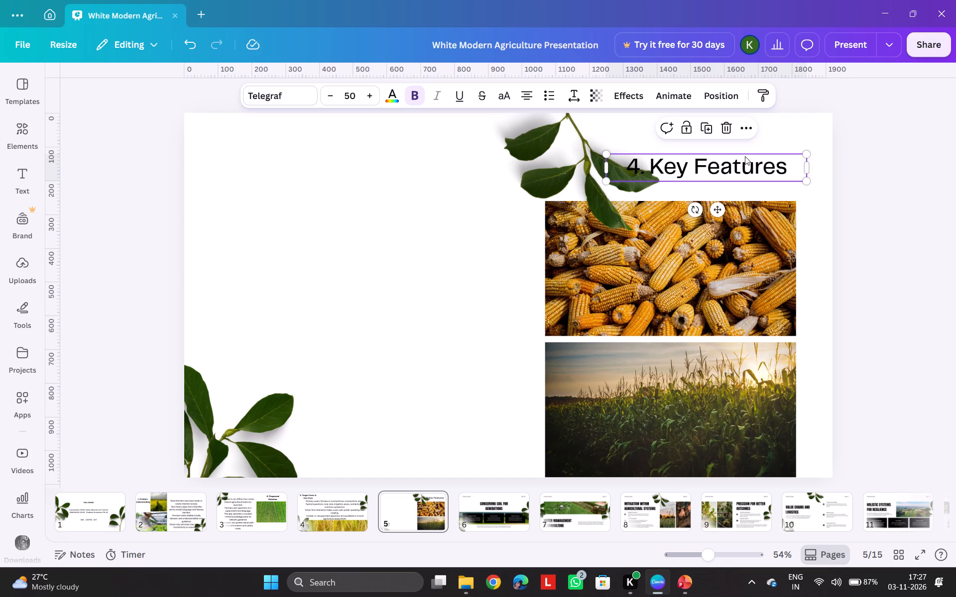
Make the "4. Key Features" heading bold and position it above the corn photo, its top on the page margin and its text ending near the photo's right edge.
{"action": "left_click_drag", "start_coordinate": [738, 163], "coordinate": [758, 144]}
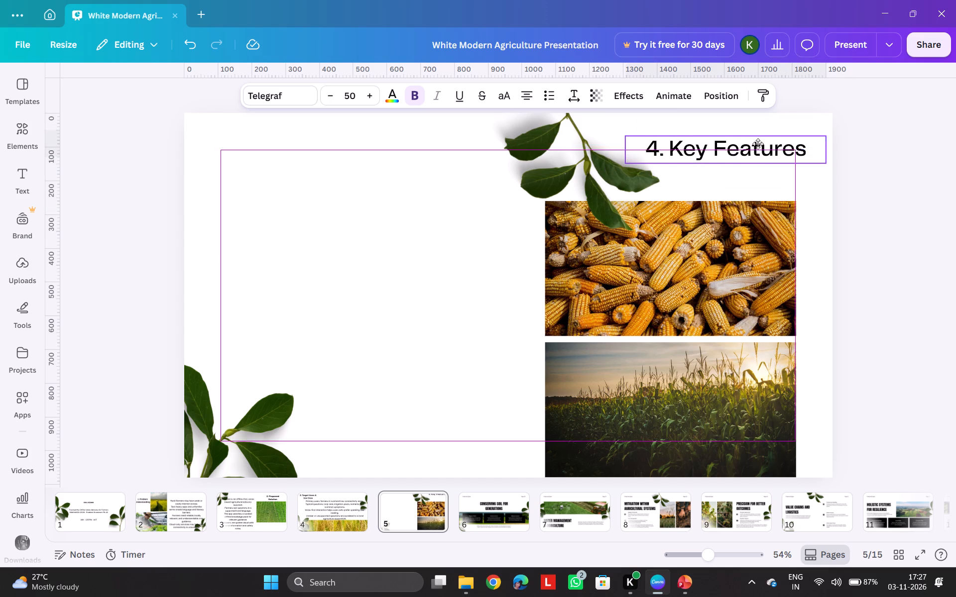
{"action": "left_click_drag", "start_coordinate": [758, 144], "coordinate": [755, 149]}
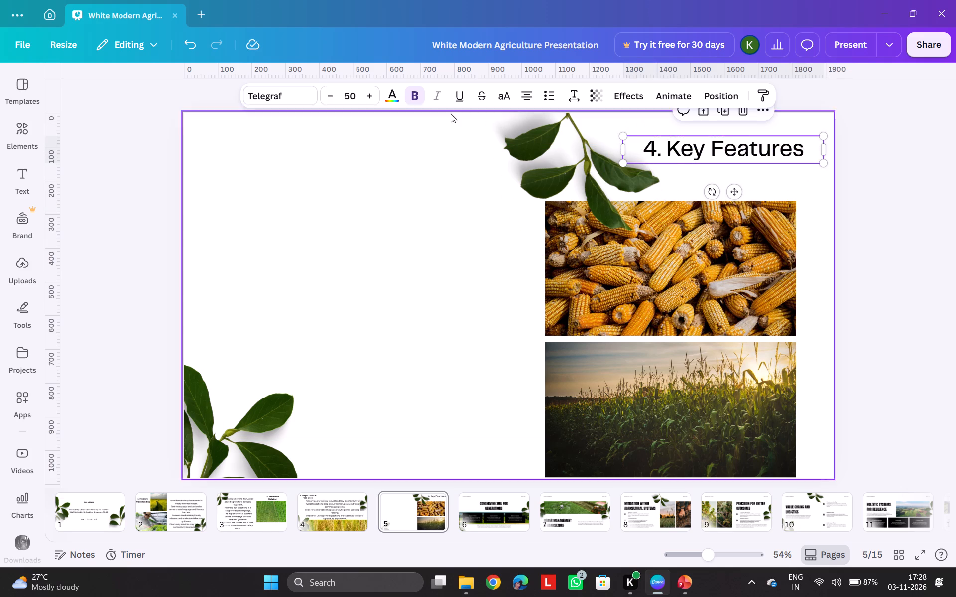
{"action": "left_click", "coordinate": [412, 95]}
{"action": "left_click", "coordinate": [412, 95]}
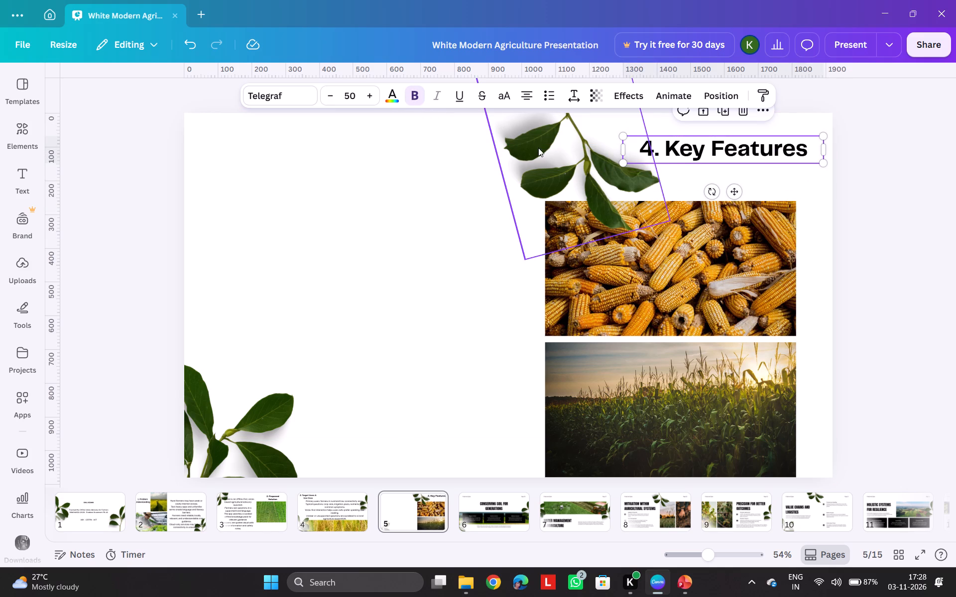
{"action": "left_click_drag", "start_coordinate": [703, 156], "coordinate": [705, 160]}
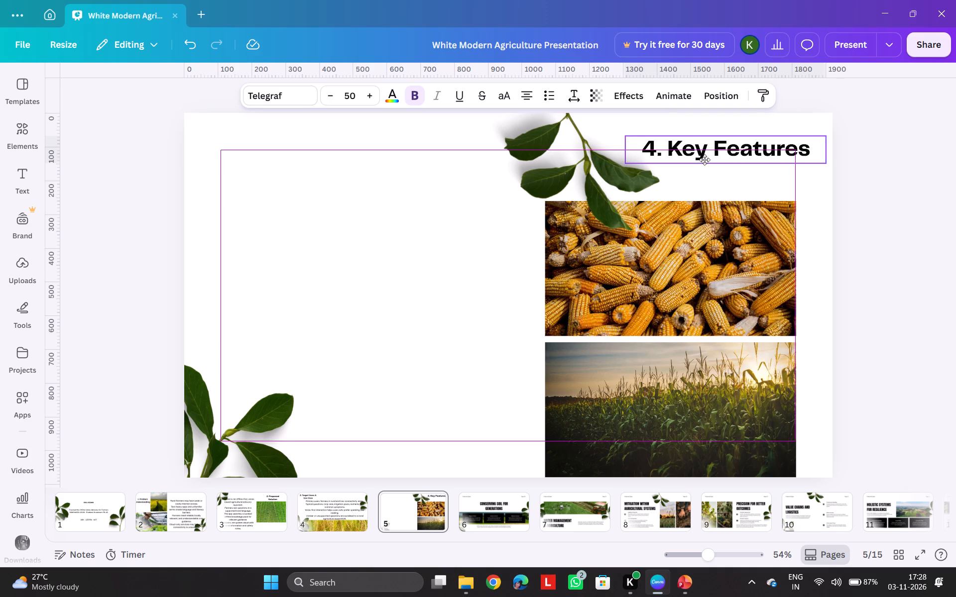
{"action": "left_click_drag", "start_coordinate": [705, 160], "coordinate": [696, 166]}
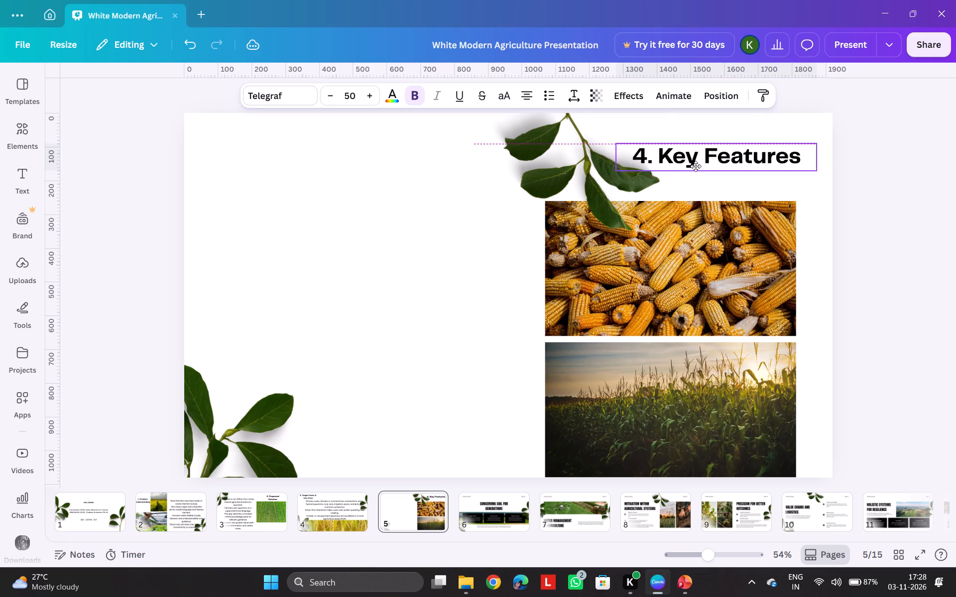
{"action": "left_click_drag", "start_coordinate": [696, 166], "coordinate": [694, 168]}
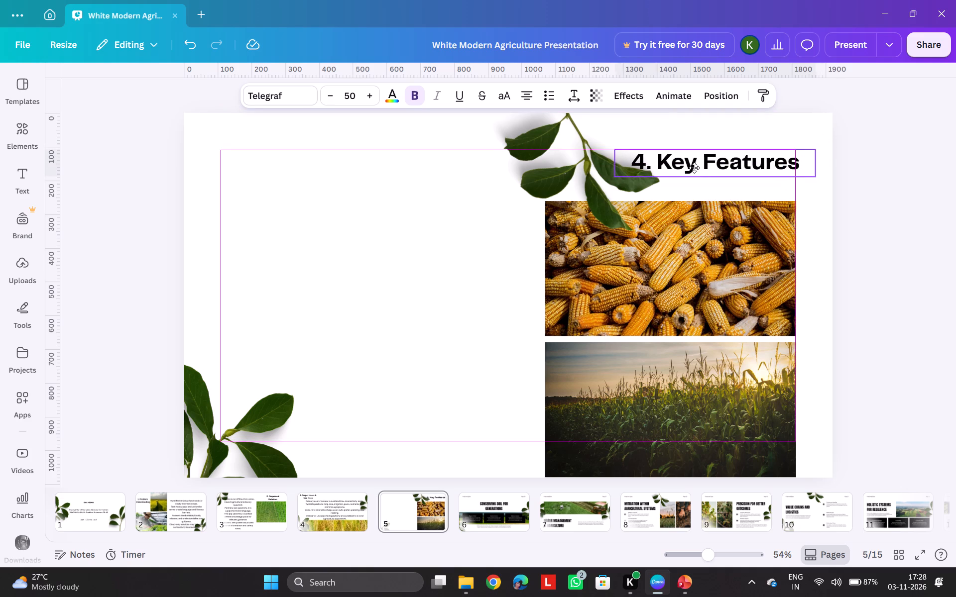
{"action": "left_click_drag", "start_coordinate": [694, 168], "coordinate": [690, 168]}
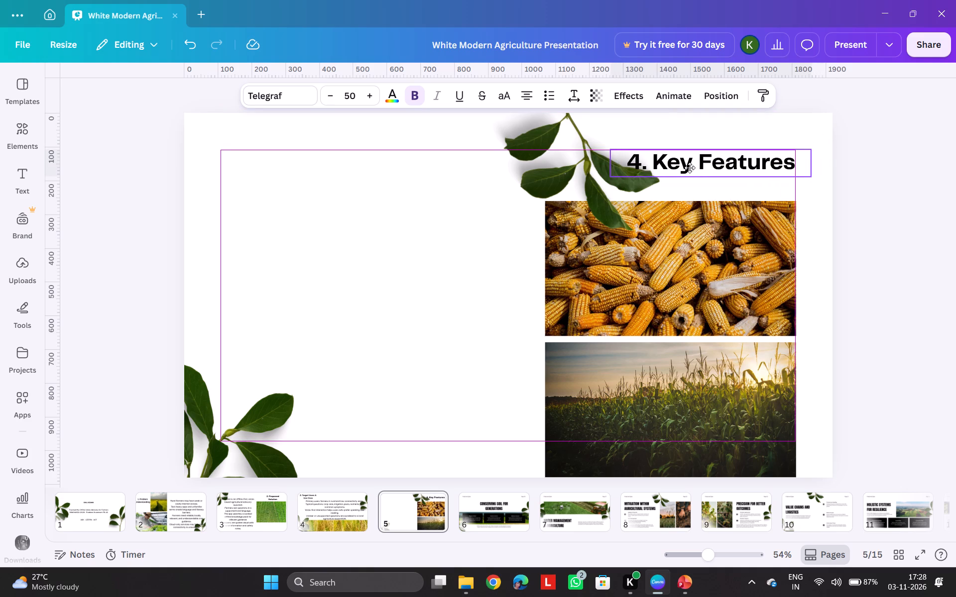
{"action": "left_click_drag", "start_coordinate": [690, 168], "coordinate": [689, 168]}
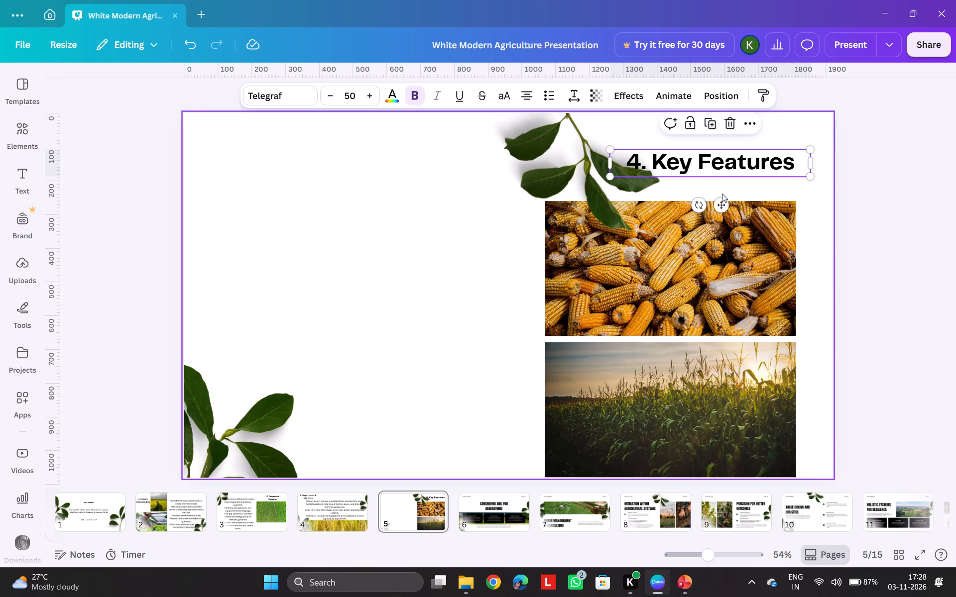
{"action": "left_click", "coordinate": [869, 220]}
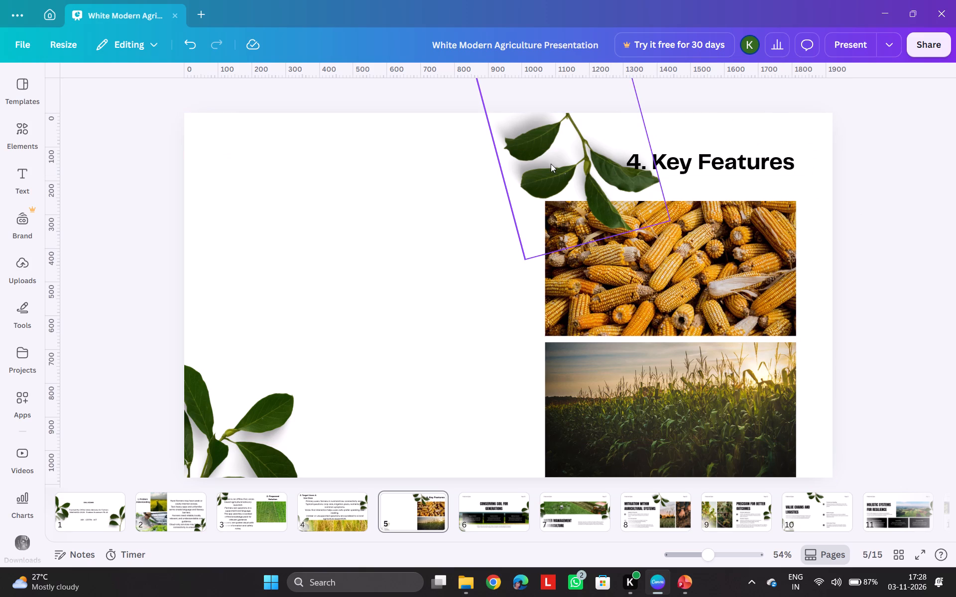
Move page 5's upper leaf branch from beside the heading into the page's top-right corner.
{"action": "left_click_drag", "start_coordinate": [568, 168], "coordinate": [543, 165]}
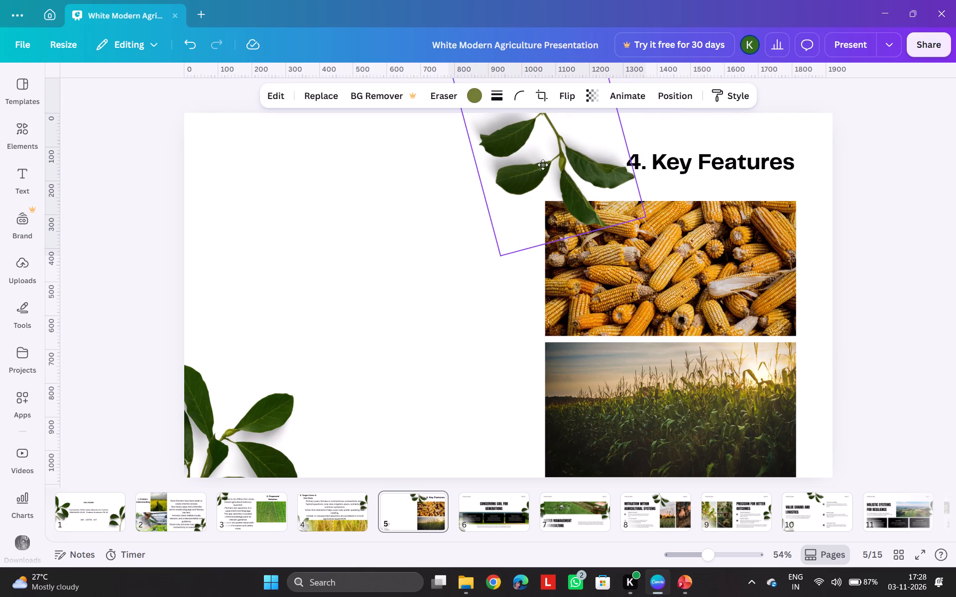
{"action": "left_click_drag", "start_coordinate": [543, 165], "coordinate": [848, 165]}
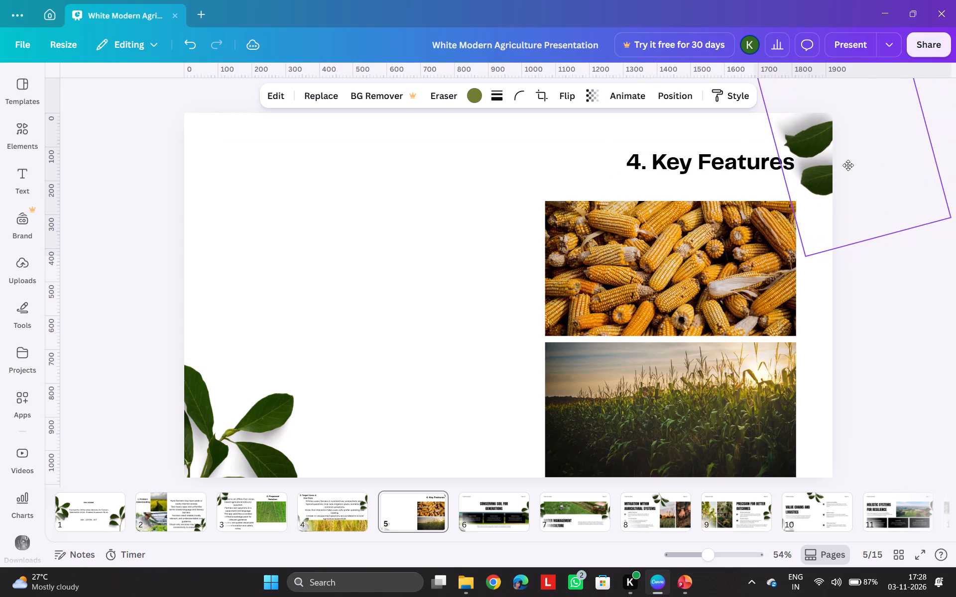
{"action": "left_click_drag", "start_coordinate": [848, 165], "coordinate": [813, 170]}
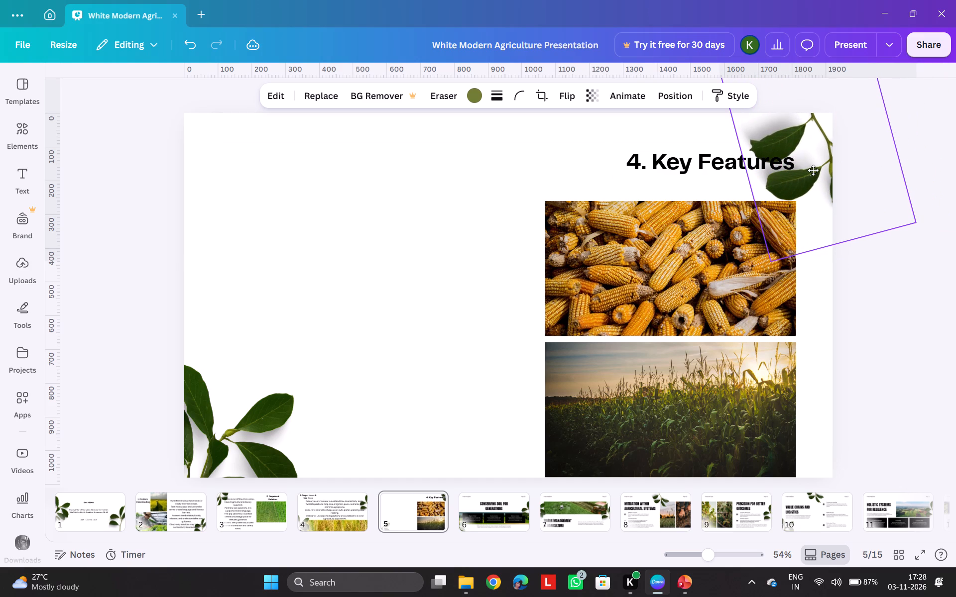
{"action": "left_click_drag", "start_coordinate": [813, 170], "coordinate": [797, 166]}
Move the "4. Key Features" heading left along the top margin, clear of the leaves and starting near the corn photo's left edge.
{"action": "left_click_drag", "start_coordinate": [683, 157], "coordinate": [652, 159]}
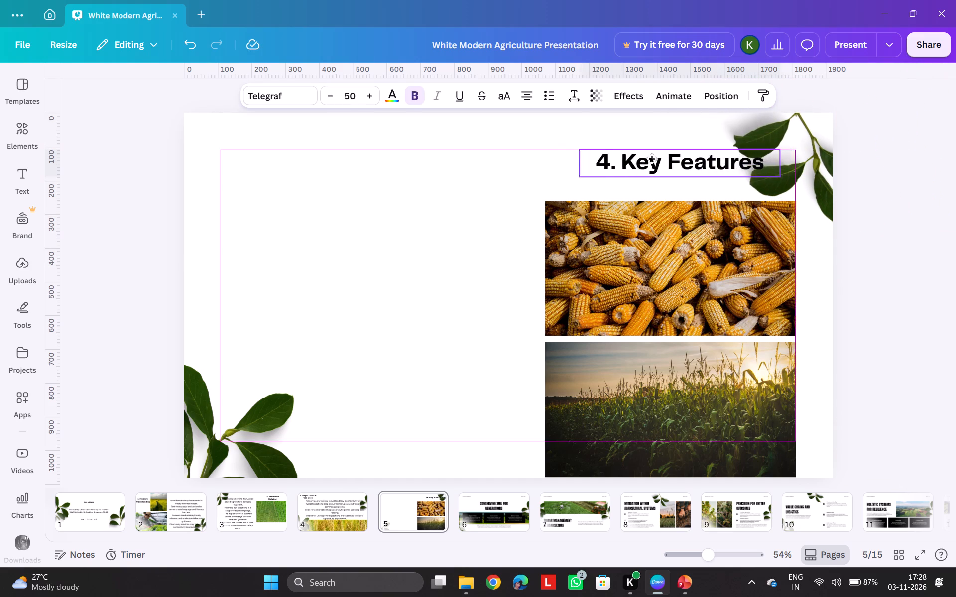
{"action": "left_click_drag", "start_coordinate": [652, 159], "coordinate": [622, 157]}
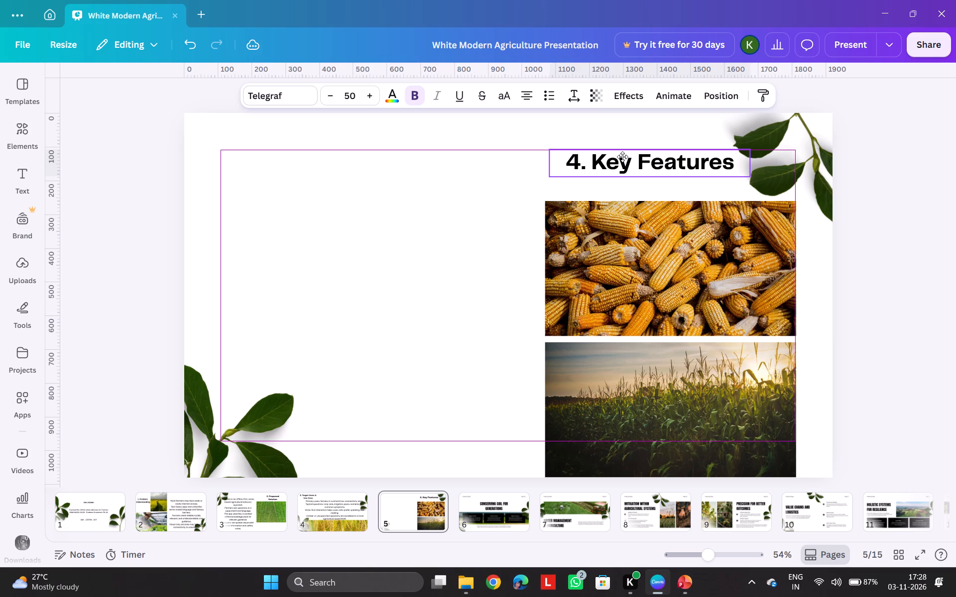
{"action": "left_click_drag", "start_coordinate": [622, 157], "coordinate": [617, 157]}
{"action": "left_click", "coordinate": [423, 238]}
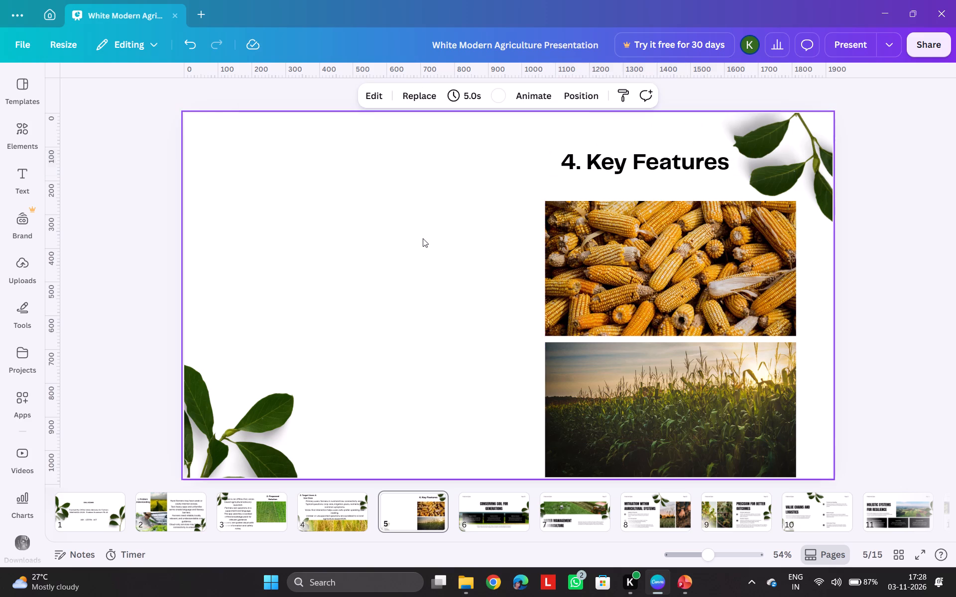
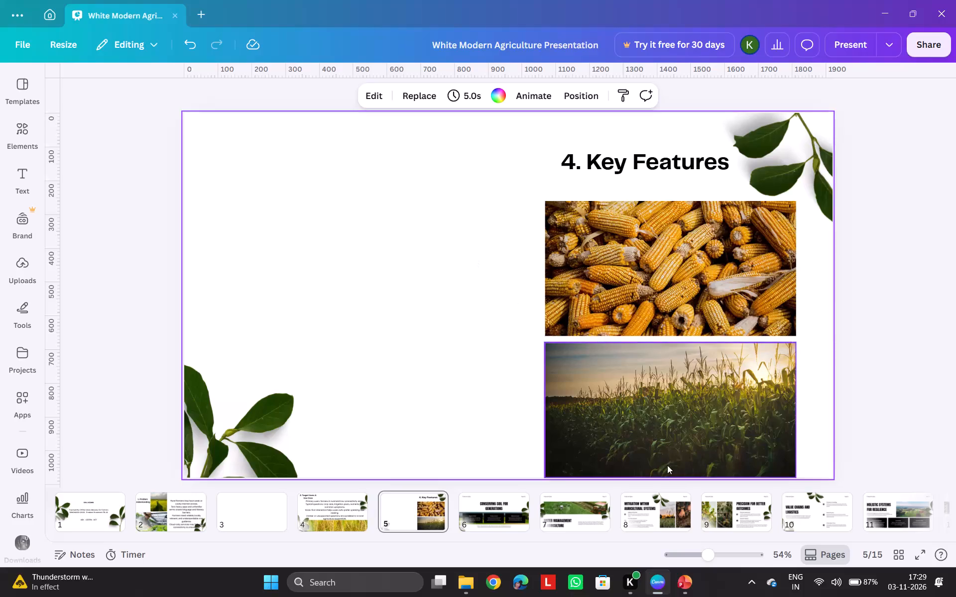
Copy the six Key Features lines from slide 5 of the PowerPoint deck and paste them onto page 5 in Canva.
{"action": "left_click", "coordinate": [688, 594]}
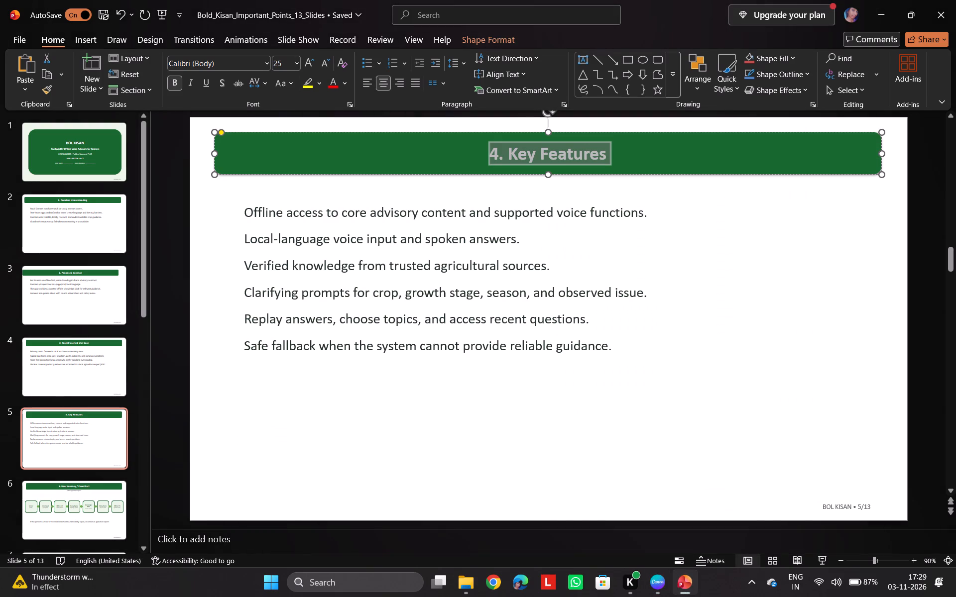
{"action": "left_click_drag", "start_coordinate": [245, 213], "coordinate": [517, 322]}
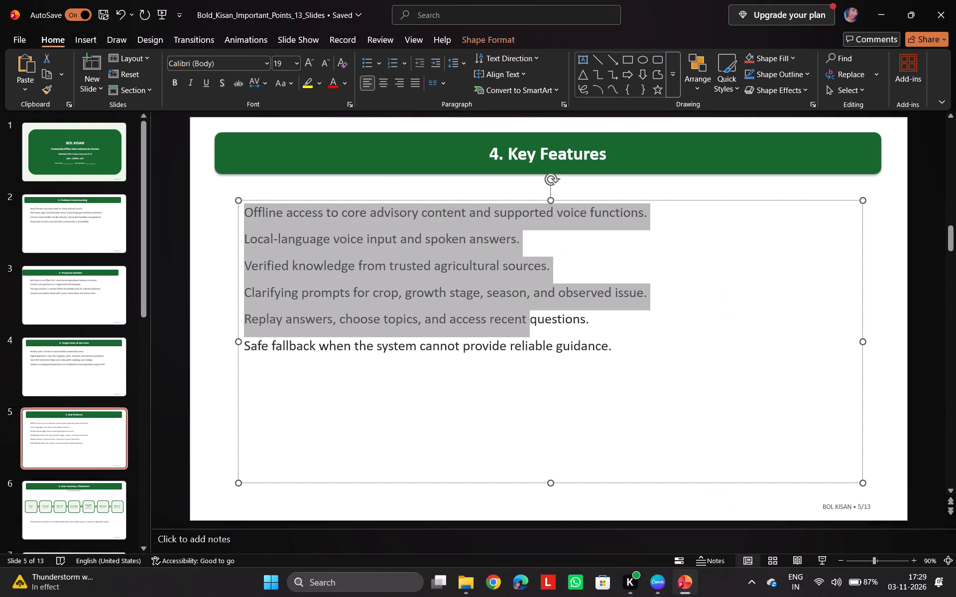
{"action": "left_click_drag", "start_coordinate": [517, 322], "coordinate": [678, 342]}
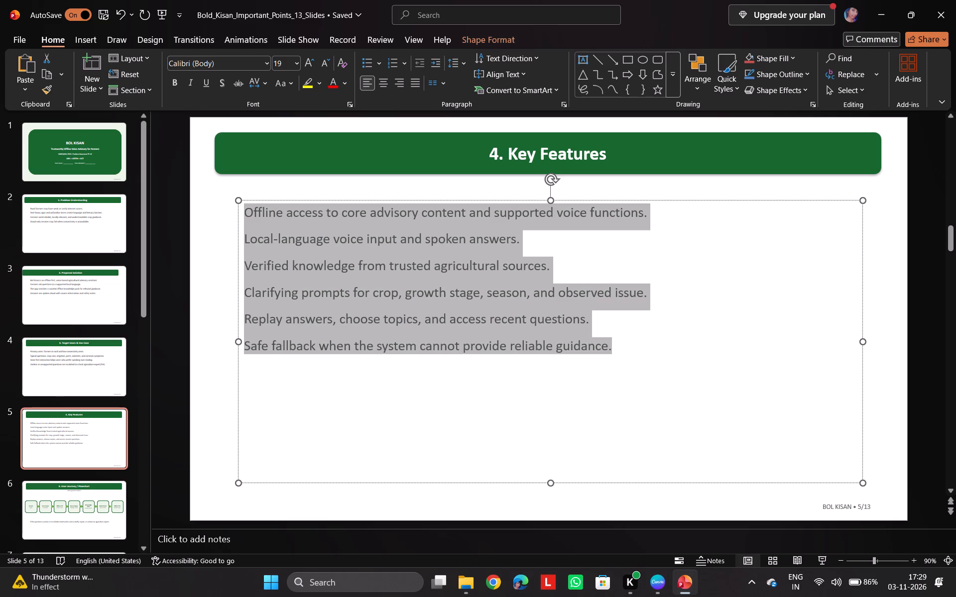
{"action": "left_click_drag", "start_coordinate": [678, 342], "coordinate": [677, 342]}
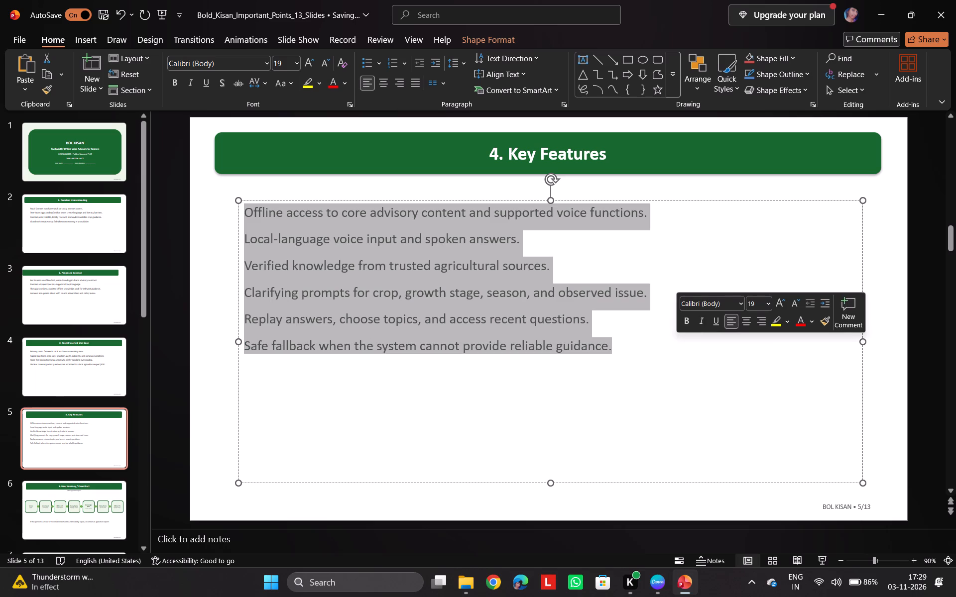
{"action": "key", "text": "ctrl+c"}
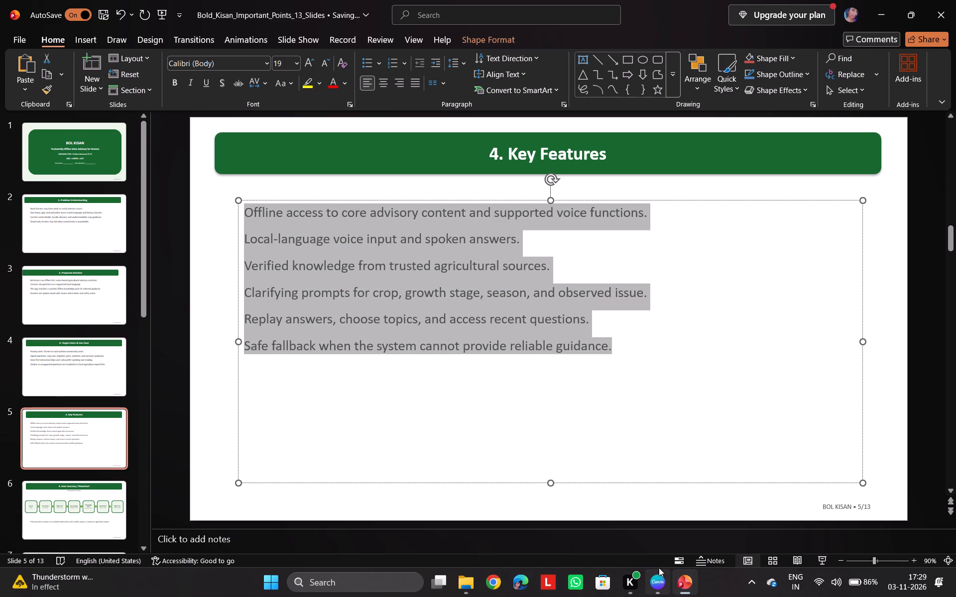
{"action": "left_click", "coordinate": [659, 586]}
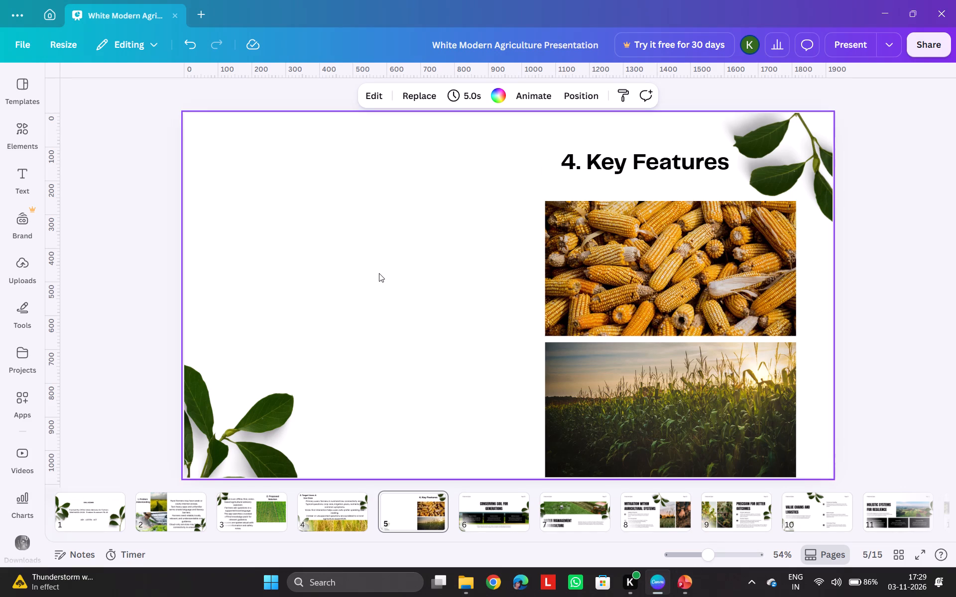
{"action": "key", "text": "ctrl+v"}
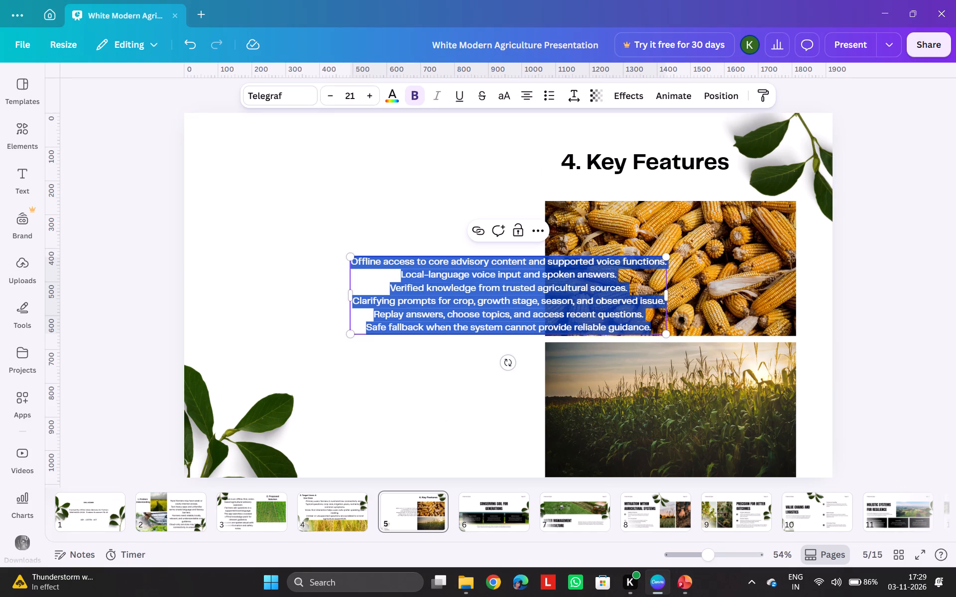
Narrow the pasted features text box from its left side and set its font size to 43.
{"action": "left_click_drag", "start_coordinate": [347, 296], "coordinate": [394, 292]}
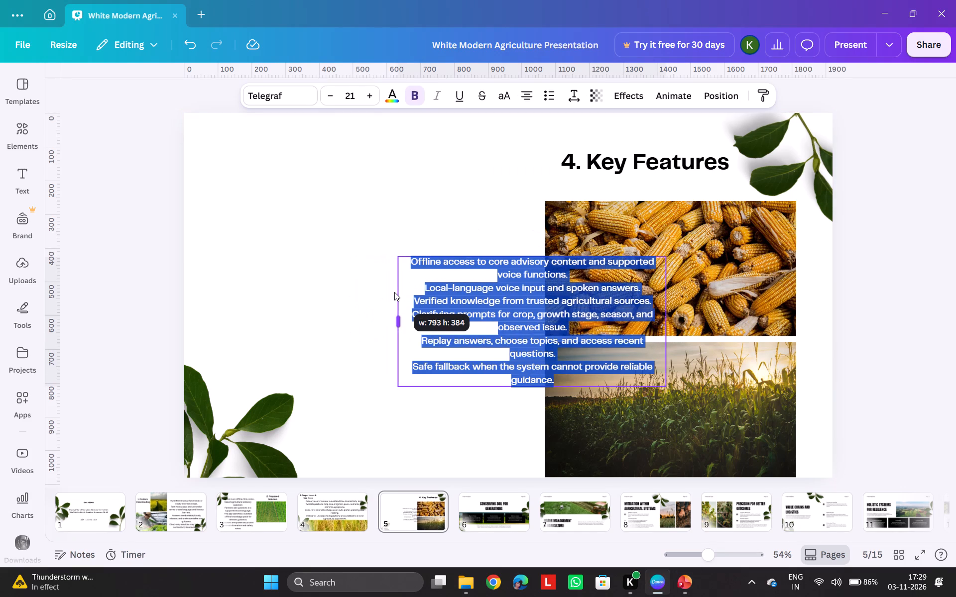
{"action": "left_click_drag", "start_coordinate": [394, 292], "coordinate": [424, 294]}
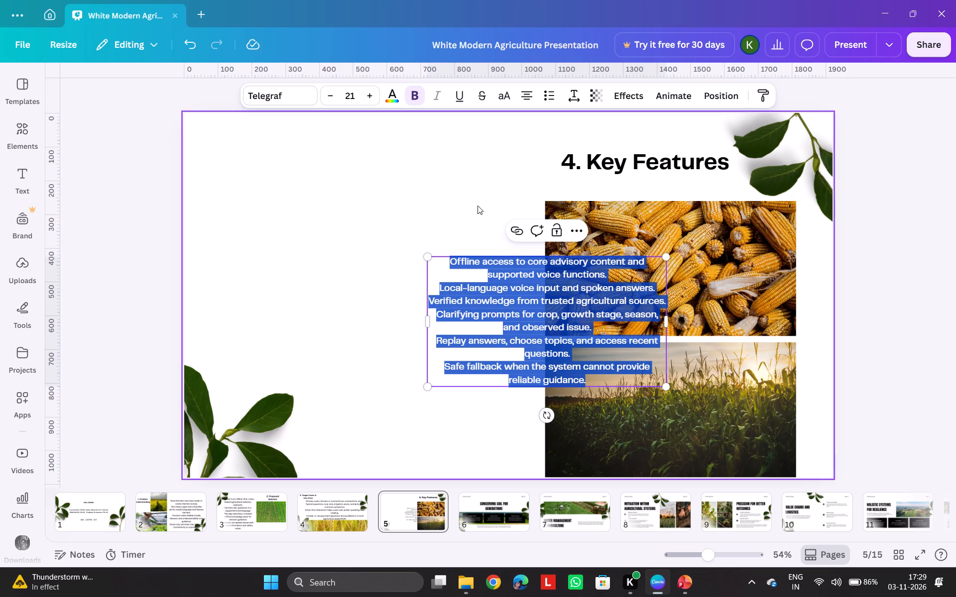
{"action": "triple_click", "coordinate": [367, 93]}
{"action": "triple_click", "coordinate": [367, 93]}
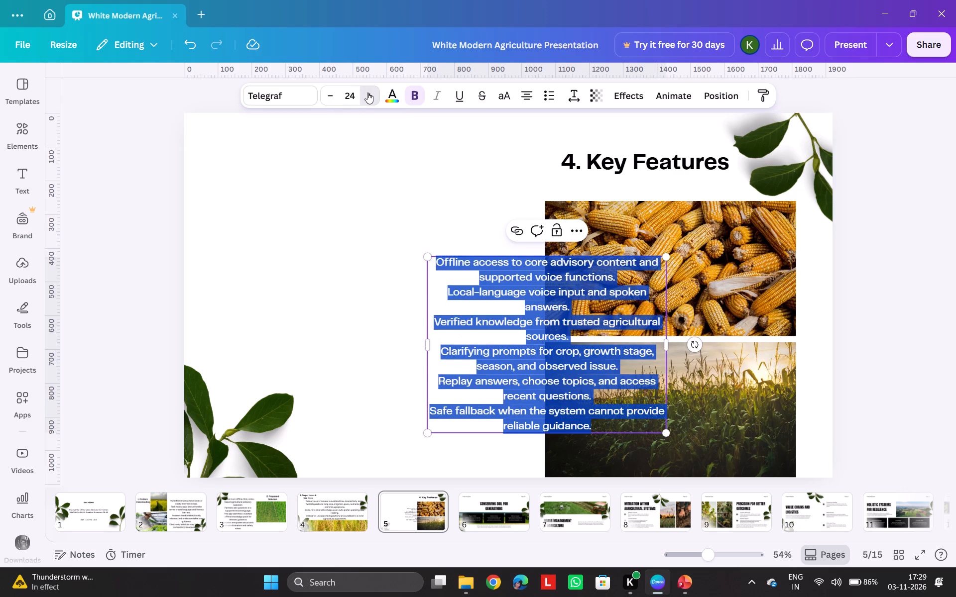
{"action": "triple_click", "coordinate": [367, 93]}
{"action": "triple_click", "coordinate": [367, 93]}
{"action": "triple_click", "coordinate": [367, 93]}
{"action": "triple_click", "coordinate": [367, 93]}
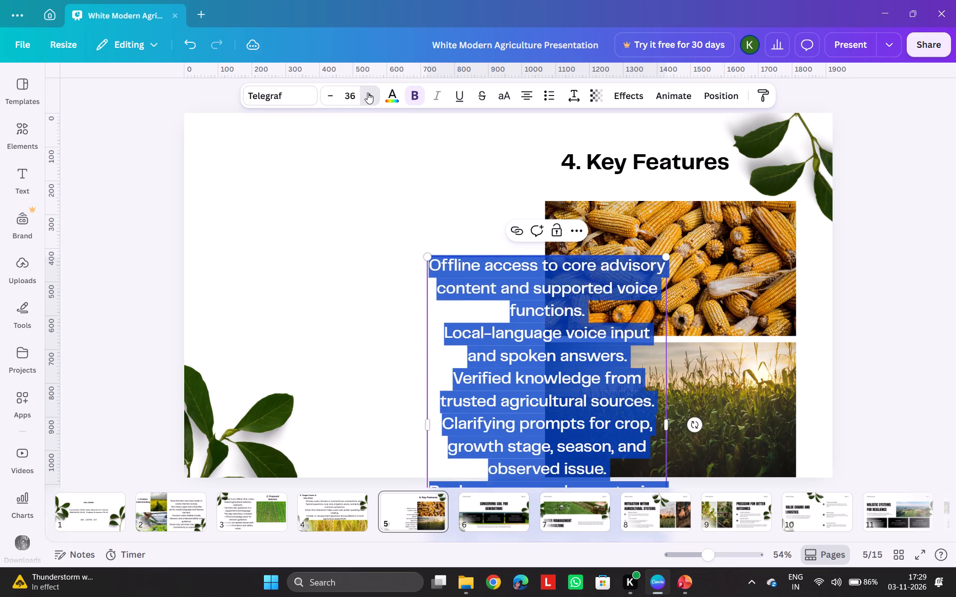
{"action": "triple_click", "coordinate": [367, 93]}
{"action": "left_click", "coordinate": [367, 93]}
{"action": "left_click", "coordinate": [367, 93]}
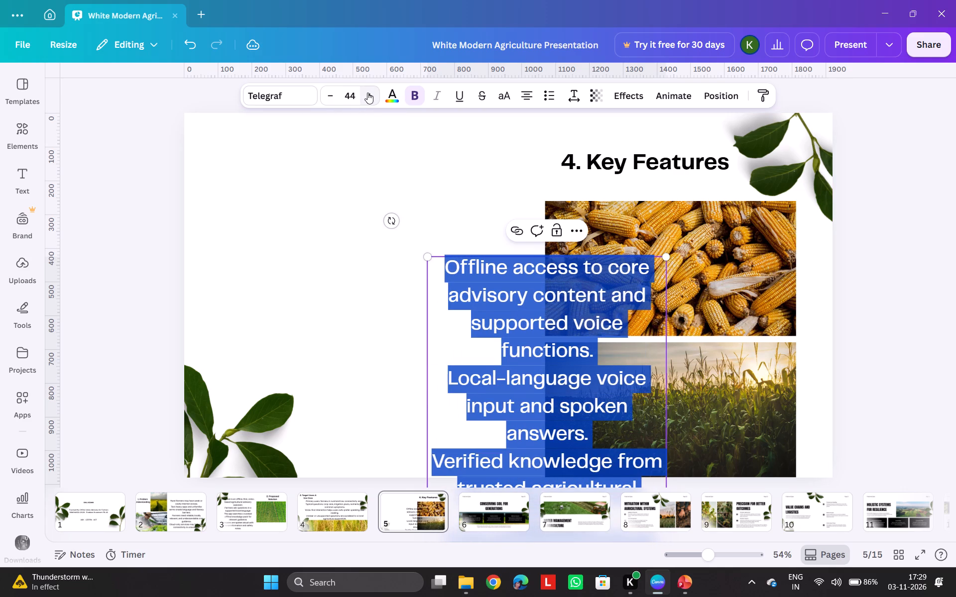
{"action": "left_click", "coordinate": [333, 96]}
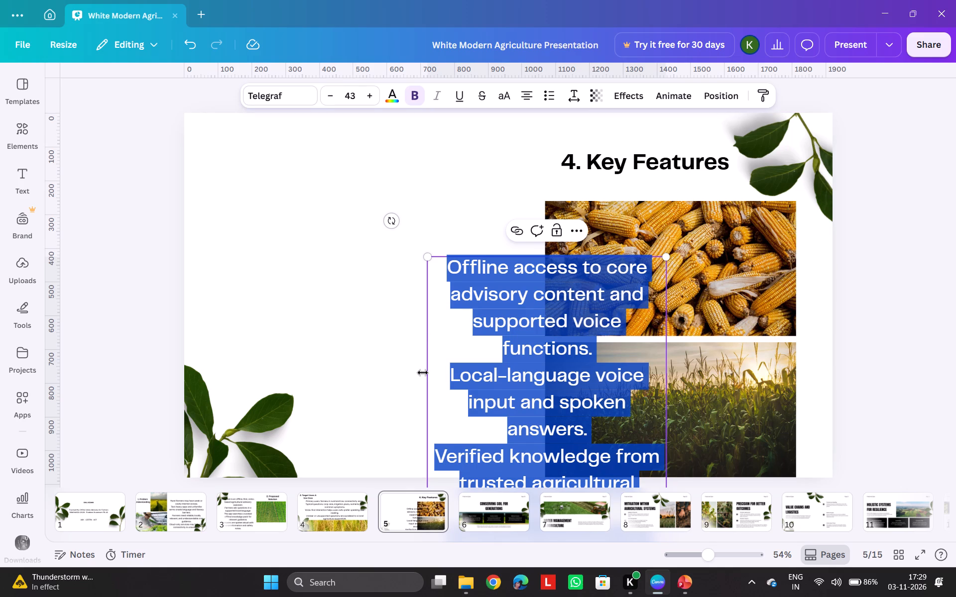
Widen the features text box leftward and move it into the blank area beside the photos, its bottom on the page's bottom edge.
{"action": "left_click_drag", "start_coordinate": [423, 372], "coordinate": [330, 364]}
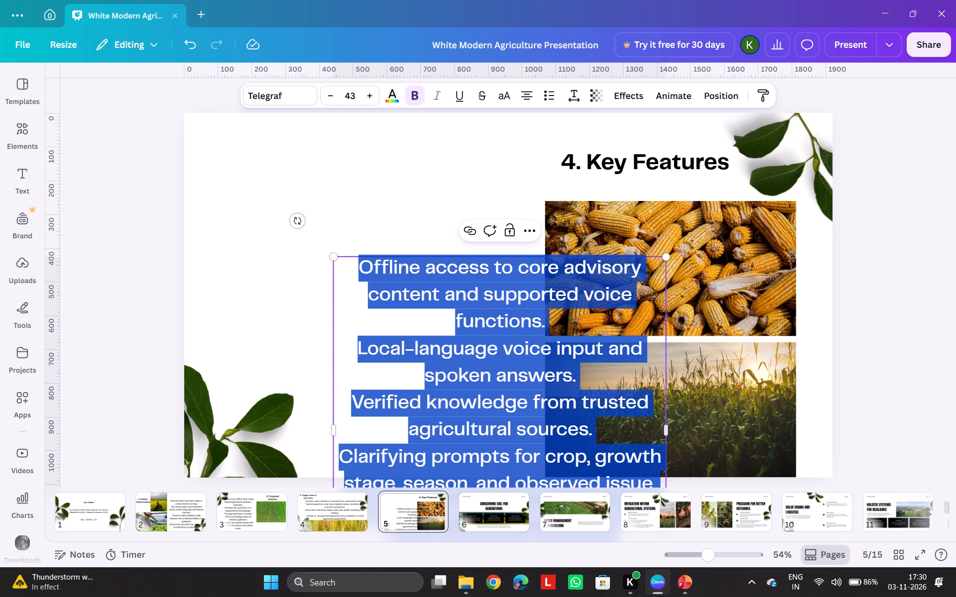
{"action": "left_click_drag", "start_coordinate": [355, 311], "coordinate": [309, 255]}
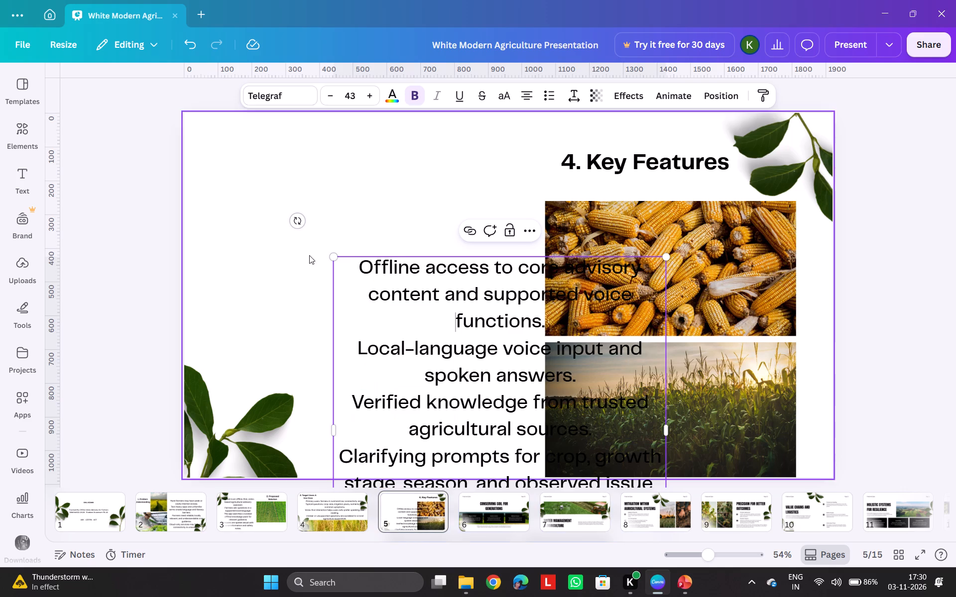
{"action": "left_click_drag", "start_coordinate": [309, 255], "coordinate": [365, 325]}
{"action": "double_click", "coordinate": [365, 325]}
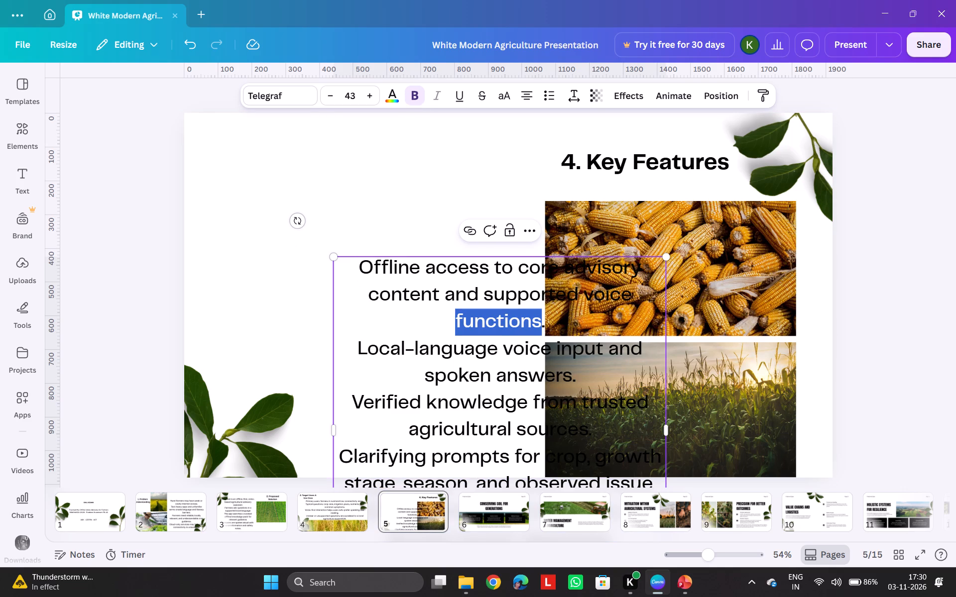
{"action": "left_click", "coordinate": [246, 309]}
{"action": "left_click_drag", "start_coordinate": [394, 323], "coordinate": [352, 300]}
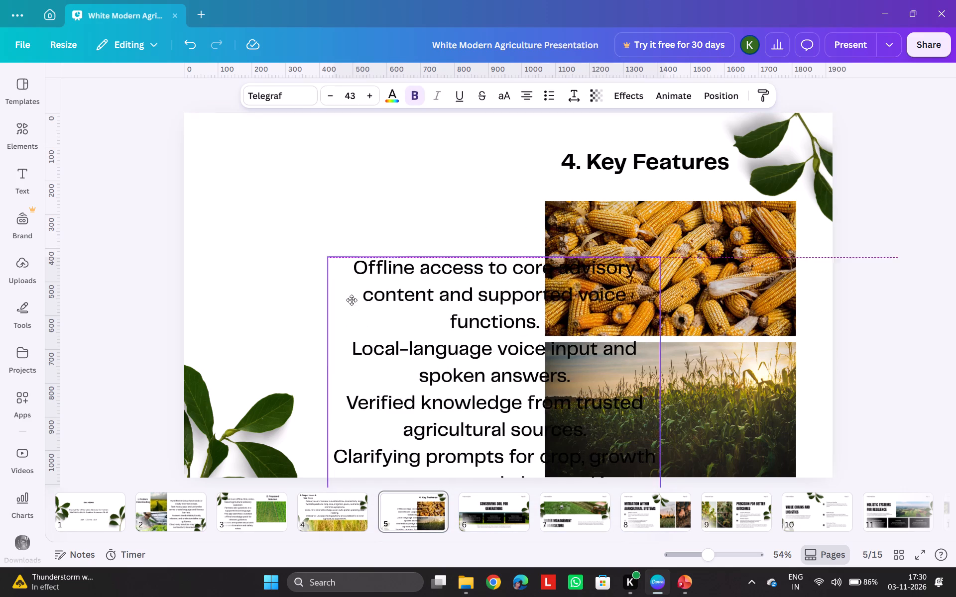
{"action": "left_click_drag", "start_coordinate": [352, 300], "coordinate": [261, 207]}
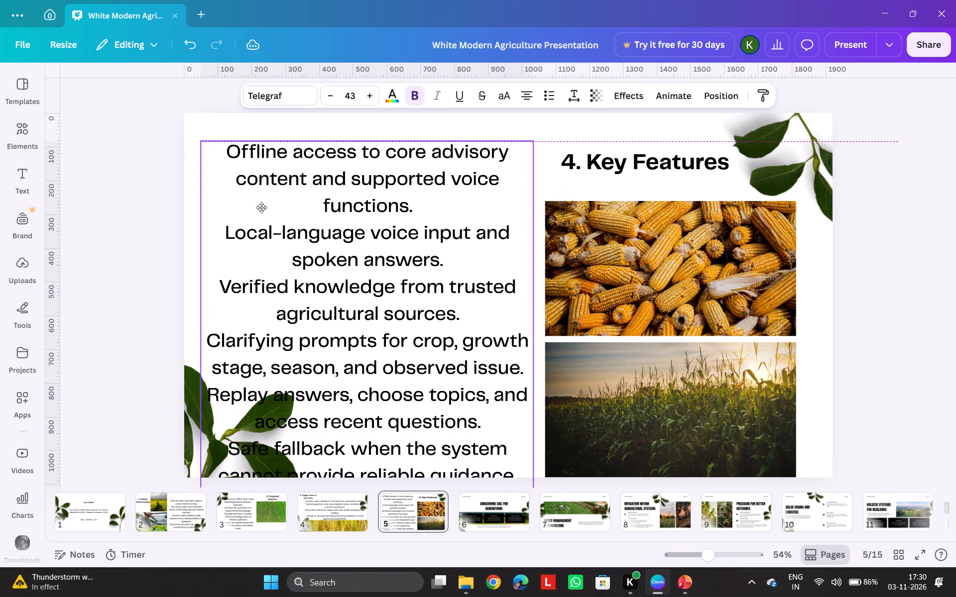
{"action": "left_click_drag", "start_coordinate": [261, 207], "coordinate": [267, 198]}
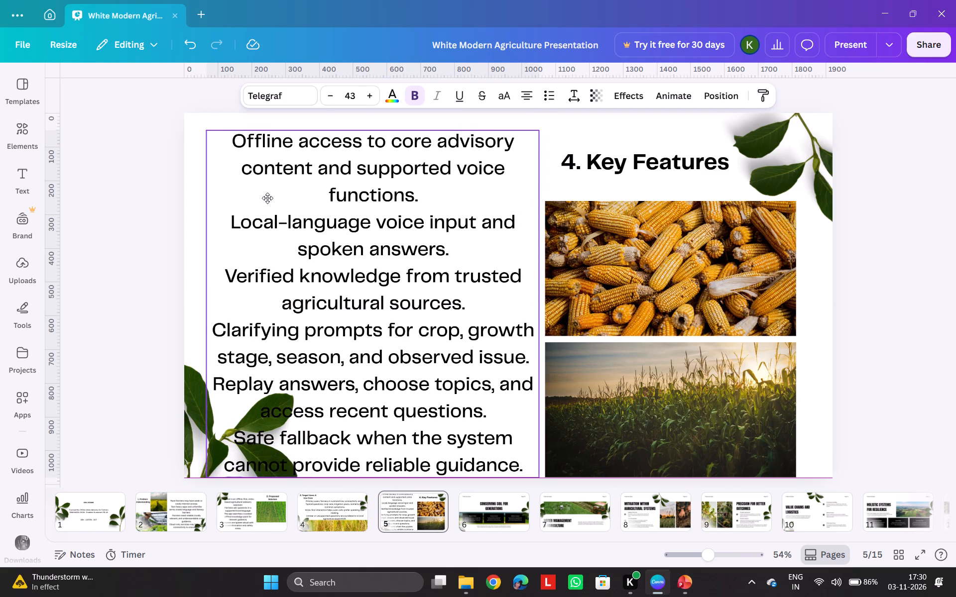
{"action": "left_click_drag", "start_coordinate": [267, 198], "coordinate": [266, 198]}
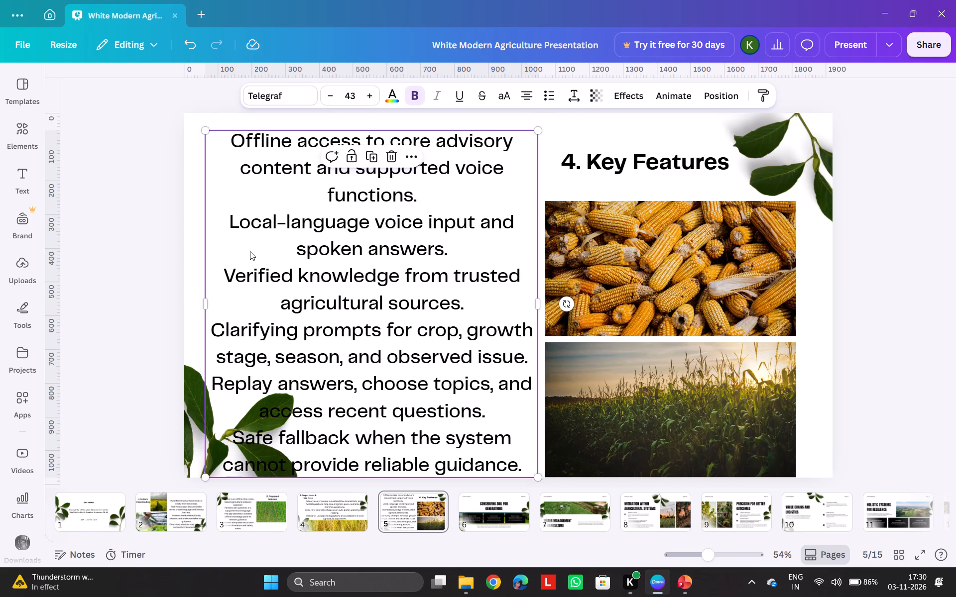
Stretch the features text box on both sides so it spans from the page's left edge to the corn photo's left edge.
{"action": "left_click_drag", "start_coordinate": [202, 304], "coordinate": [254, 301]}
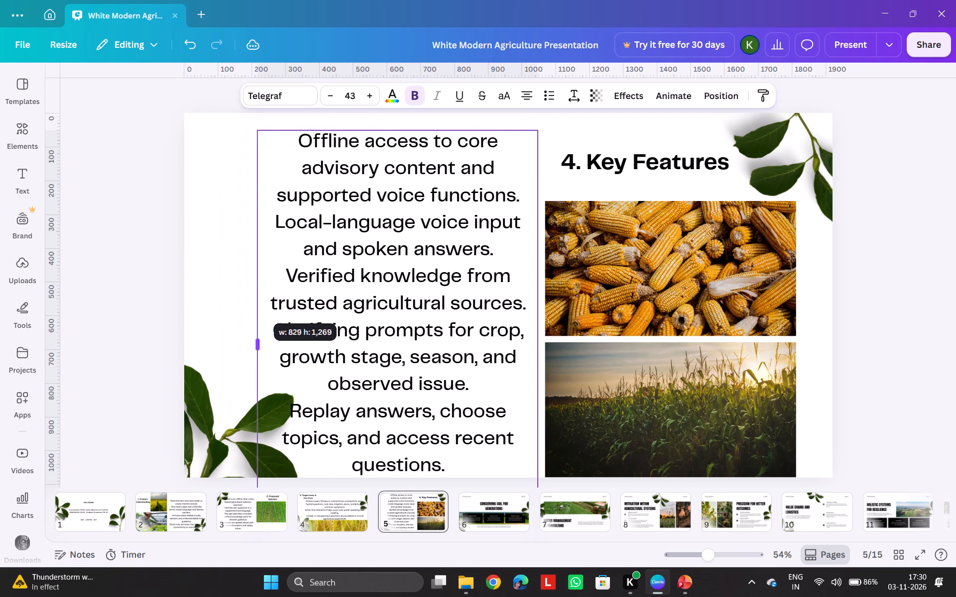
{"action": "left_click_drag", "start_coordinate": [254, 301], "coordinate": [172, 303]}
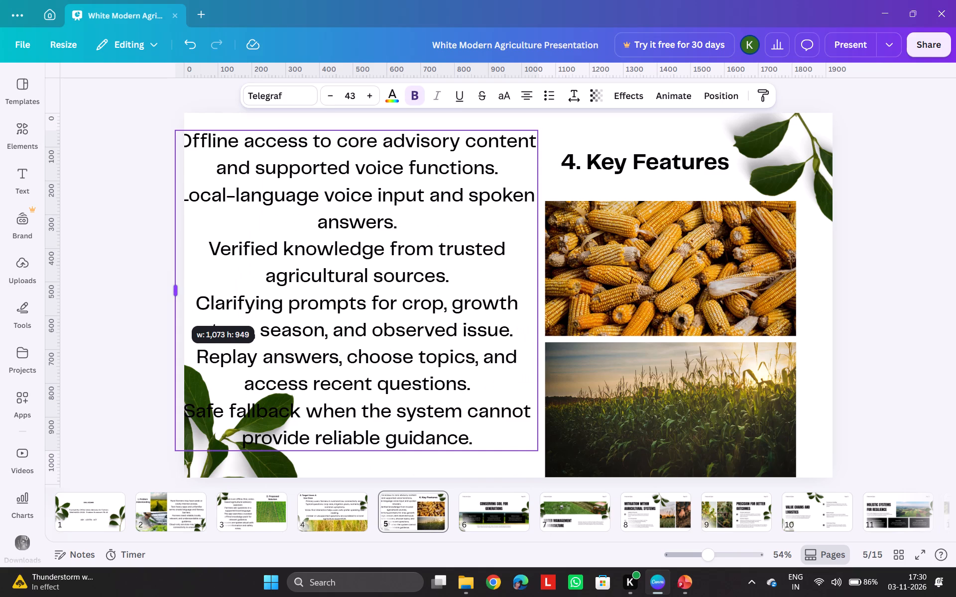
{"action": "left_click_drag", "start_coordinate": [172, 303], "coordinate": [175, 304]}
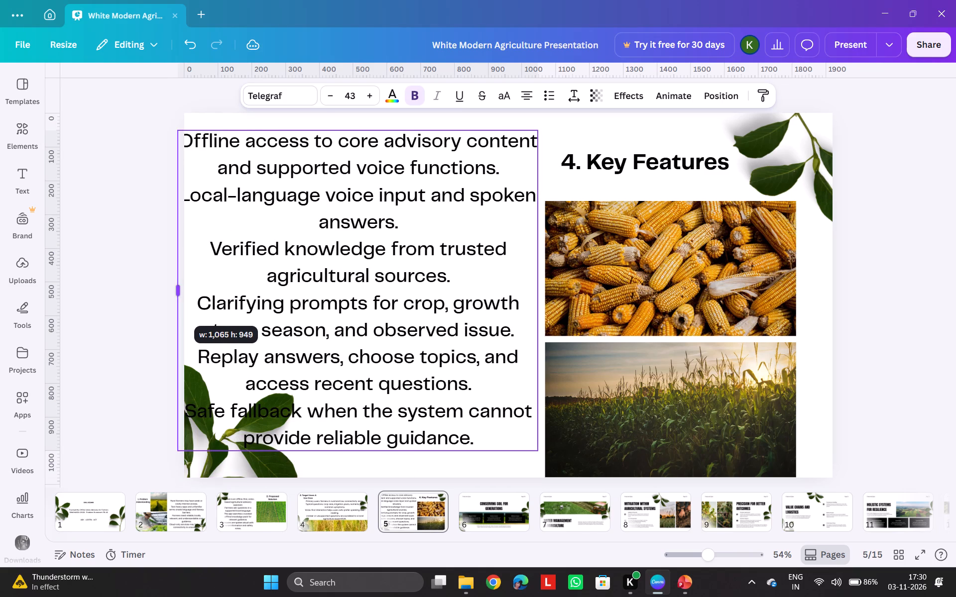
{"action": "left_click_drag", "start_coordinate": [175, 304], "coordinate": [155, 298]}
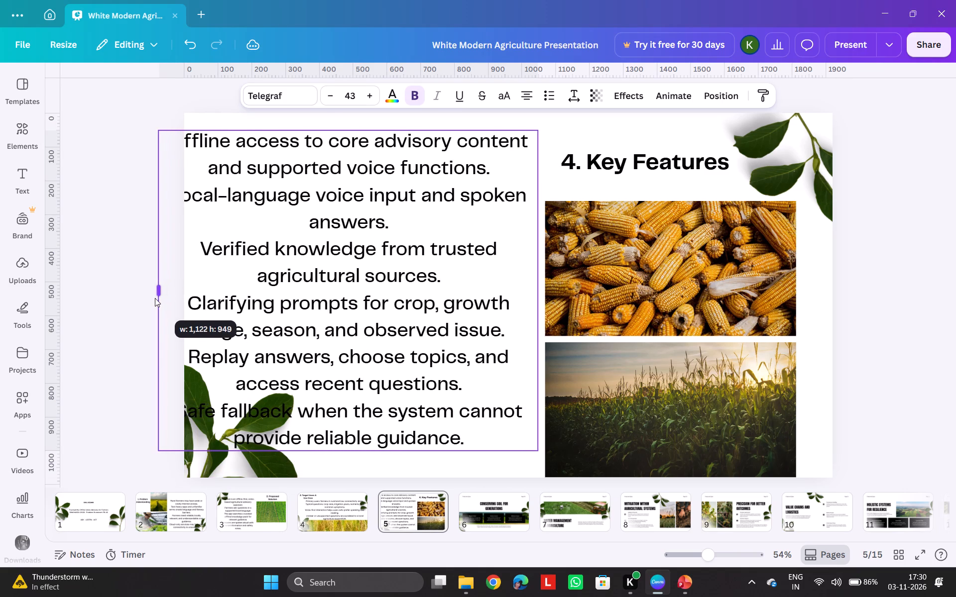
{"action": "left_click_drag", "start_coordinate": [155, 298], "coordinate": [187, 304]}
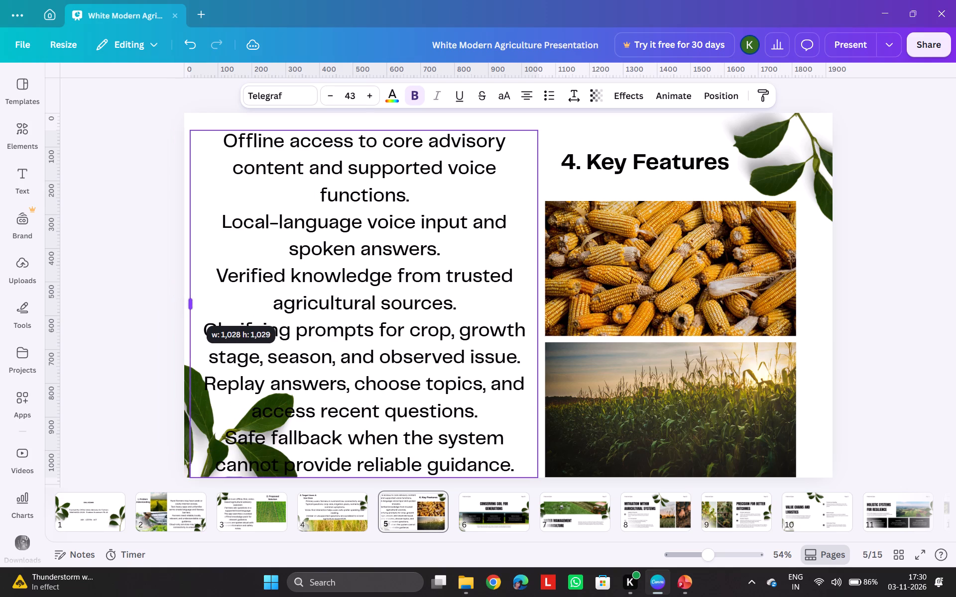
{"action": "left_click_drag", "start_coordinate": [187, 304], "coordinate": [183, 304]}
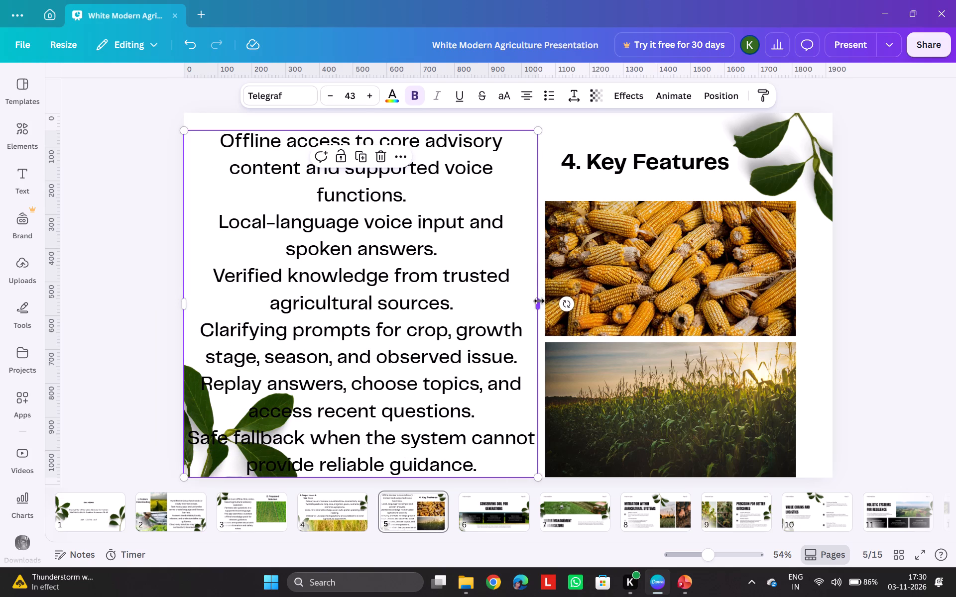
{"action": "left_click_drag", "start_coordinate": [539, 301], "coordinate": [548, 301]}
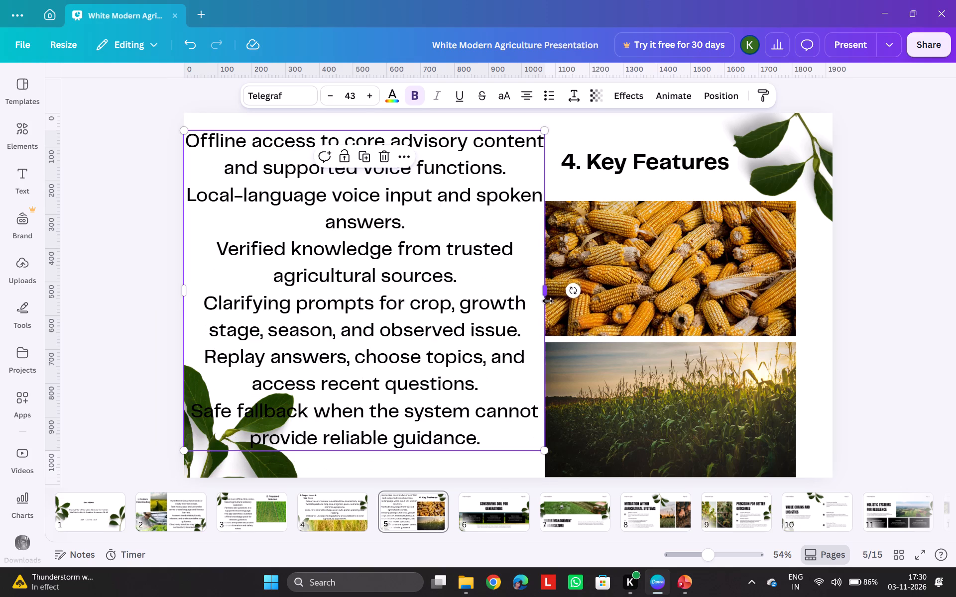
Move the features text down so its first line sits about level with the "4. Key Features" heading, keeping it between page edge and photos.
{"action": "left_click_drag", "start_coordinate": [407, 299], "coordinate": [412, 323]}
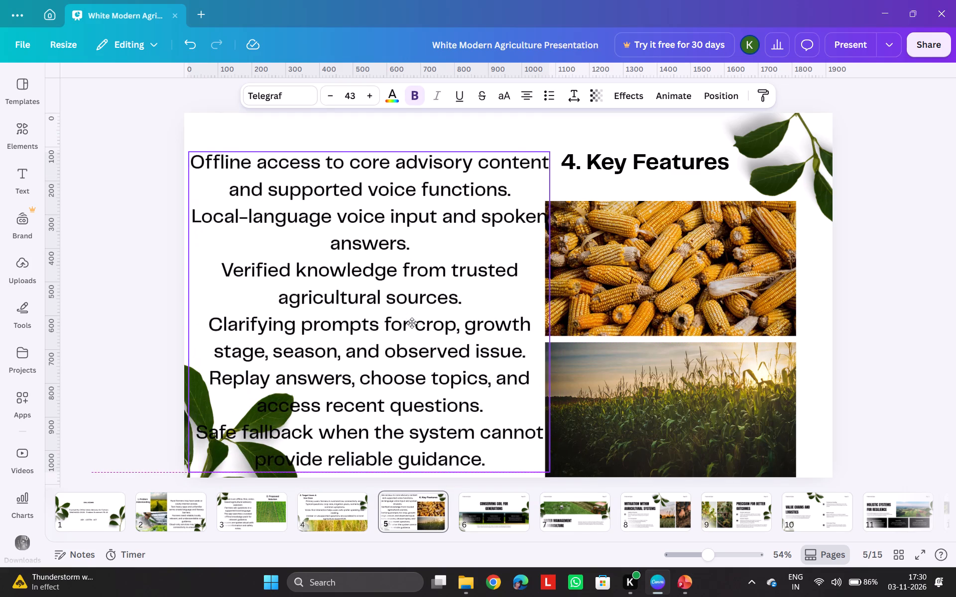
{"action": "left_click_drag", "start_coordinate": [412, 323], "coordinate": [410, 315]}
{"action": "left_click", "coordinate": [128, 344]}
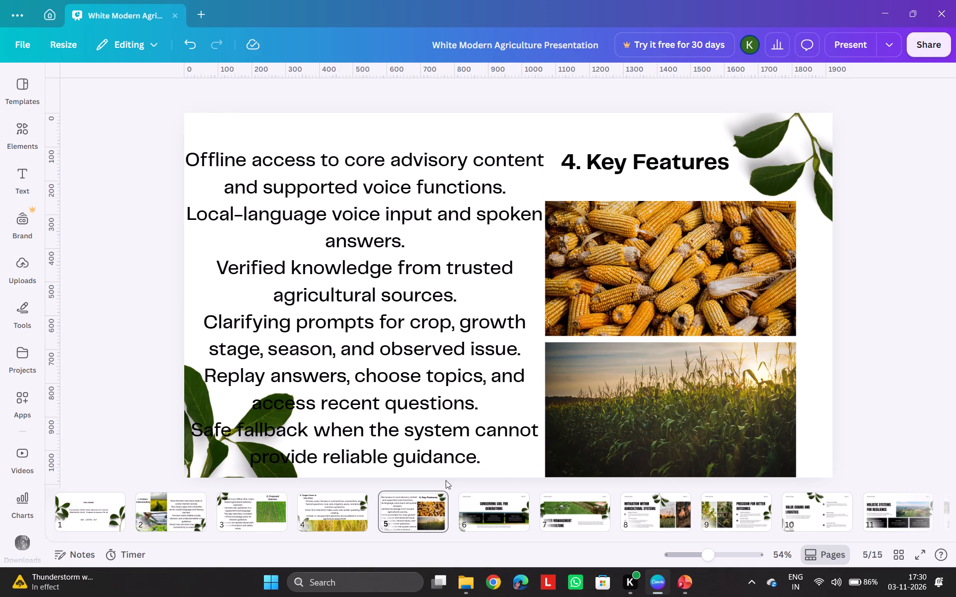
On page 6, delete the "Conserving Soil for Generations" heading and the text inside the three black cards.
{"action": "left_click", "coordinate": [487, 506]}
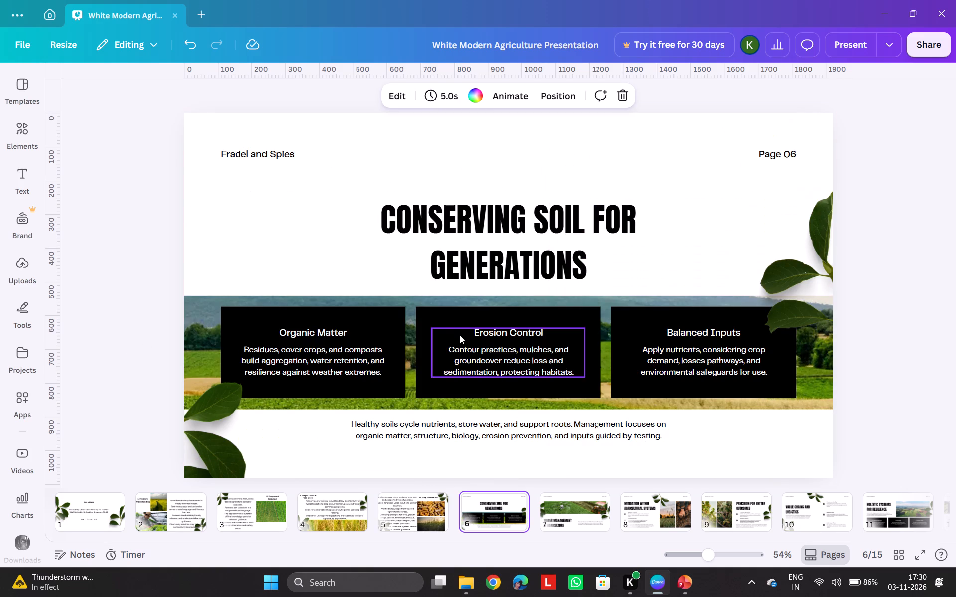
{"action": "left_click", "coordinate": [483, 236]}
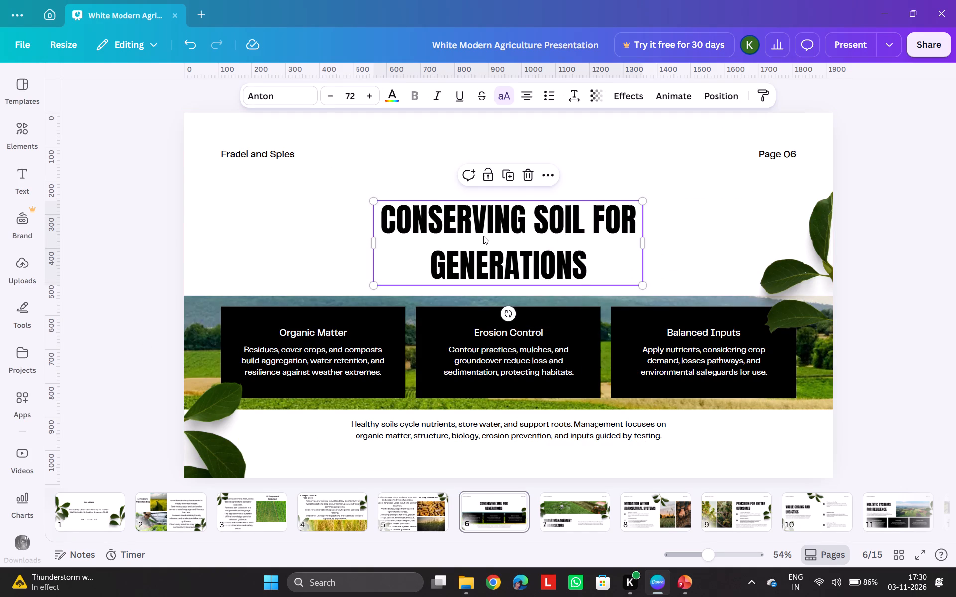
{"action": "key", "text": "Delete"}
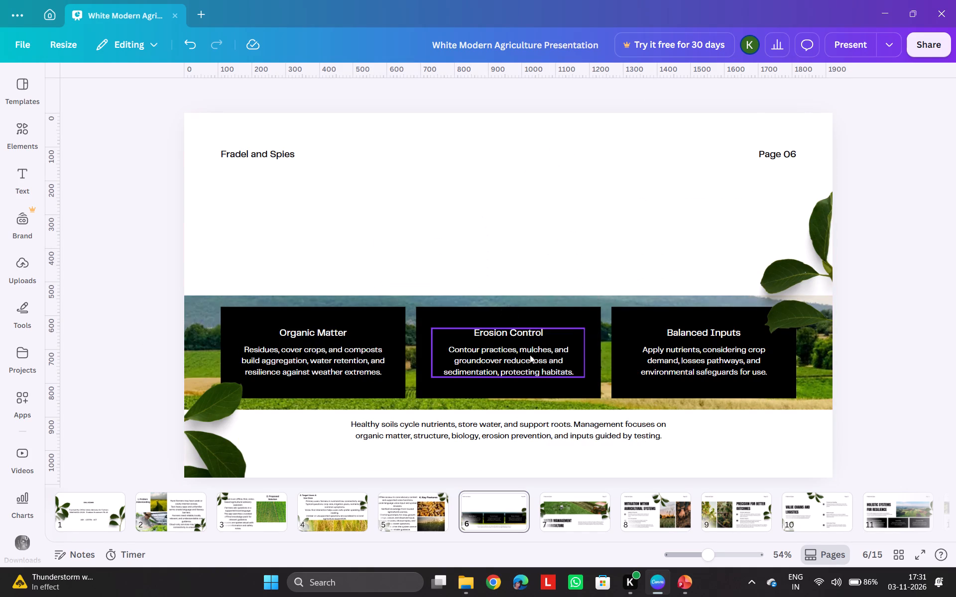
{"action": "left_click", "coordinate": [530, 355]}
{"action": "key", "text": "Delete"}
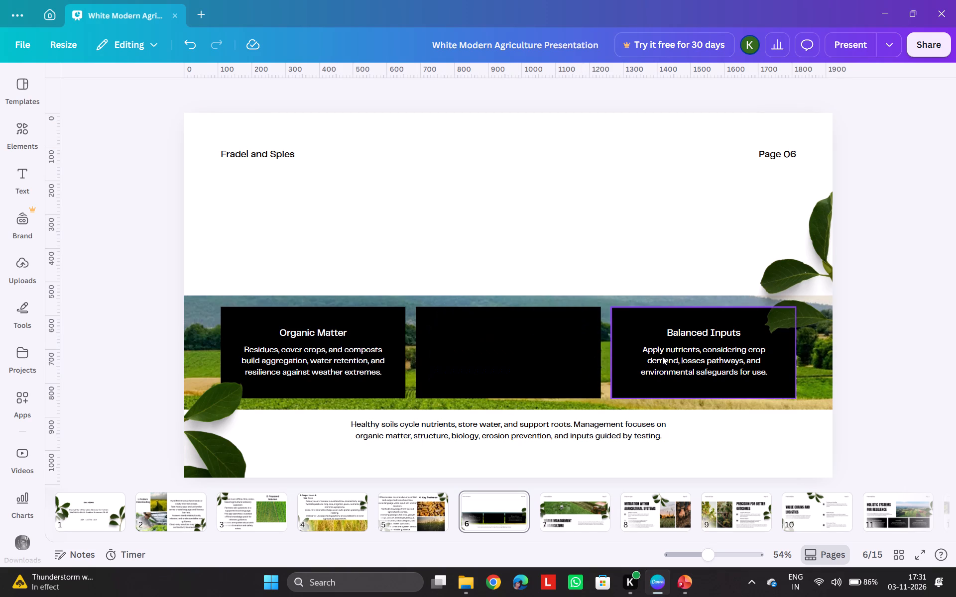
{"action": "left_click", "coordinate": [677, 357]}
{"action": "key", "text": "Delete"}
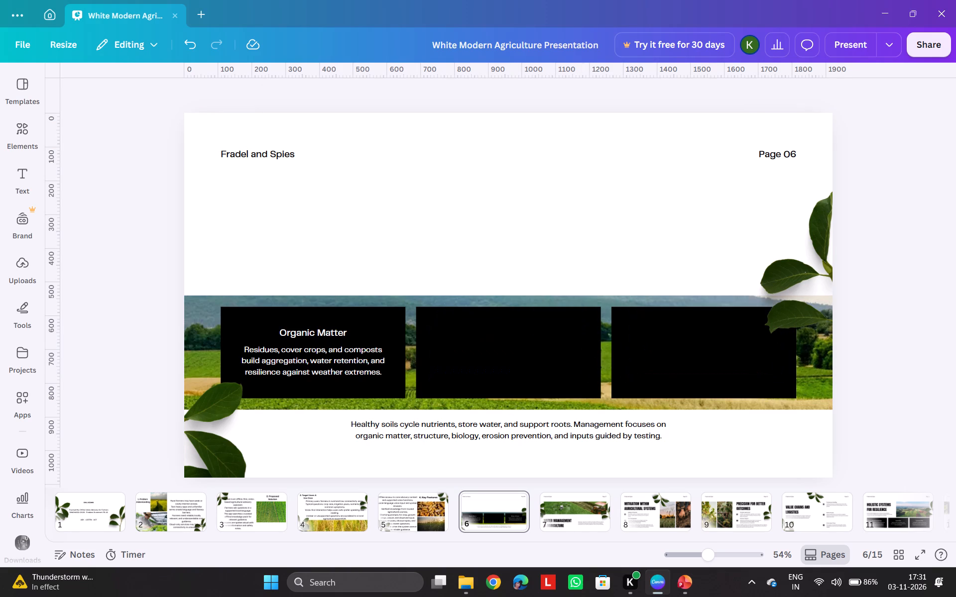
{"action": "left_click", "coordinate": [306, 361]}
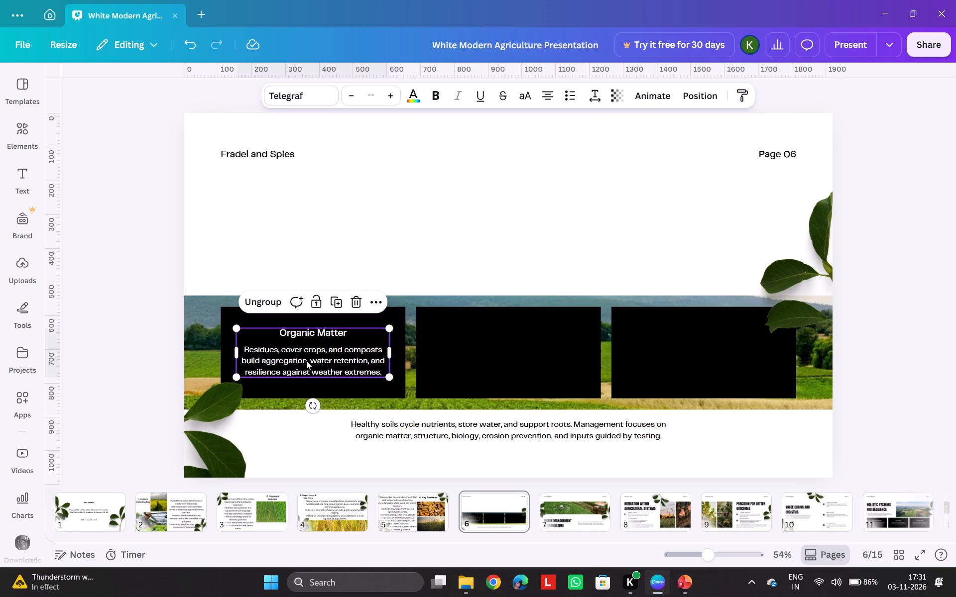
{"action": "key", "text": "Delete"}
Delete the three empty black card rectangles covering the landscape photo.
{"action": "left_click", "coordinate": [344, 351]}
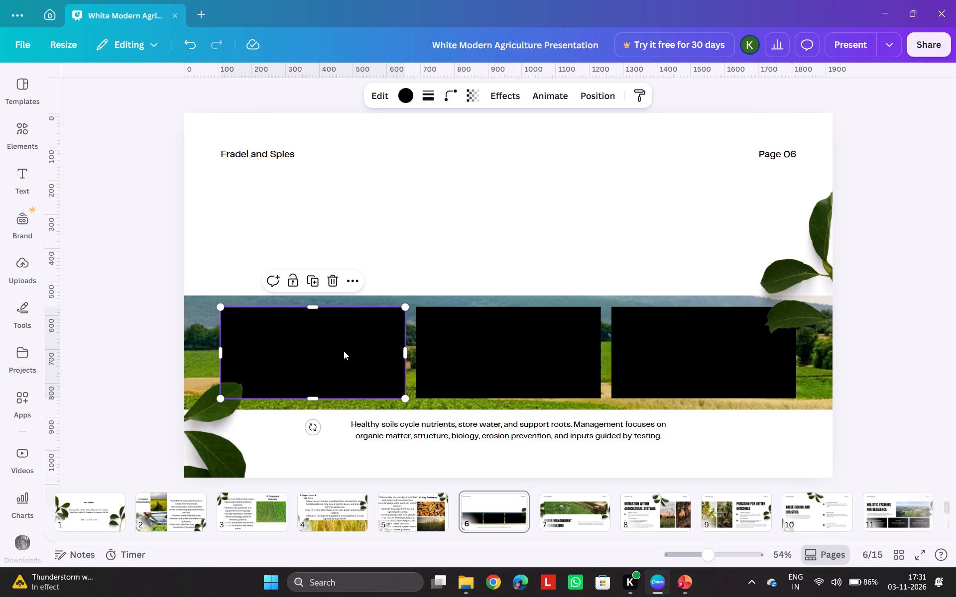
{"action": "key", "text": "Delete"}
{"action": "left_click", "coordinate": [455, 351]}
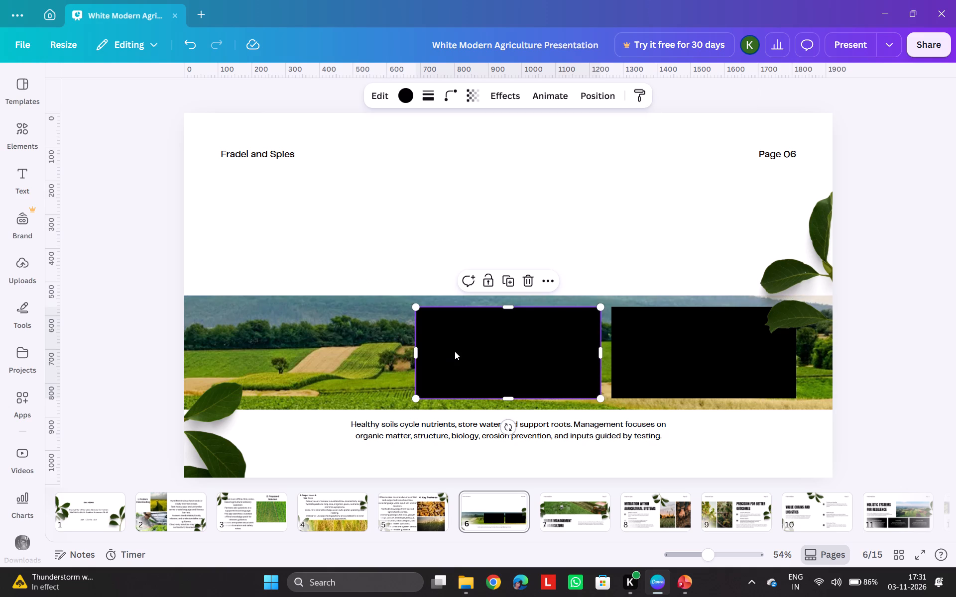
{"action": "key", "text": "Delete"}
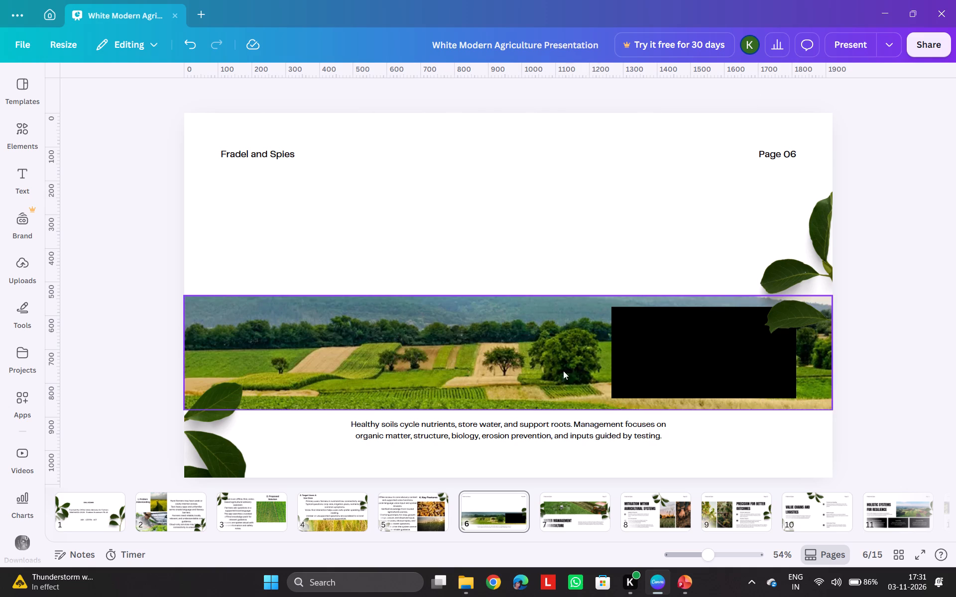
{"action": "left_click", "coordinate": [712, 344]}
{"action": "key", "text": "Delete"}
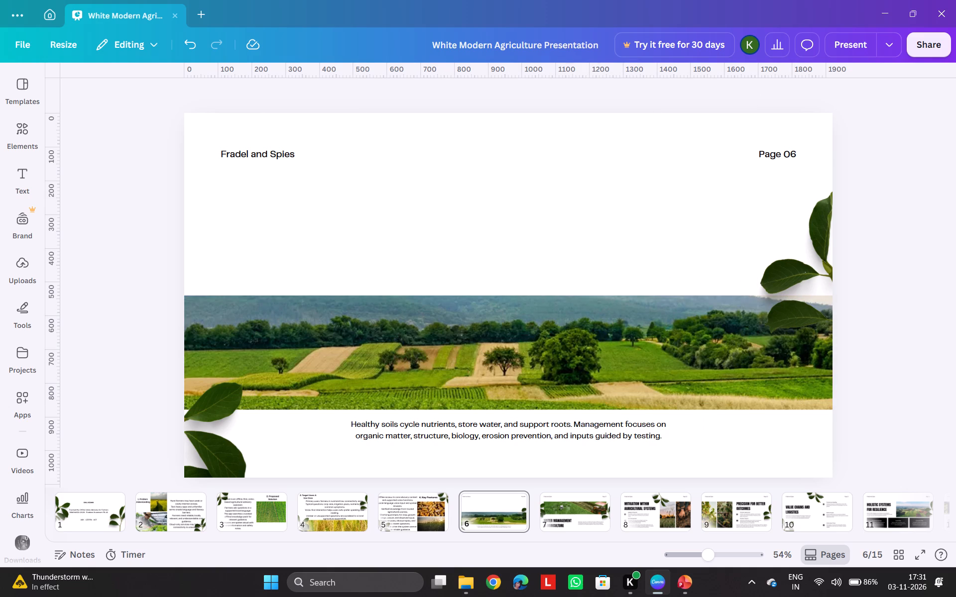
Delete the "Healthy soils" paragraph and the wide landscape photo together with its empty frame.
{"action": "left_click", "coordinate": [566, 435]}
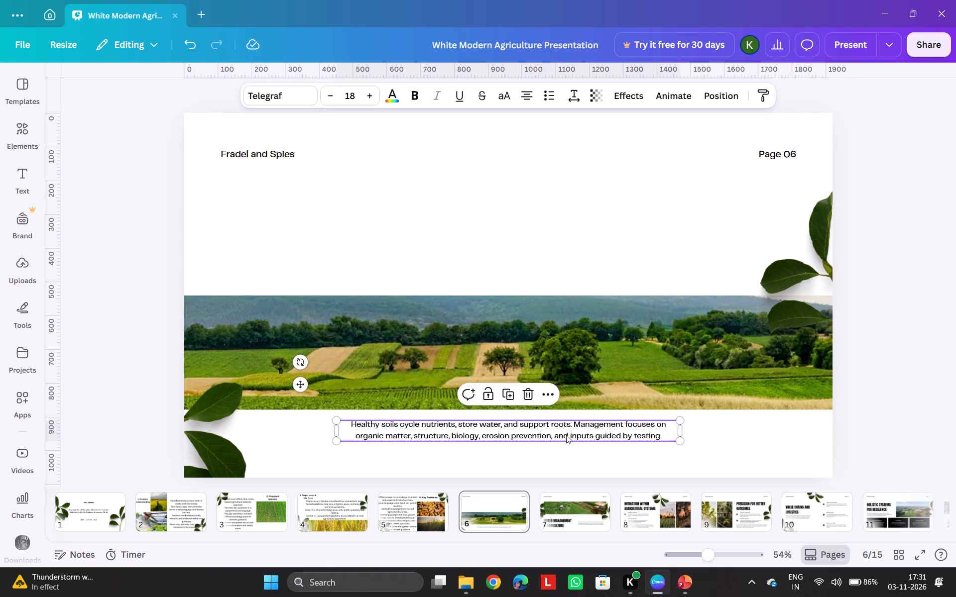
{"action": "key", "text": "Delete"}
{"action": "left_click", "coordinate": [556, 382]}
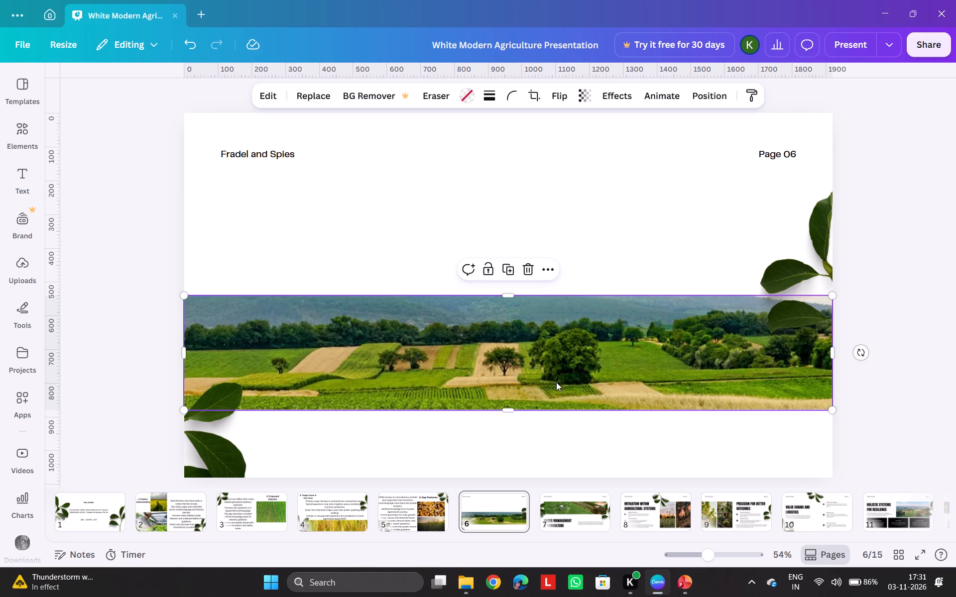
{"action": "key", "text": "Delete"}
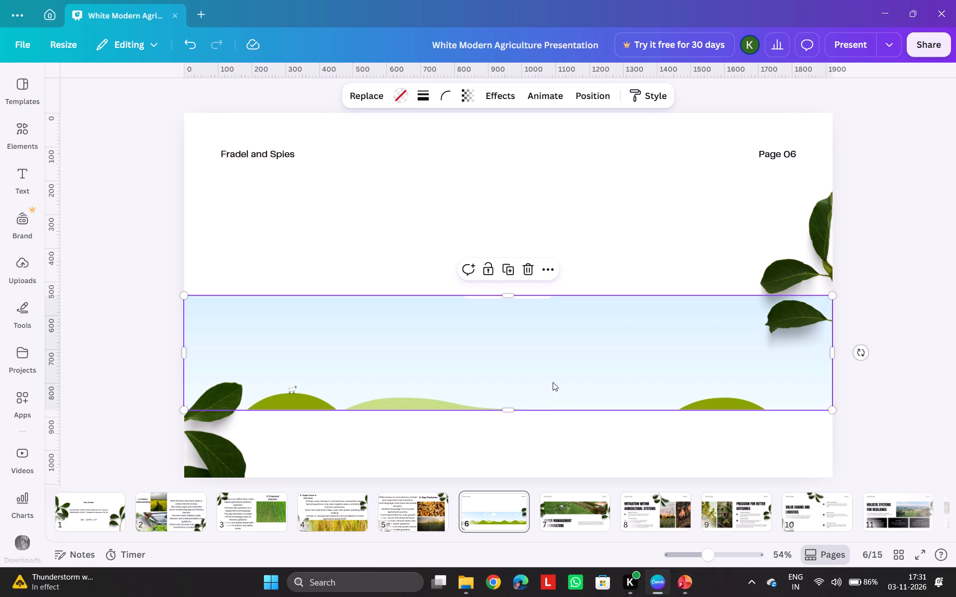
{"action": "left_click", "coordinate": [524, 270]}
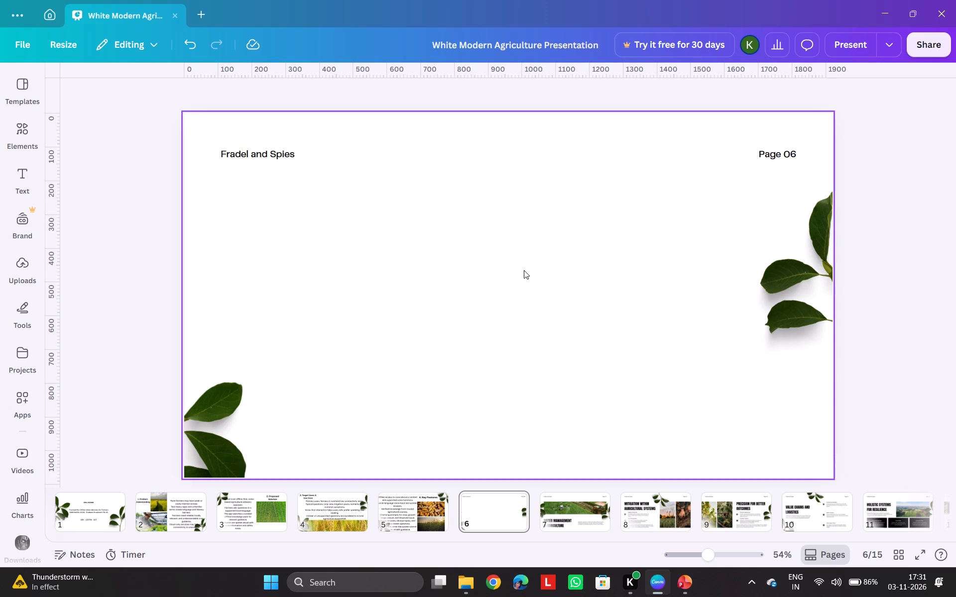
Remove the "Page 06" and "Fradel and Spies" header labels from page 6.
{"action": "left_click_drag", "start_coordinate": [780, 147], "coordinate": [777, 174]}
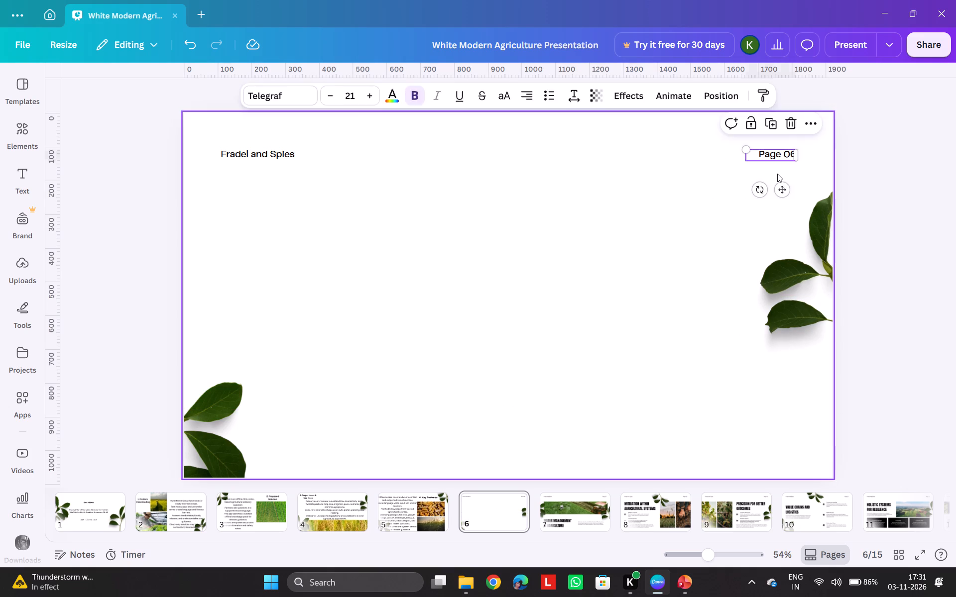
{"action": "left_click", "coordinate": [777, 174]}
{"action": "left_click_drag", "start_coordinate": [777, 174], "coordinate": [780, 155]}
{"action": "left_click", "coordinate": [780, 155]}
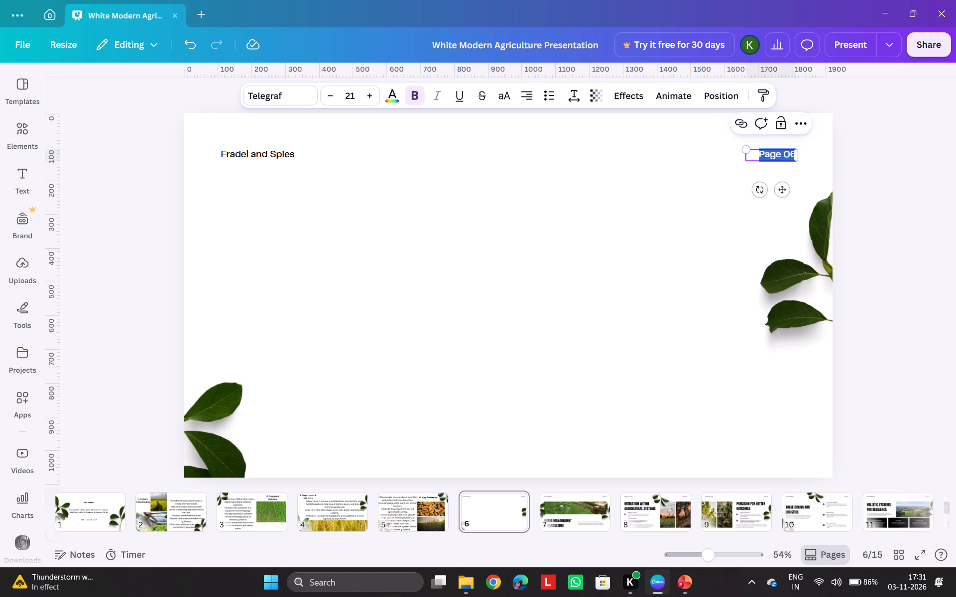
{"action": "key", "text": "Delete"}
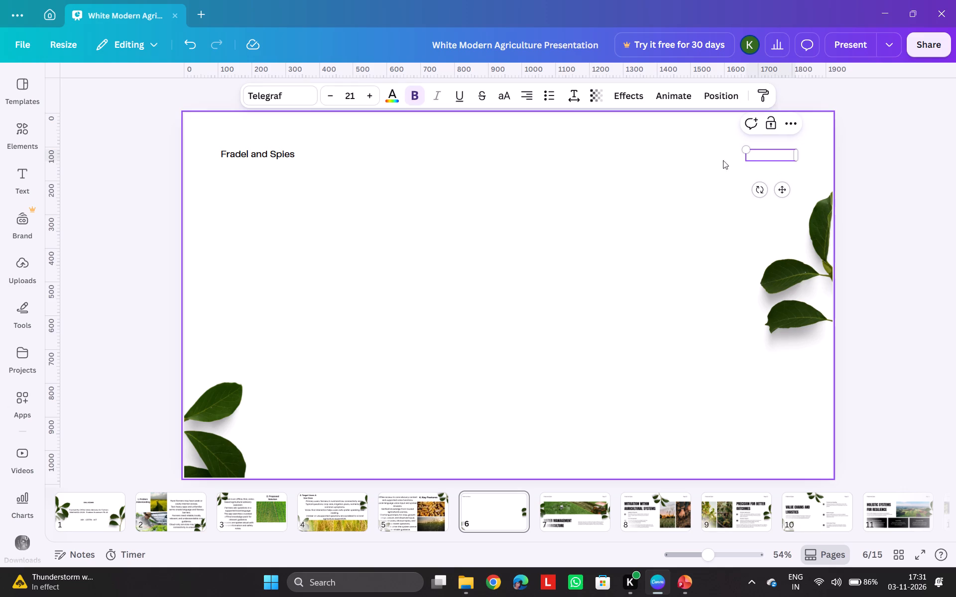
{"action": "left_click", "coordinate": [599, 201]}
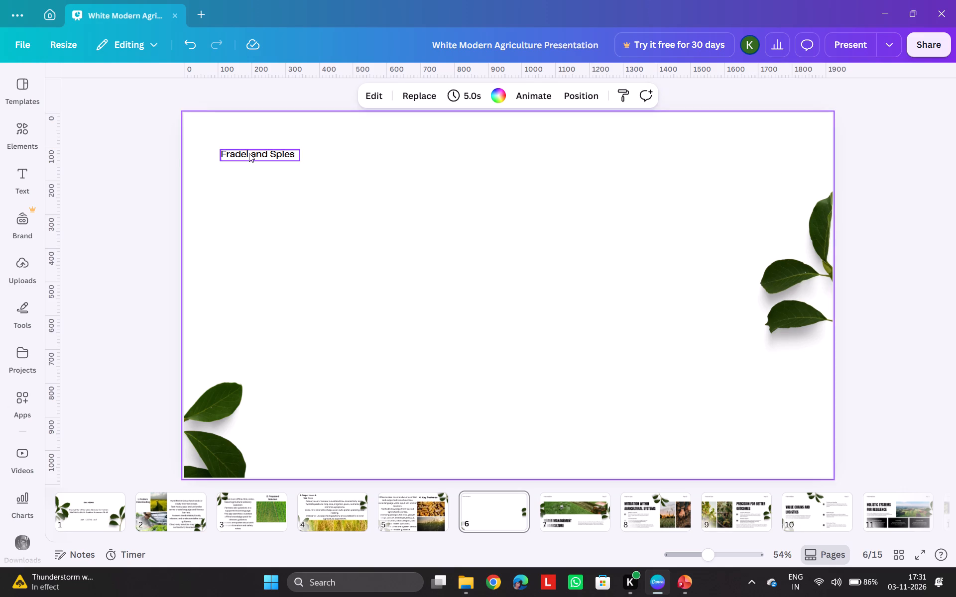
{"action": "left_click", "coordinate": [249, 153]}
{"action": "key", "text": "Delete"}
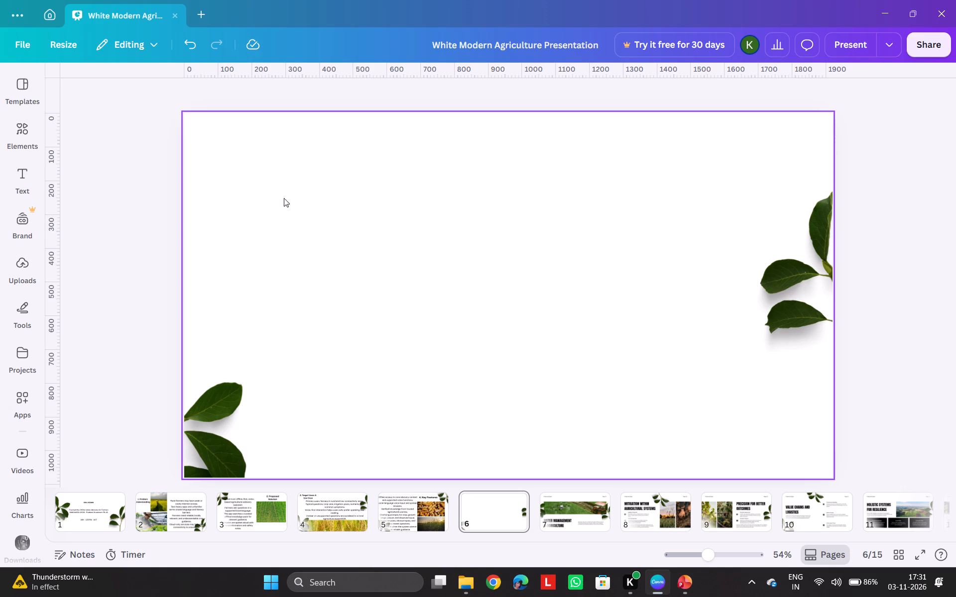
Move the right-hand leaf branch up to the page's top-right corner and the lower-left branch further inward and slightly up.
{"action": "left_click_drag", "start_coordinate": [802, 295], "coordinate": [801, 234]}
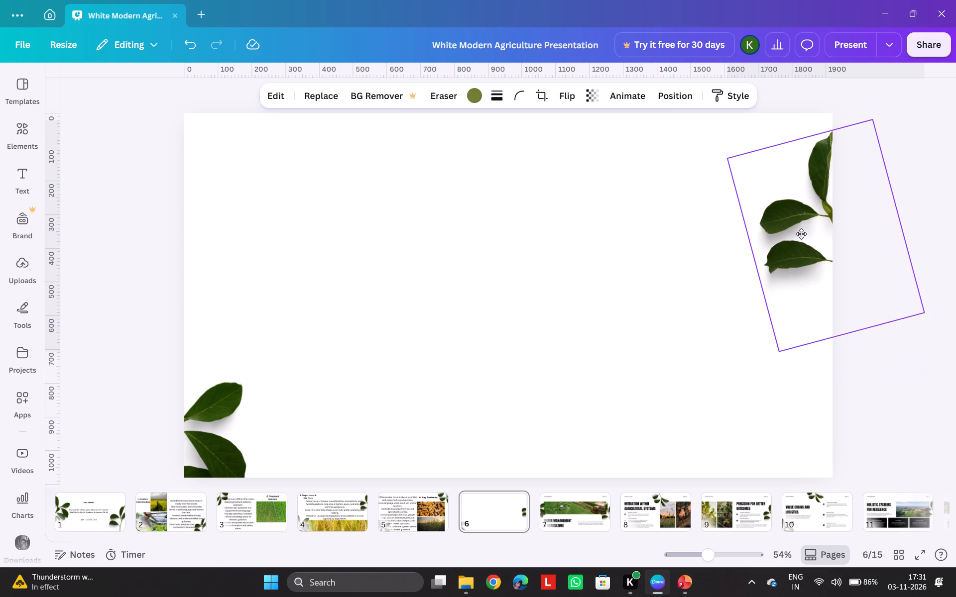
{"action": "left_click_drag", "start_coordinate": [801, 234], "coordinate": [794, 213]}
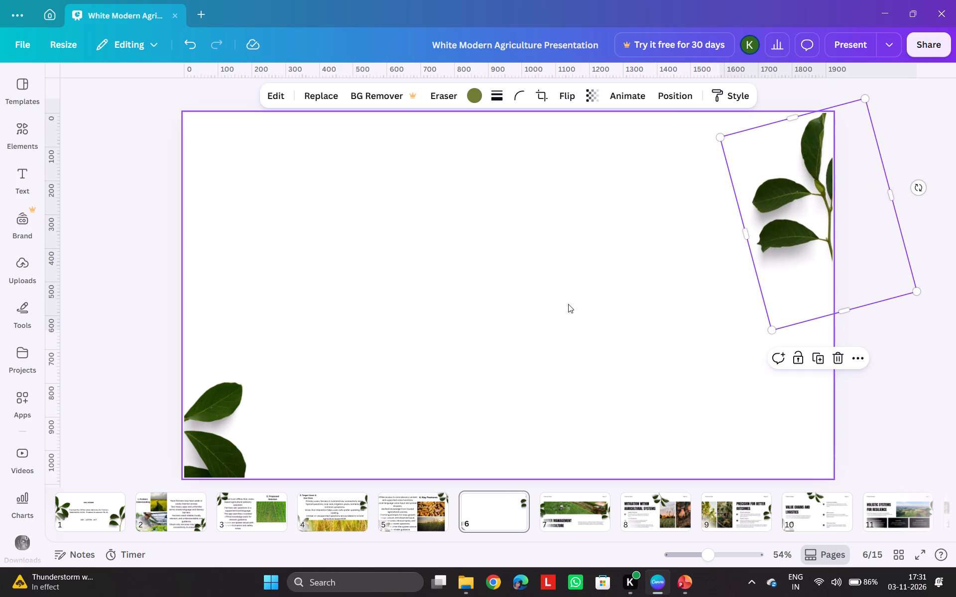
{"action": "left_click_drag", "start_coordinate": [209, 442], "coordinate": [244, 428]}
{"action": "left_click", "coordinate": [549, 368]}
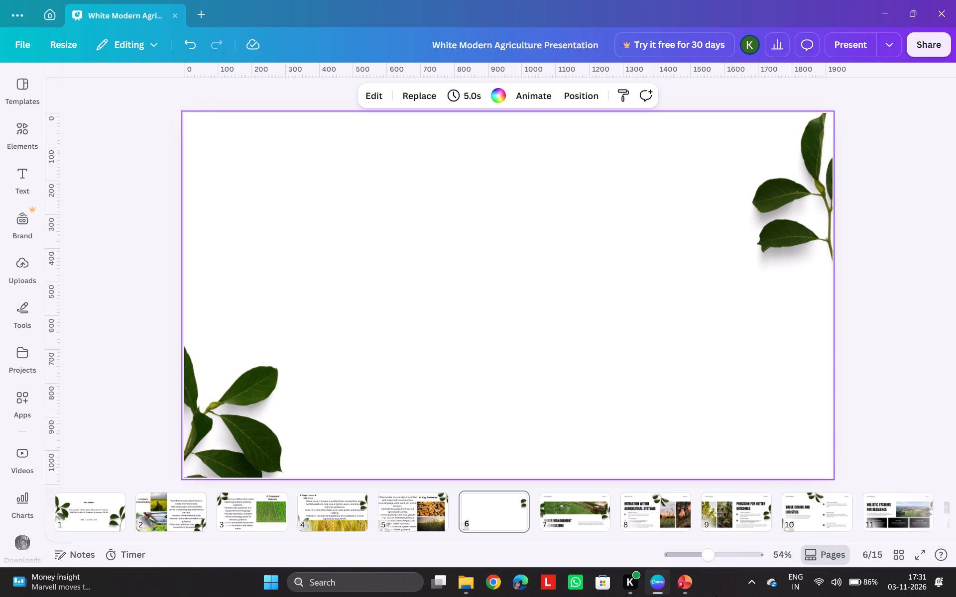
Copy the title "5. User Journey / Flowchart" from slide 6 of the PowerPoint deck and paste it onto Canva page 6.
{"action": "left_click", "coordinate": [679, 586]}
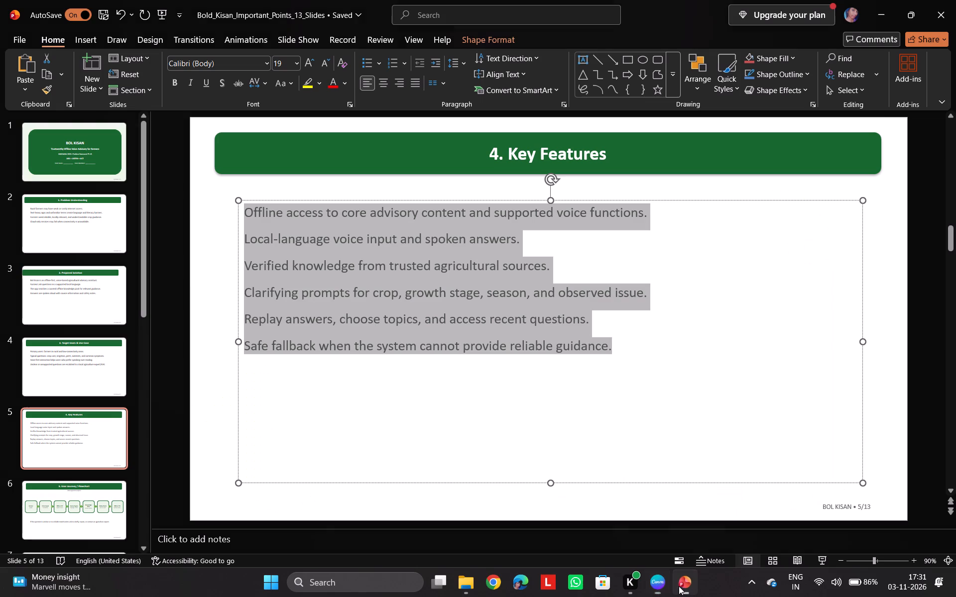
{"action": "left_click", "coordinate": [82, 424]}
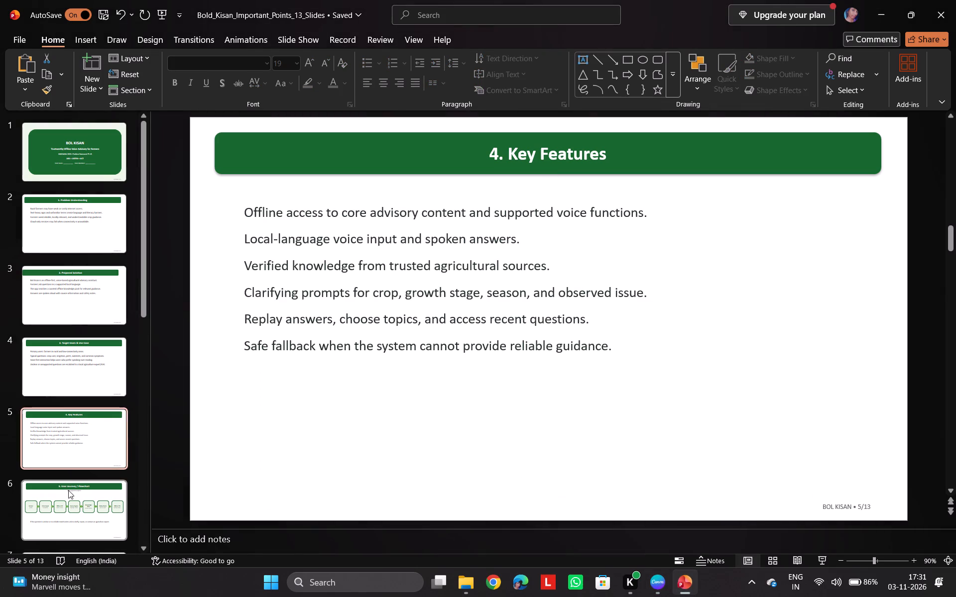
{"action": "left_click", "coordinate": [68, 497]}
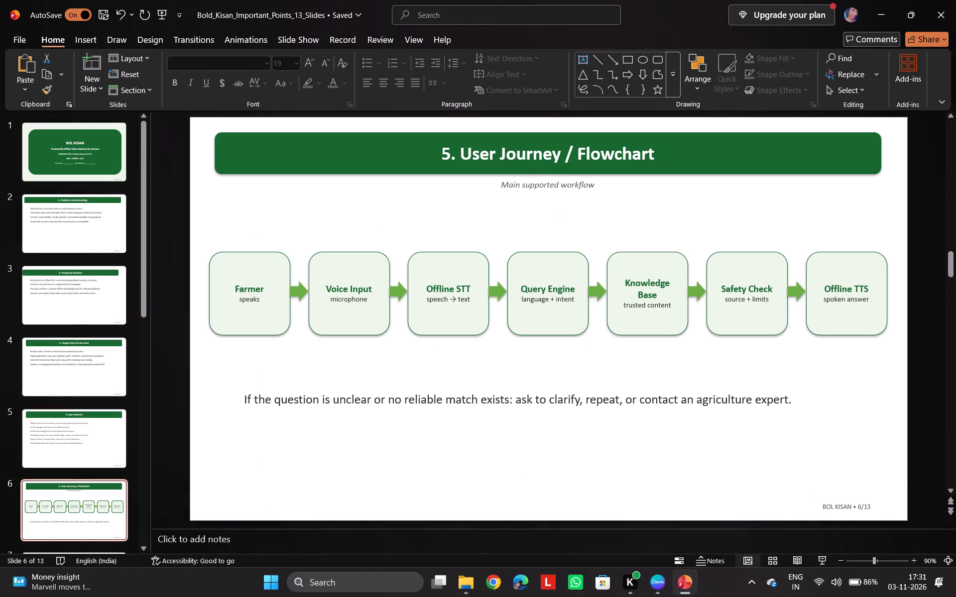
{"action": "left_click_drag", "start_coordinate": [434, 153], "coordinate": [446, 162]}
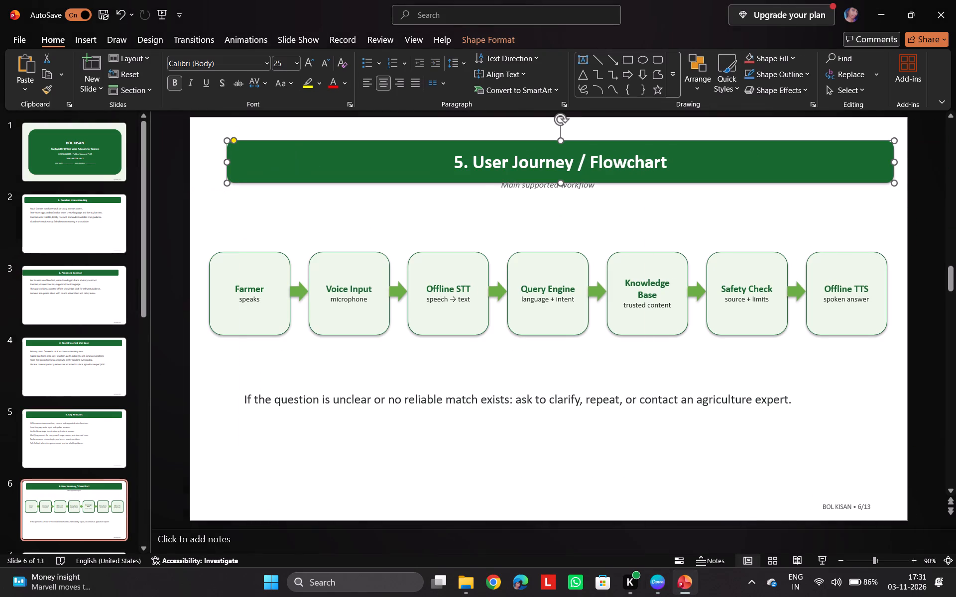
{"action": "left_click_drag", "start_coordinate": [454, 163], "coordinate": [579, 155]}
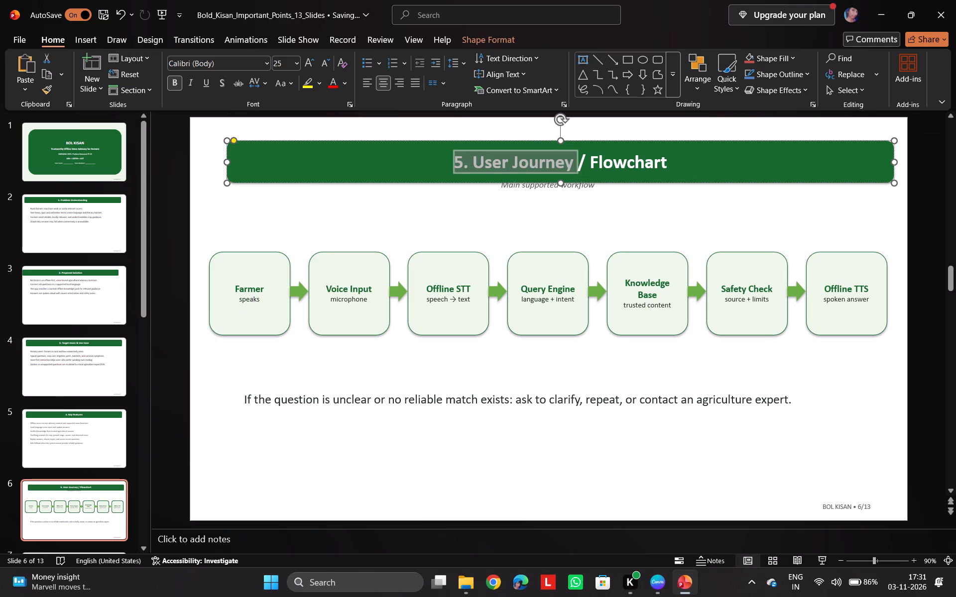
{"action": "left_click_drag", "start_coordinate": [579, 155], "coordinate": [622, 152]}
{"action": "key", "text": "ctrl+c"}
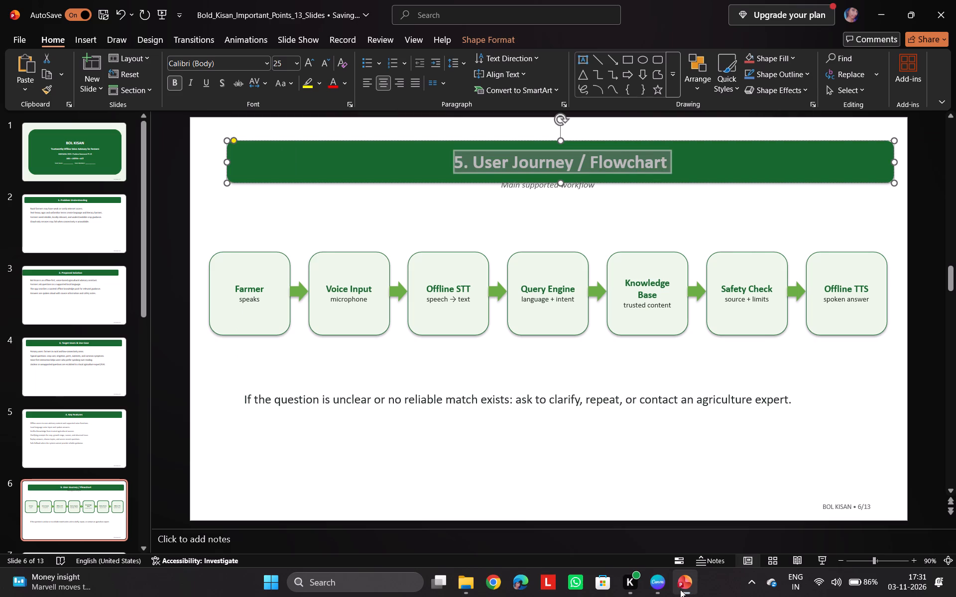
{"action": "left_click", "coordinate": [660, 577]}
{"action": "key", "text": "ctrl+v"}
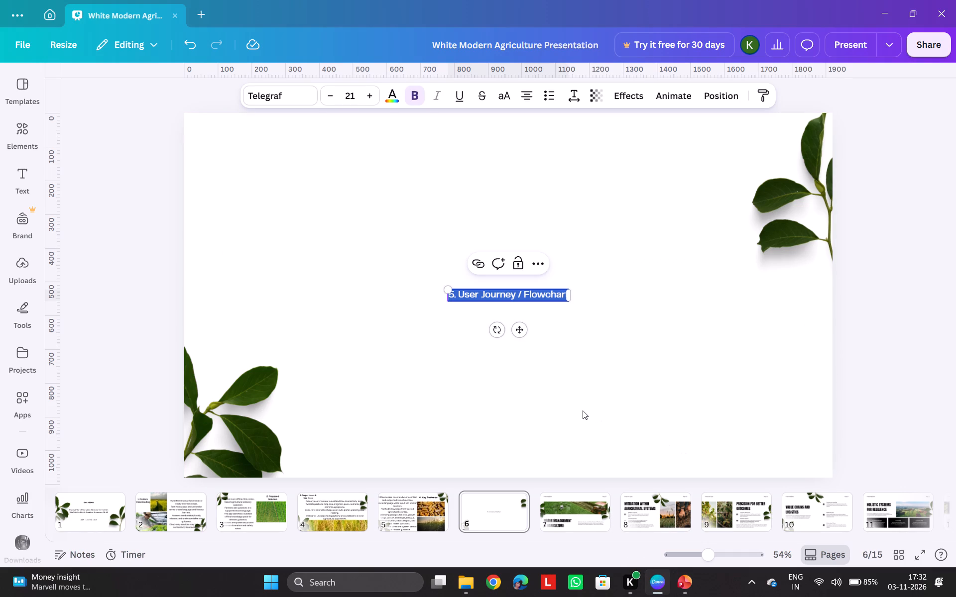
Move the pasted "5. User Journey / Flowchart" heading to the upper-left area of the page.
{"action": "left_click_drag", "start_coordinate": [522, 332], "coordinate": [467, 221]}
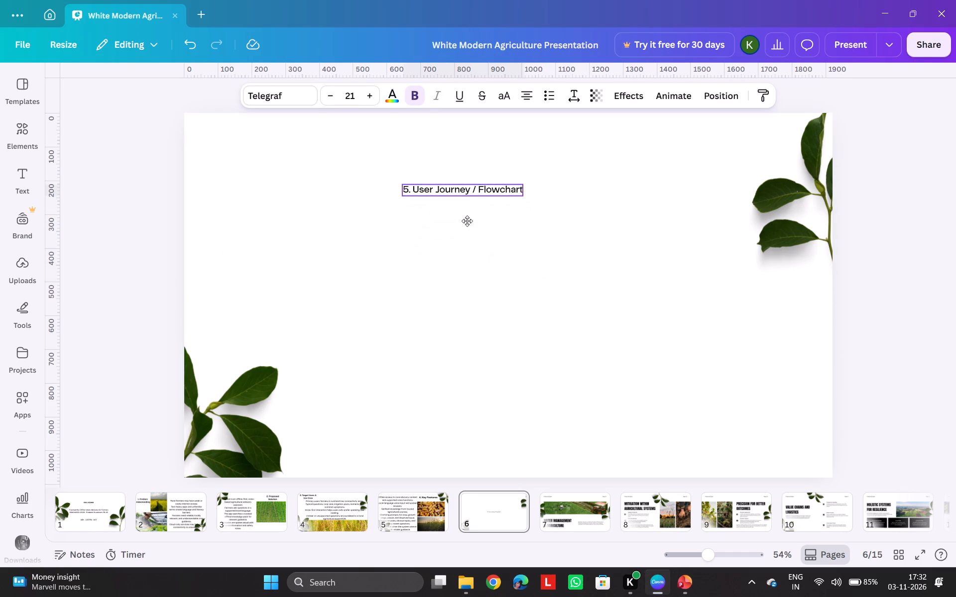
{"action": "left_click_drag", "start_coordinate": [467, 221], "coordinate": [279, 184]}
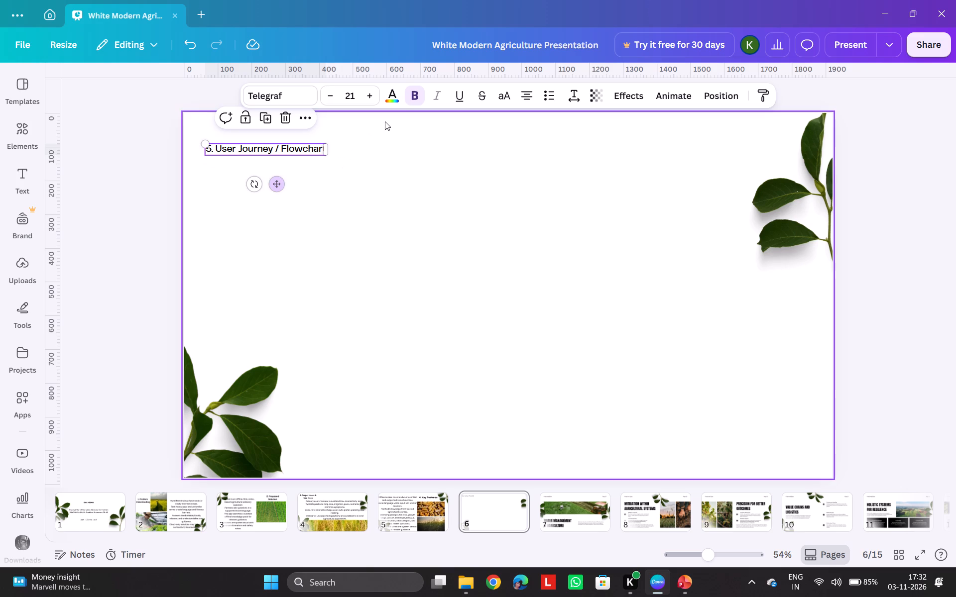
Set the heading's font size to 26 and reapply bold so all of its text is bold.
{"action": "triple_click", "coordinate": [369, 90]}
{"action": "double_click", "coordinate": [369, 90]}
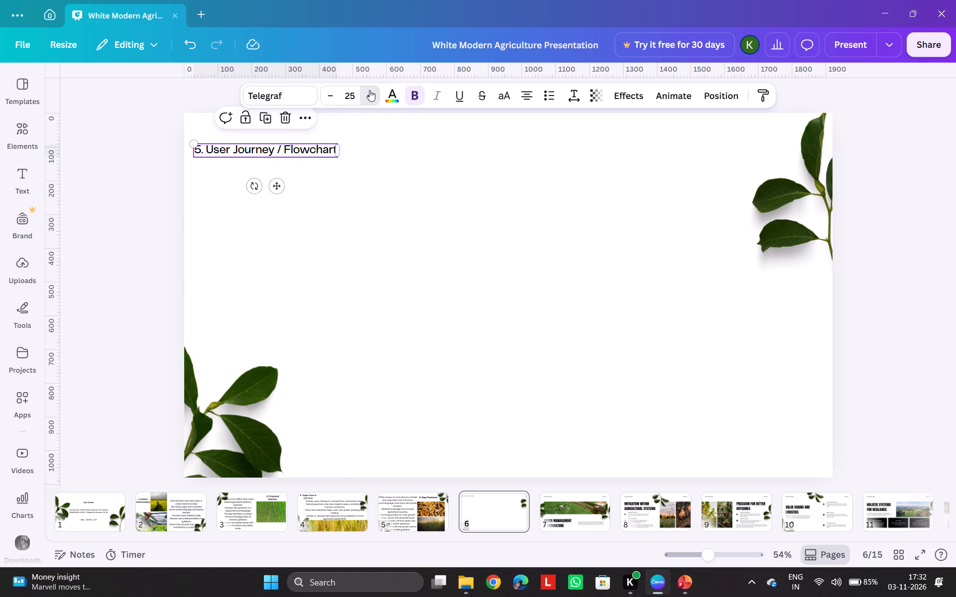
{"action": "left_click", "coordinate": [417, 92]}
{"action": "left_click", "coordinate": [417, 92]}
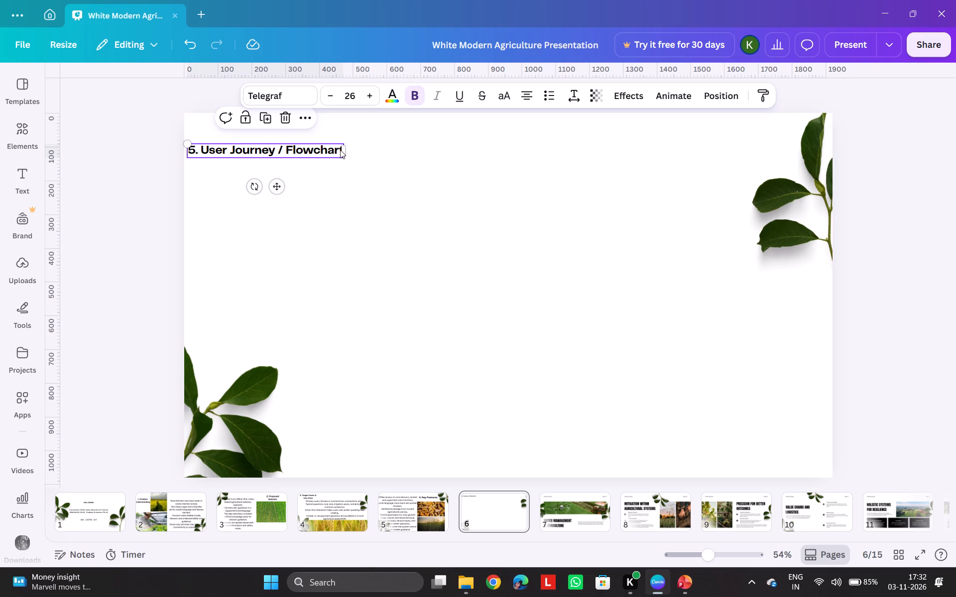
Widen the heading's text box by extending its right side a little beyond the text.
{"action": "left_click_drag", "start_coordinate": [343, 148], "coordinate": [361, 146]}
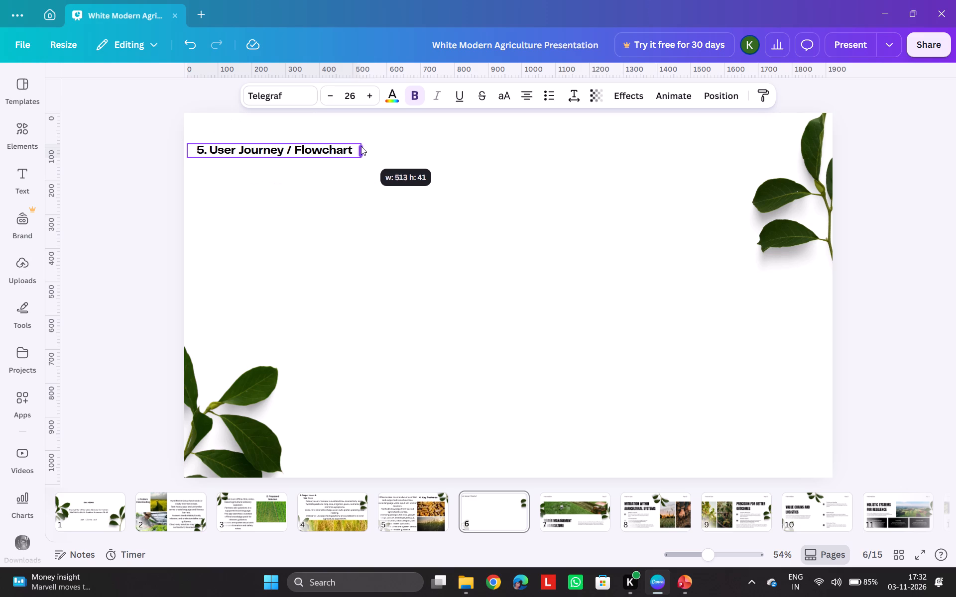
{"action": "left_click_drag", "start_coordinate": [361, 146], "coordinate": [368, 146]}
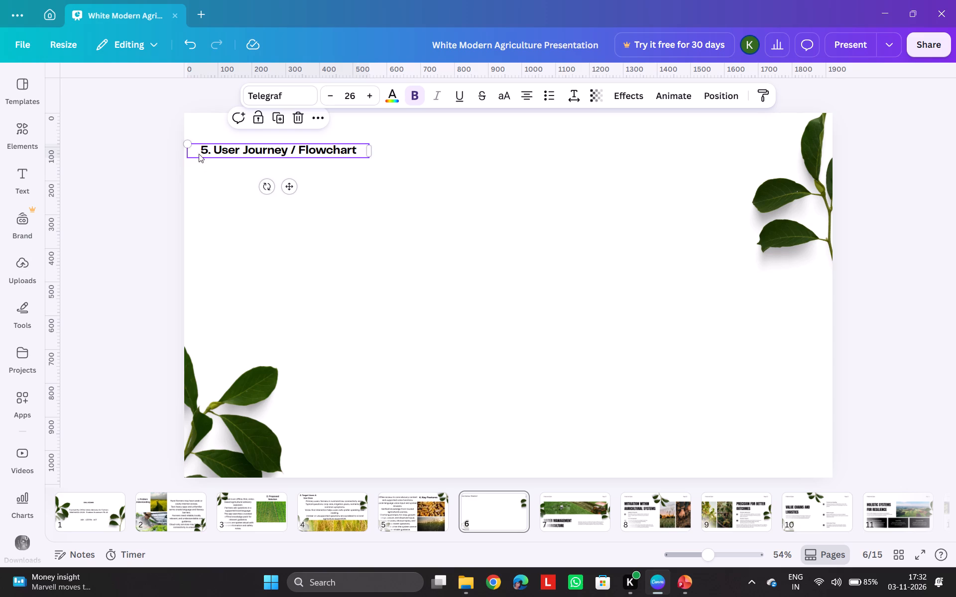
Widen the "5. User Journey / Flowchart" heading's text box on page 6 until it extends well beyond the text.
{"action": "left_click_drag", "start_coordinate": [369, 150], "coordinate": [372, 150]}
{"action": "left_click_drag", "start_coordinate": [372, 150], "coordinate": [429, 149]}
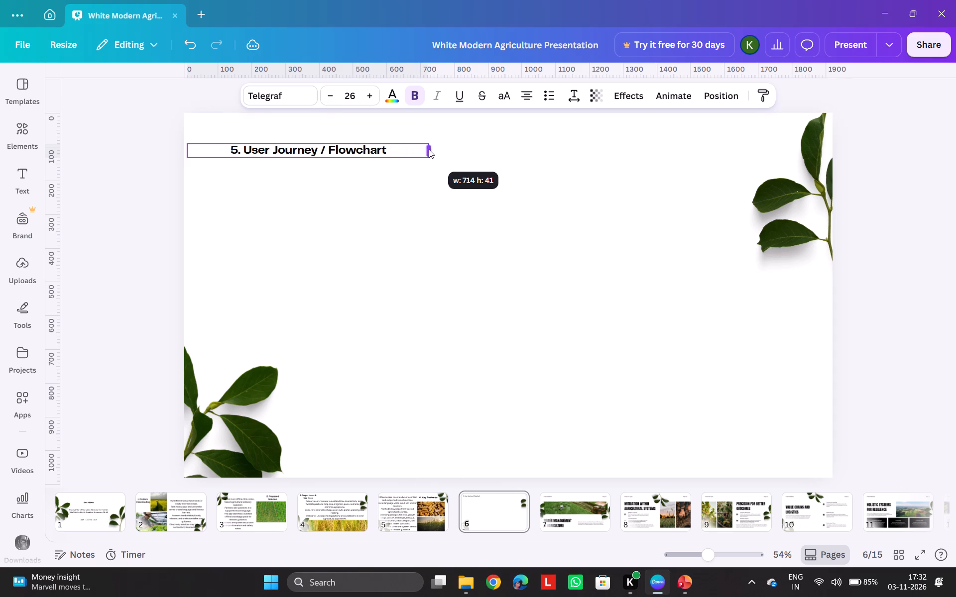
{"action": "left_click_drag", "start_coordinate": [429, 149], "coordinate": [460, 146]}
Increase the heading's font size to 36.
{"action": "triple_click", "coordinate": [375, 91]}
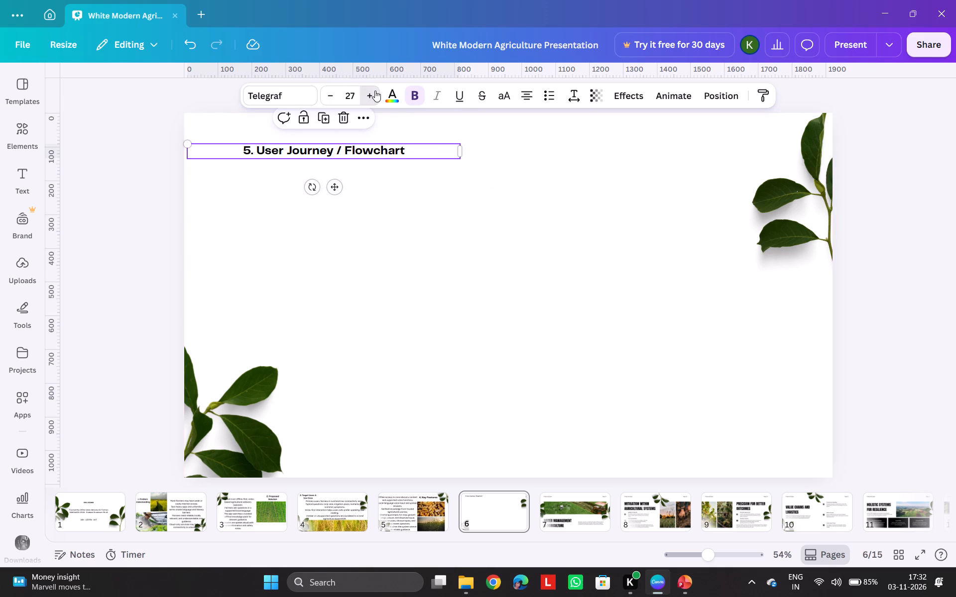
{"action": "triple_click", "coordinate": [375, 91]}
{"action": "triple_click", "coordinate": [375, 91]}
{"action": "left_click", "coordinate": [375, 91]}
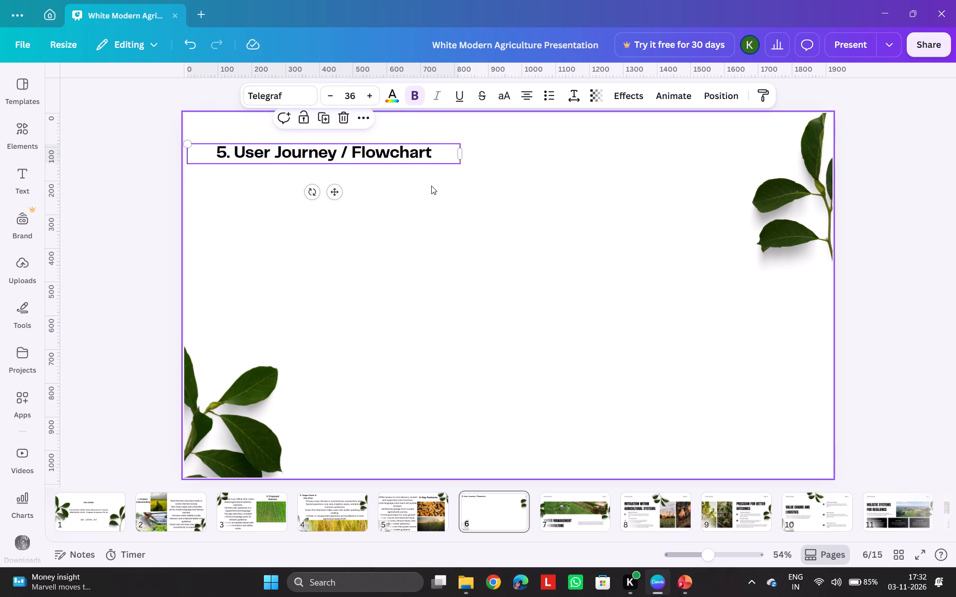
Move the heading to the top of page 6, roughly centred between the leaf decorations, and deselect it.
{"action": "left_click_drag", "start_coordinate": [416, 153], "coordinate": [519, 136]}
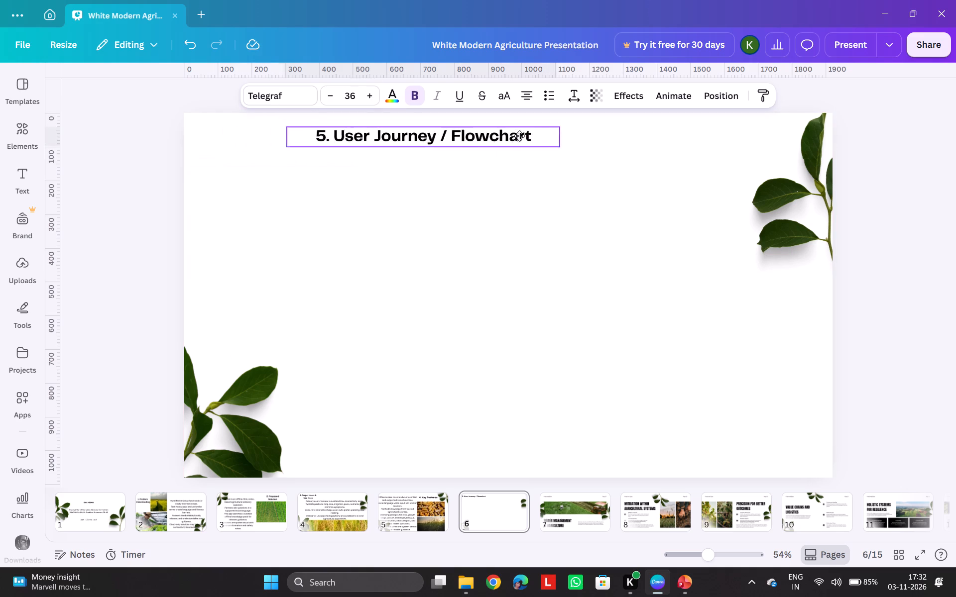
{"action": "left_click_drag", "start_coordinate": [519, 136], "coordinate": [575, 138]}
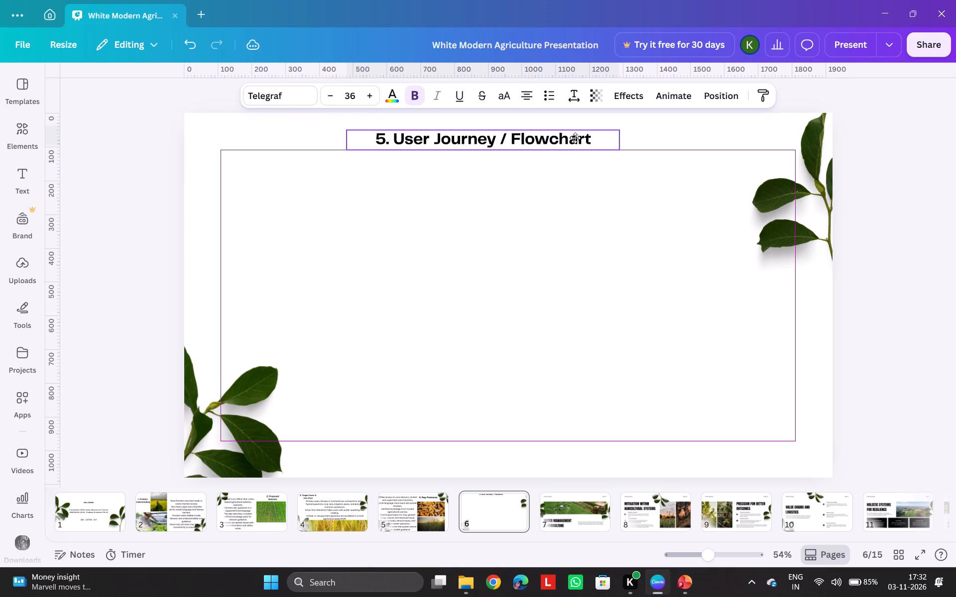
{"action": "left_click_drag", "start_coordinate": [575, 138], "coordinate": [576, 138]}
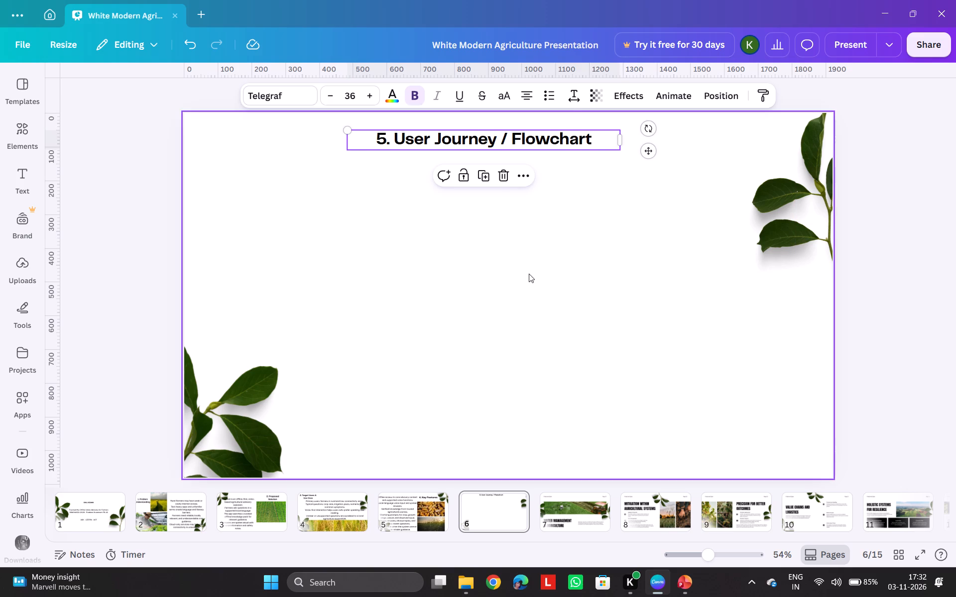
{"action": "left_click", "coordinate": [529, 274]}
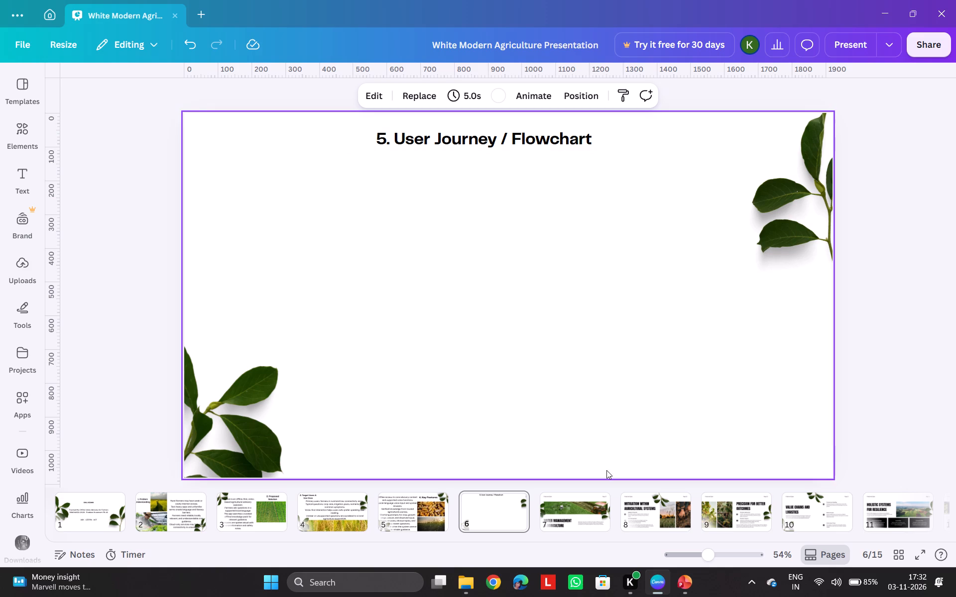
Switch to slide 6 of the PowerPoint deck and try to select the flowchart boxes, starting with Farmer and Voice Input.
{"action": "left_click", "coordinate": [687, 586]}
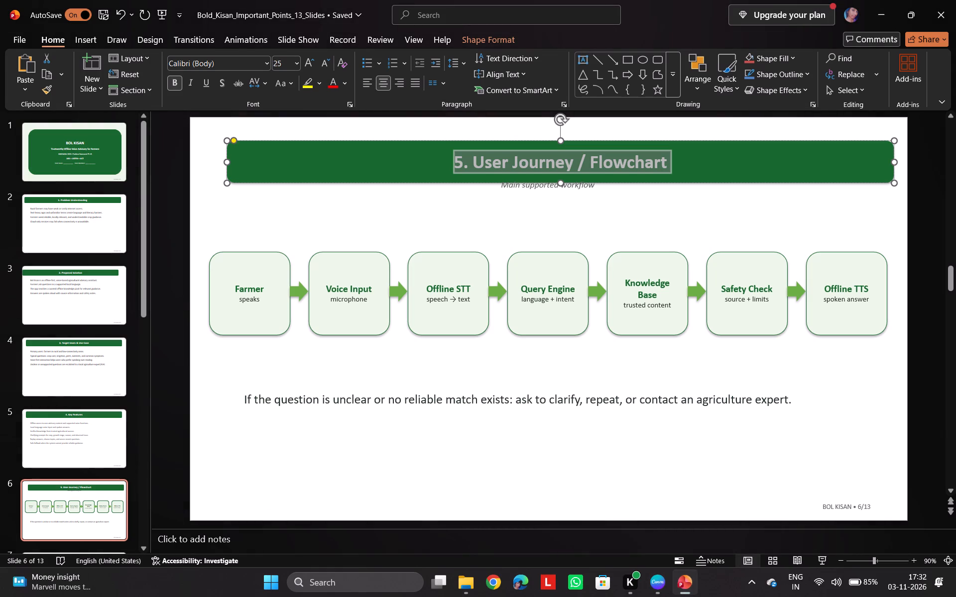
{"action": "left_click_drag", "start_coordinate": [200, 256], "coordinate": [197, 261]}
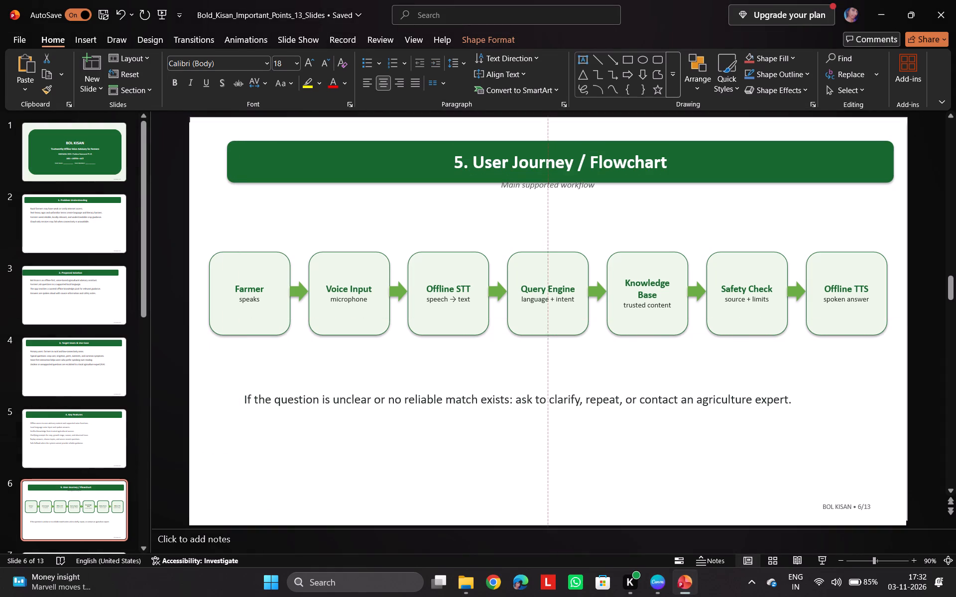
{"action": "left_click_drag", "start_coordinate": [197, 261], "coordinate": [198, 261]}
{"action": "left_click", "coordinate": [242, 291]}
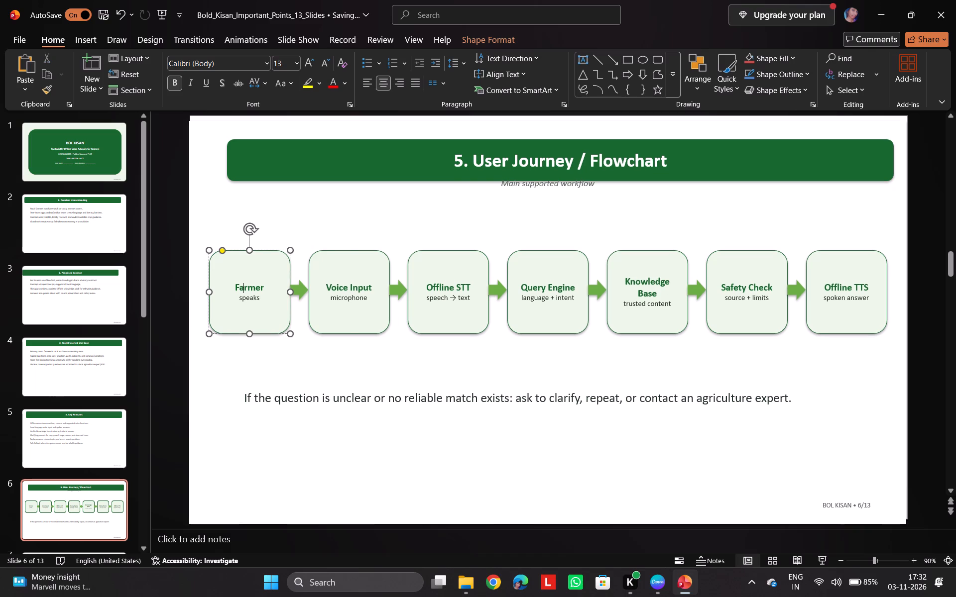
{"action": "left_click", "coordinate": [353, 295]}
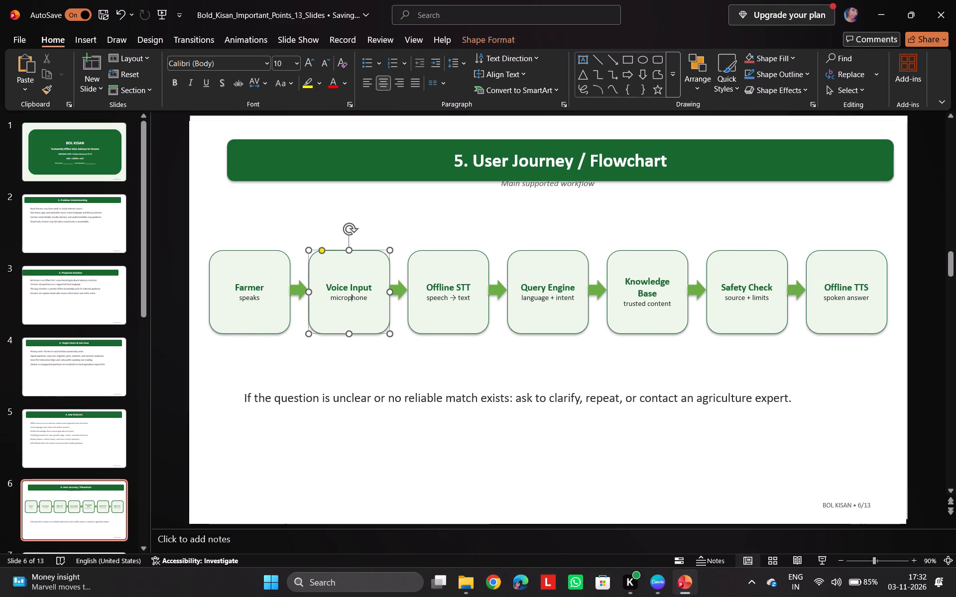
{"action": "left_click", "coordinate": [255, 276]}
{"action": "left_click", "coordinate": [255, 276]}
{"action": "left_click", "coordinate": [255, 276]}
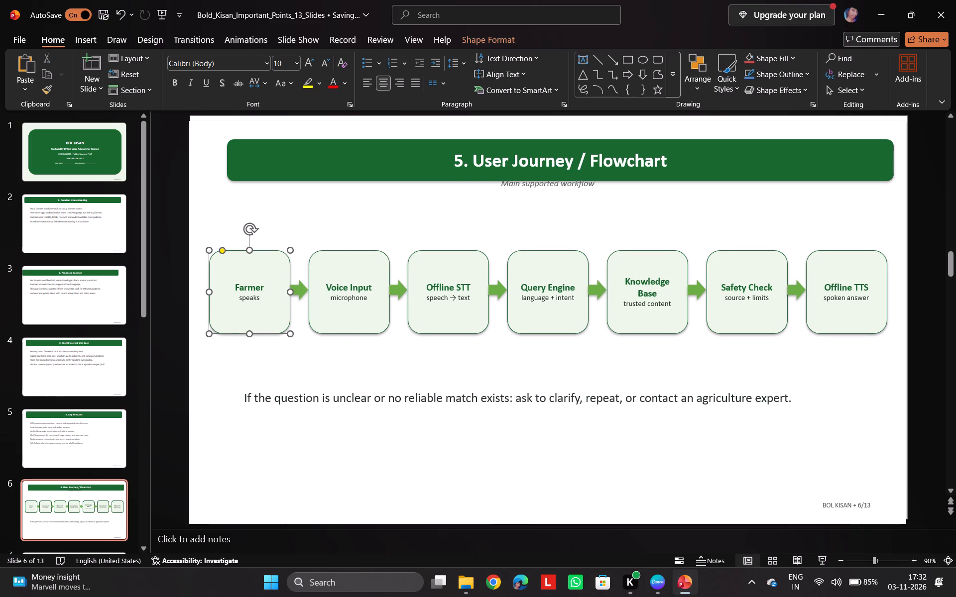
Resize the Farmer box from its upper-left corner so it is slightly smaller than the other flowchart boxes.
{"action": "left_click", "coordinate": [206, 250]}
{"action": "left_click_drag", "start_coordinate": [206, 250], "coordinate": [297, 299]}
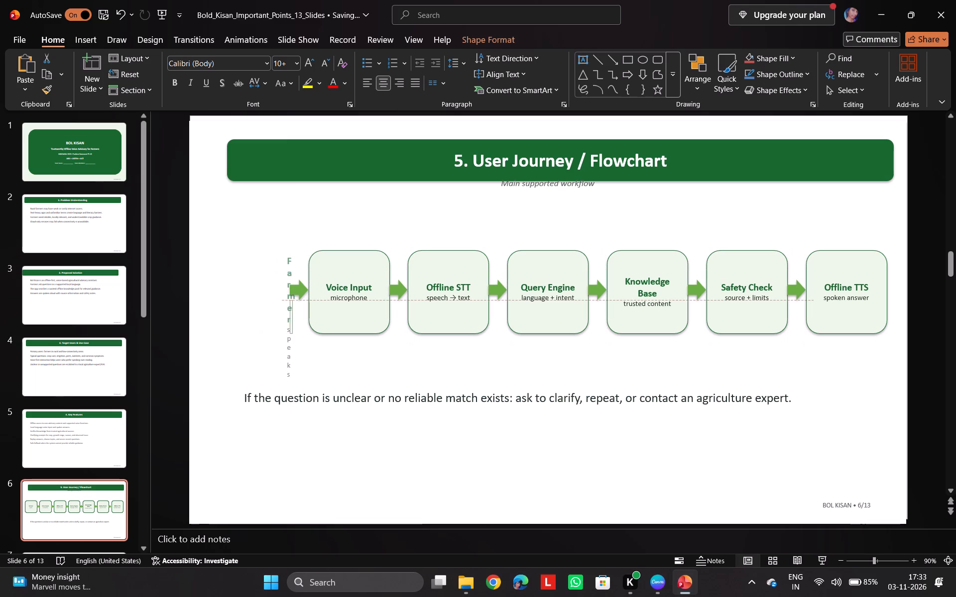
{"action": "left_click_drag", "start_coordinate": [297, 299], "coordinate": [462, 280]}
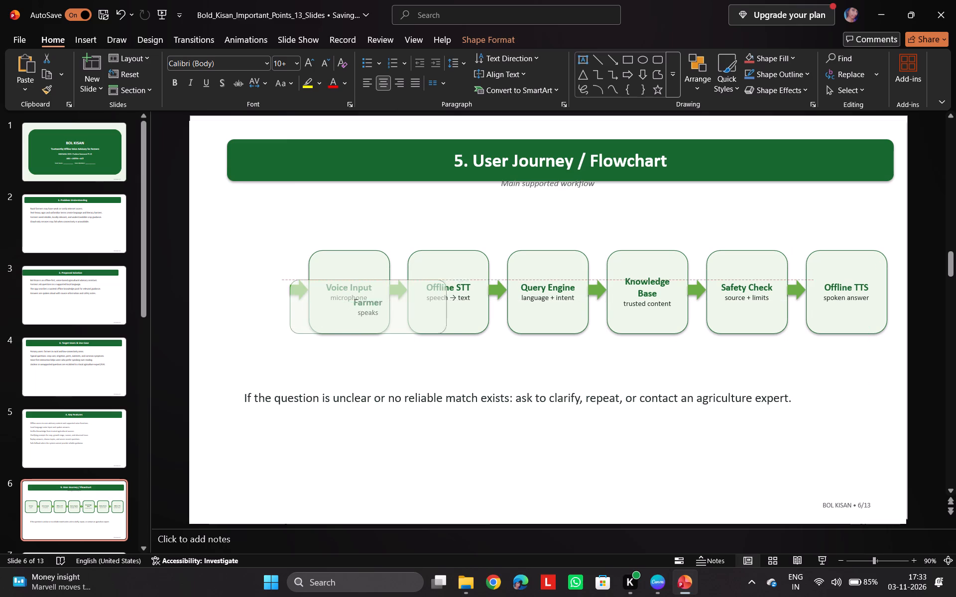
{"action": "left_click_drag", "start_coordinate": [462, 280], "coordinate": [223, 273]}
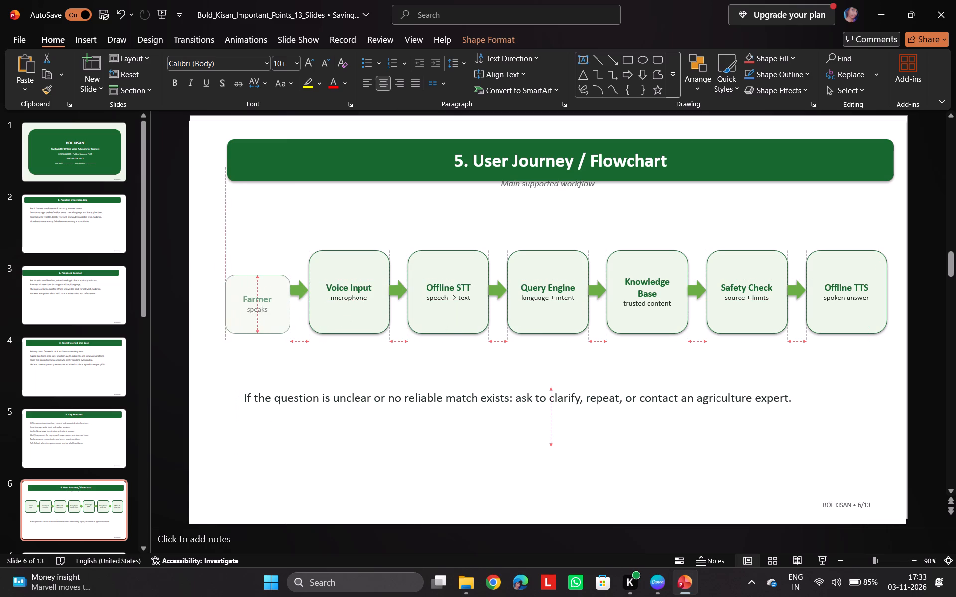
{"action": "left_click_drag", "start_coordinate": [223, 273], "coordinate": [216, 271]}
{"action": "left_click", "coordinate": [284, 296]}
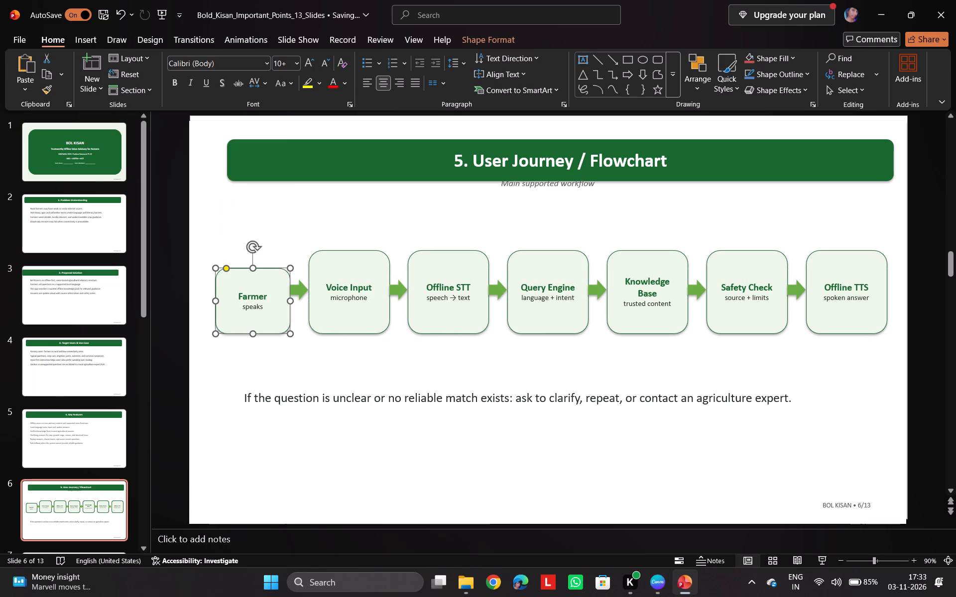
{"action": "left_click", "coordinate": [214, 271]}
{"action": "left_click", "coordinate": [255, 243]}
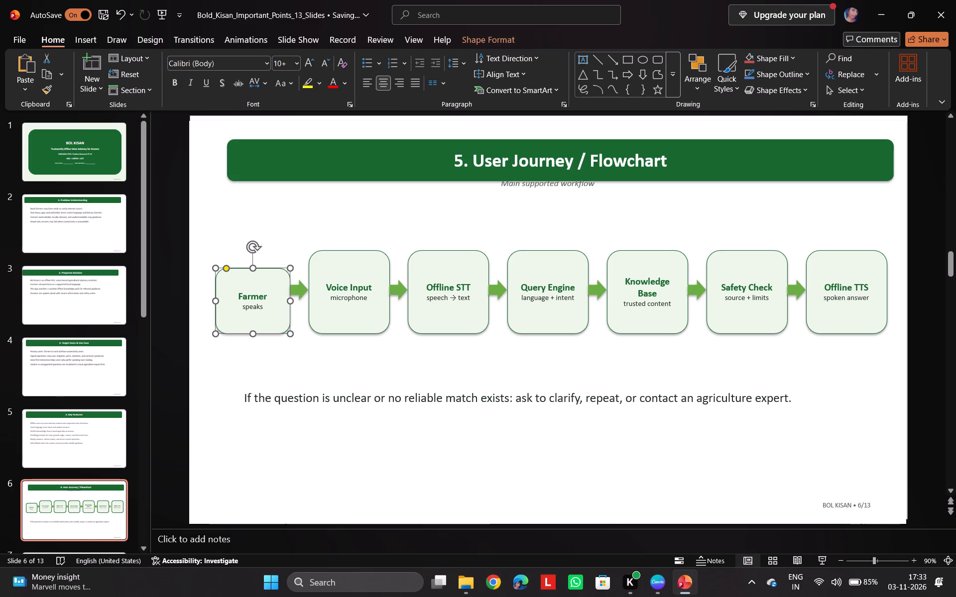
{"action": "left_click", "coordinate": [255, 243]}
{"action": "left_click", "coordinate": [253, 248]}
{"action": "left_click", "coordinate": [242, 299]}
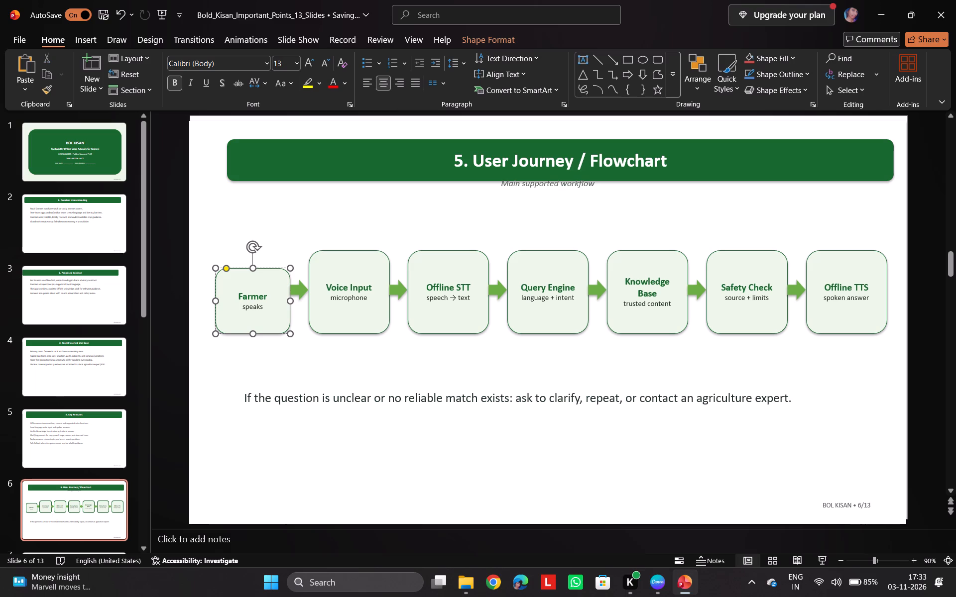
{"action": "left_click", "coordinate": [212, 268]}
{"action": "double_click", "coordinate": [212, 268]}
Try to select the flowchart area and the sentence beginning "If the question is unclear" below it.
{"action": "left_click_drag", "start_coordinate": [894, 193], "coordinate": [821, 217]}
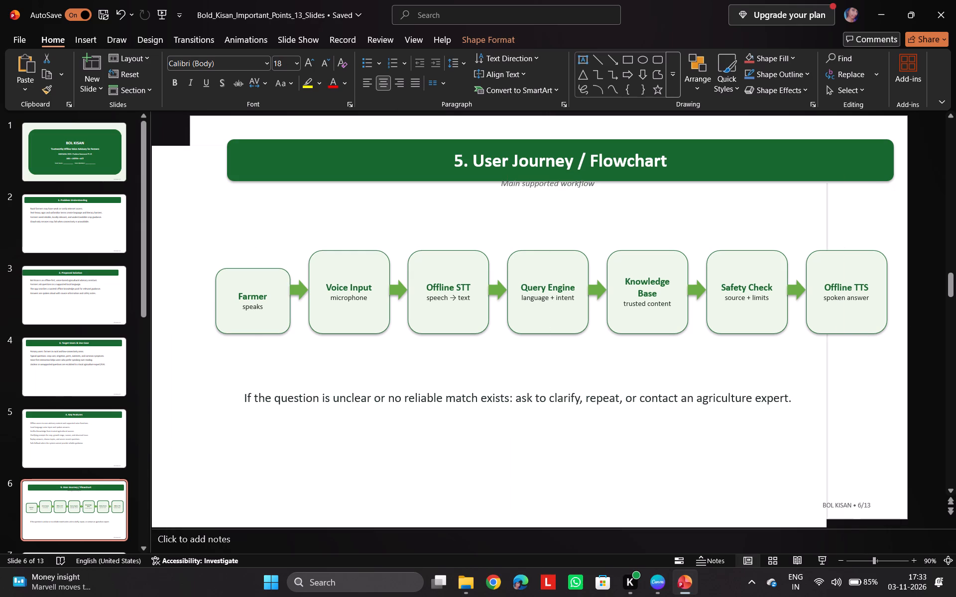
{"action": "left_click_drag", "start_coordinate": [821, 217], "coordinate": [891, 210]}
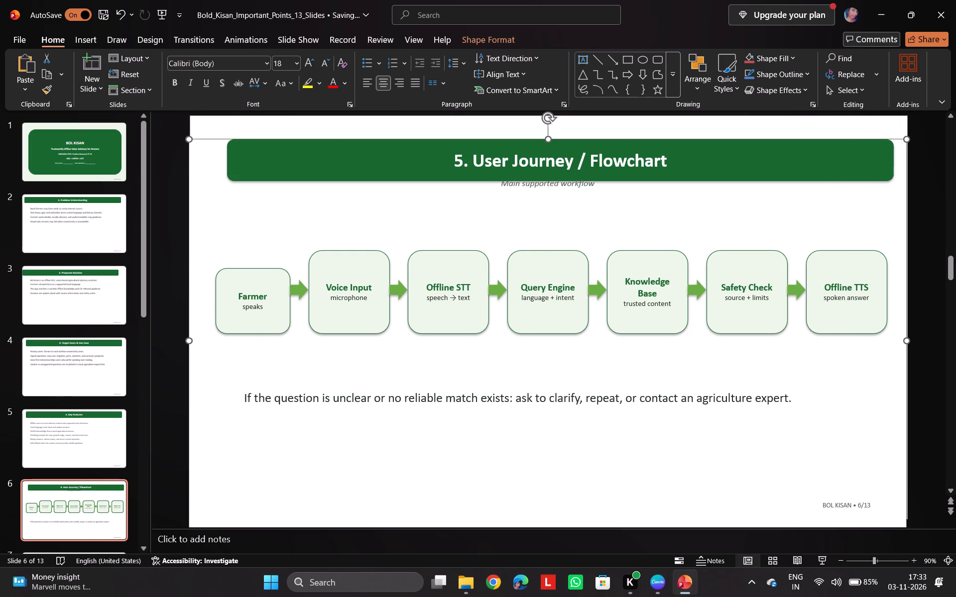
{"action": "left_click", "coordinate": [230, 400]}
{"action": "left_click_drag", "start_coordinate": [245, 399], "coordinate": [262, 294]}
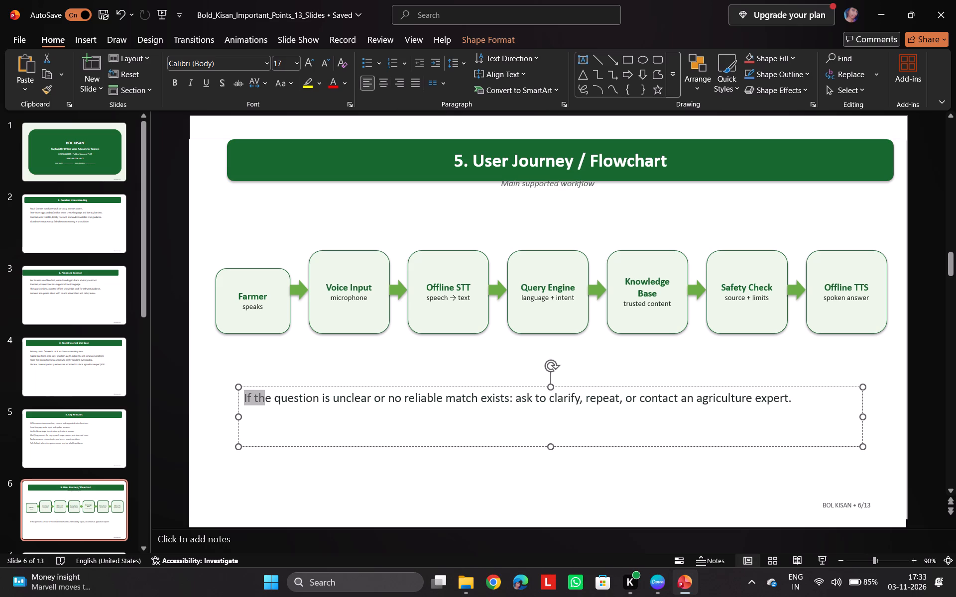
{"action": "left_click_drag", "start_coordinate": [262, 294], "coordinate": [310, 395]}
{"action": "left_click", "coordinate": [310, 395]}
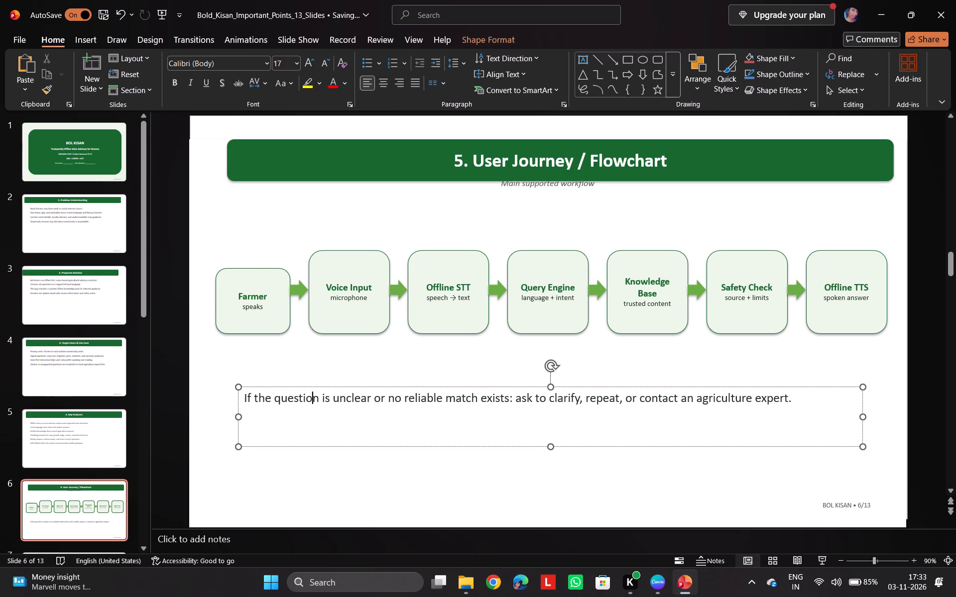
Enlarge the Farmer box from its upper-left corner until it nearly reaches the slide's left edge.
{"action": "left_click", "coordinate": [247, 320]}
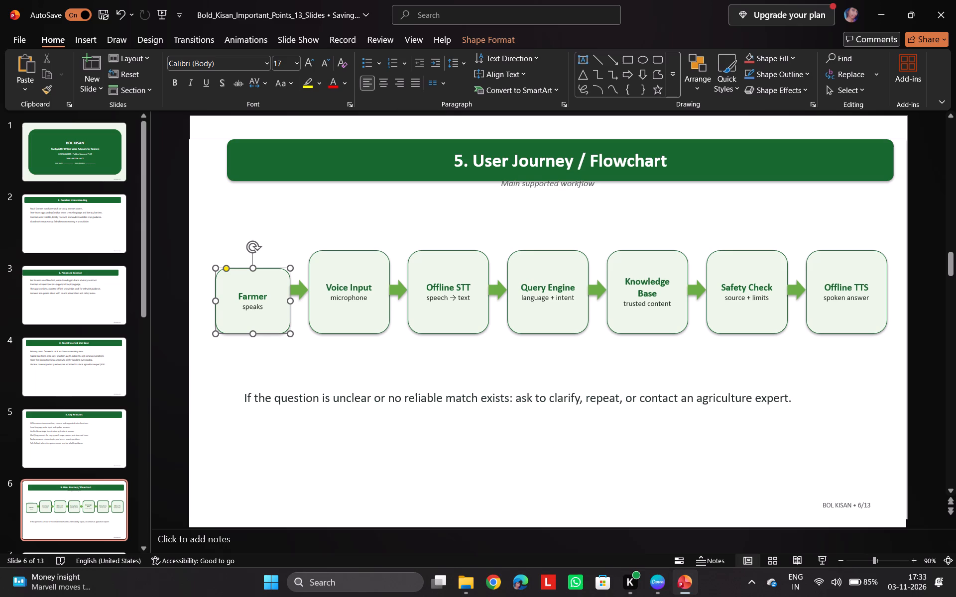
{"action": "double_click", "coordinate": [252, 243]}
{"action": "left_click_drag", "start_coordinate": [215, 265], "coordinate": [200, 254]}
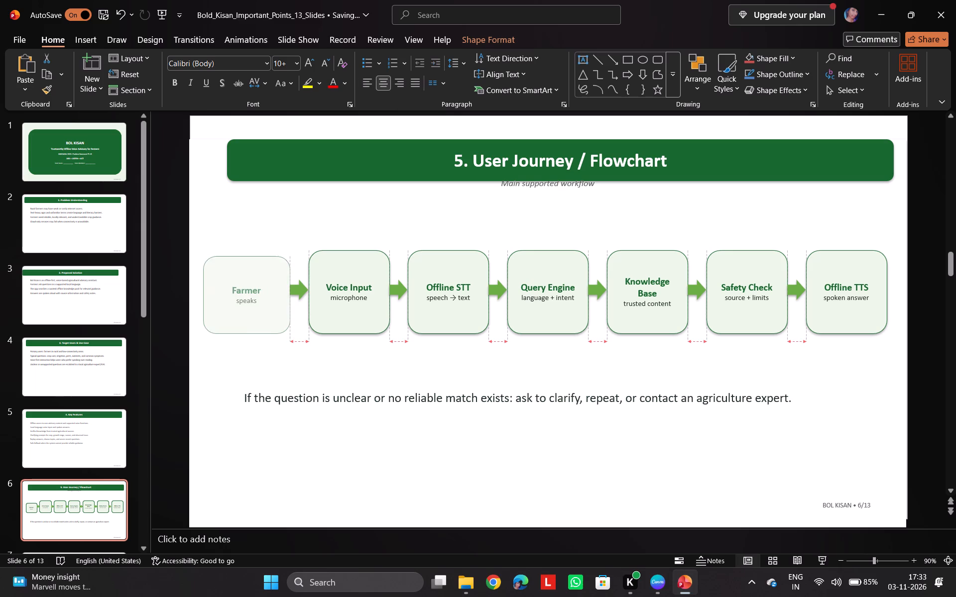
{"action": "left_click_drag", "start_coordinate": [200, 254], "coordinate": [196, 254]}
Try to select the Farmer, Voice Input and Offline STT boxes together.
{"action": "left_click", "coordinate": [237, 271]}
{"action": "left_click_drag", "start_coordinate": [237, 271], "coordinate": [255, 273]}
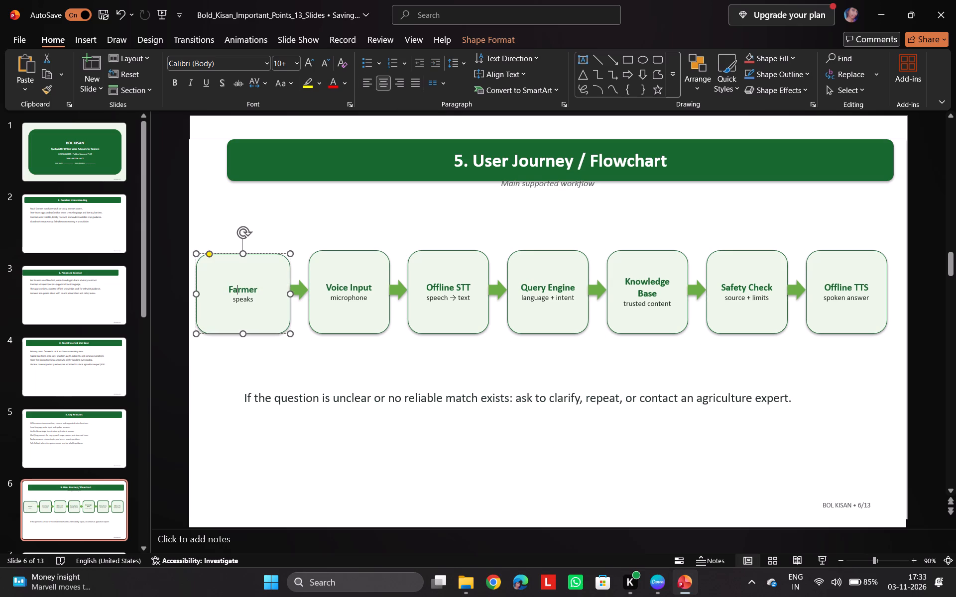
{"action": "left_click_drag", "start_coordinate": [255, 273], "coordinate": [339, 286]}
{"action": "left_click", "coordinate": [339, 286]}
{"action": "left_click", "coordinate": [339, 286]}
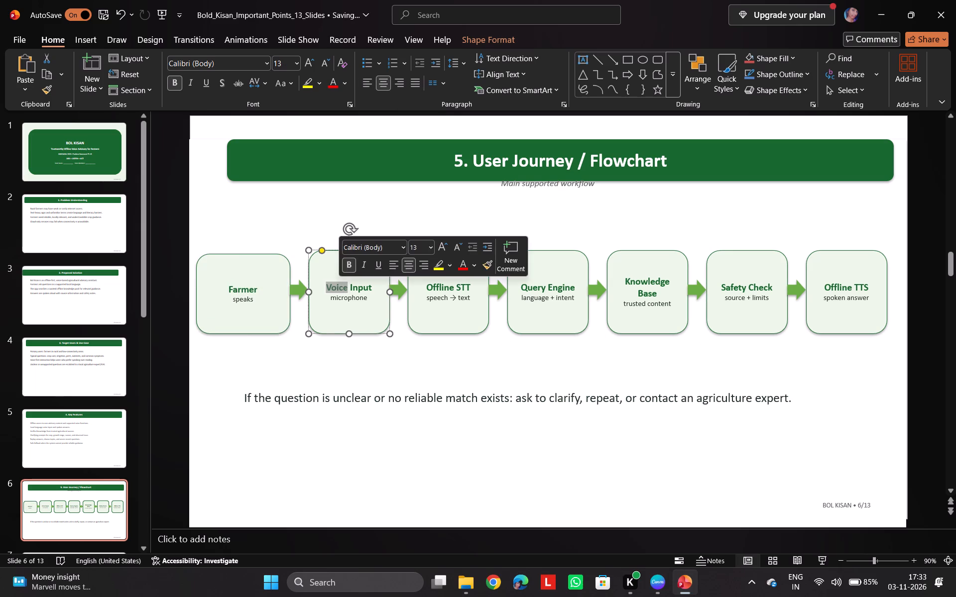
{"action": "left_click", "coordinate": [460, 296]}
Copy the Farmer box from the flowchart on slide 6.
{"action": "left_click", "coordinate": [267, 285]}
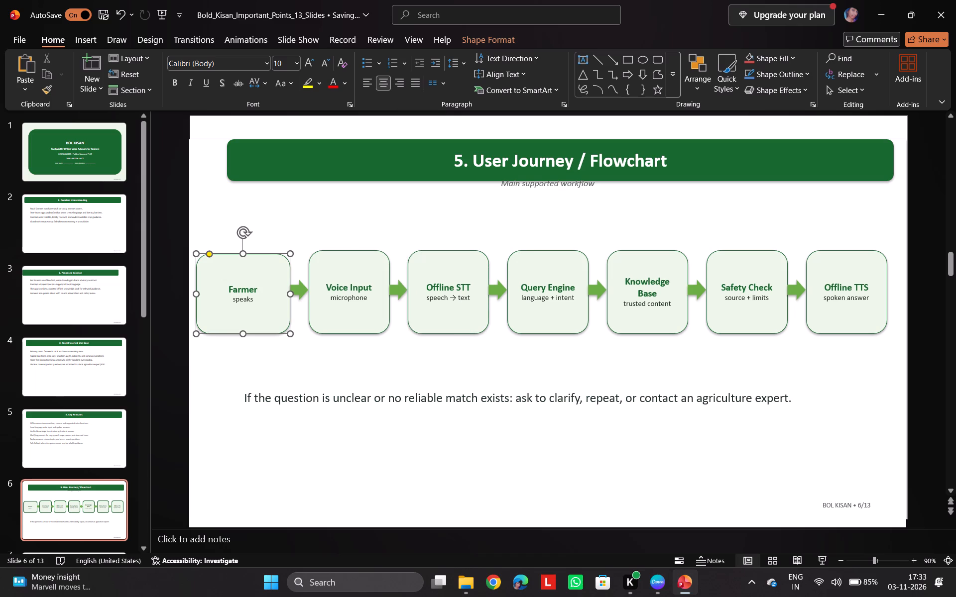
{"action": "left_click", "coordinate": [267, 285]}
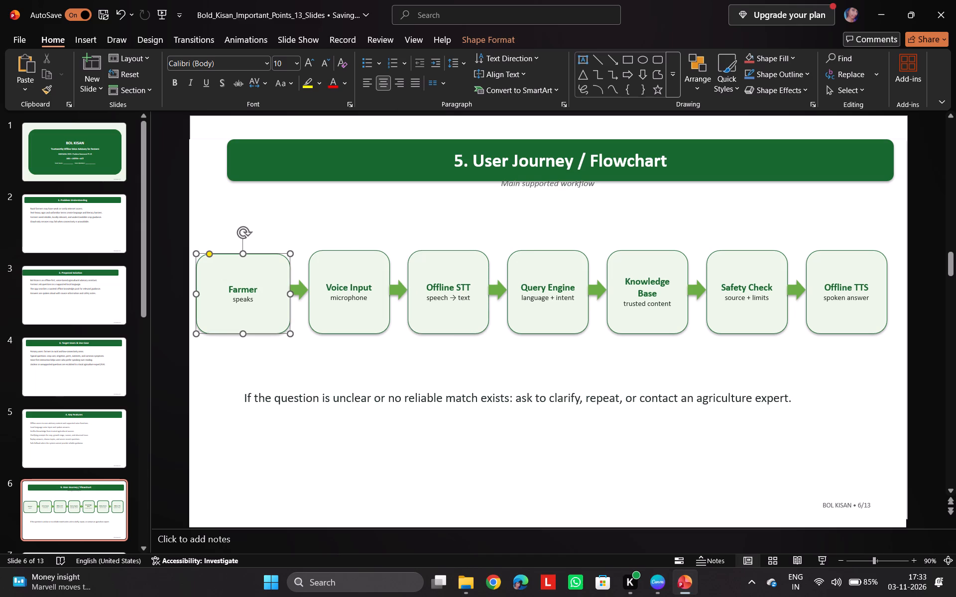
{"action": "right_click", "coordinate": [267, 285]}
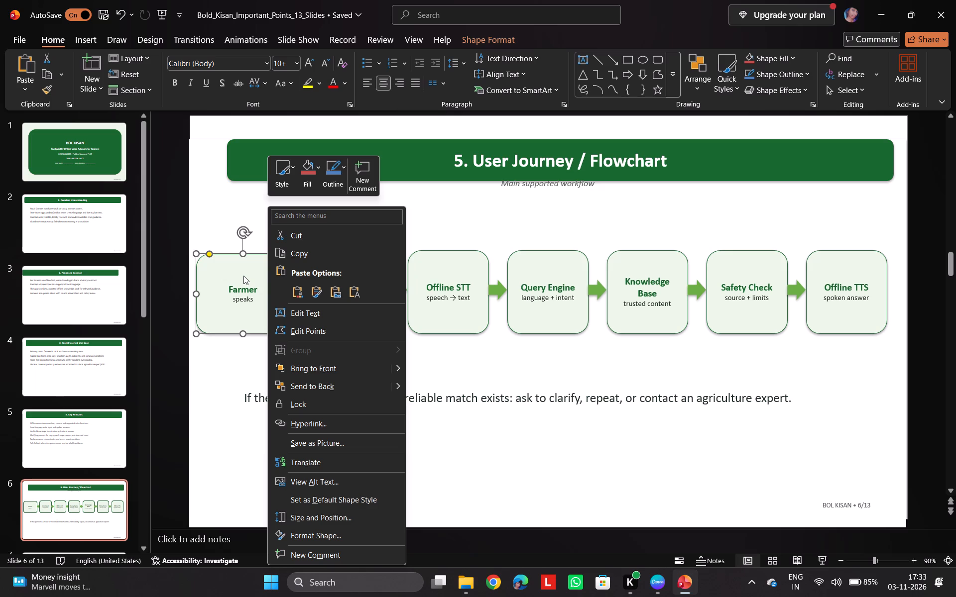
{"action": "left_click", "coordinate": [243, 276]}
{"action": "left_click", "coordinate": [243, 276]}
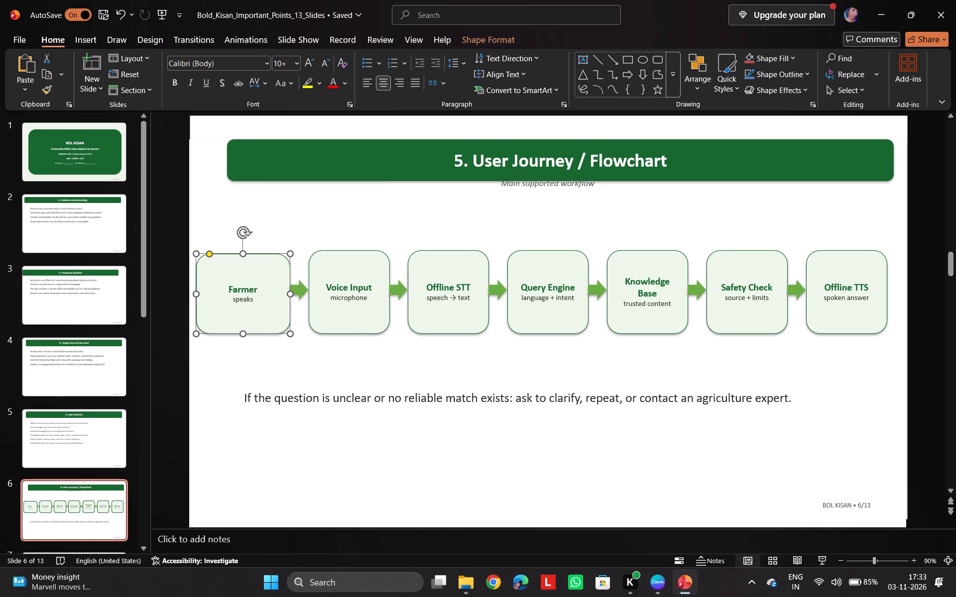
{"action": "key", "text": "ctrl+c"}
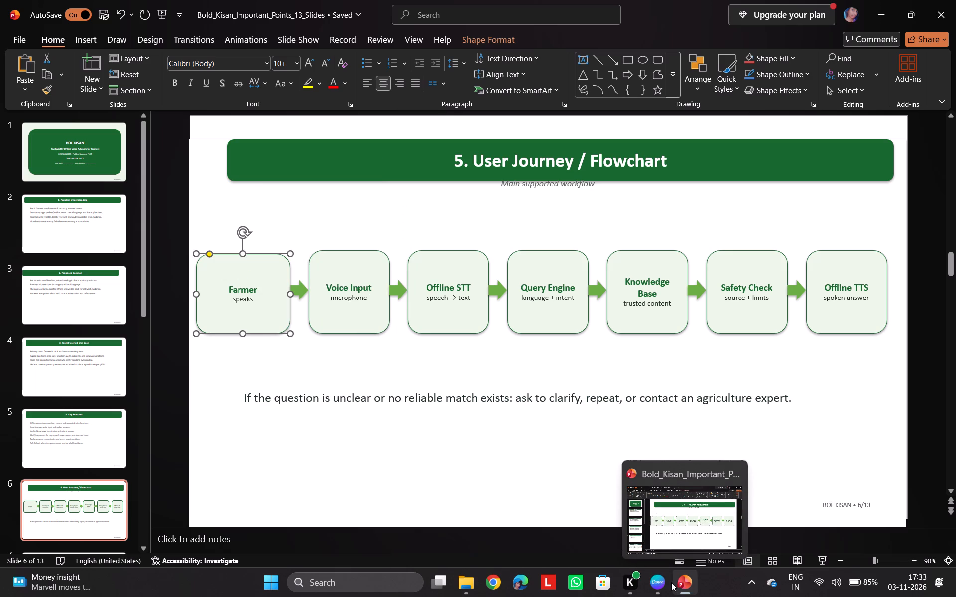
Switch to Canva and paste the copied Farmer box into the left half of page 6, below the heading.
{"action": "left_click", "coordinate": [658, 581]}
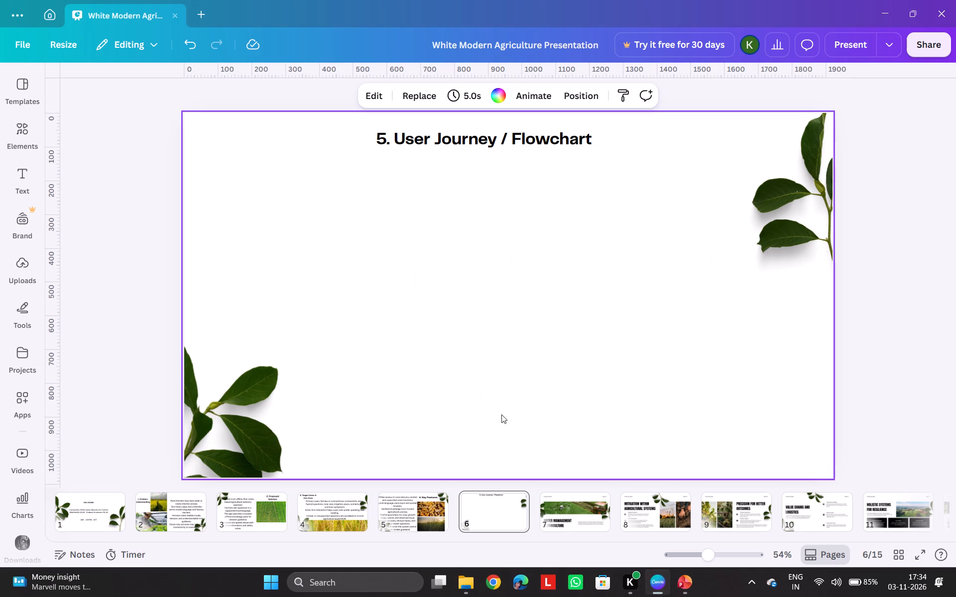
{"action": "key", "text": "ctrl+v"}
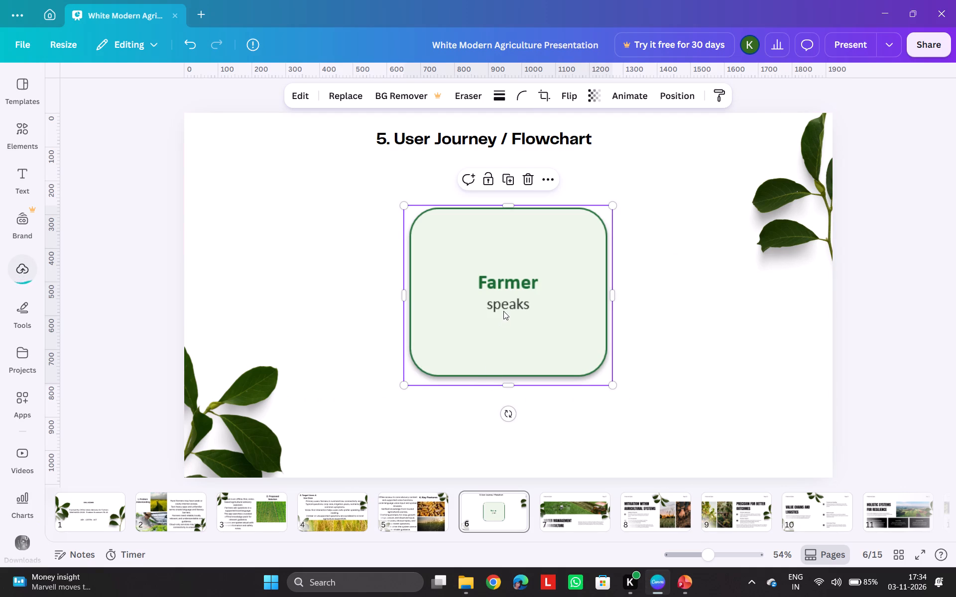
{"action": "left_click_drag", "start_coordinate": [503, 311], "coordinate": [304, 289]}
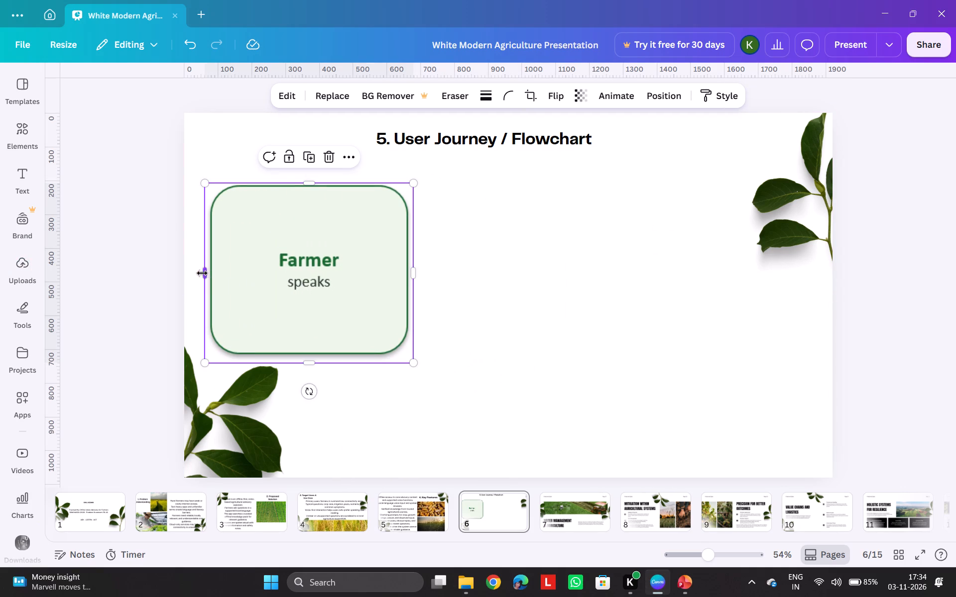
Shrink the Farmer box to about 320 px wide and place it at the page's upper left, above the leaf cluster.
{"action": "left_click_drag", "start_coordinate": [202, 273], "coordinate": [185, 280]}
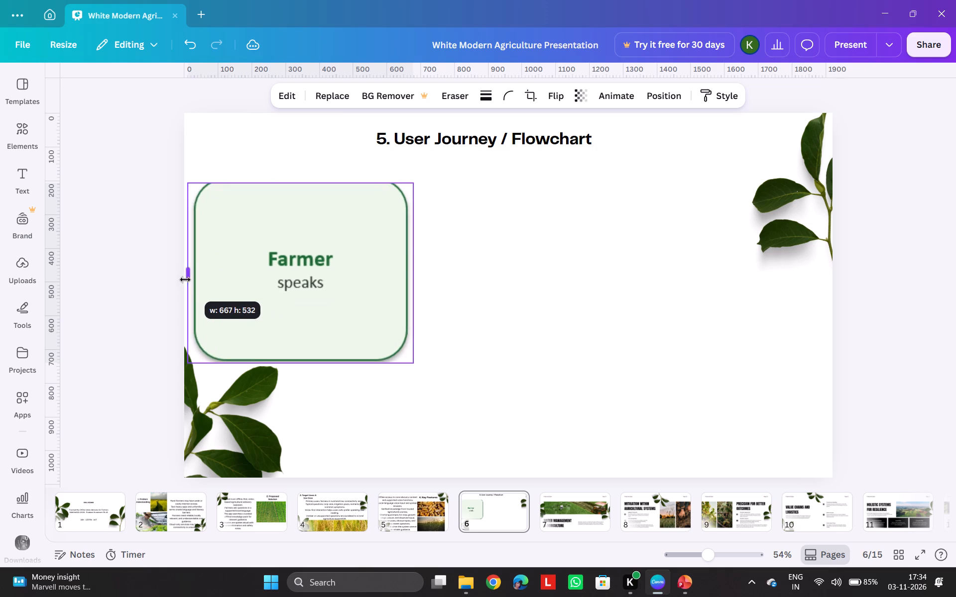
{"action": "left_click_drag", "start_coordinate": [185, 280], "coordinate": [216, 285]}
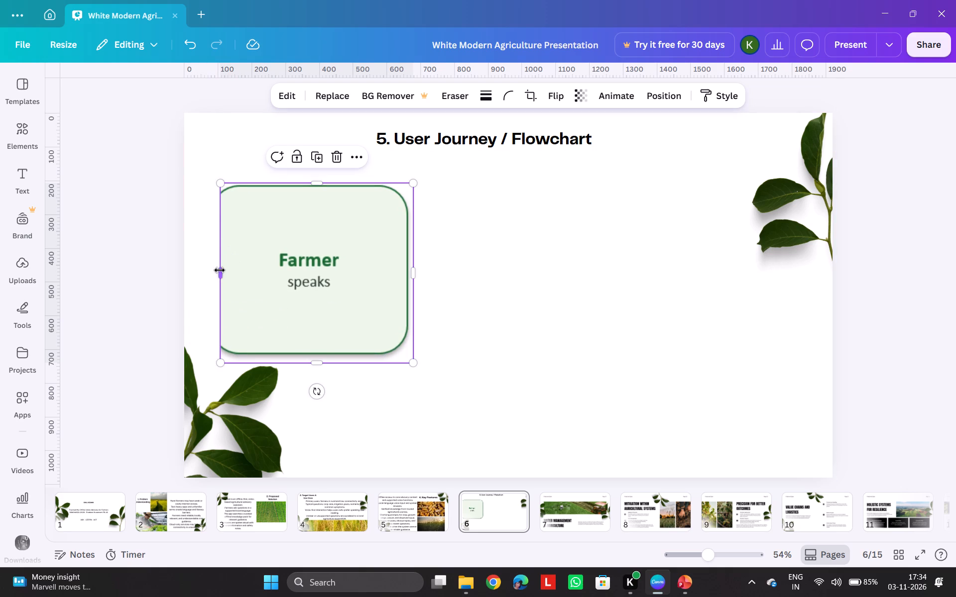
{"action": "left_click_drag", "start_coordinate": [220, 270], "coordinate": [201, 272]}
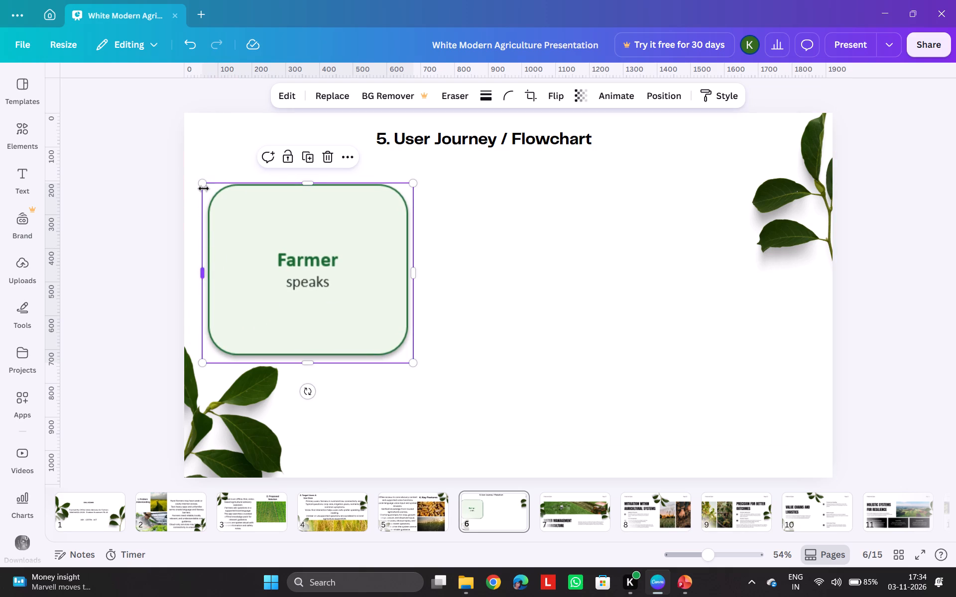
{"action": "left_click_drag", "start_coordinate": [200, 182], "coordinate": [269, 243]}
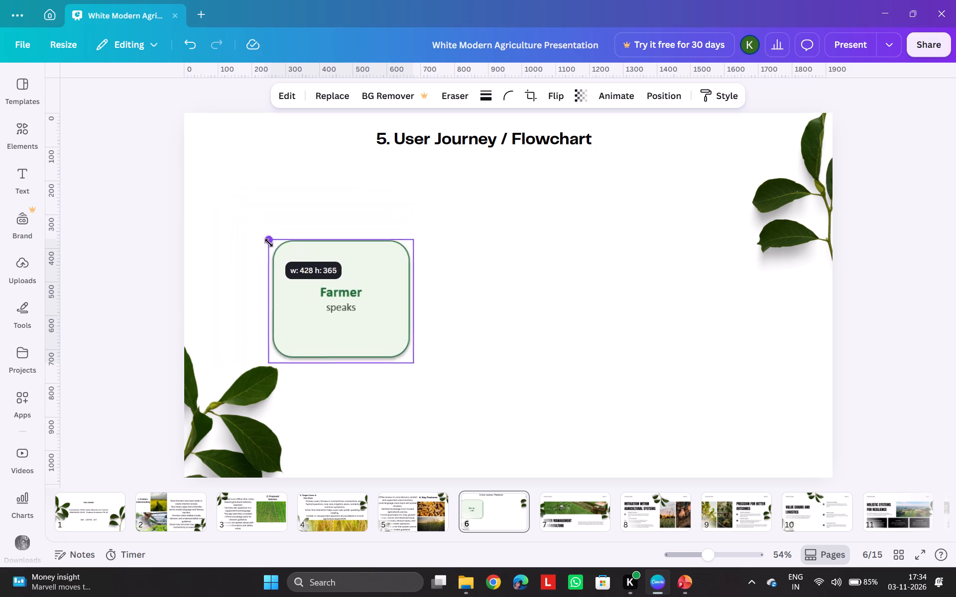
{"action": "left_click_drag", "start_coordinate": [269, 243], "coordinate": [288, 257]}
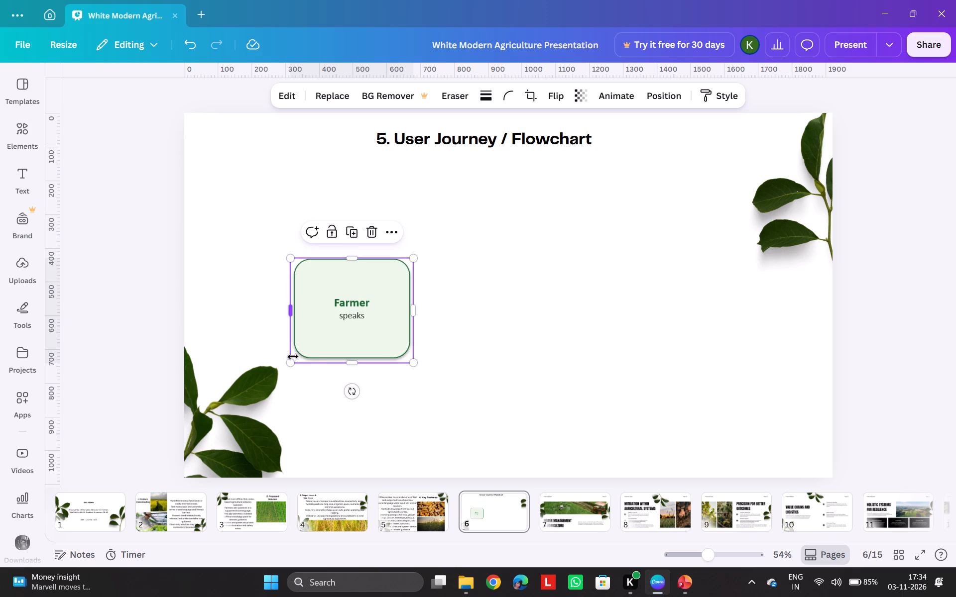
{"action": "left_click_drag", "start_coordinate": [294, 360], "coordinate": [308, 352]}
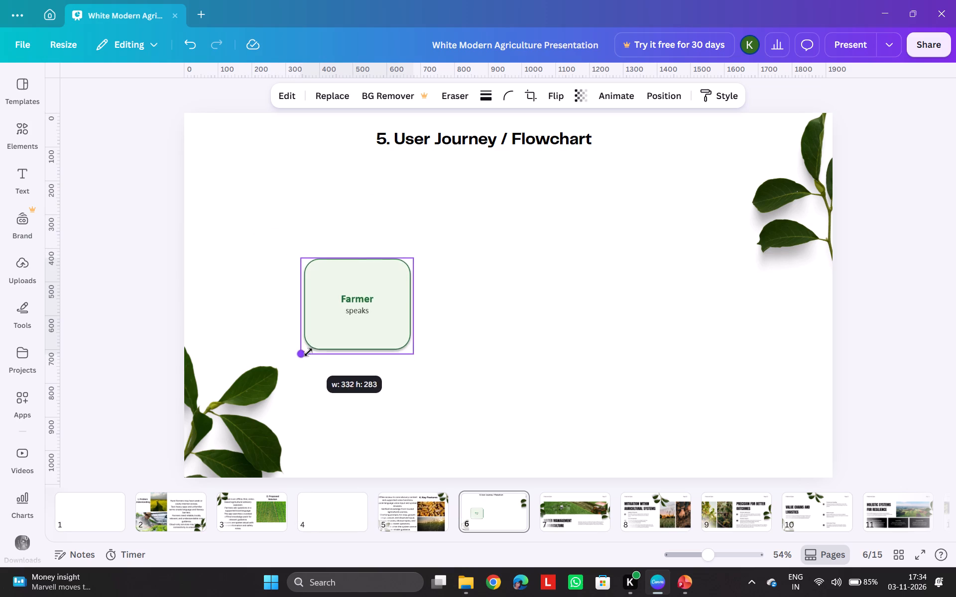
{"action": "left_click_drag", "start_coordinate": [308, 352], "coordinate": [310, 351]}
{"action": "left_click_drag", "start_coordinate": [353, 312], "coordinate": [276, 248]}
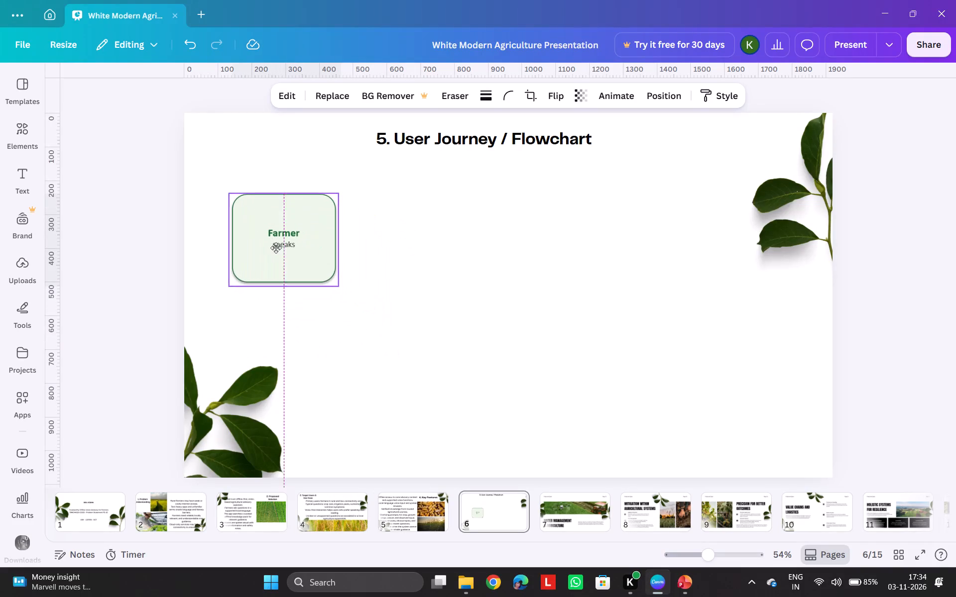
{"action": "left_click_drag", "start_coordinate": [276, 248], "coordinate": [270, 252]}
{"action": "left_click", "coordinate": [377, 363]}
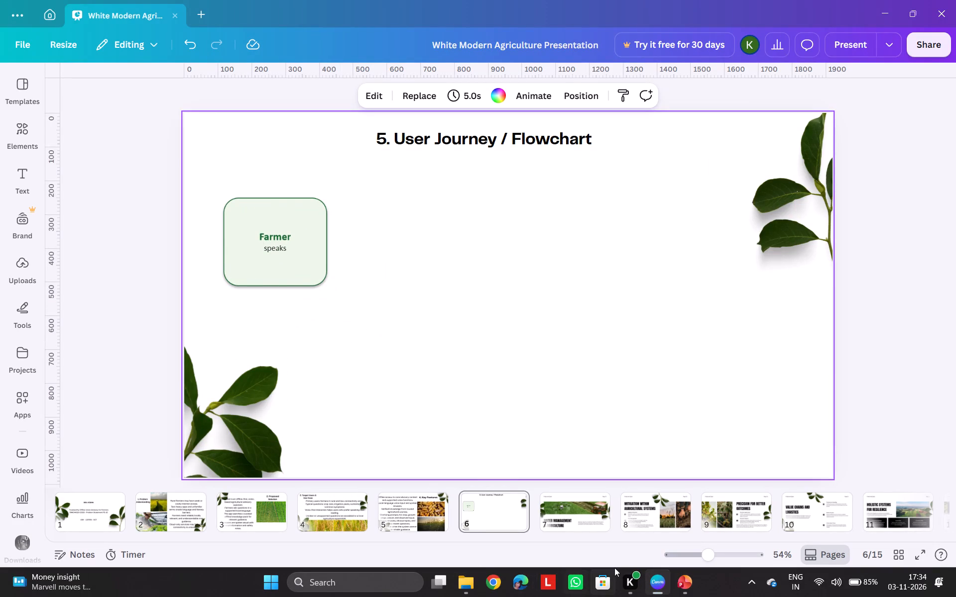
Copy the green arrow between Farmer and Voice Input on PowerPoint slide 6 and paste it onto Canva page 6.
{"action": "left_click", "coordinate": [682, 582]}
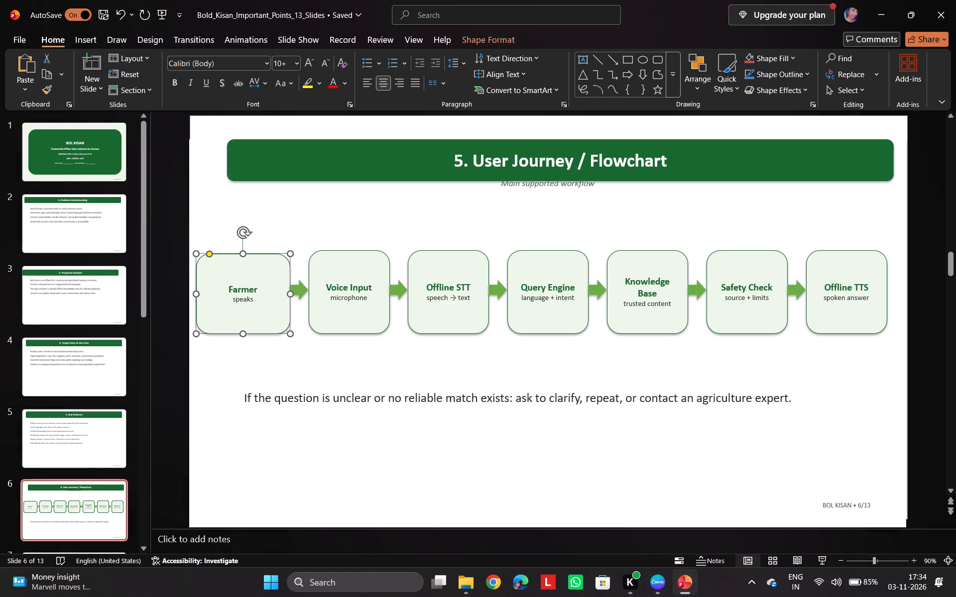
{"action": "left_click", "coordinate": [308, 294]}
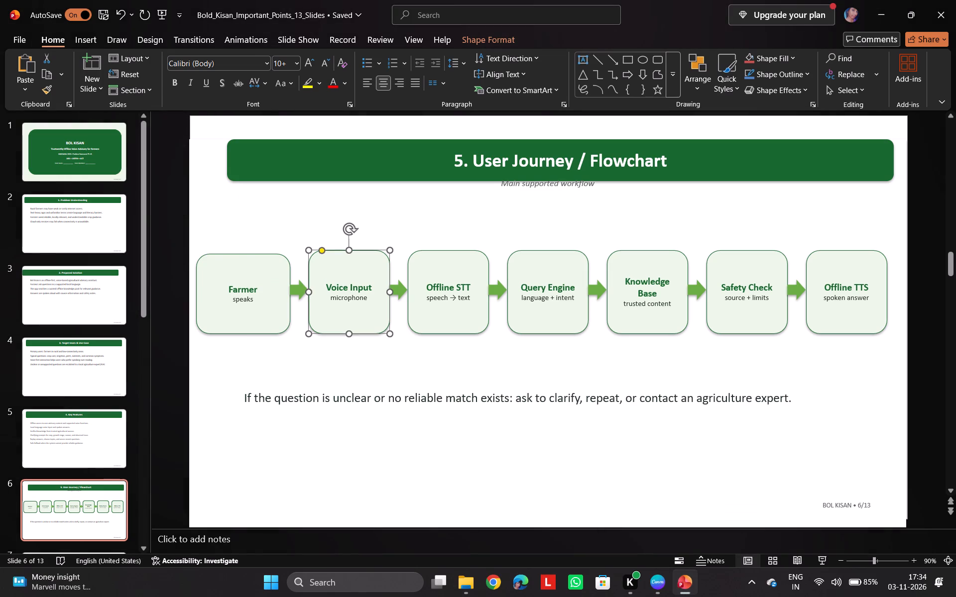
{"action": "left_click", "coordinate": [295, 289]}
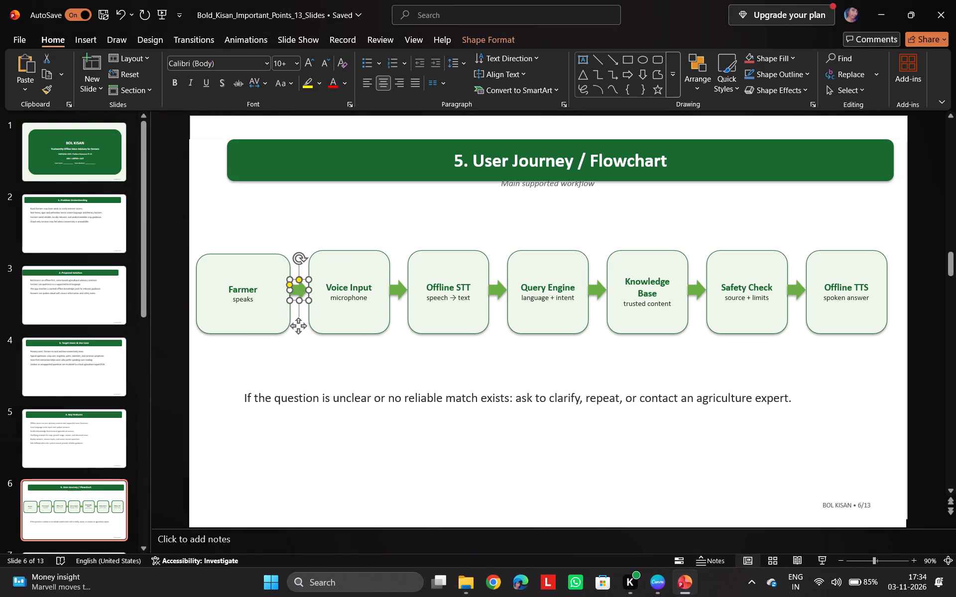
{"action": "key", "text": "ctrl+c"}
{"action": "left_click", "coordinate": [664, 581]}
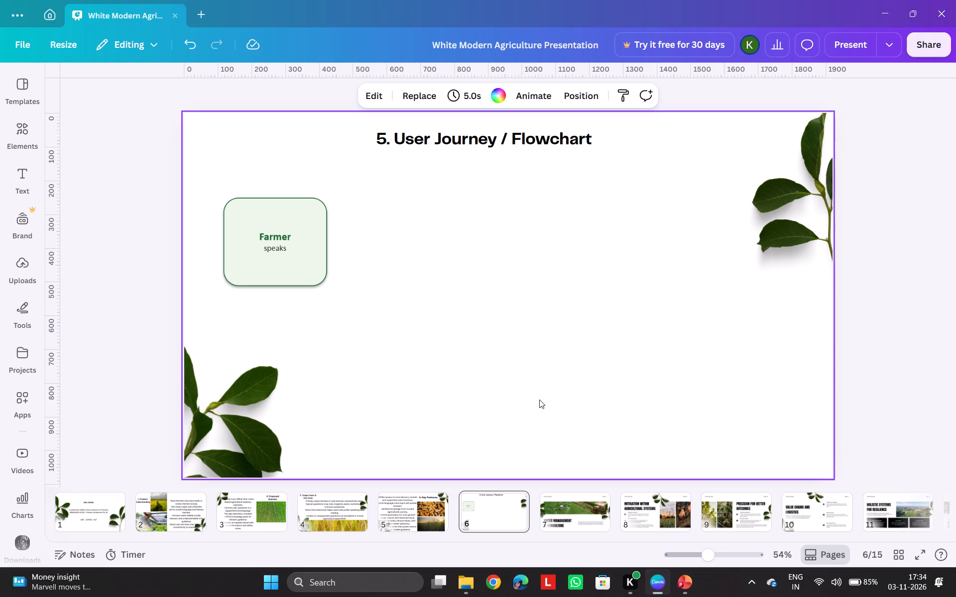
{"action": "key", "text": "ctrl+v"}
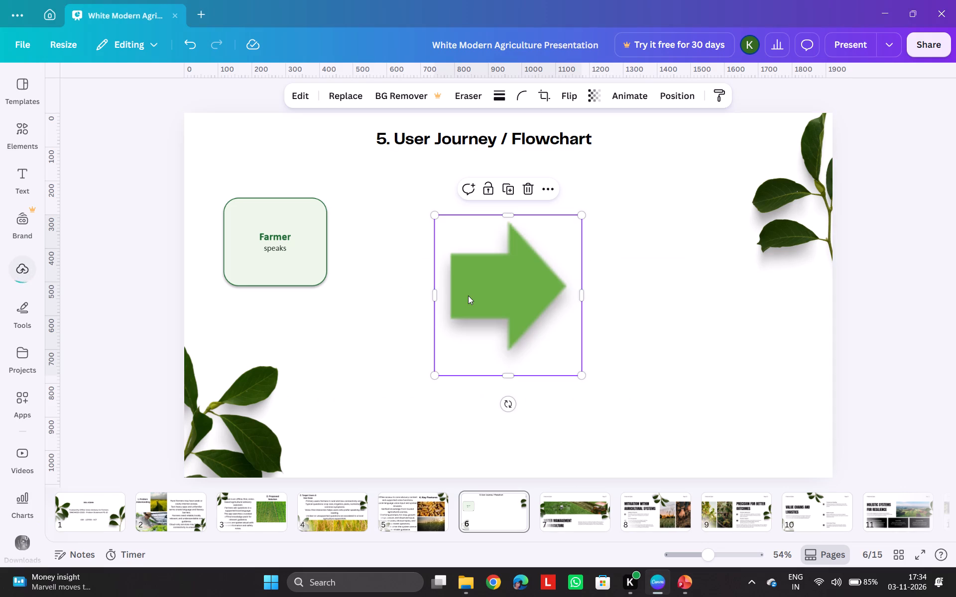
Shrink the green arrow to about 150 px wide and place it just right of the Farmer box, near its mid-height.
{"action": "left_click_drag", "start_coordinate": [492, 294], "coordinate": [381, 247]}
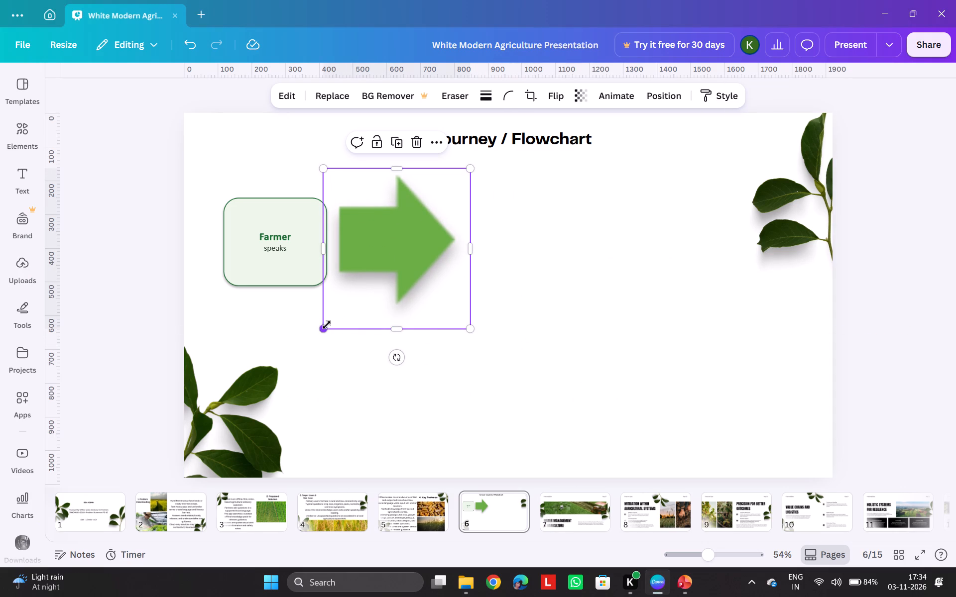
{"action": "left_click_drag", "start_coordinate": [327, 325], "coordinate": [390, 274]}
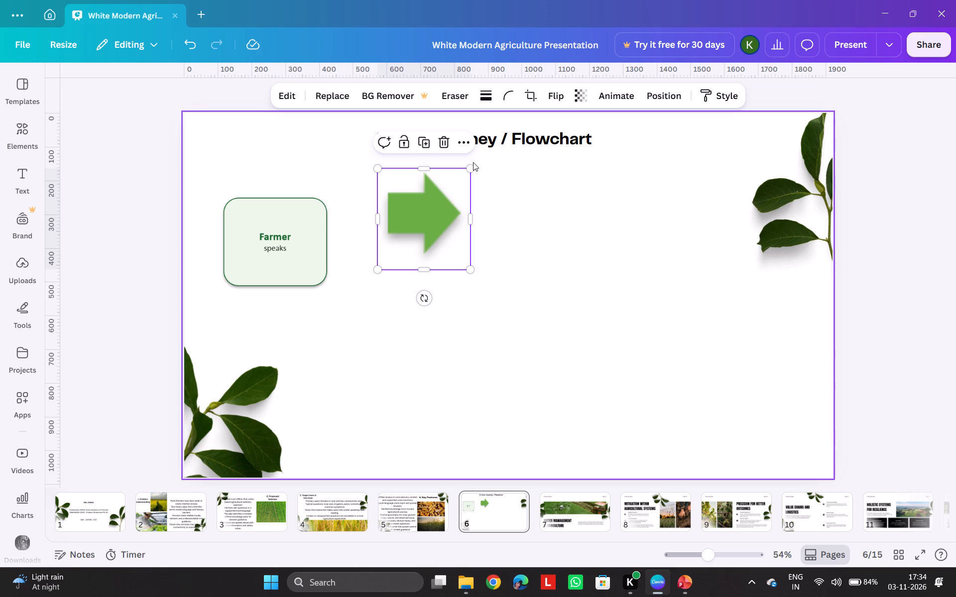
{"action": "left_click_drag", "start_coordinate": [470, 169], "coordinate": [432, 218]}
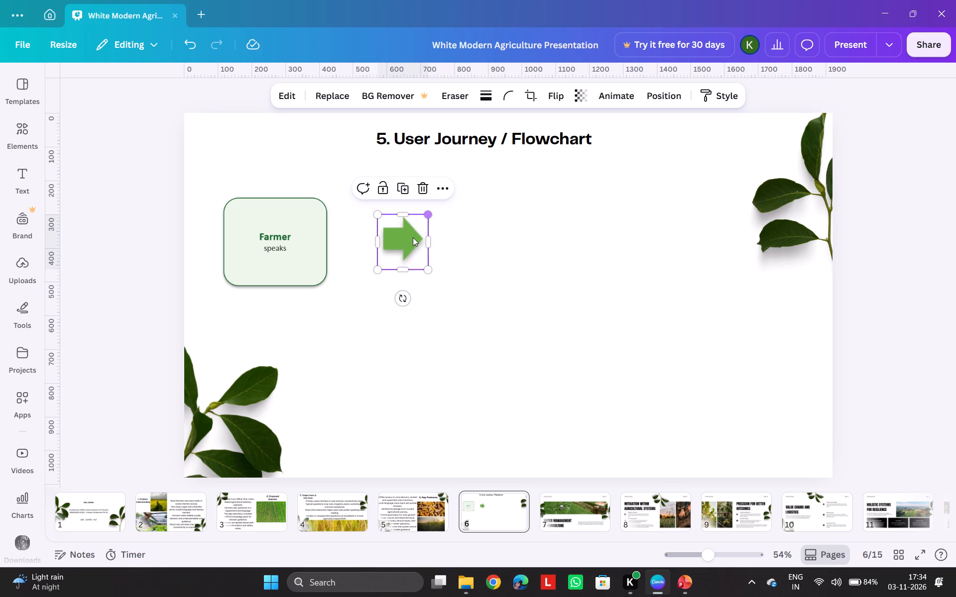
{"action": "left_click_drag", "start_coordinate": [410, 239], "coordinate": [366, 237]}
{"action": "left_click", "coordinate": [369, 329]}
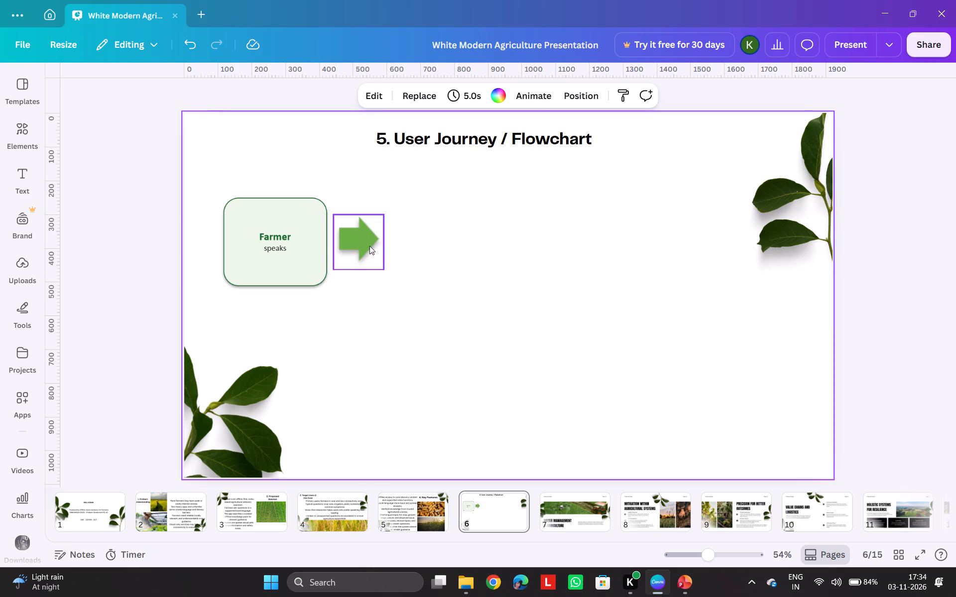
{"action": "left_click_drag", "start_coordinate": [366, 245], "coordinate": [364, 252]}
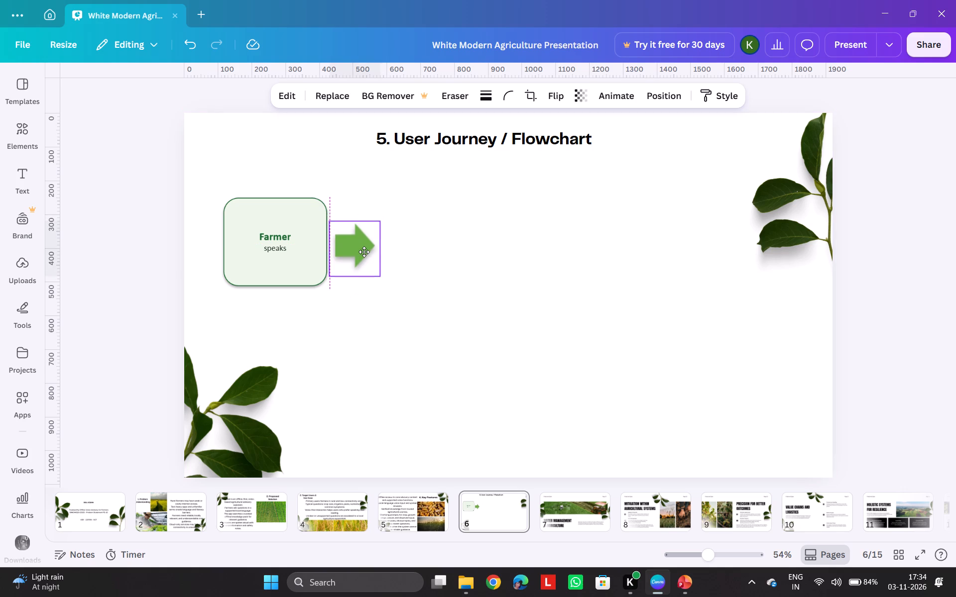
{"action": "left_click", "coordinate": [346, 364]}
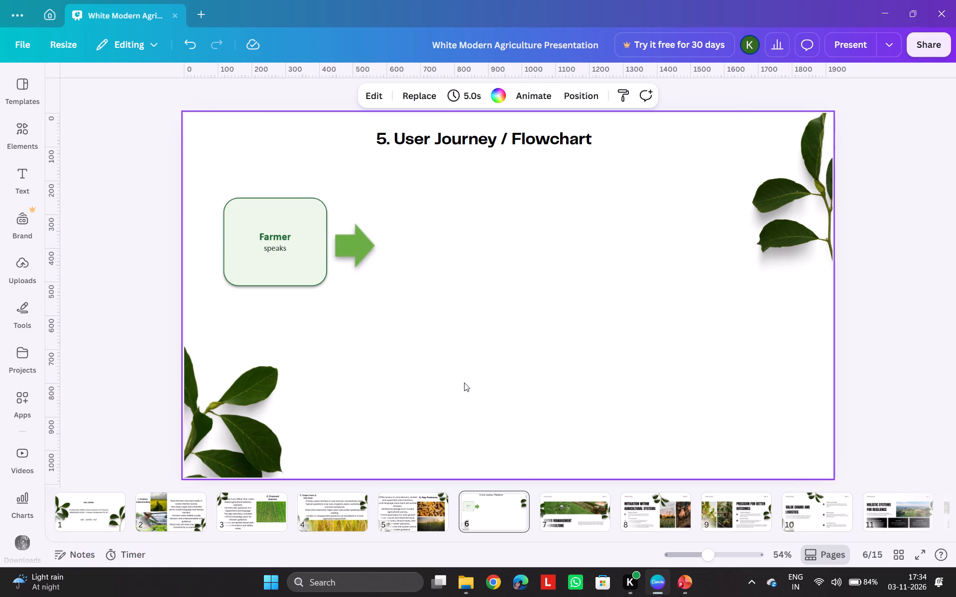
Copy the Voice Input box from the PowerPoint flowchart on slide 6 and paste it onto Canva page 6.
{"action": "left_click", "coordinate": [682, 593]}
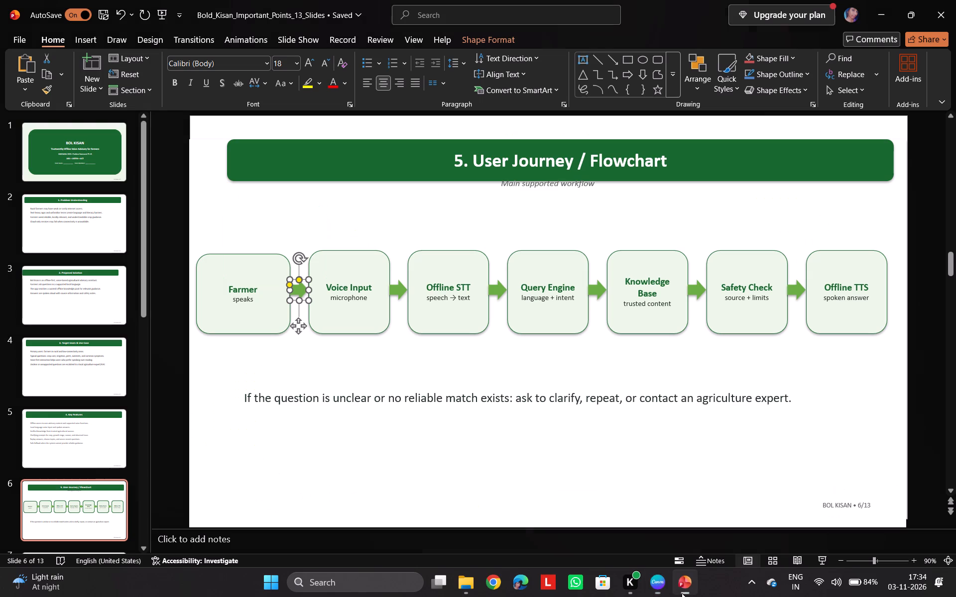
{"action": "left_click", "coordinate": [365, 314]}
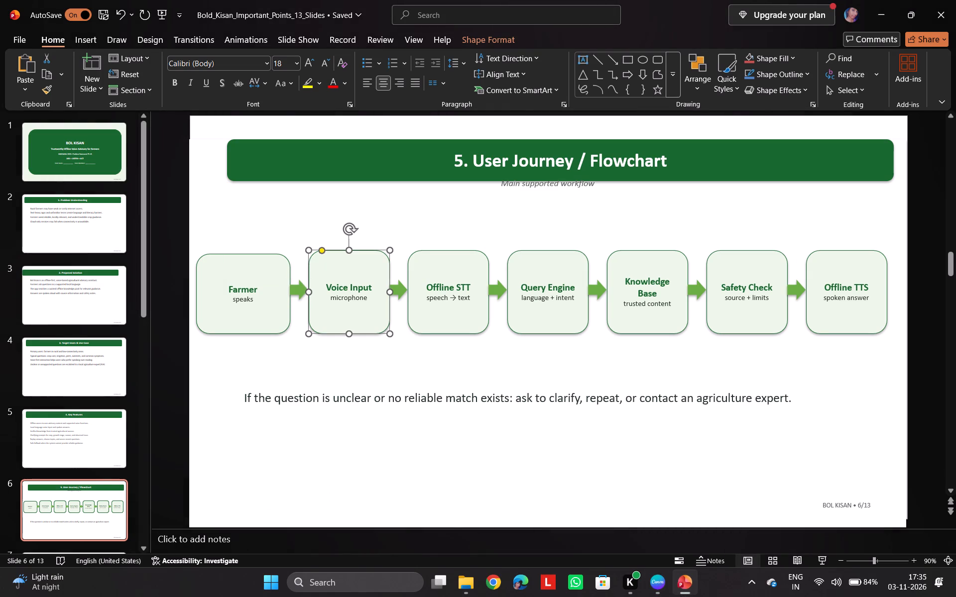
{"action": "key", "text": "ctrl+c"}
{"action": "left_click", "coordinate": [654, 577]}
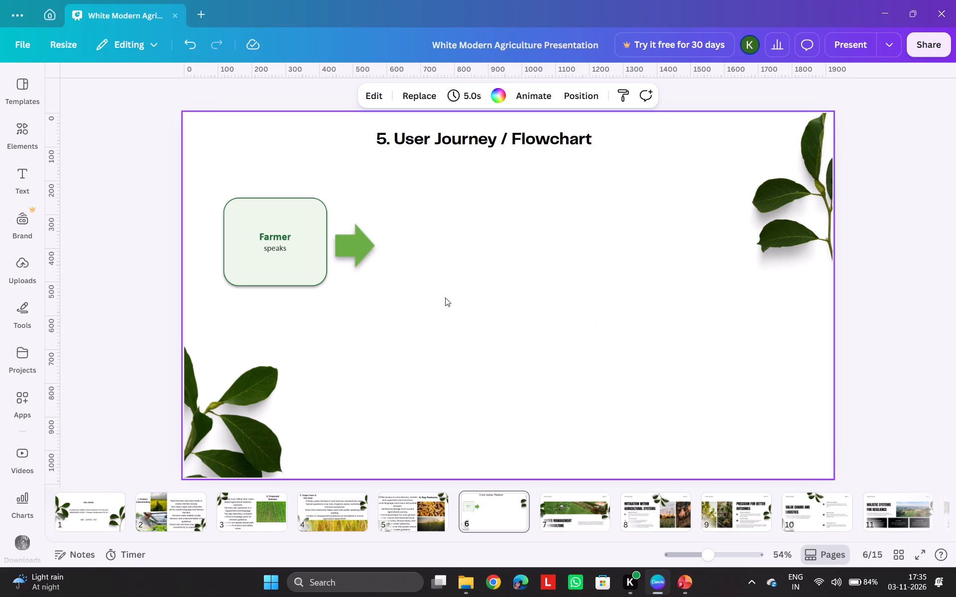
{"action": "key", "text": "ctrl+v"}
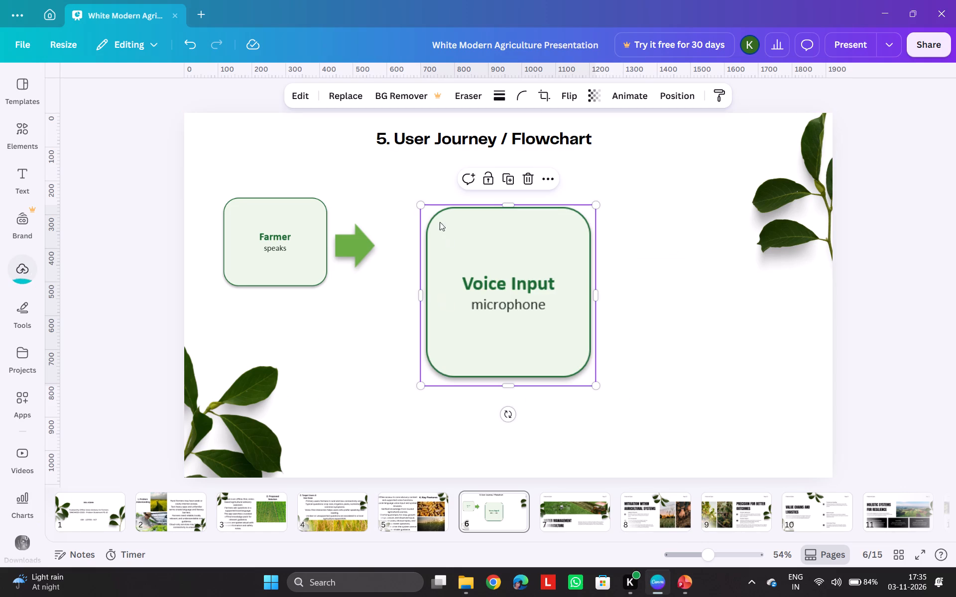
Shrink the Voice Input box to about 250 px wide and place it right of the arrow, level with the Farmer box's top.
{"action": "left_click_drag", "start_coordinate": [421, 203], "coordinate": [460, 234]}
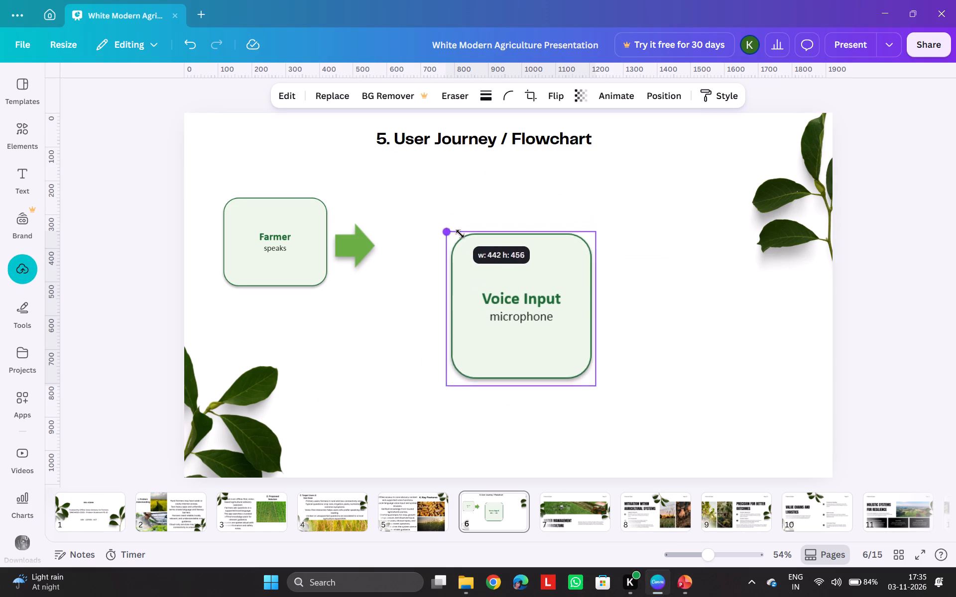
{"action": "left_click_drag", "start_coordinate": [460, 234], "coordinate": [461, 234]}
{"action": "left_click", "coordinate": [281, 230]}
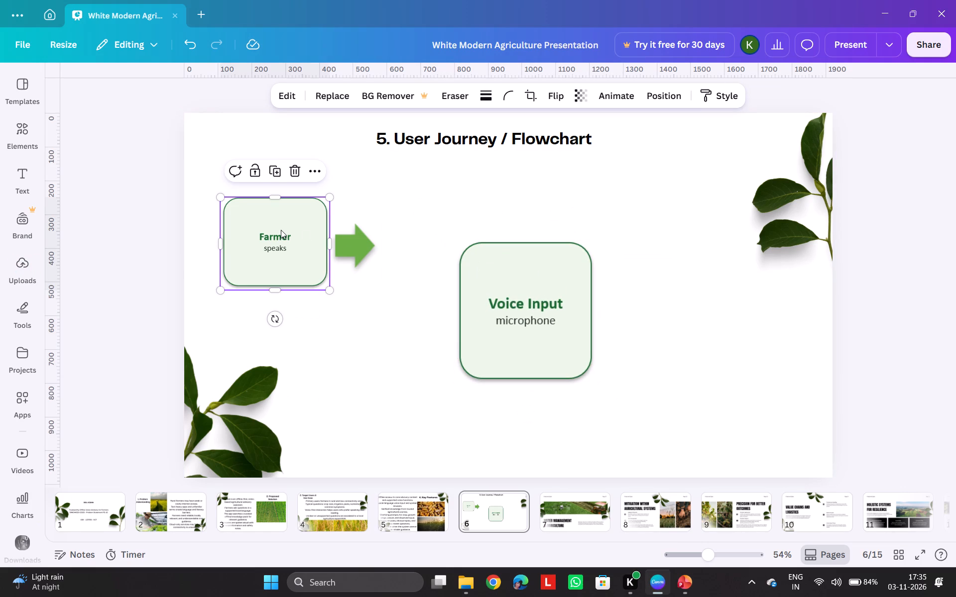
{"action": "left_click_drag", "start_coordinate": [412, 307], "coordinate": [478, 316]}
{"action": "left_click", "coordinate": [478, 316]}
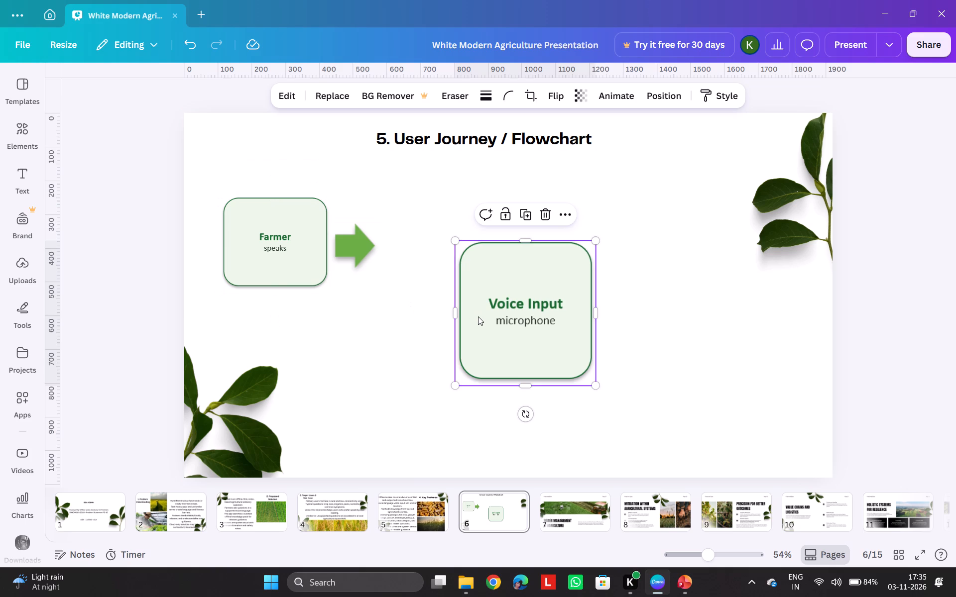
{"action": "left_click_drag", "start_coordinate": [488, 295], "coordinate": [467, 252]}
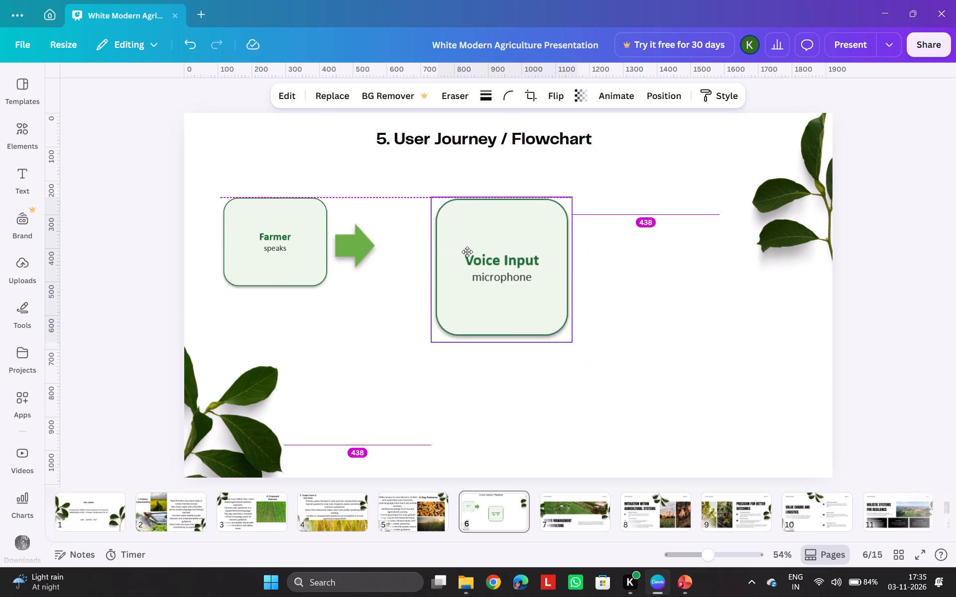
{"action": "left_click_drag", "start_coordinate": [467, 252], "coordinate": [413, 242]}
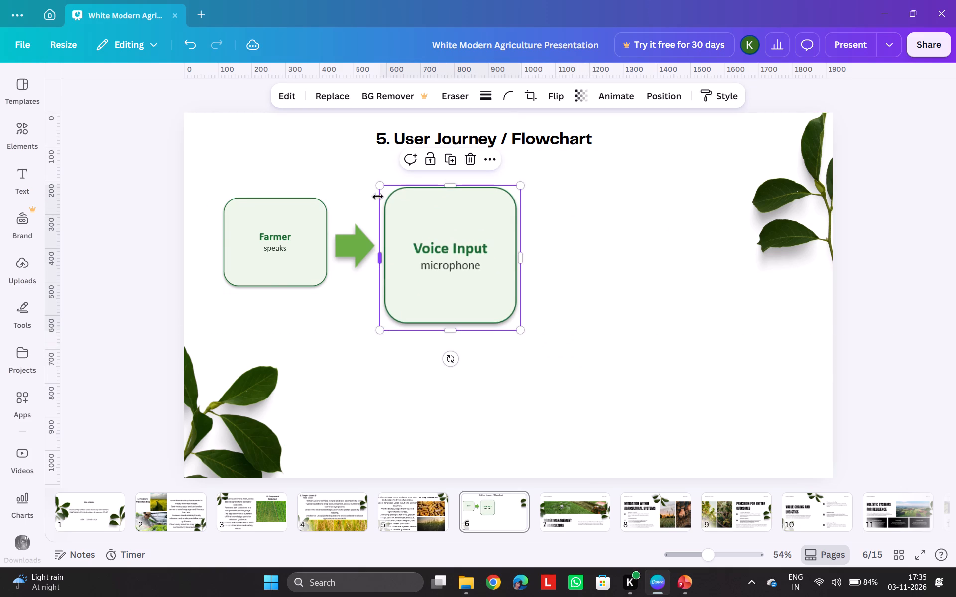
{"action": "left_click_drag", "start_coordinate": [378, 186], "coordinate": [422, 196]}
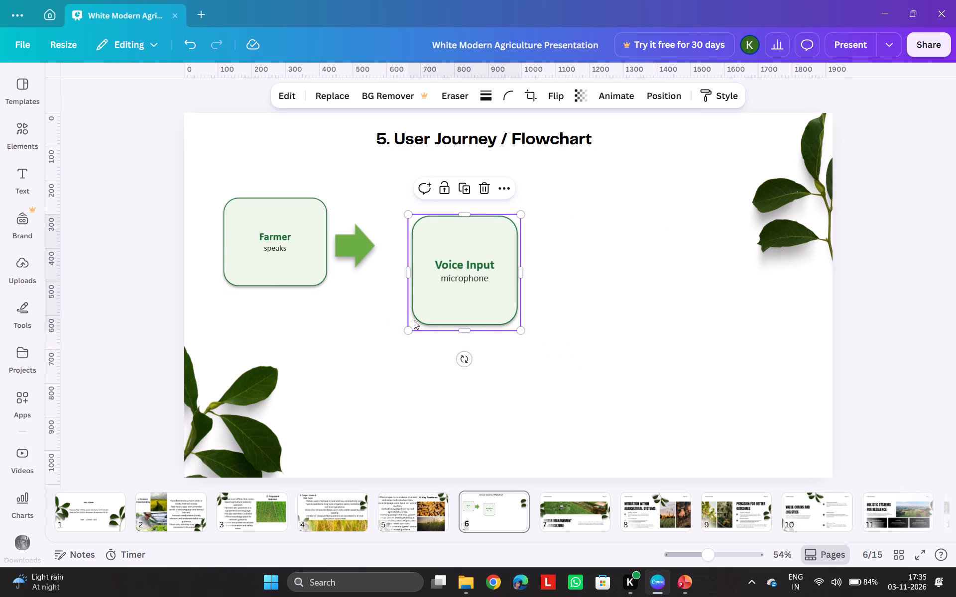
{"action": "left_click_drag", "start_coordinate": [409, 329], "coordinate": [433, 297]}
{"action": "left_click_drag", "start_coordinate": [487, 254], "coordinate": [440, 234]}
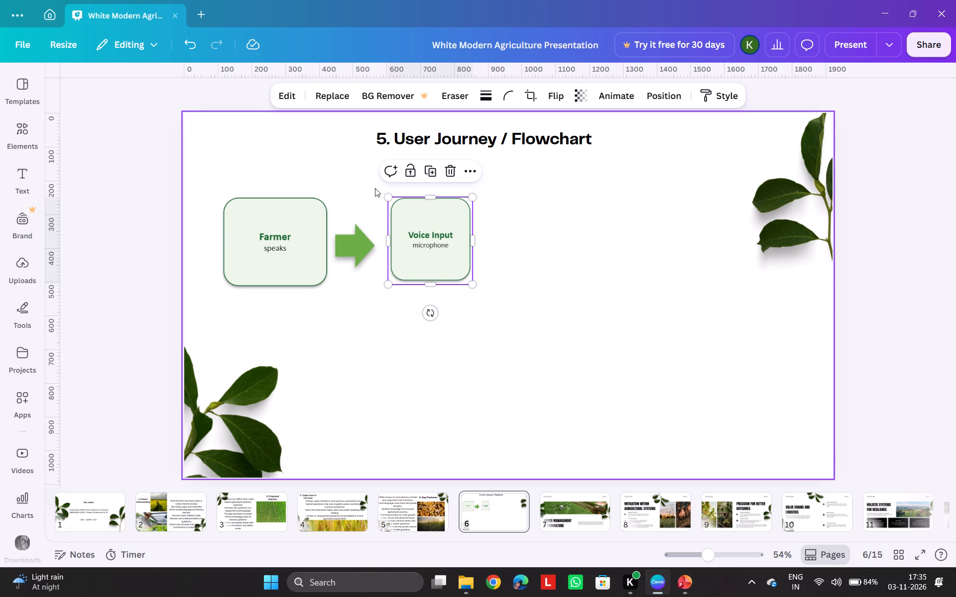
Enlarge the Voice Input box to about 290 px wide and reposition it just right of the green arrow.
{"action": "left_click_drag", "start_coordinate": [388, 199], "coordinate": [379, 198]}
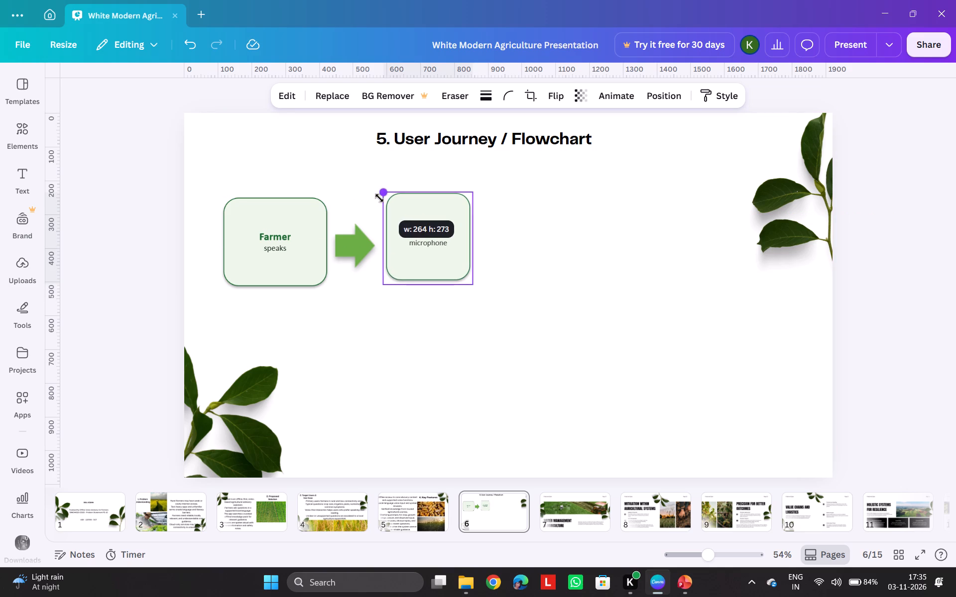
{"action": "left_click_drag", "start_coordinate": [379, 198], "coordinate": [378, 198]}
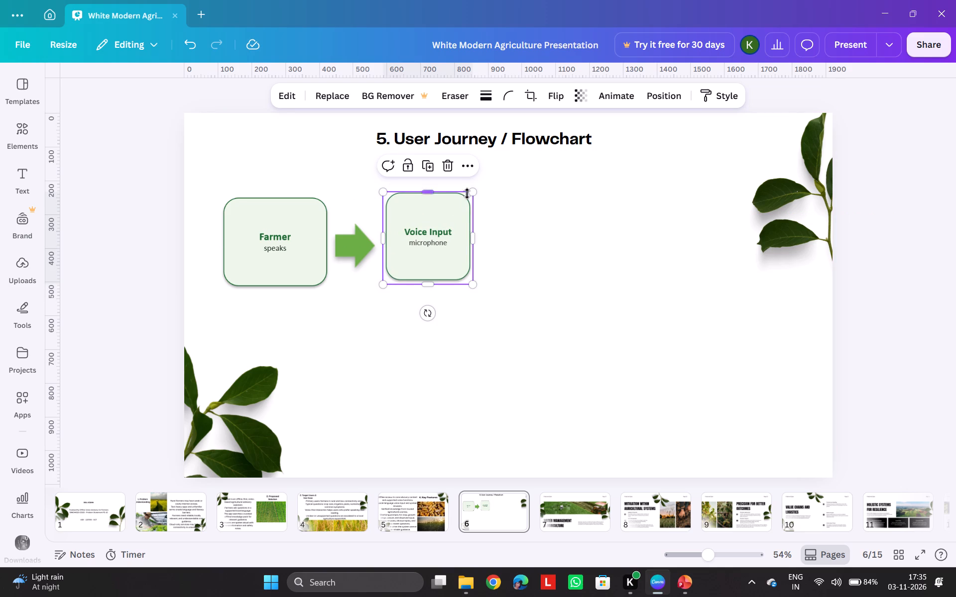
{"action": "left_click_drag", "start_coordinate": [470, 193], "coordinate": [485, 191]}
{"action": "left_click_drag", "start_coordinate": [446, 224], "coordinate": [448, 234]}
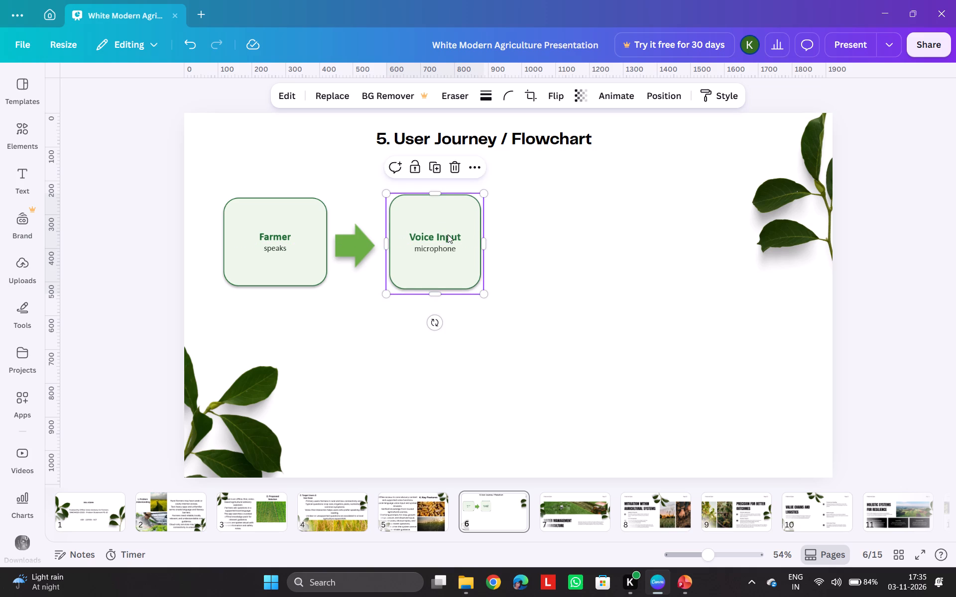
{"action": "left_click", "coordinate": [324, 350]}
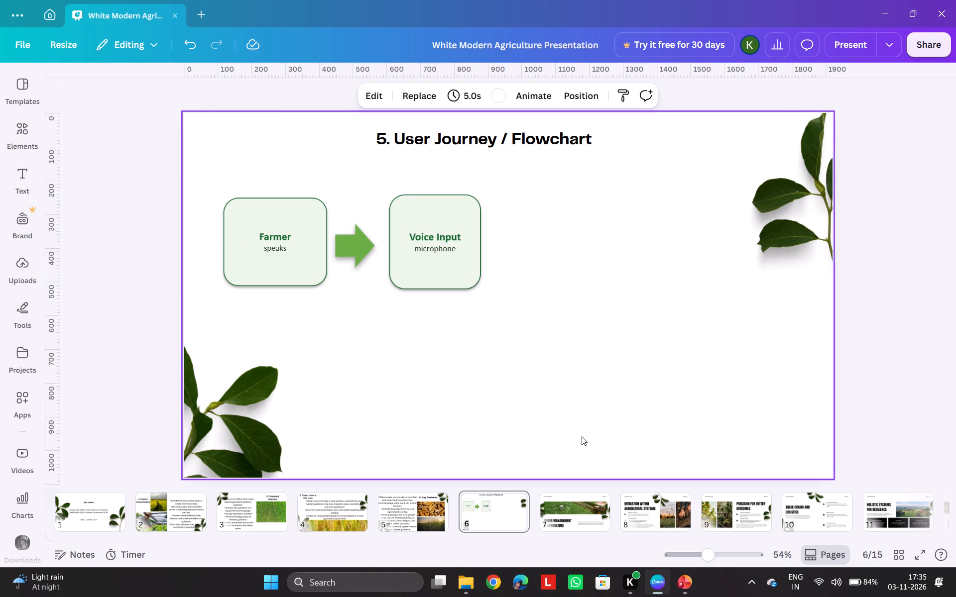
Copy the green arrow between Voice Input and Offline STT on PowerPoint slide 6 and paste it onto Canva page 6.
{"action": "left_click", "coordinate": [684, 576]}
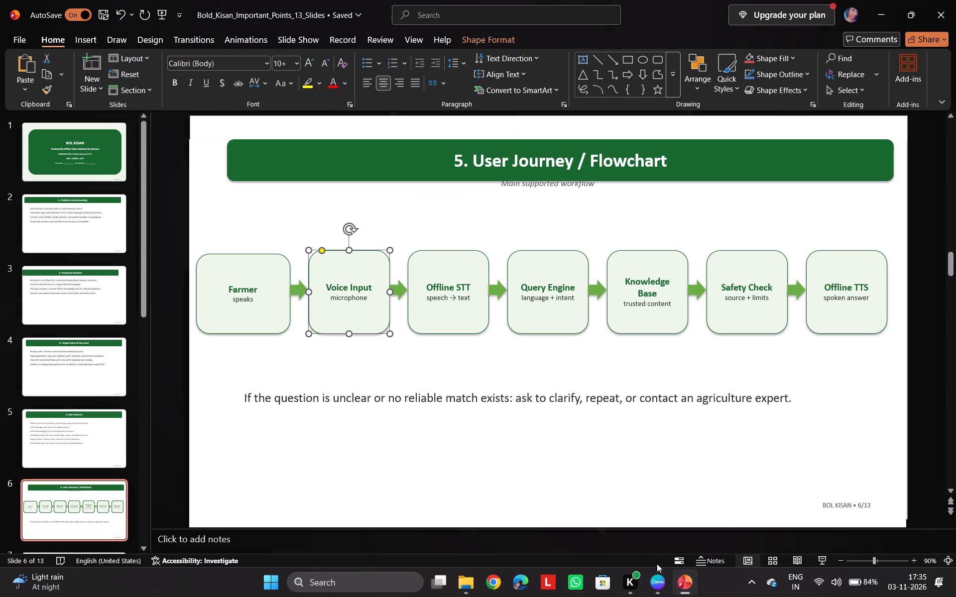
{"action": "left_click", "coordinate": [399, 289]}
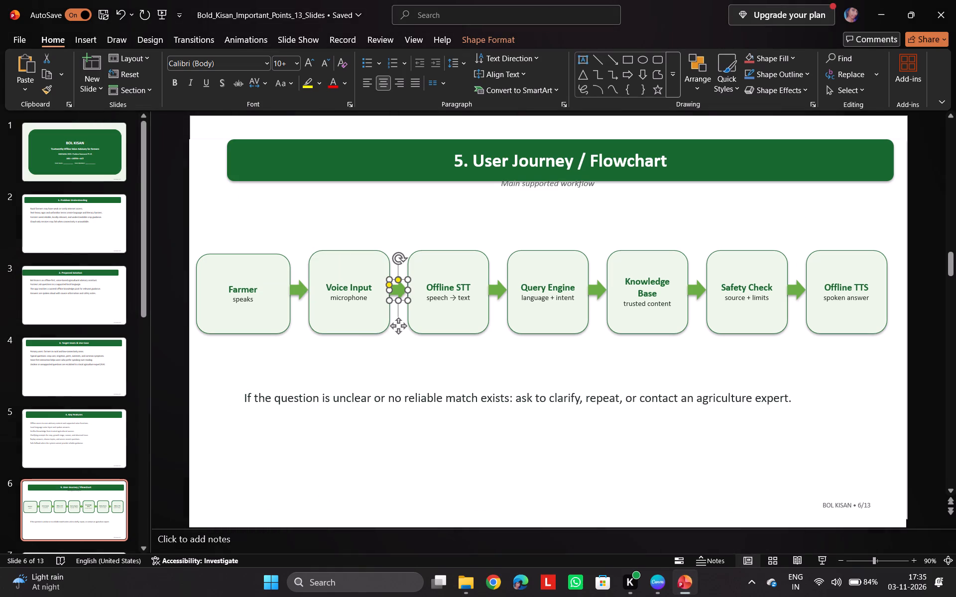
{"action": "key", "text": "ctrl+c"}
{"action": "left_click", "coordinate": [666, 577]}
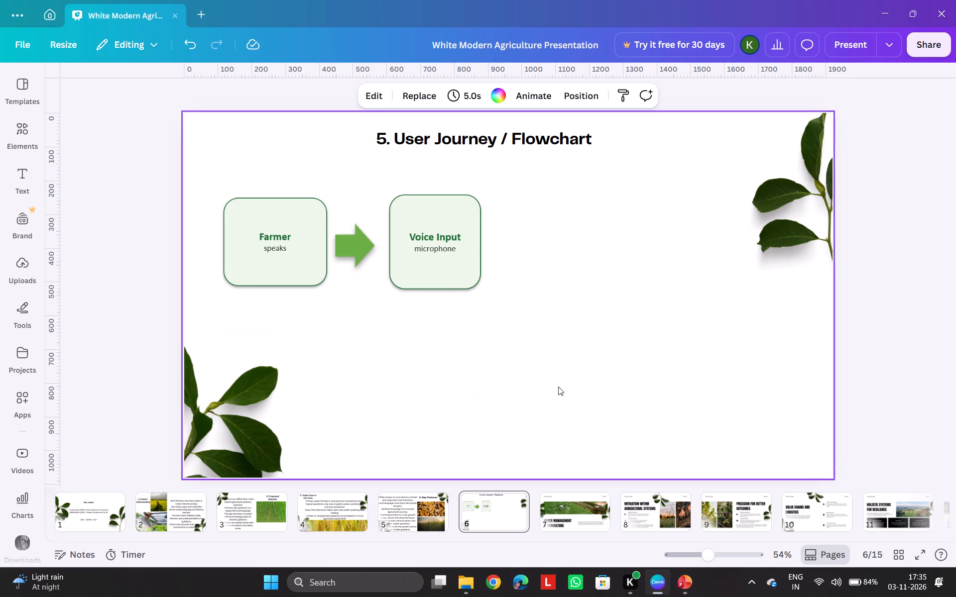
{"action": "key", "text": "ctrl+v"}
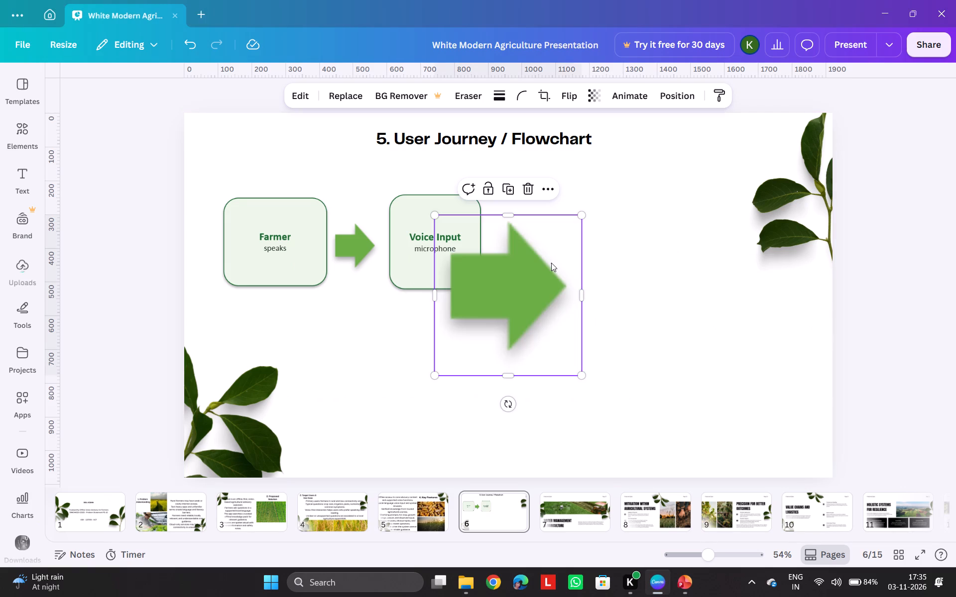
Shrink the second green arrow to about 150 px wide and place it just right of the Voice Input box, level with the first arrow.
{"action": "left_click_drag", "start_coordinate": [505, 282], "coordinate": [556, 242]}
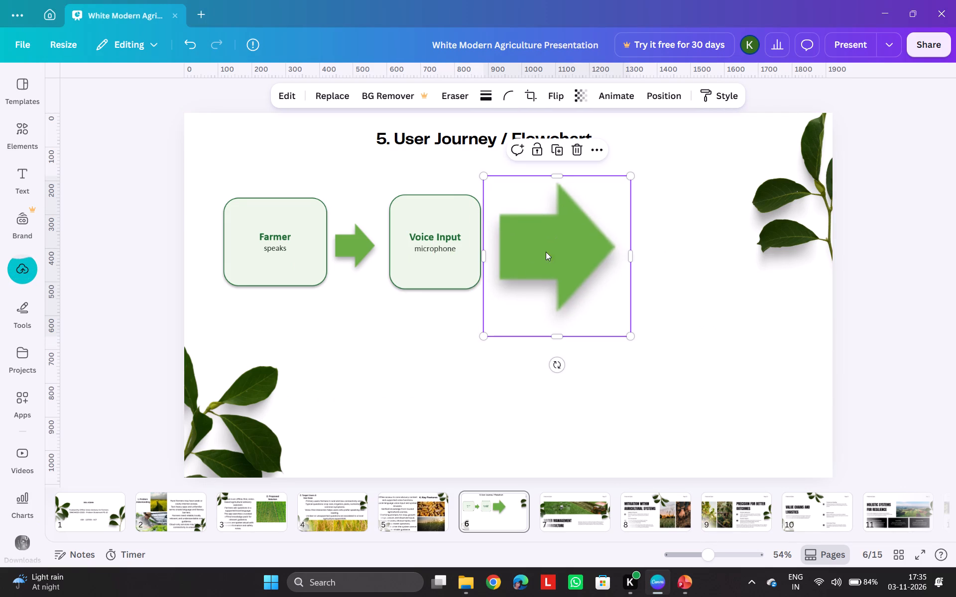
{"action": "left_click_drag", "start_coordinate": [481, 338], "coordinate": [555, 299]}
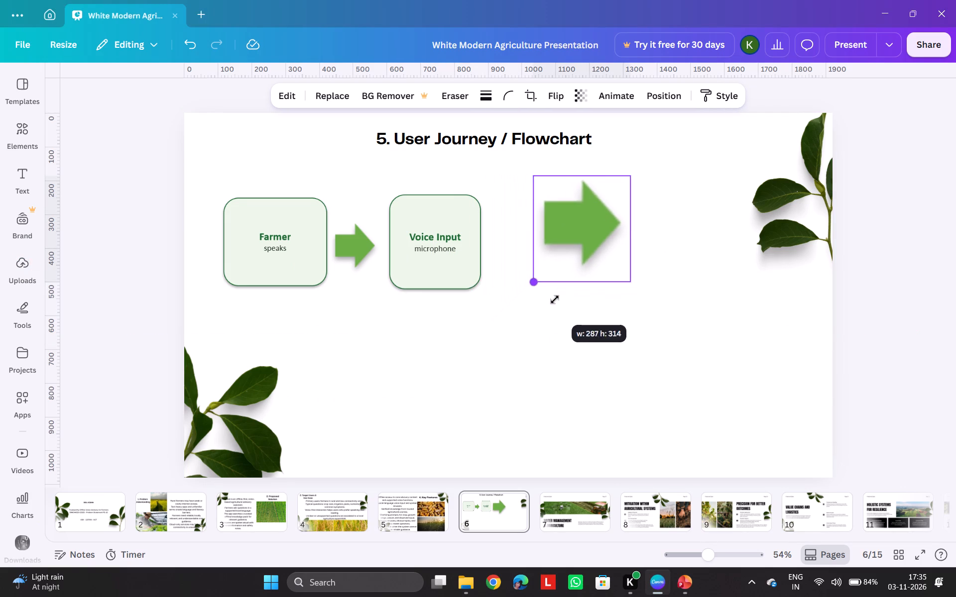
{"action": "left_click_drag", "start_coordinate": [555, 299], "coordinate": [556, 298]}
{"action": "left_click_drag", "start_coordinate": [630, 177], "coordinate": [591, 222]}
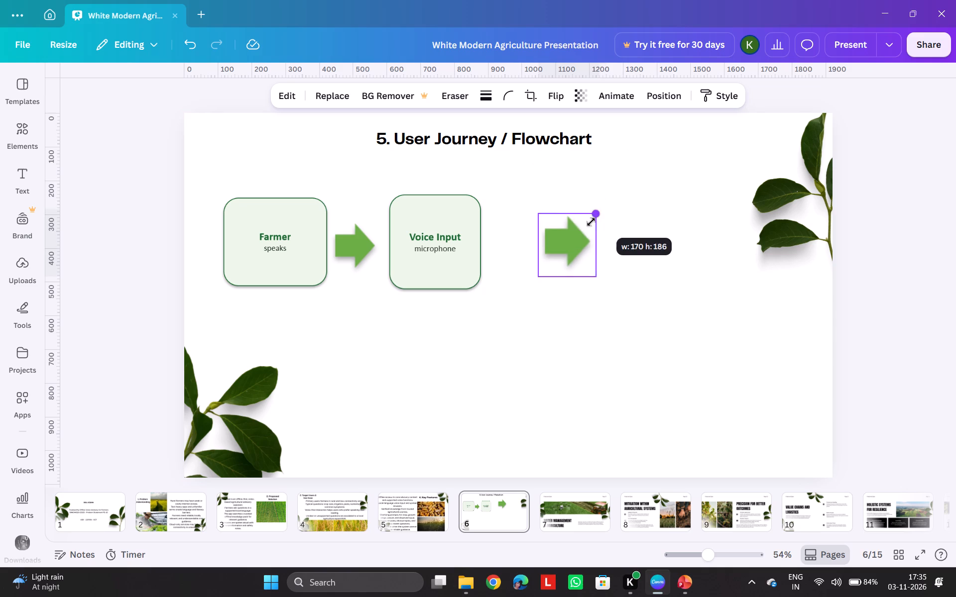
{"action": "left_click_drag", "start_coordinate": [591, 222], "coordinate": [591, 222]}
{"action": "left_click_drag", "start_coordinate": [555, 250], "coordinate": [512, 247]}
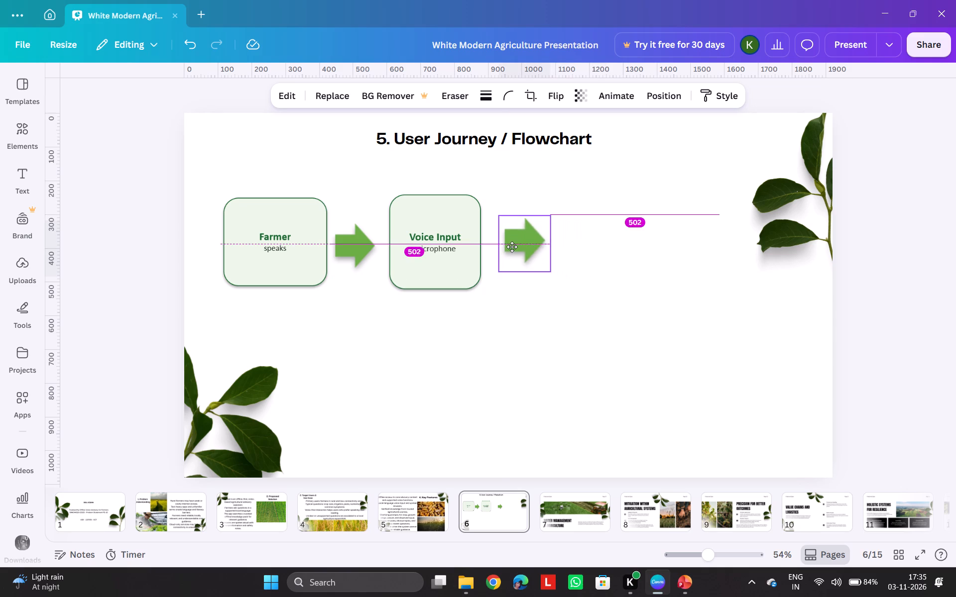
{"action": "left_click_drag", "start_coordinate": [512, 247], "coordinate": [508, 249]}
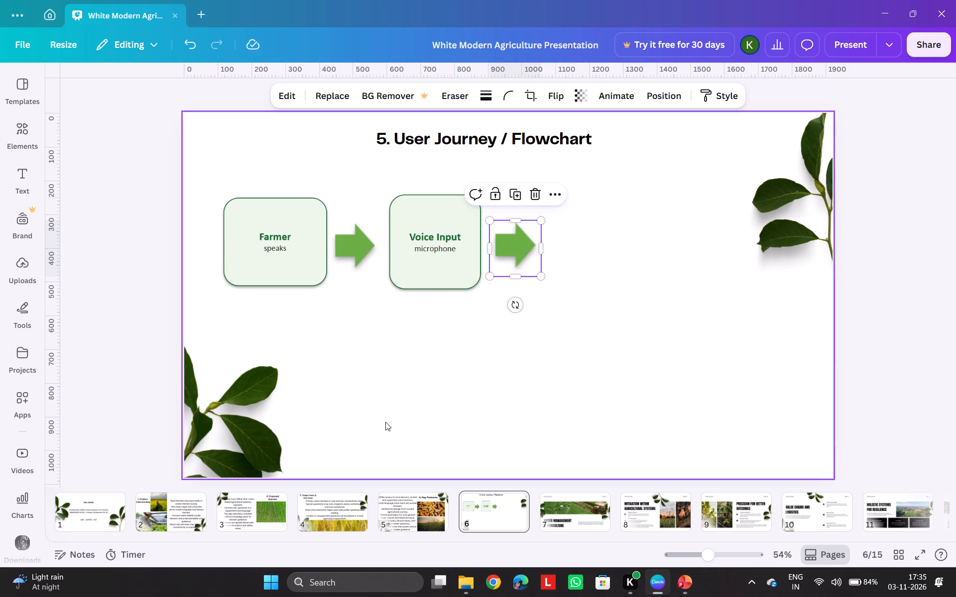
{"action": "left_click", "coordinate": [385, 422]}
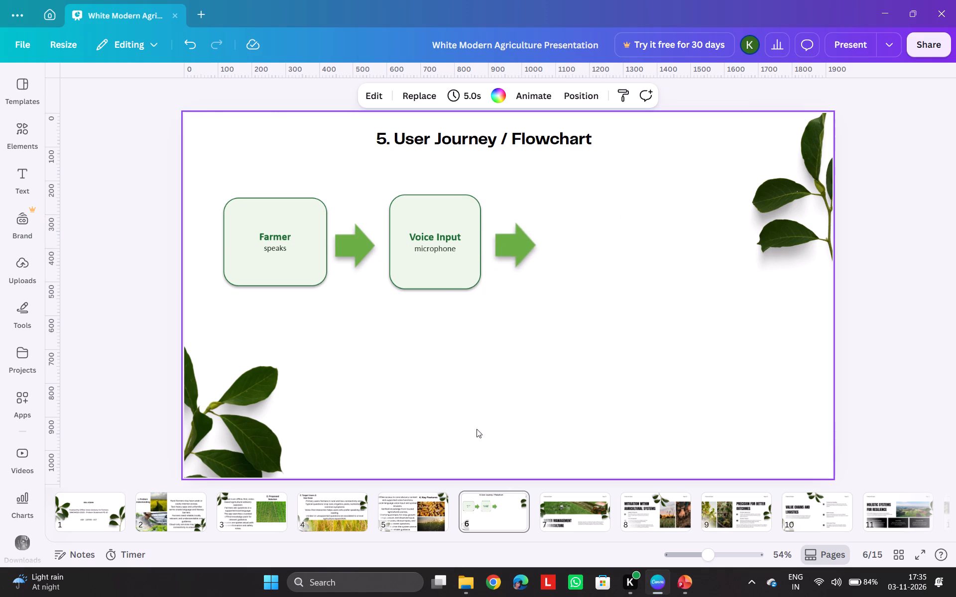
Copy the Offline STT box from the PowerPoint flowchart on slide 6 and paste it onto Canva page 6.
{"action": "left_click", "coordinate": [679, 580]}
{"action": "left_click", "coordinate": [448, 302]}
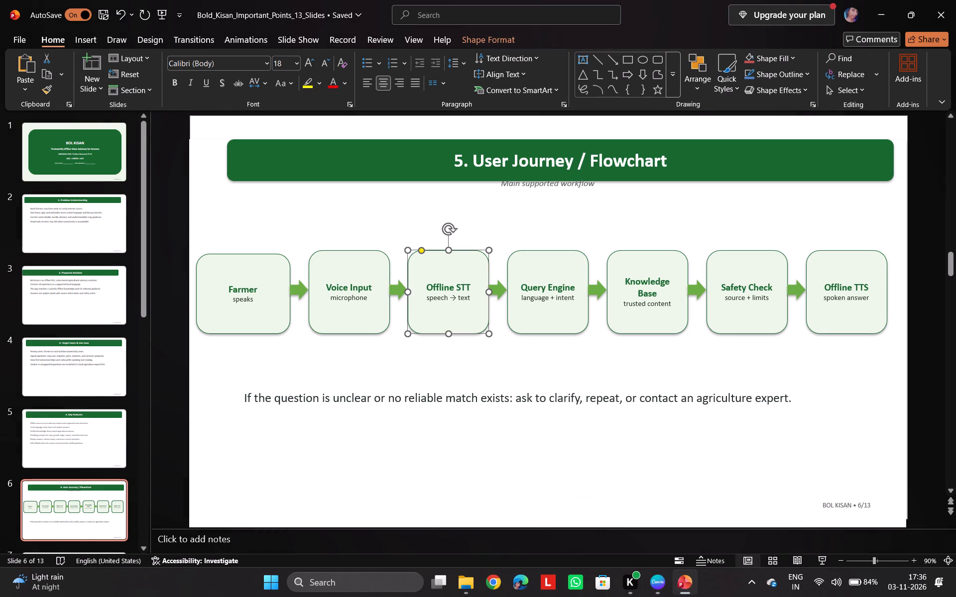
{"action": "key", "text": "ctrl+c"}
{"action": "left_click", "coordinate": [654, 580]}
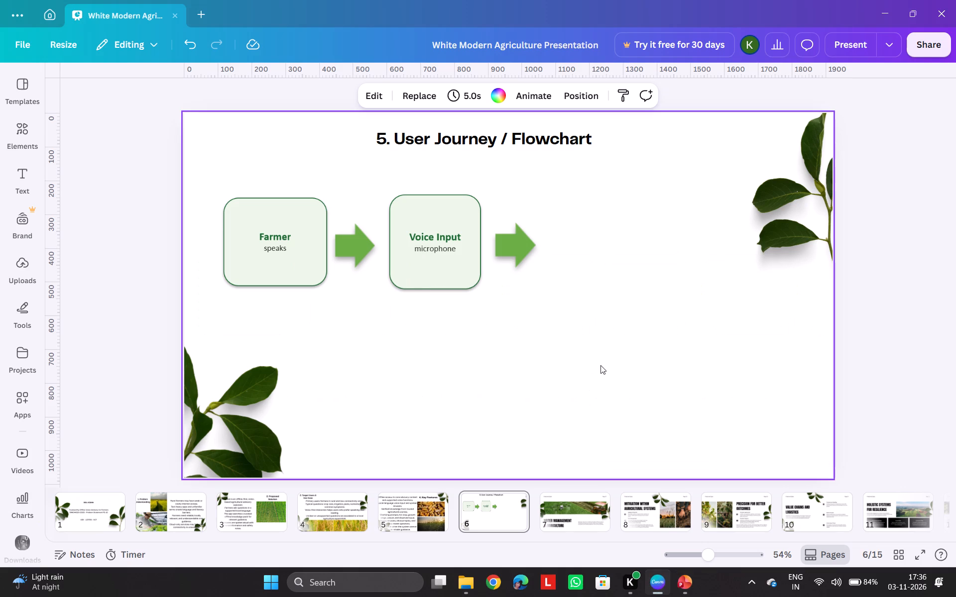
{"action": "key", "text": "ctrl+v"}
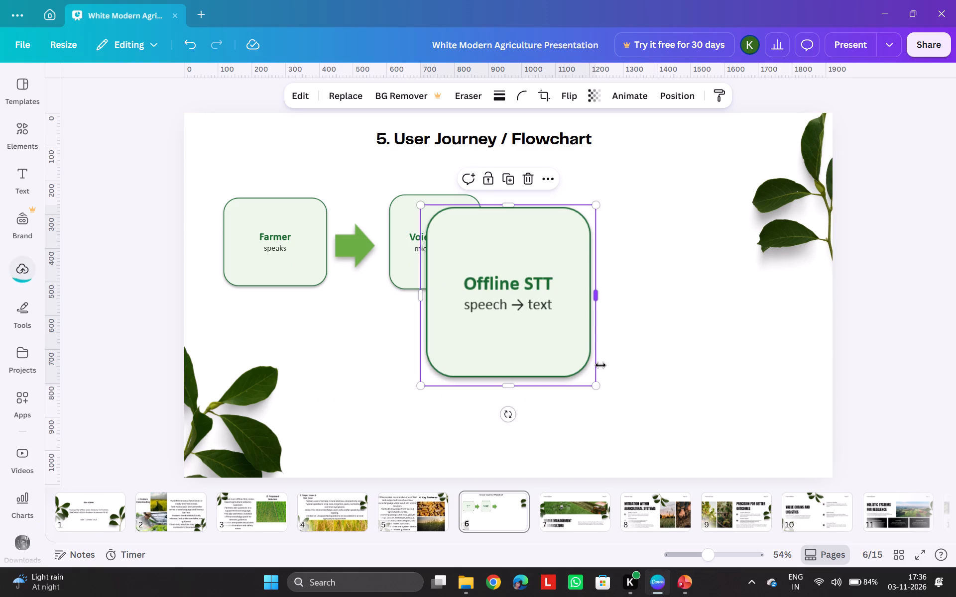
Shrink the Offline STT box to about 295 px wide and place it right of the second arrow, top-aligned with the Voice Input box.
{"action": "left_click_drag", "start_coordinate": [546, 297], "coordinate": [677, 266]}
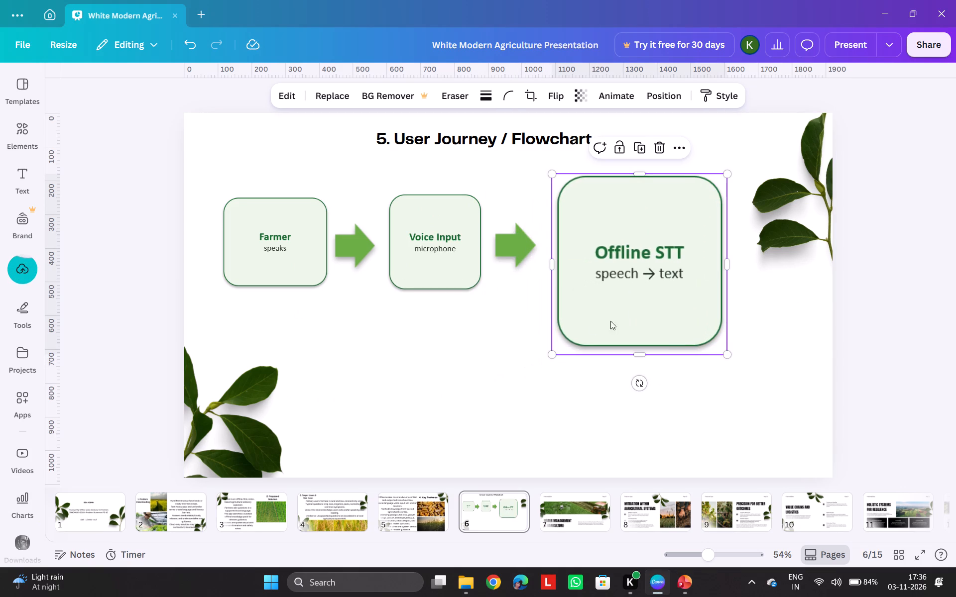
{"action": "left_click_drag", "start_coordinate": [554, 353], "coordinate": [615, 317]}
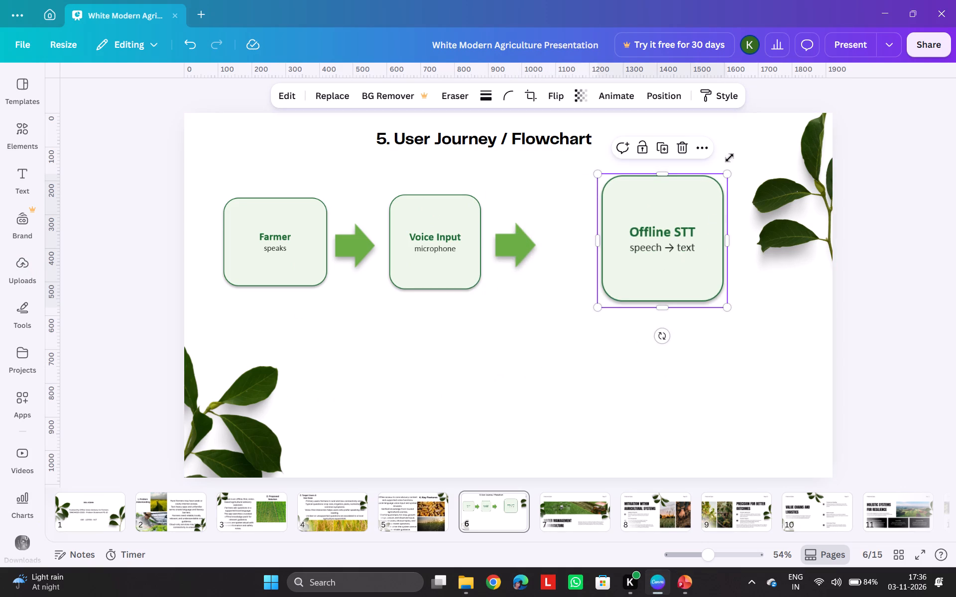
{"action": "left_click_drag", "start_coordinate": [727, 173], "coordinate": [695, 194]}
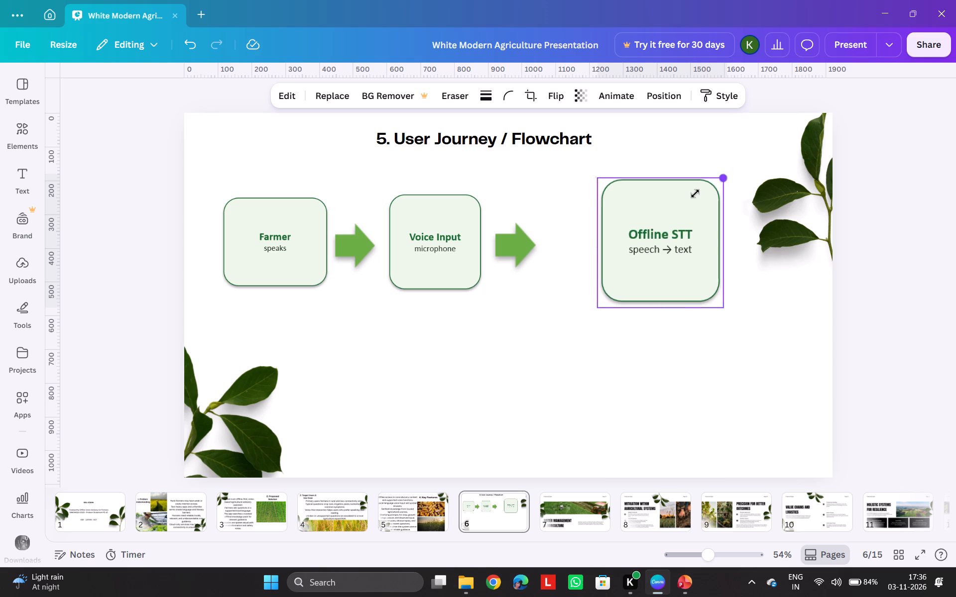
{"action": "left_click_drag", "start_coordinate": [695, 194], "coordinate": [691, 196]}
{"action": "left_click_drag", "start_coordinate": [654, 233], "coordinate": [633, 218]}
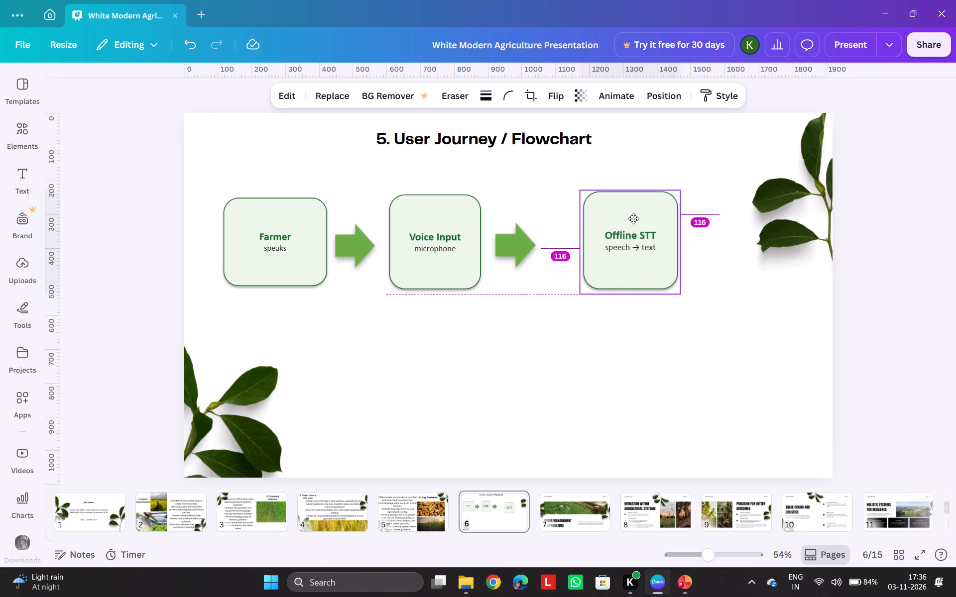
{"action": "left_click_drag", "start_coordinate": [633, 218], "coordinate": [614, 225]}
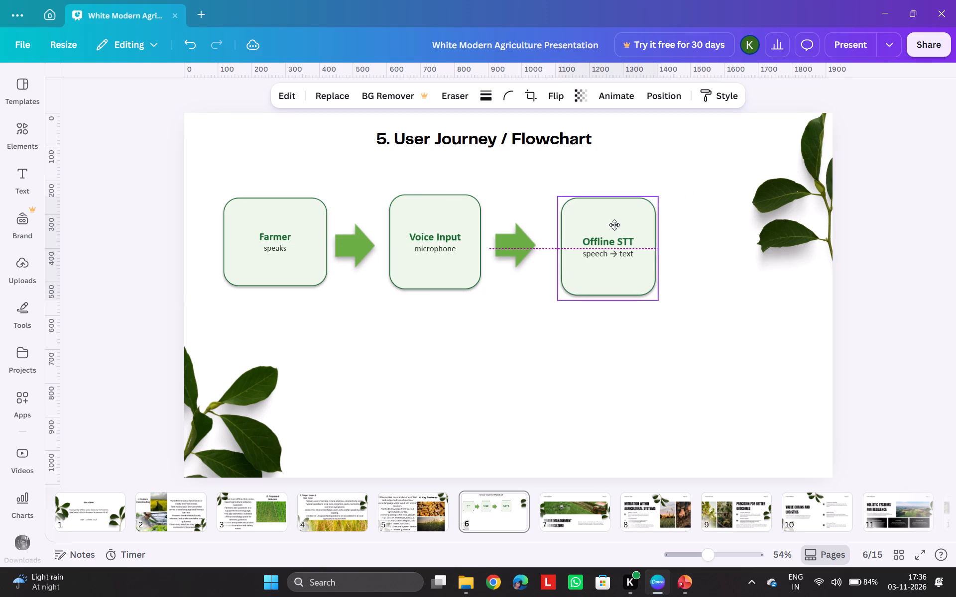
{"action": "left_click_drag", "start_coordinate": [614, 225], "coordinate": [613, 225]}
{"action": "left_click", "coordinate": [513, 343]}
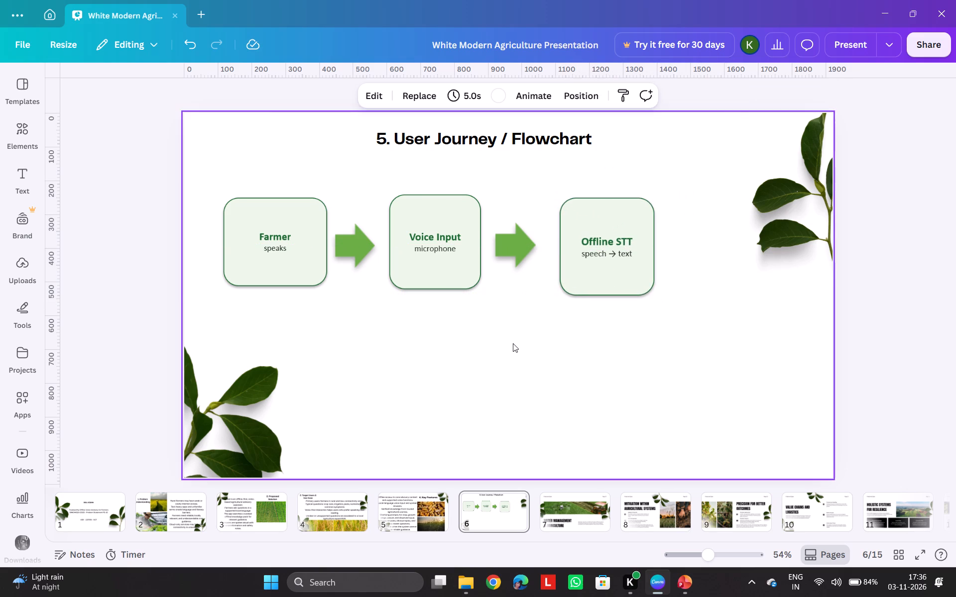
{"action": "left_click", "coordinate": [605, 256]}
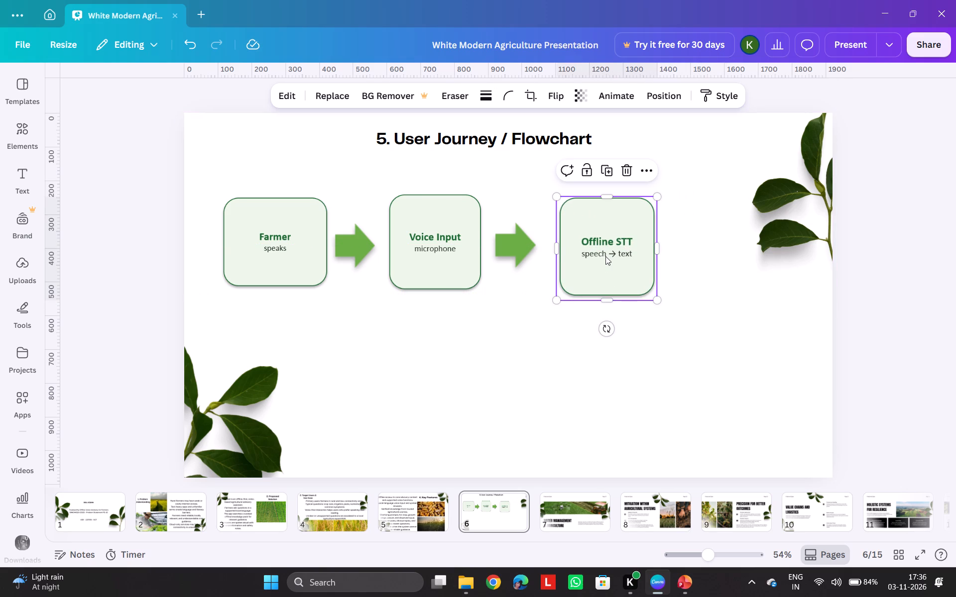
{"action": "left_click", "coordinate": [480, 360]}
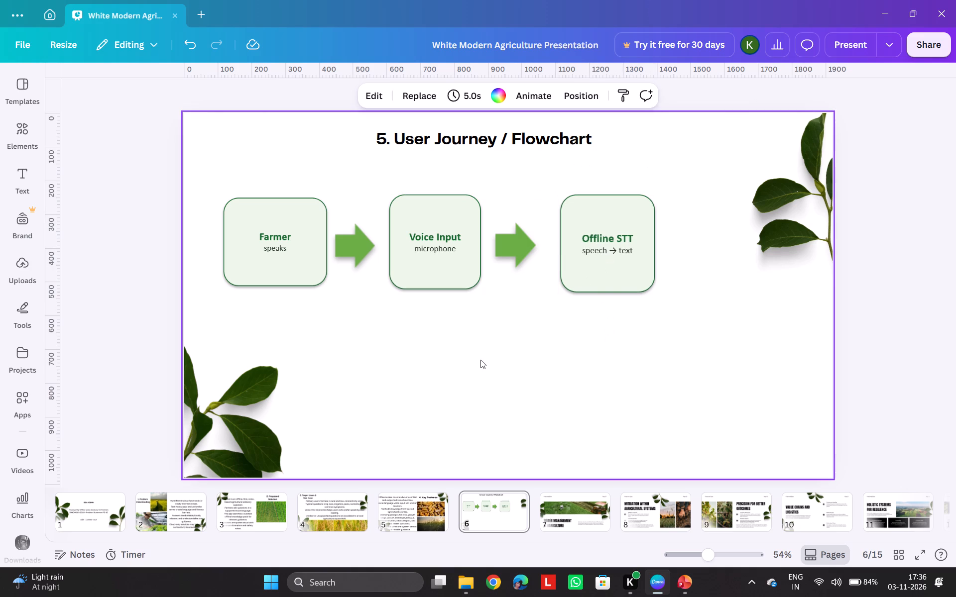
{"action": "left_click_drag", "start_coordinate": [609, 238], "coordinate": [604, 239]}
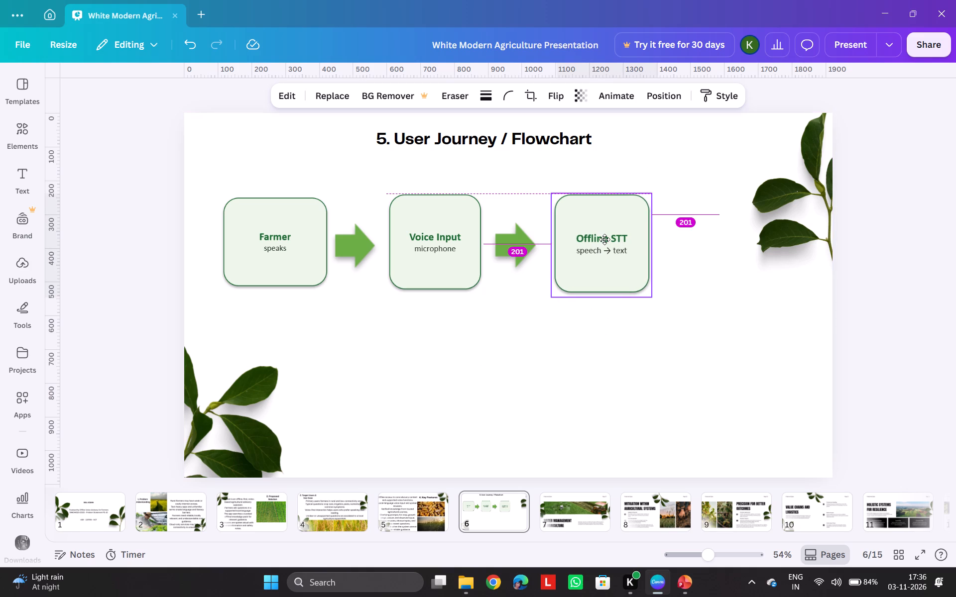
{"action": "left_click_drag", "start_coordinate": [604, 239], "coordinate": [603, 239]}
{"action": "left_click", "coordinate": [457, 388]}
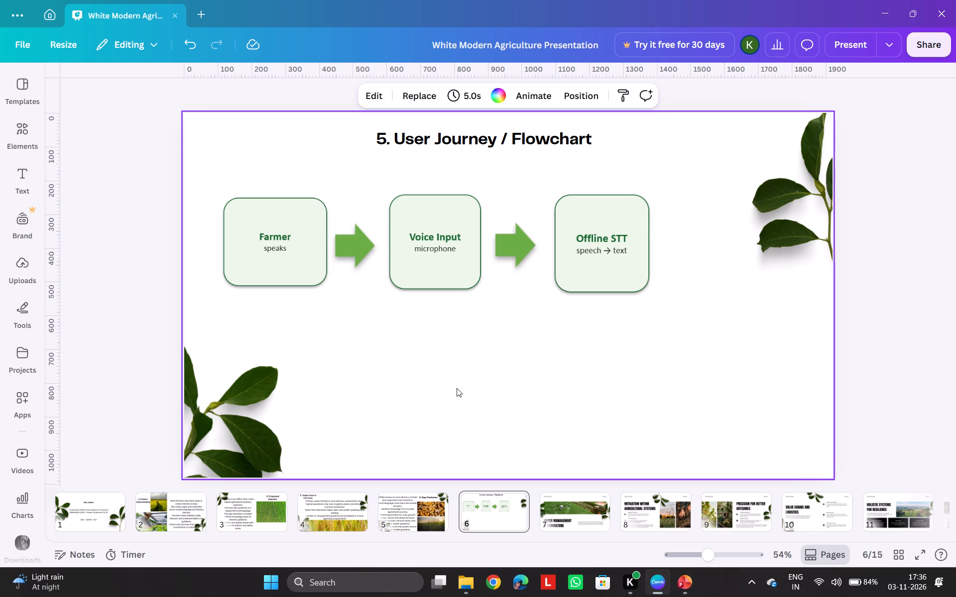
Copy the green arrow between Offline STT and Query Engine on PowerPoint slide 6 and paste it onto Canva page 6.
{"action": "left_click", "coordinate": [686, 584]}
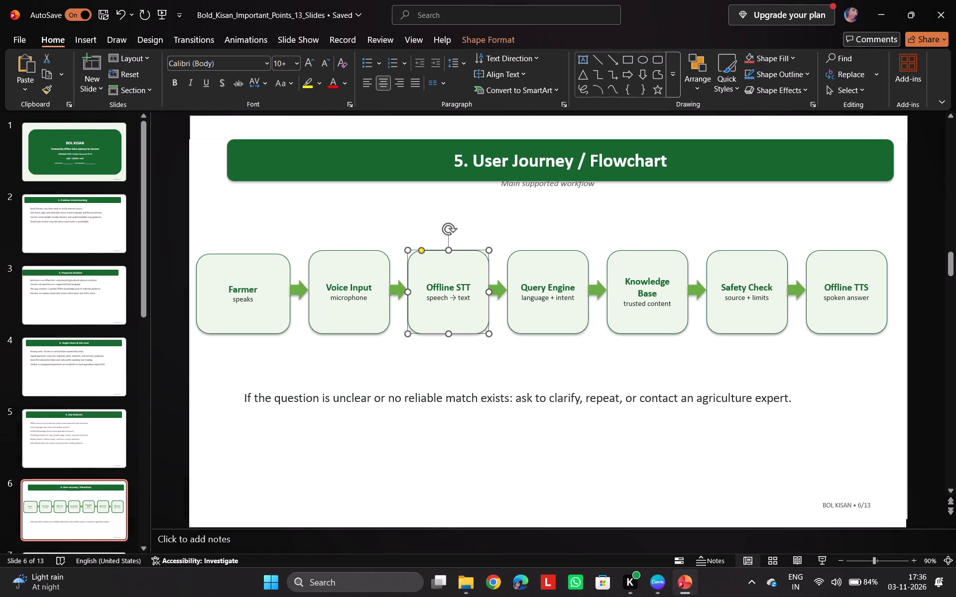
{"action": "left_click", "coordinate": [496, 291]}
{"action": "key", "text": "ctrl+c"}
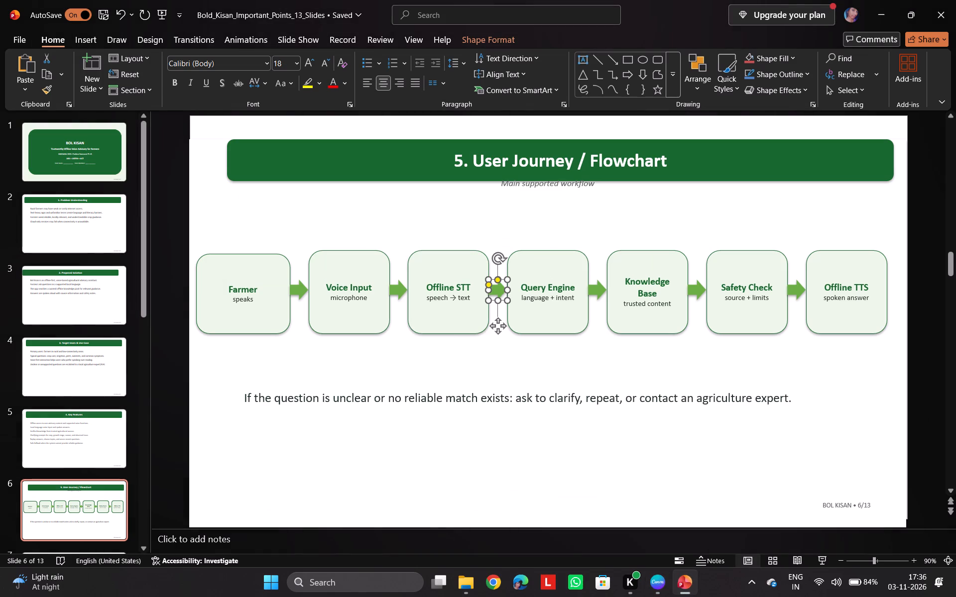
{"action": "left_click", "coordinate": [657, 581]}
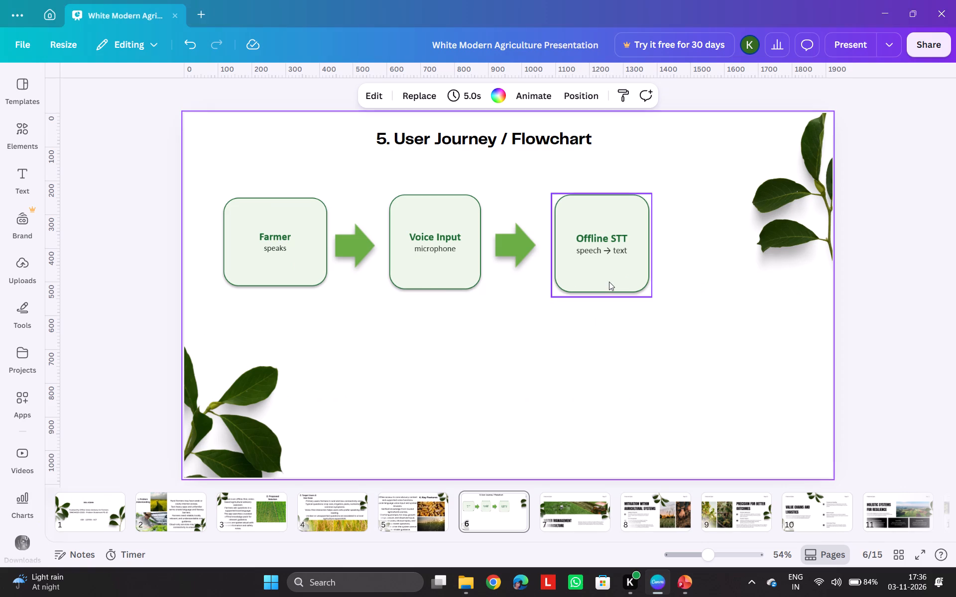
{"action": "left_click", "coordinate": [687, 252]}
{"action": "key", "text": "ctrl+v"}
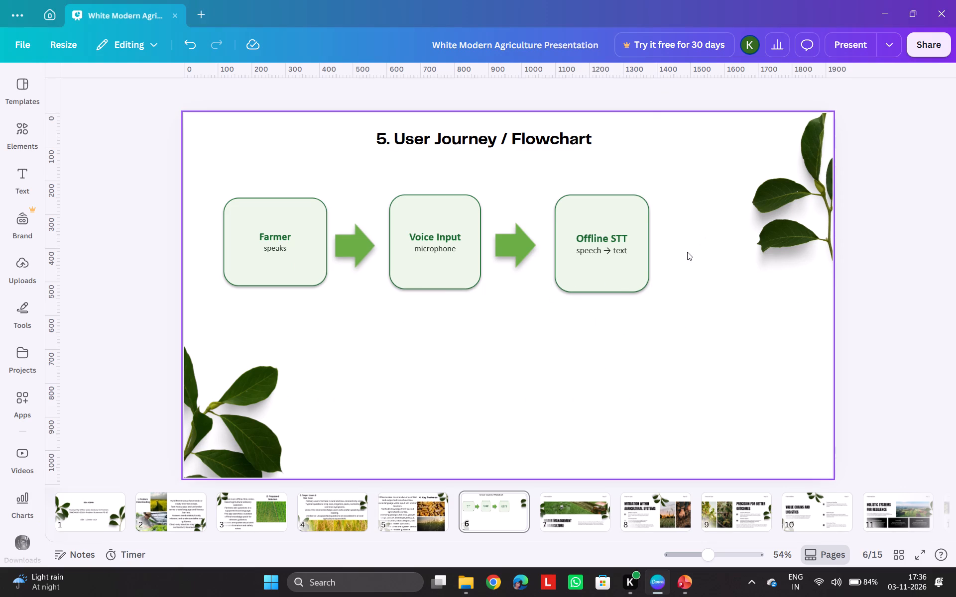
Shrink the third green arrow to about 167 px wide and place it just right of the Offline STT box, level with the other arrows.
{"action": "left_click_drag", "start_coordinate": [530, 335], "coordinate": [717, 337]}
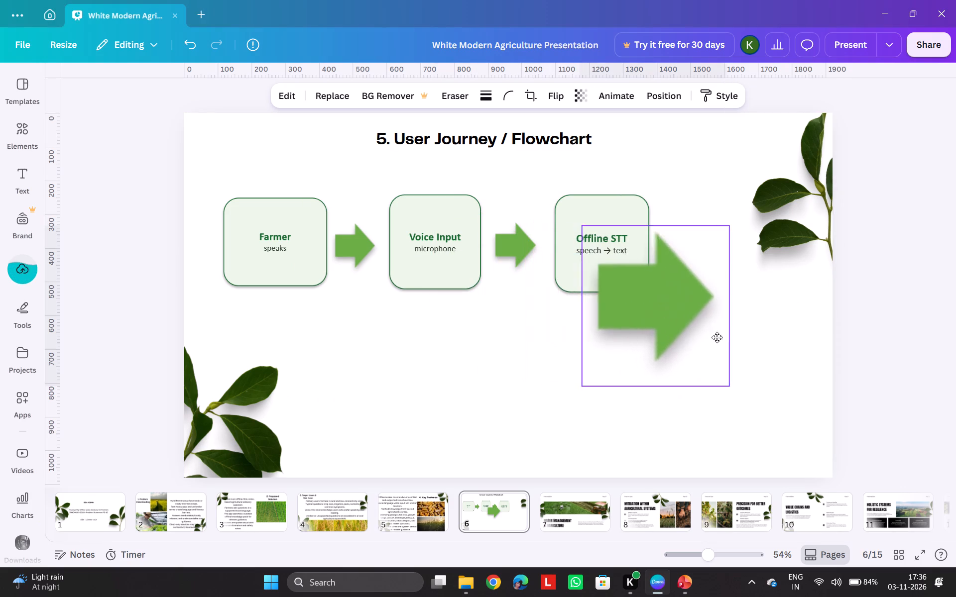
{"action": "left_click_drag", "start_coordinate": [717, 337], "coordinate": [743, 296]}
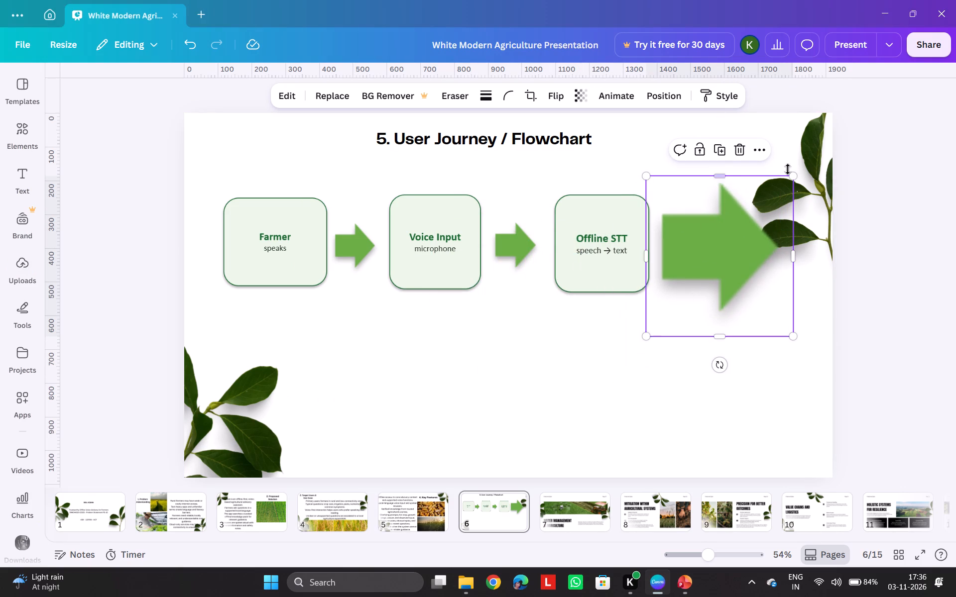
{"action": "left_click_drag", "start_coordinate": [794, 177], "coordinate": [738, 270]}
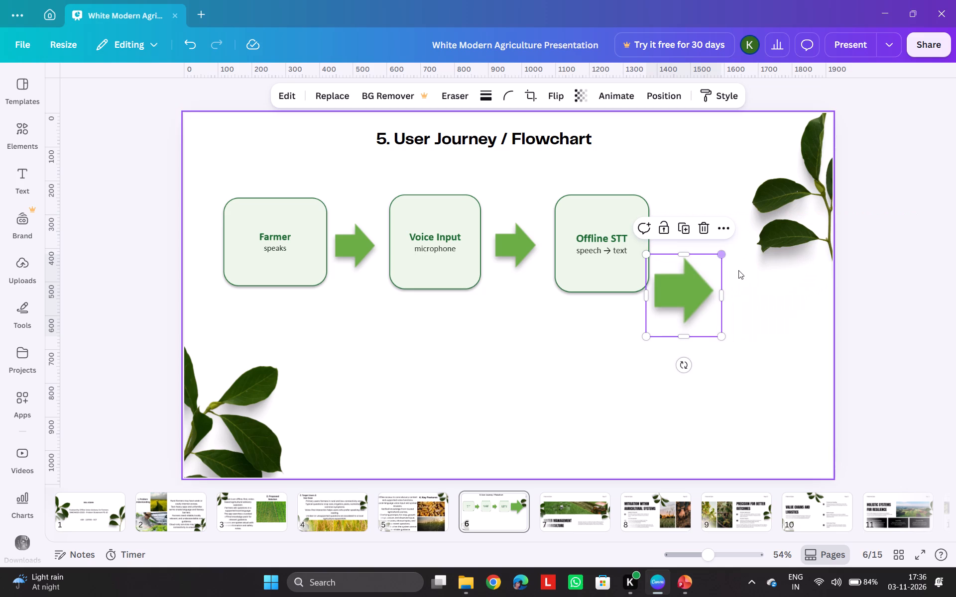
{"action": "left_click_drag", "start_coordinate": [694, 284], "coordinate": [701, 243]}
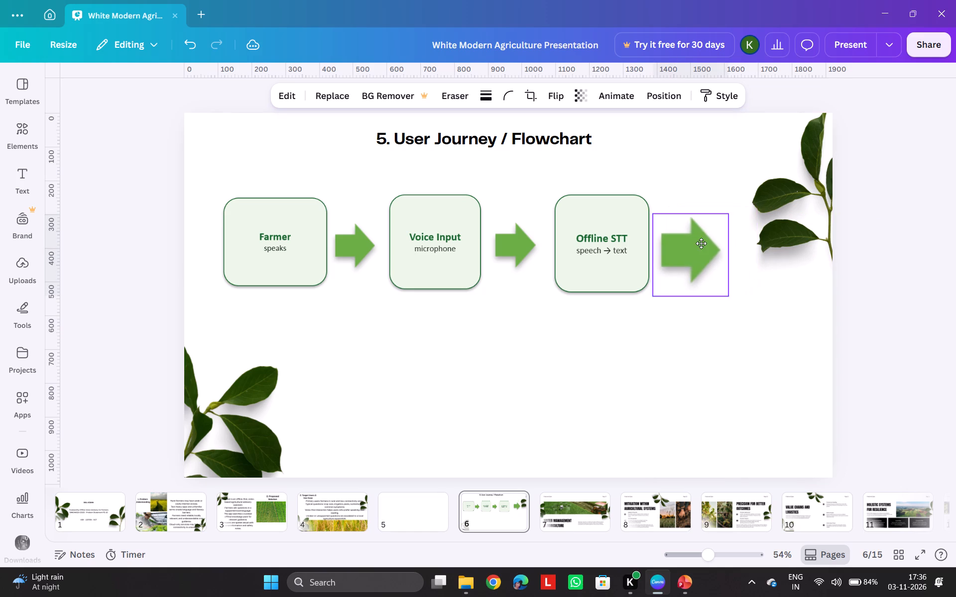
{"action": "left_click_drag", "start_coordinate": [701, 243], "coordinate": [706, 243]}
{"action": "left_click_drag", "start_coordinate": [655, 296], "coordinate": [669, 273]}
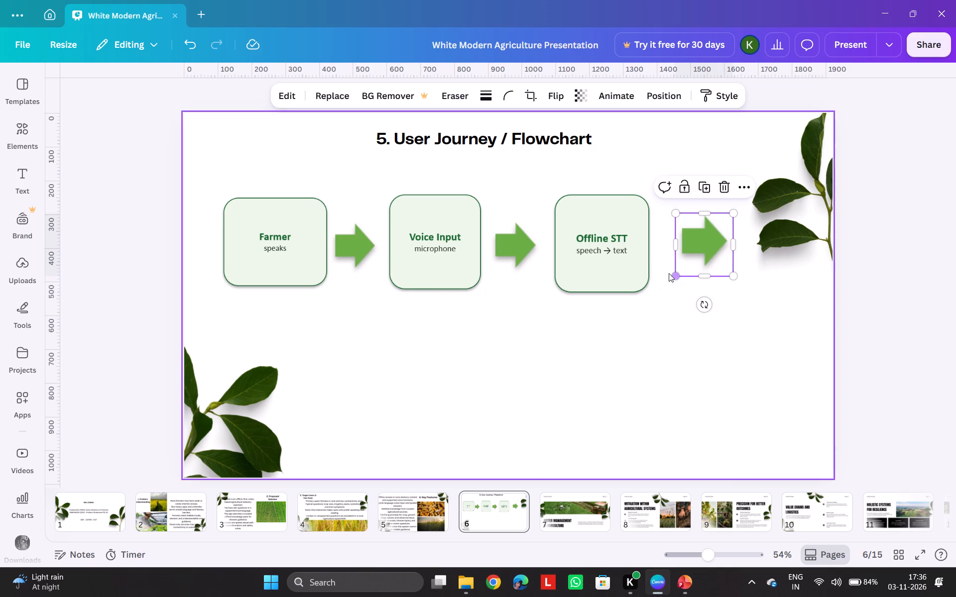
{"action": "left_click", "coordinate": [733, 216]}
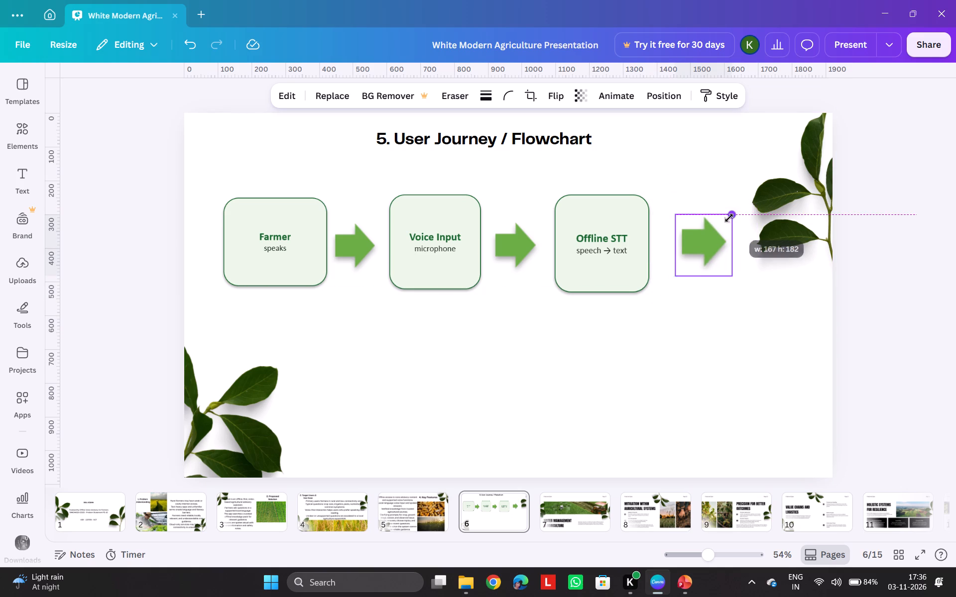
{"action": "left_click_drag", "start_coordinate": [710, 238], "coordinate": [689, 245]}
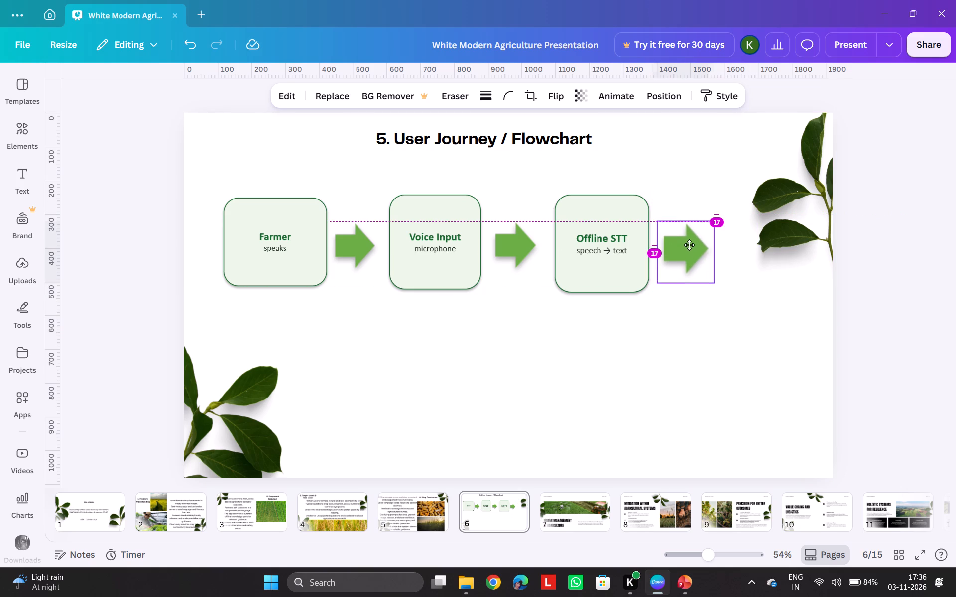
{"action": "left_click_drag", "start_coordinate": [689, 245], "coordinate": [688, 241]}
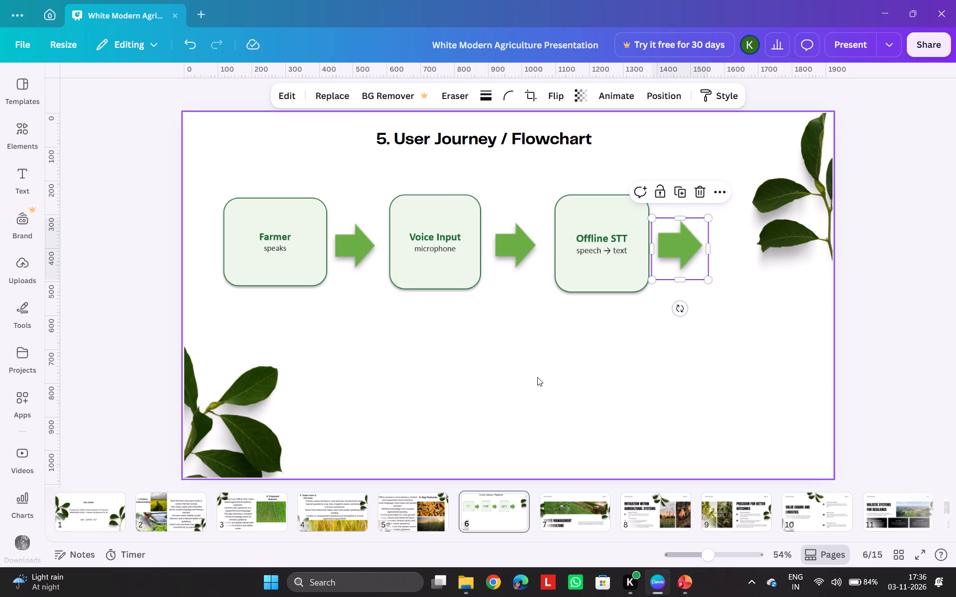
{"action": "left_click", "coordinate": [537, 377]}
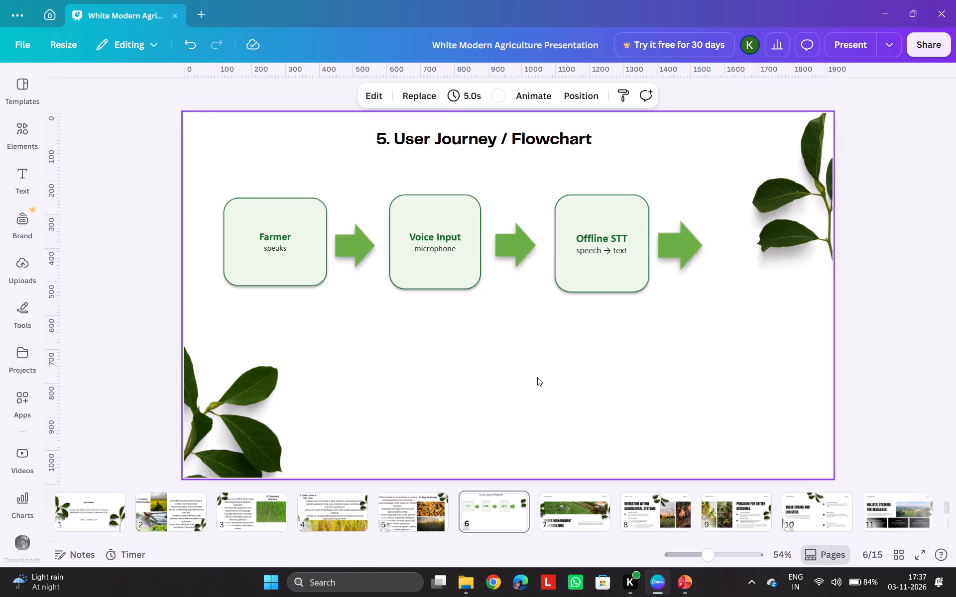
Copy the Query Engine box from the PowerPoint flowchart on slide 6 and paste it onto Canva page 6.
{"action": "left_click", "coordinate": [678, 587]}
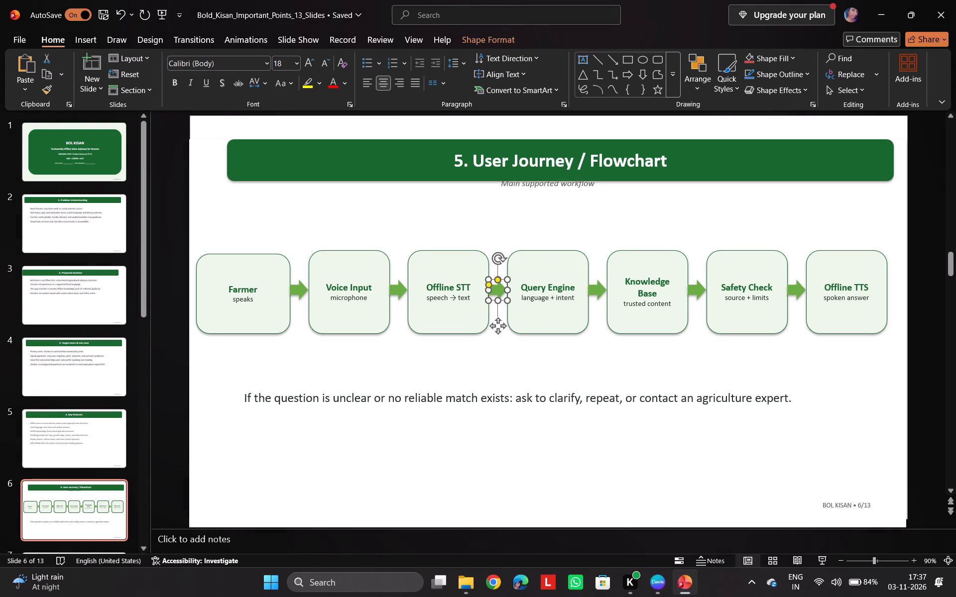
{"action": "left_click", "coordinate": [556, 306]}
{"action": "key", "text": "ctrl+c"}
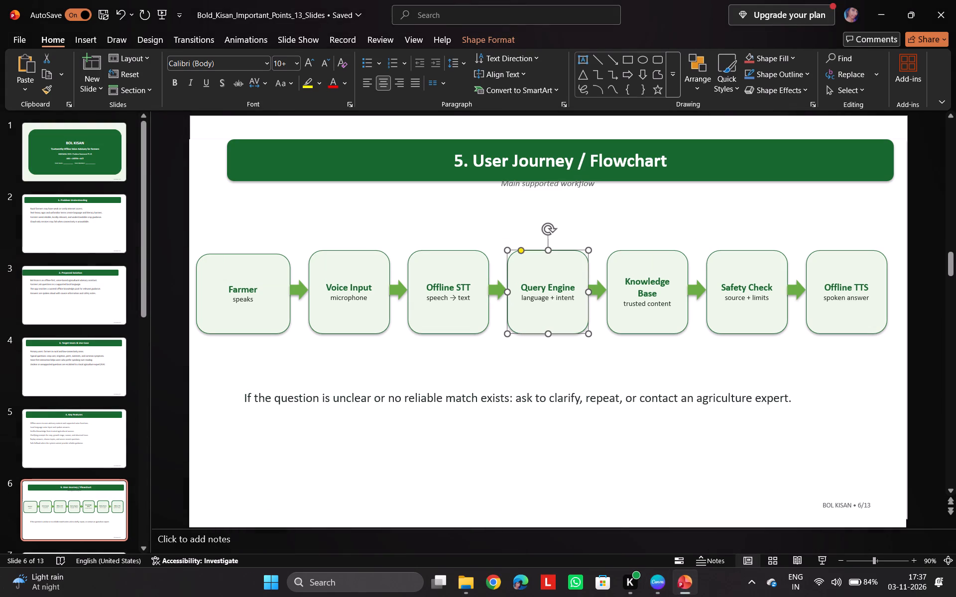
{"action": "left_click", "coordinate": [656, 583]}
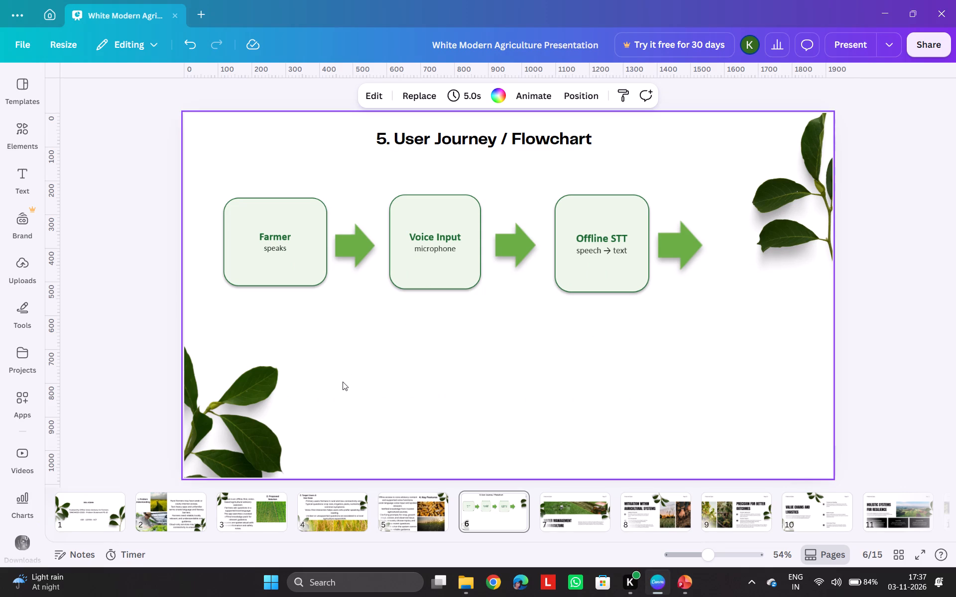
{"action": "key", "text": "ctrl+v"}
Shrink the Query Engine box to about 290 px wide and place it in a second row, beside the lower leaf decoration.
{"action": "left_click_drag", "start_coordinate": [464, 299], "coordinate": [334, 407]}
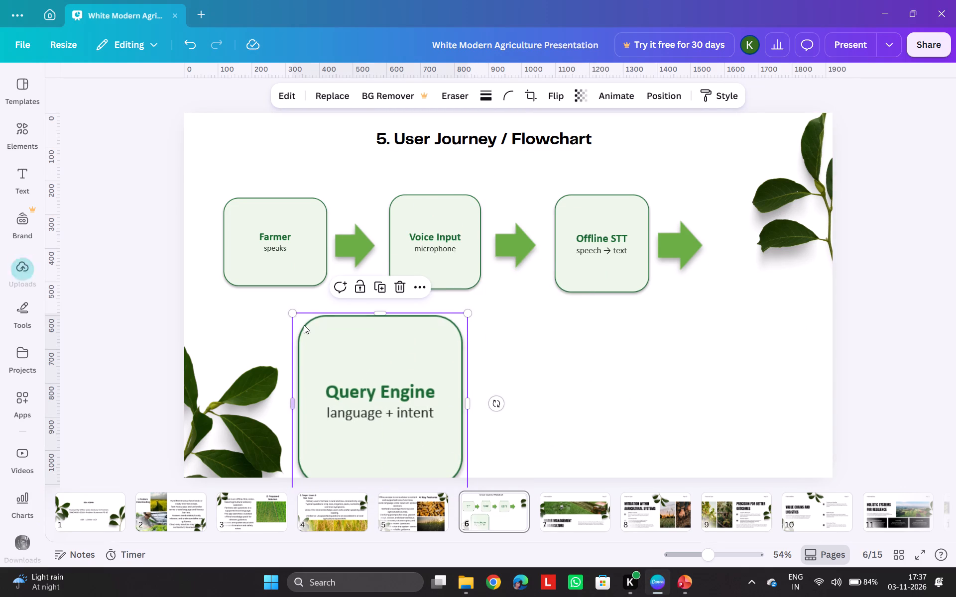
{"action": "left_click_drag", "start_coordinate": [293, 311], "coordinate": [347, 346]}
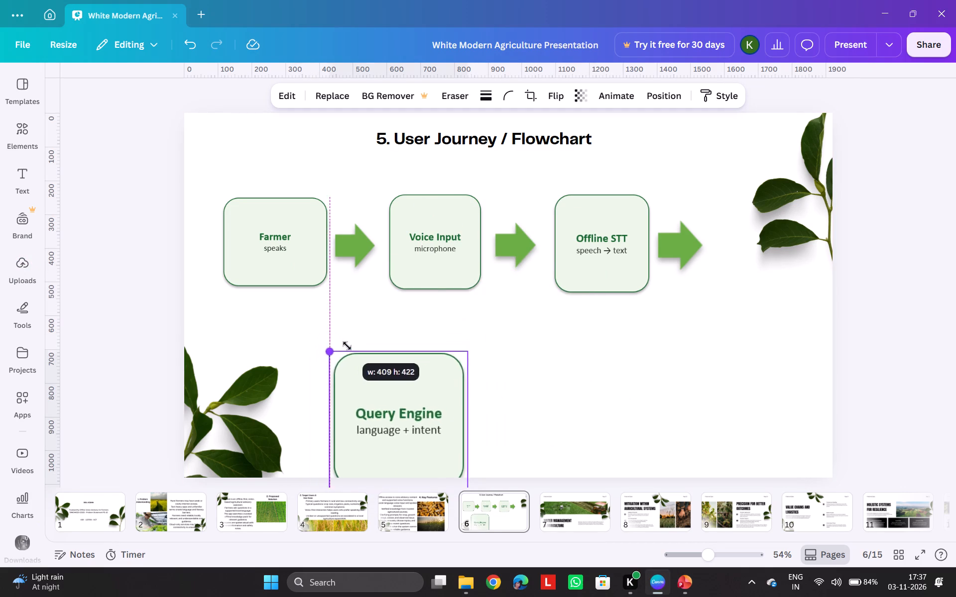
{"action": "left_click_drag", "start_coordinate": [347, 346], "coordinate": [368, 371]}
{"action": "left_click_drag", "start_coordinate": [409, 418], "coordinate": [377, 376]}
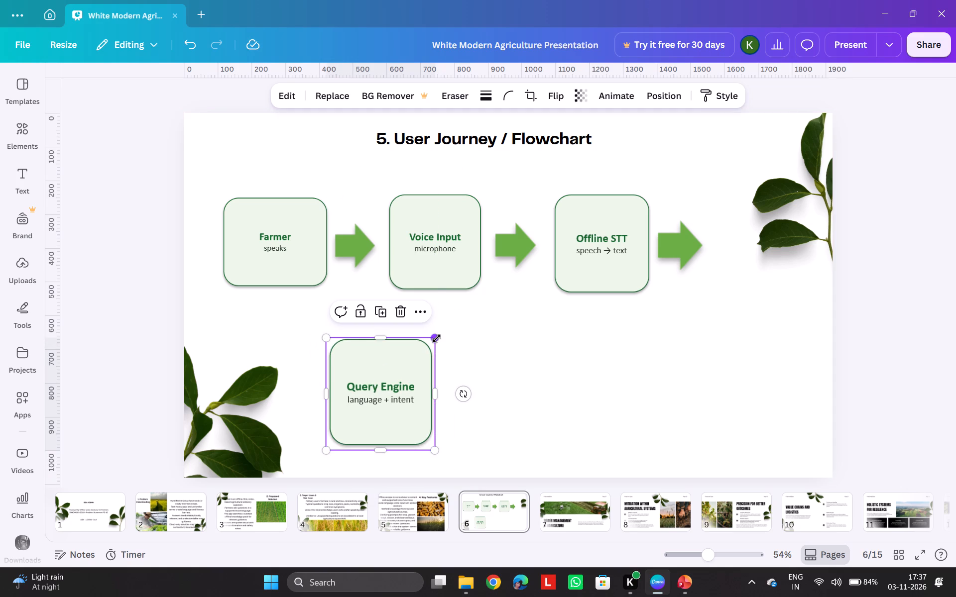
{"action": "left_click_drag", "start_coordinate": [436, 338], "coordinate": [424, 350]}
{"action": "left_click_drag", "start_coordinate": [374, 397], "coordinate": [358, 400]}
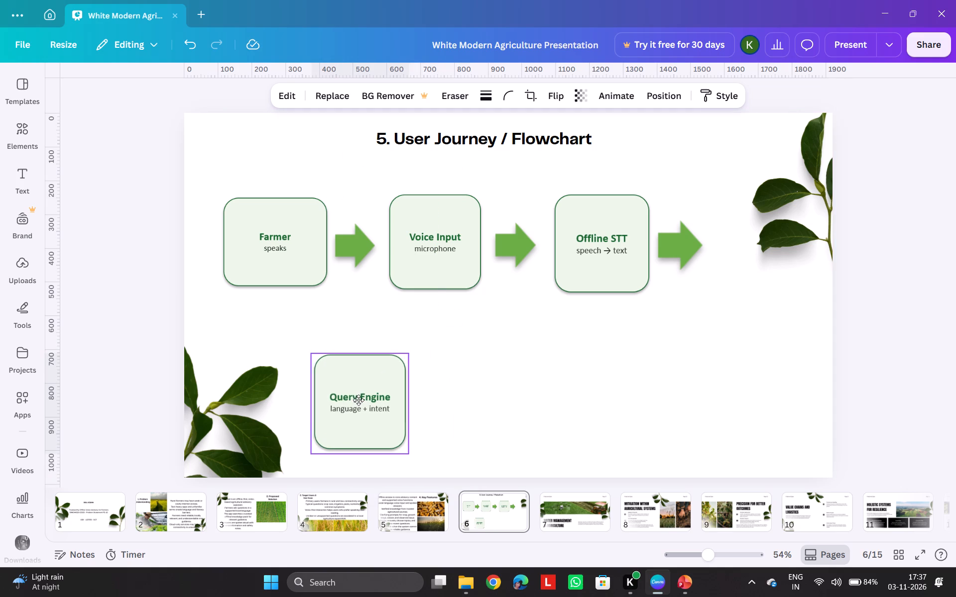
{"action": "left_click_drag", "start_coordinate": [358, 400], "coordinate": [345, 398]}
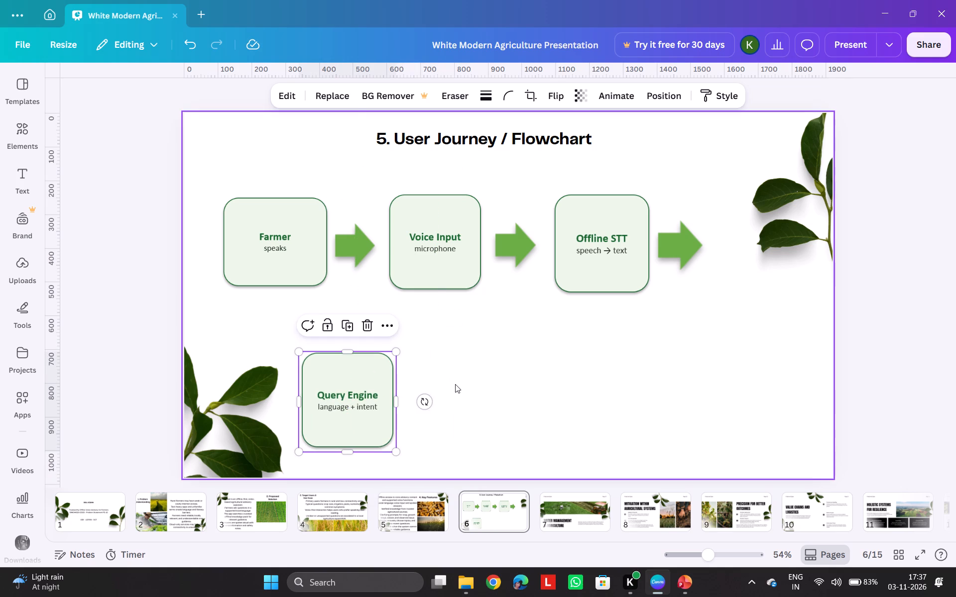
{"action": "left_click", "coordinate": [455, 384]}
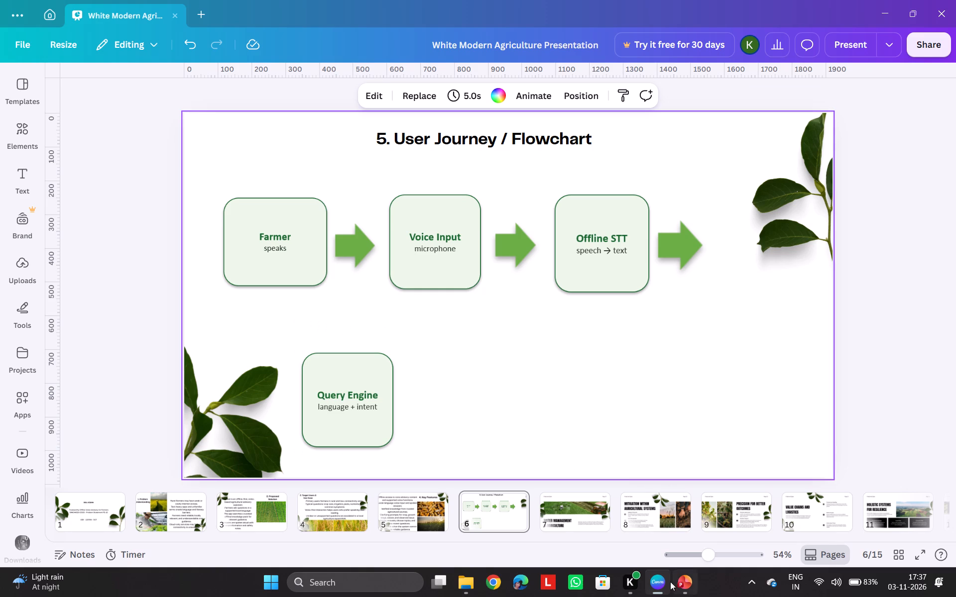
Copy the green arrow between Query Engine and Knowledge Base on PowerPoint slide 6 and paste it onto Canva page 6.
{"action": "left_click", "coordinate": [680, 581]}
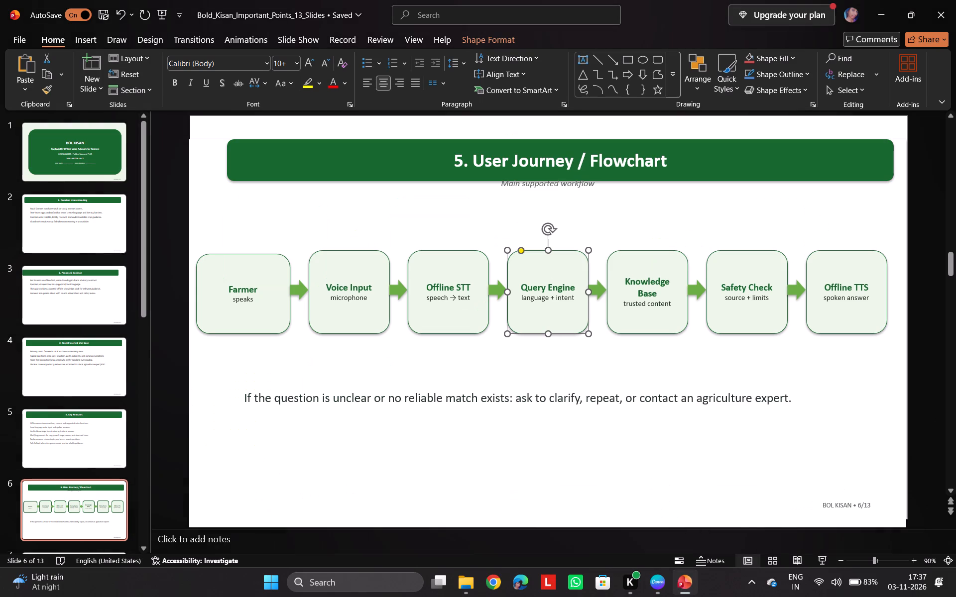
{"action": "left_click", "coordinate": [598, 293]}
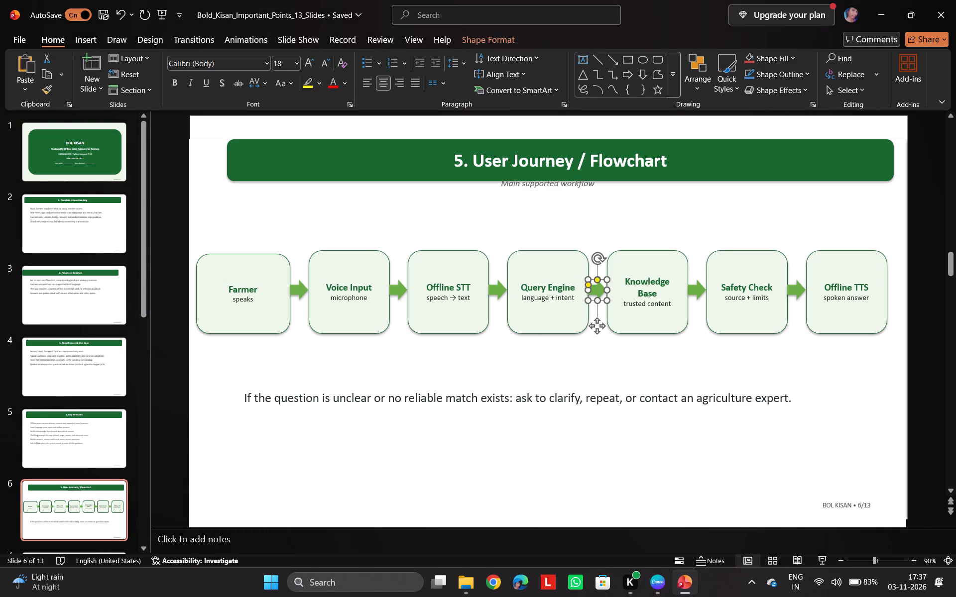
{"action": "key", "text": "ctrl+c"}
{"action": "left_click", "coordinate": [660, 585]}
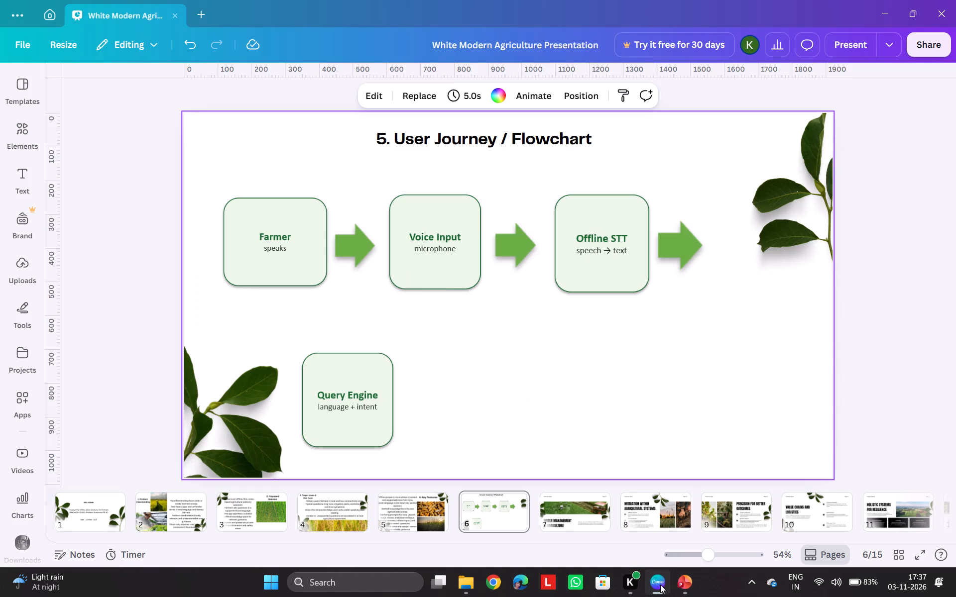
{"action": "key", "text": "ctrl+v"}
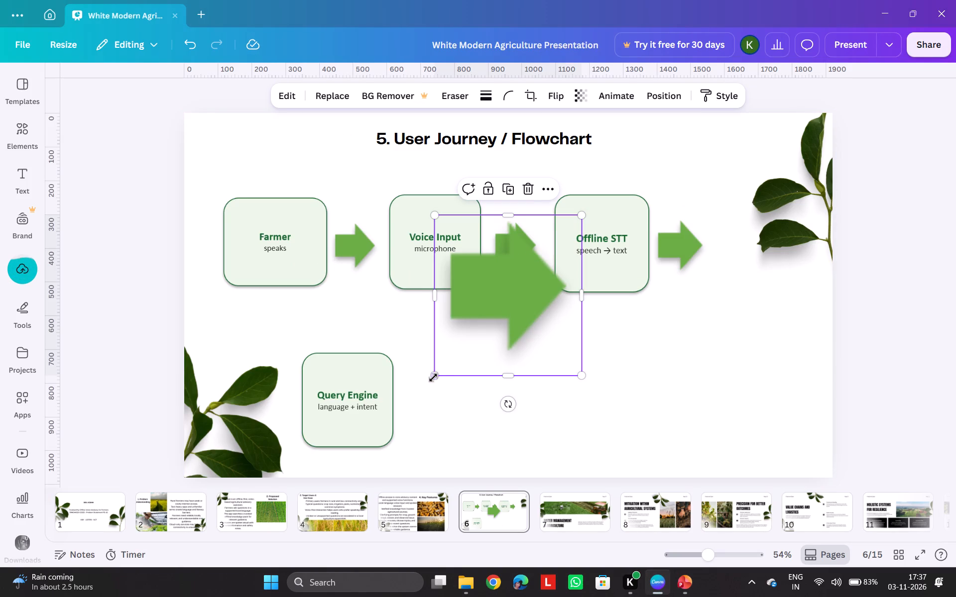
Shrink the fourth green arrow to about 188 px wide and place it just right of the Query Engine box, vertically centred on it.
{"action": "left_click_drag", "start_coordinate": [435, 375], "coordinate": [489, 348]}
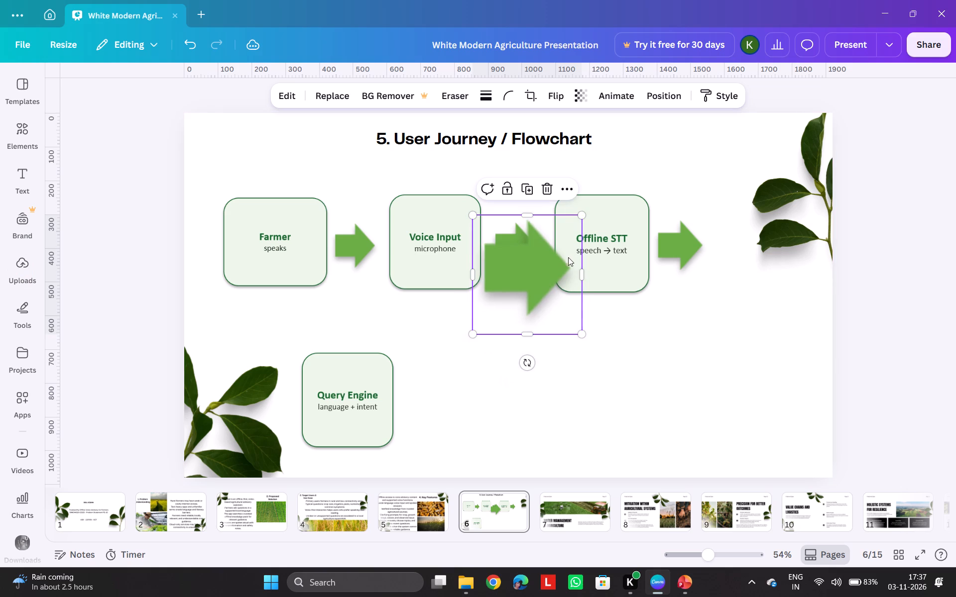
{"action": "left_click_drag", "start_coordinate": [570, 256], "coordinate": [543, 377]}
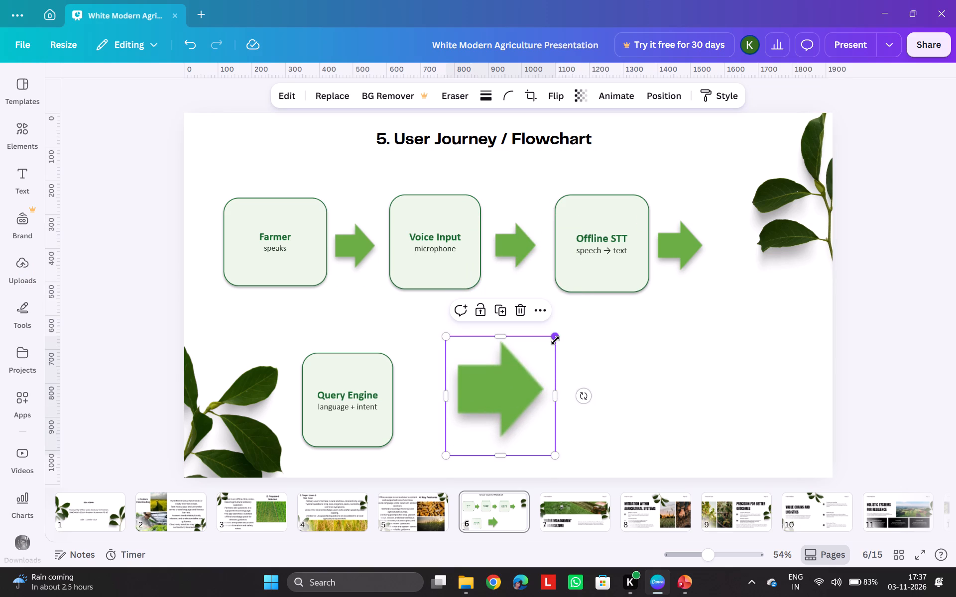
{"action": "left_click_drag", "start_coordinate": [555, 340], "coordinate": [510, 391]}
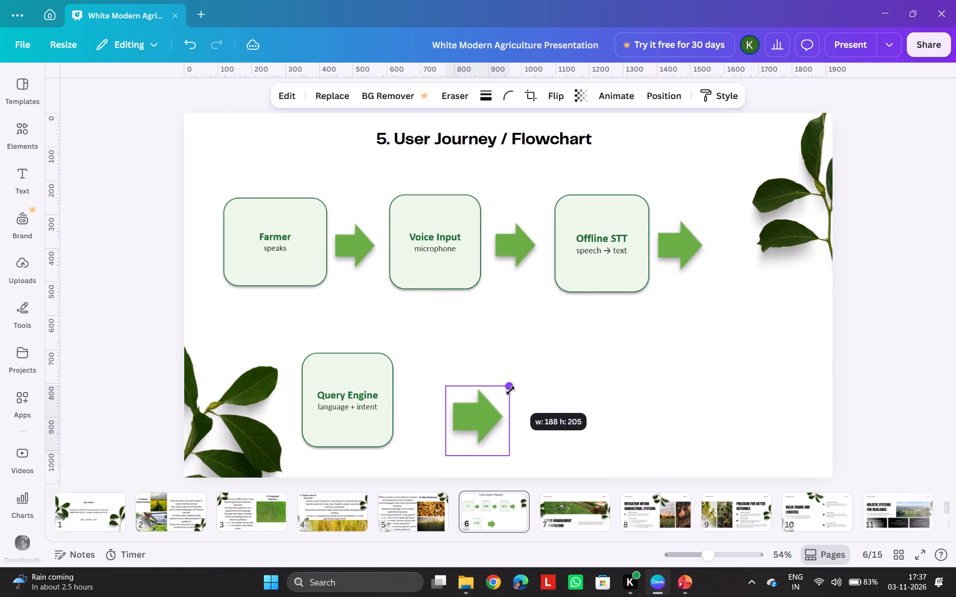
{"action": "left_click_drag", "start_coordinate": [510, 391], "coordinate": [511, 390]}
{"action": "left_click_drag", "start_coordinate": [472, 425], "coordinate": [435, 410]}
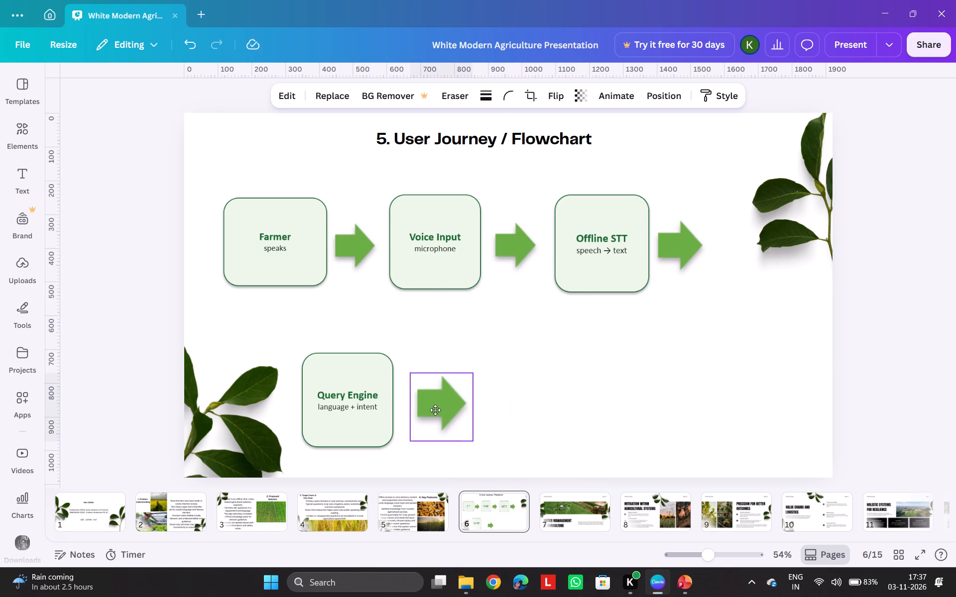
{"action": "left_click_drag", "start_coordinate": [435, 410], "coordinate": [429, 410]}
{"action": "left_click", "coordinate": [561, 351]}
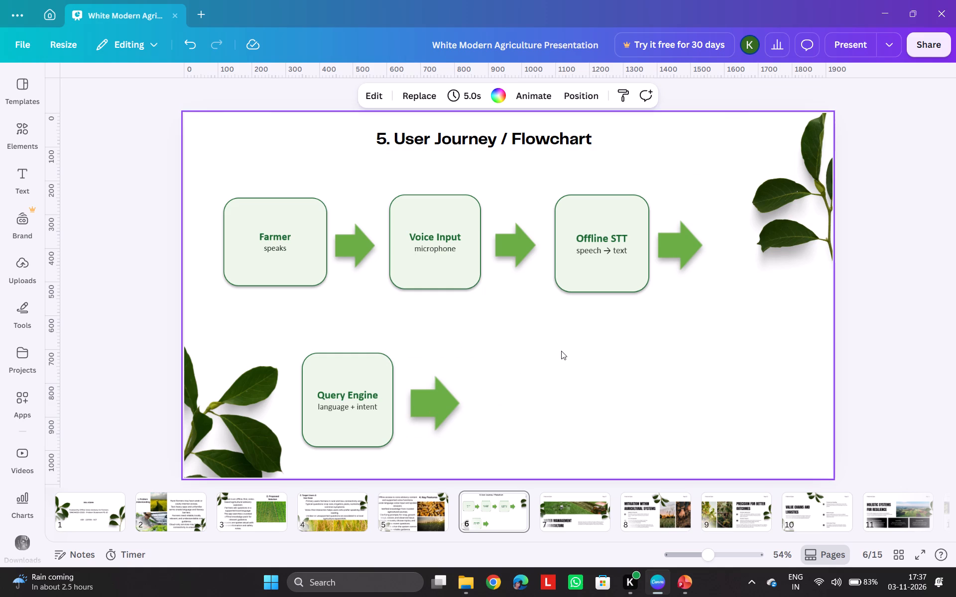
Shift the Farmer, Voice Input and Offline STT boxes and their three arrows leftward, closing the gaps to free space at the row's end.
{"action": "left_click_drag", "start_coordinate": [296, 254], "coordinate": [285, 256]}
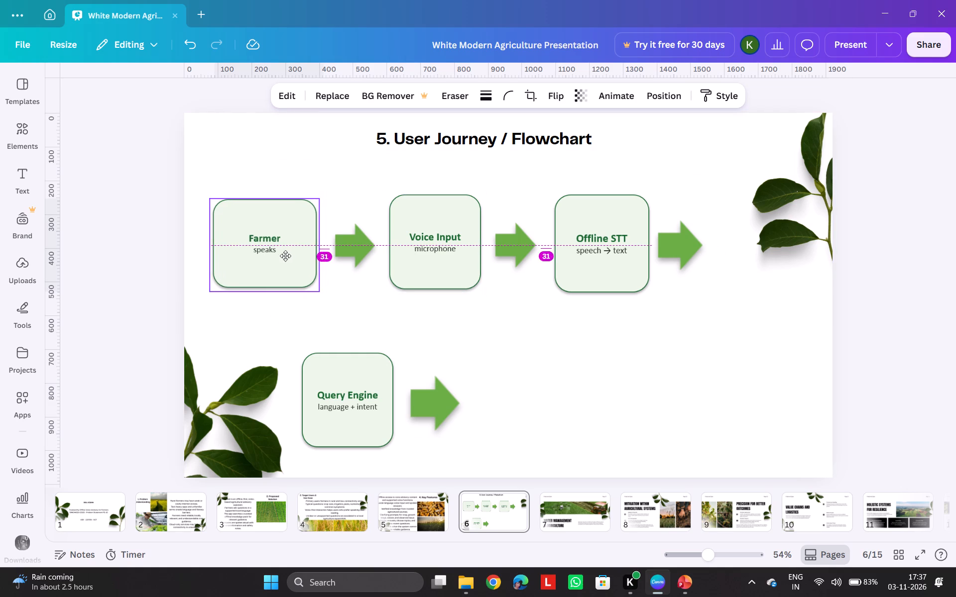
{"action": "left_click_drag", "start_coordinate": [285, 256], "coordinate": [283, 256]}
{"action": "left_click_drag", "start_coordinate": [352, 245], "coordinate": [343, 245]}
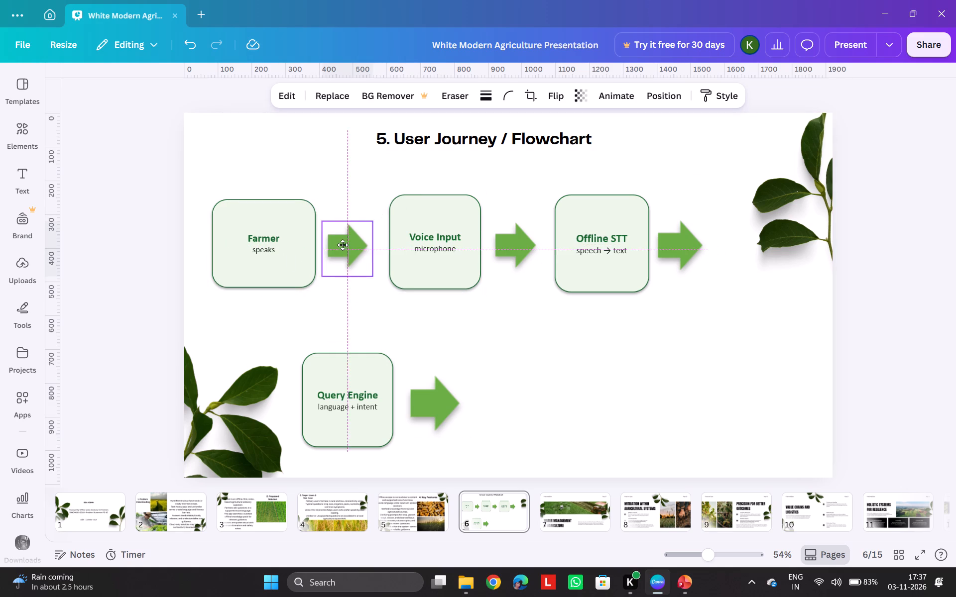
{"action": "left_click_drag", "start_coordinate": [343, 245], "coordinate": [341, 245]}
{"action": "left_click_drag", "start_coordinate": [423, 248], "coordinate": [407, 253]}
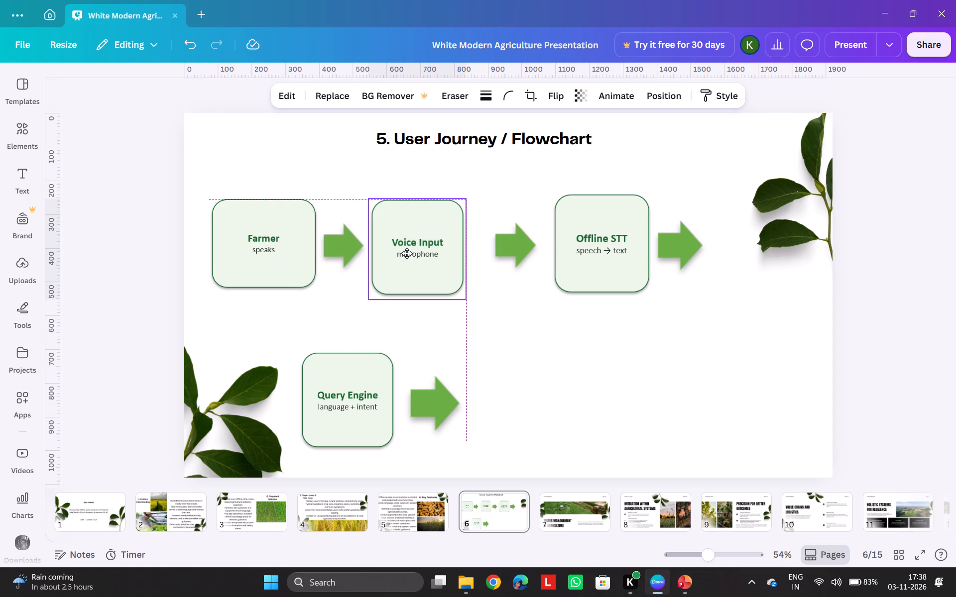
{"action": "left_click_drag", "start_coordinate": [407, 253], "coordinate": [406, 251]}
{"action": "left_click_drag", "start_coordinate": [508, 238], "coordinate": [487, 237]}
{"action": "left_click_drag", "start_coordinate": [589, 236], "coordinate": [559, 234]}
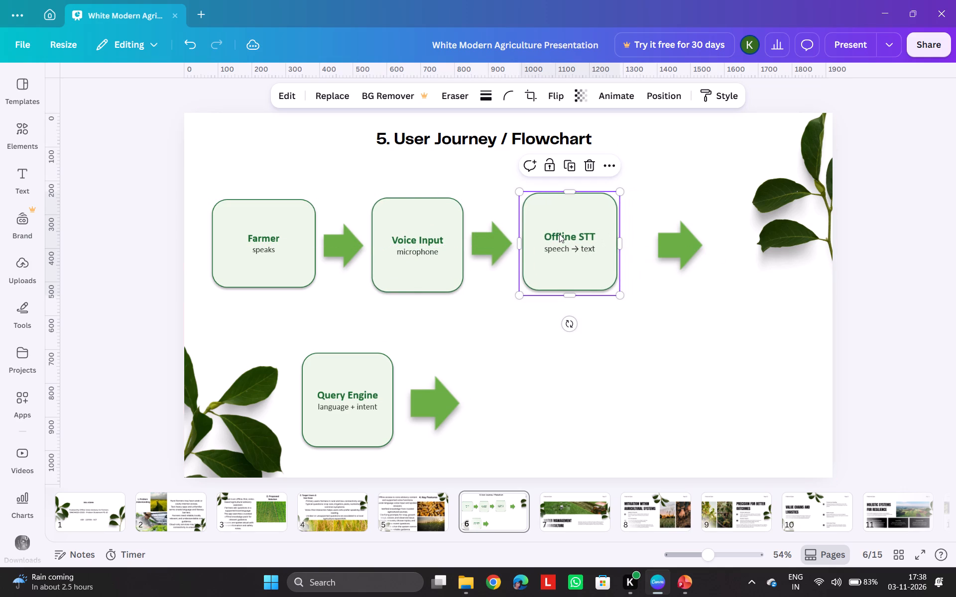
{"action": "left_click_drag", "start_coordinate": [674, 241], "coordinate": [648, 241]}
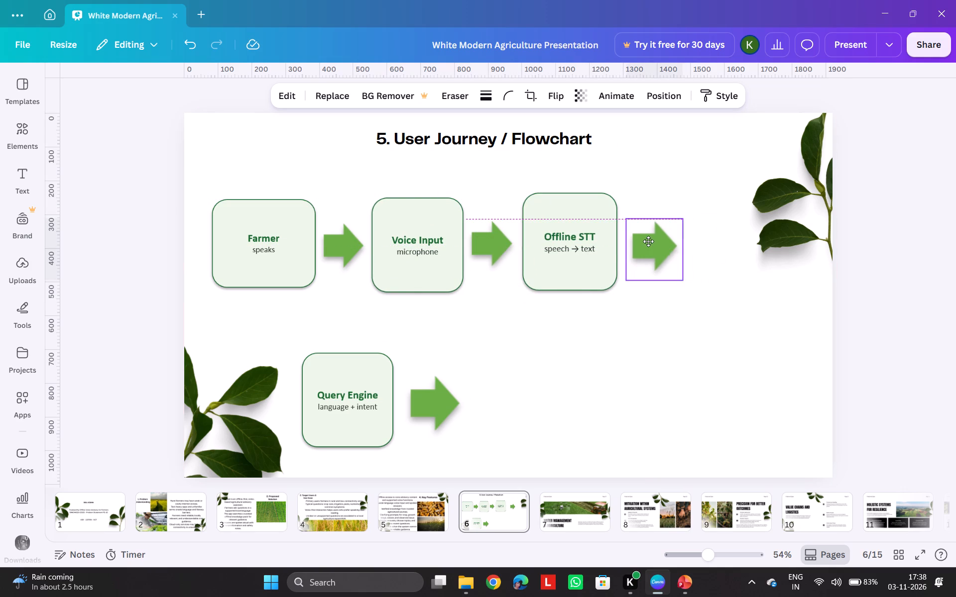
{"action": "left_click_drag", "start_coordinate": [648, 241], "coordinate": [639, 241]}
{"action": "left_click", "coordinate": [559, 369]}
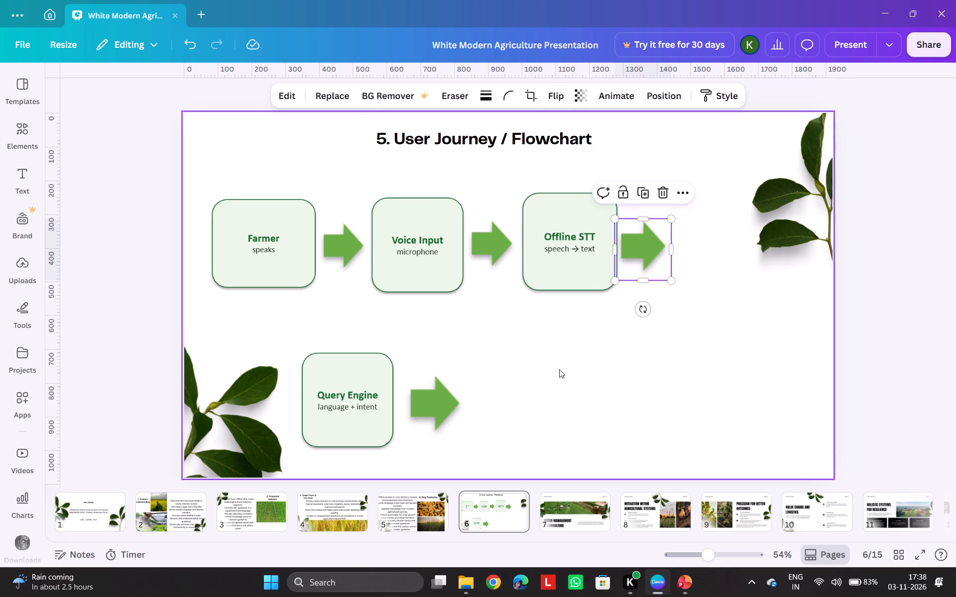
{"action": "left_click_drag", "start_coordinate": [642, 243], "coordinate": [643, 243]}
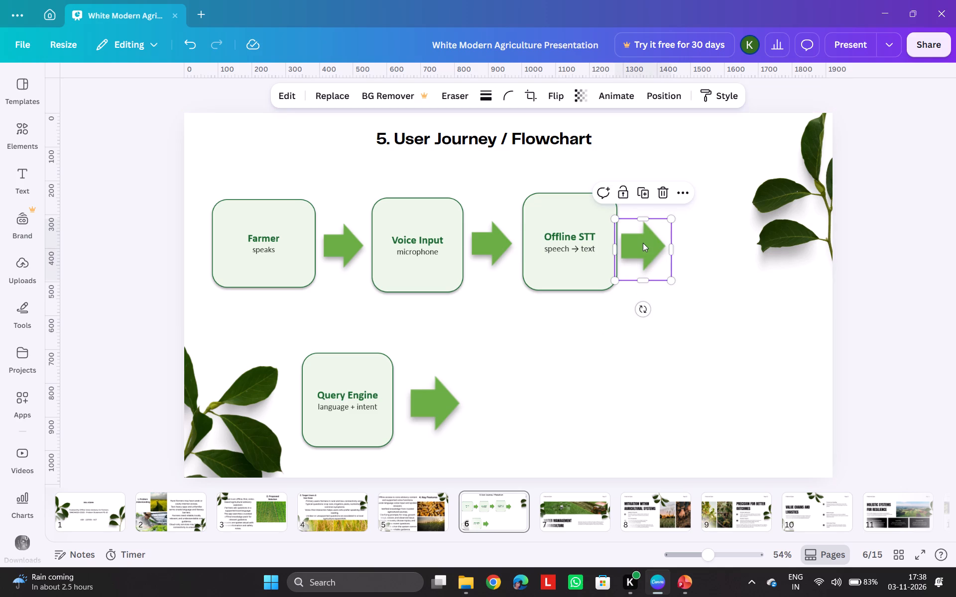
Move the Query Engine box to the end of the first row, after the third arrow, and enlarge it to about 297 px wide.
{"action": "left_click_drag", "start_coordinate": [643, 243], "coordinate": [647, 242]}
{"action": "left_click_drag", "start_coordinate": [352, 399], "coordinate": [421, 377]}
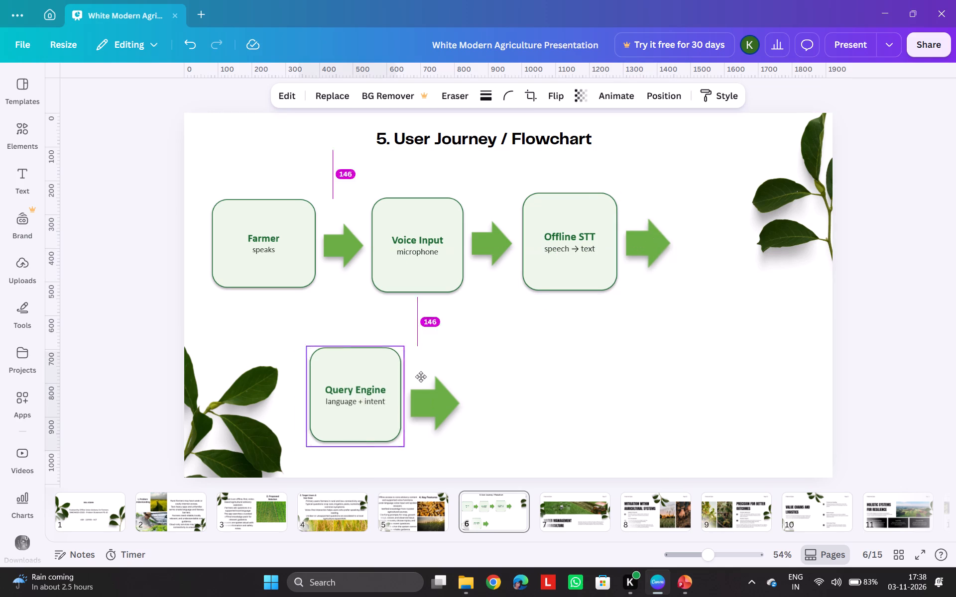
{"action": "left_click_drag", "start_coordinate": [421, 377], "coordinate": [749, 234]}
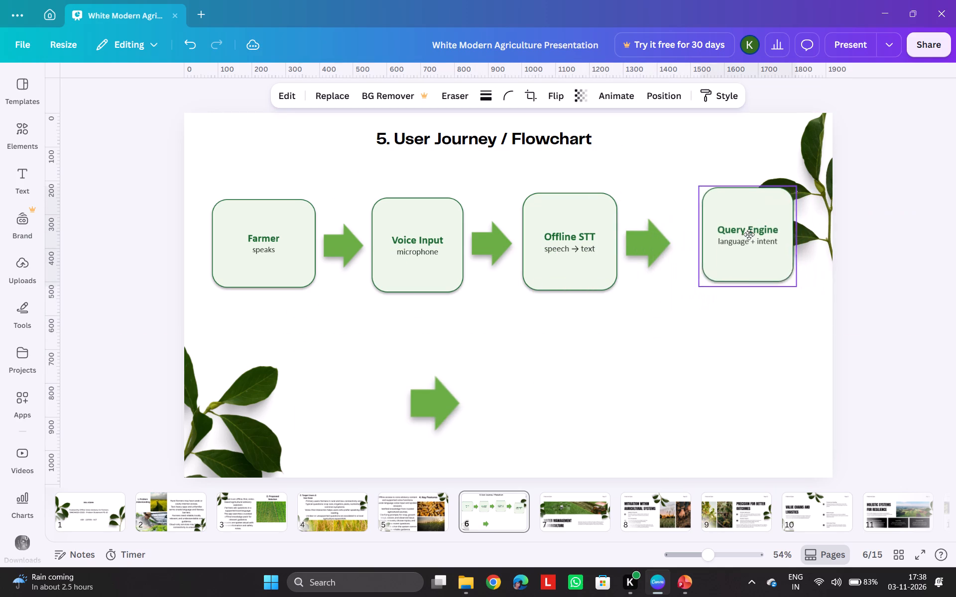
{"action": "left_click_drag", "start_coordinate": [749, 234], "coordinate": [732, 236]}
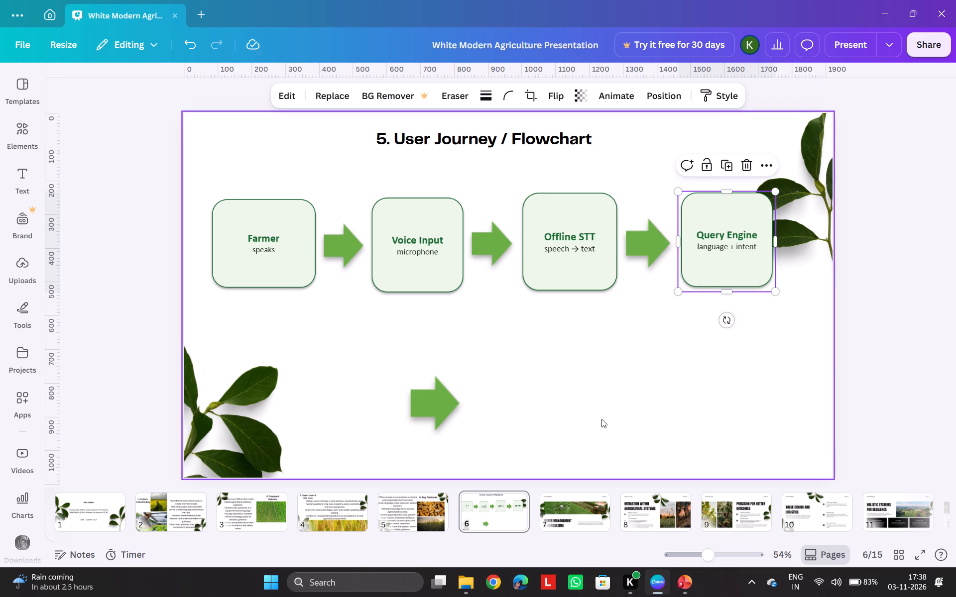
{"action": "left_click", "coordinate": [601, 419]}
{"action": "left_click", "coordinate": [727, 241]}
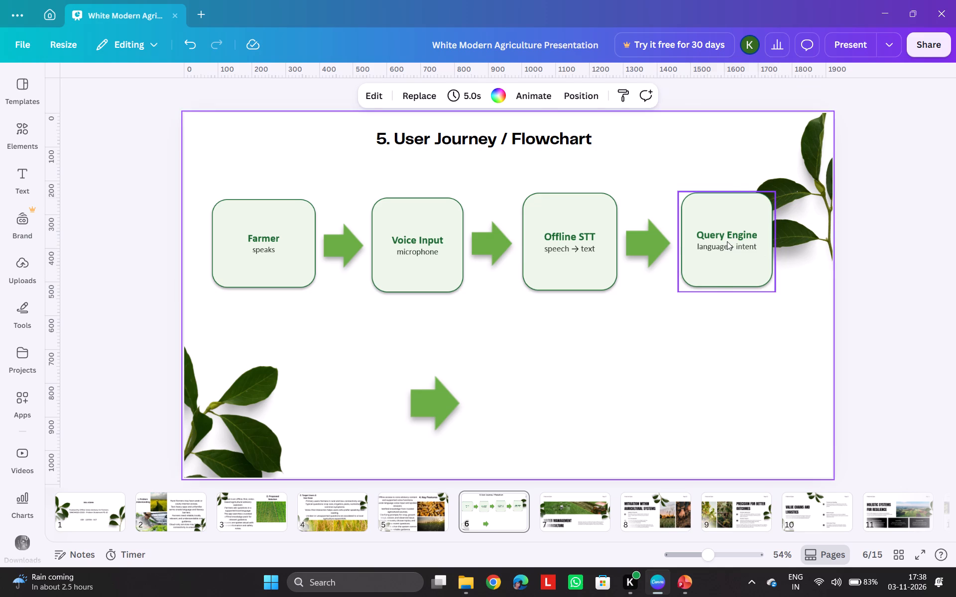
{"action": "left_click", "coordinate": [609, 365]}
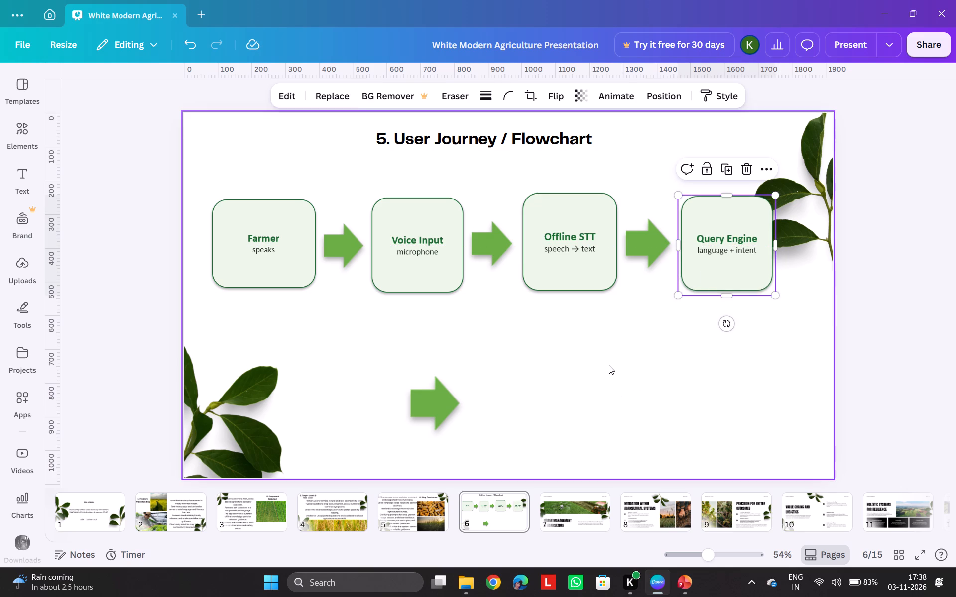
{"action": "left_click", "coordinate": [708, 241]}
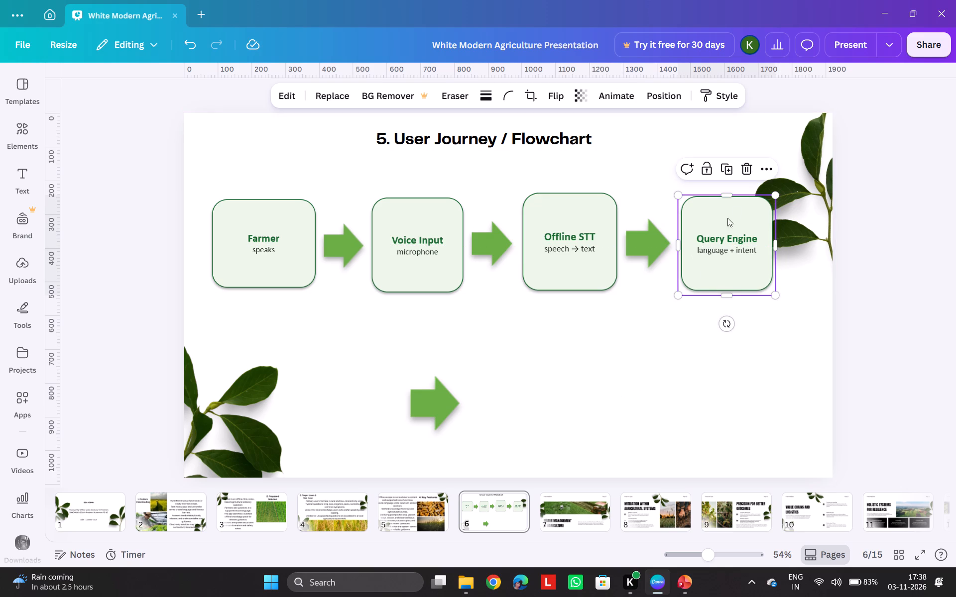
{"action": "left_click", "coordinate": [772, 197]}
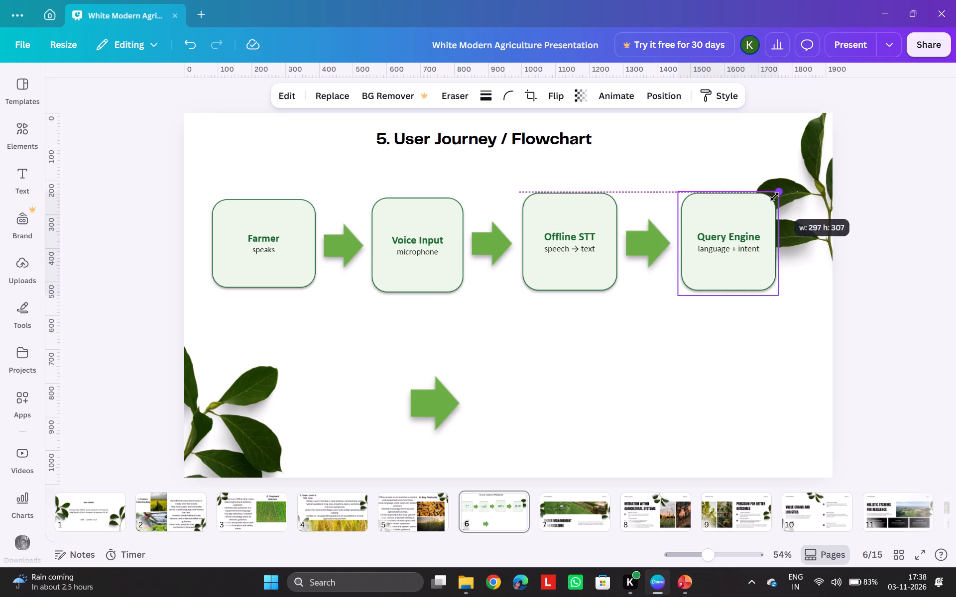
{"action": "left_click", "coordinate": [654, 339]}
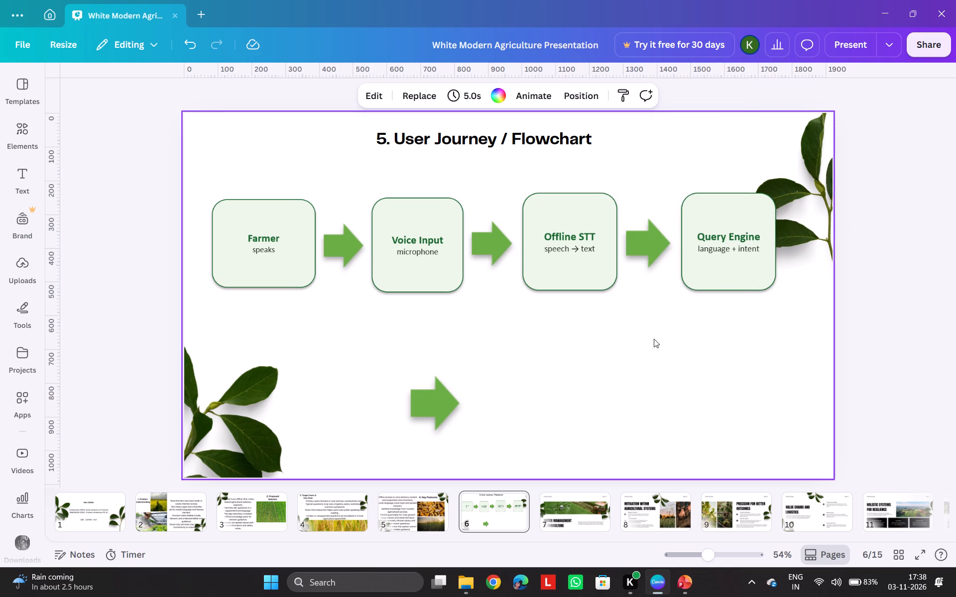
Move the fourth green arrow to the start of the second row, right beside the lower leaf decoration.
{"action": "left_click_drag", "start_coordinate": [448, 411], "coordinate": [348, 419]}
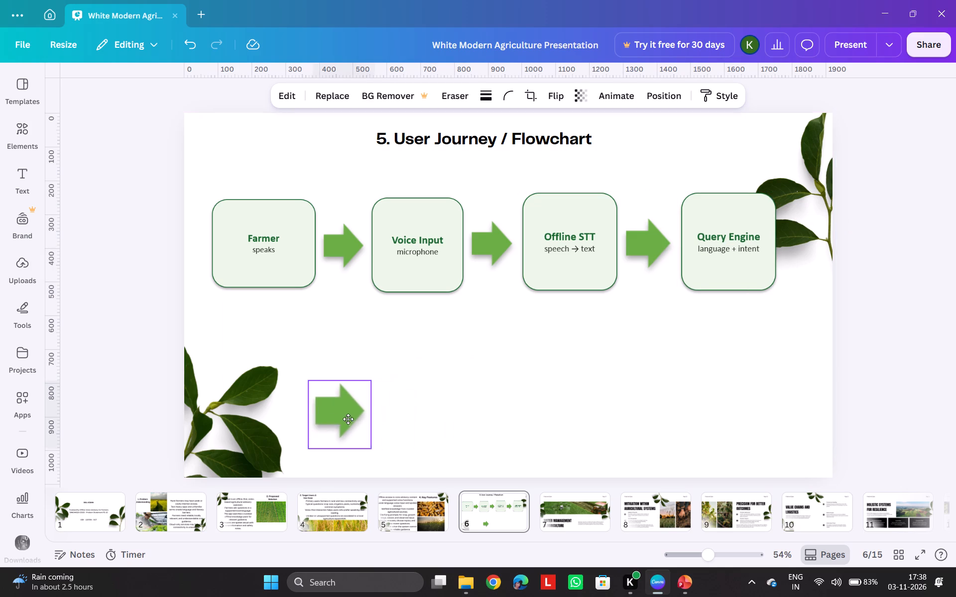
{"action": "left_click_drag", "start_coordinate": [348, 419], "coordinate": [319, 421]}
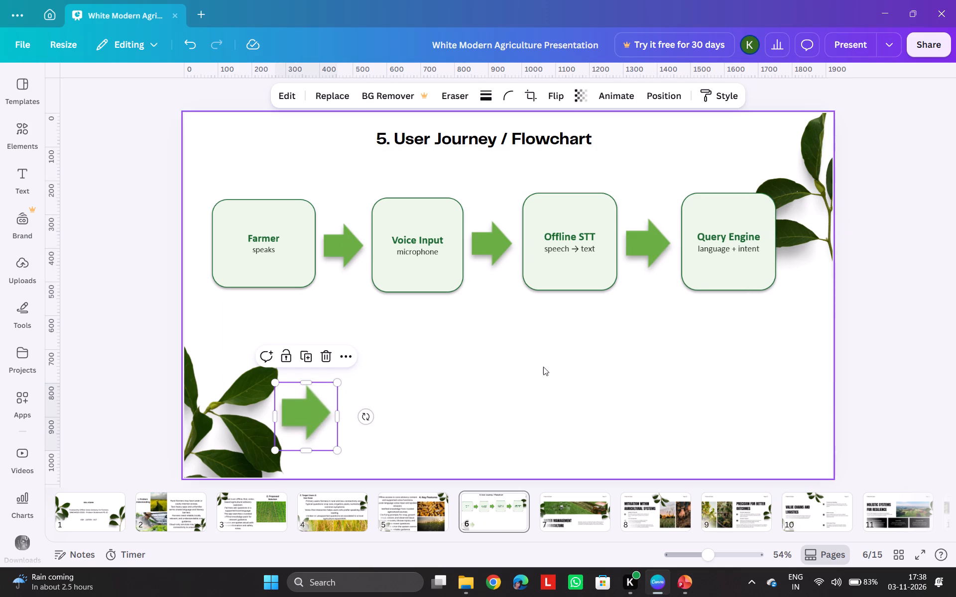
{"action": "left_click", "coordinate": [543, 367]}
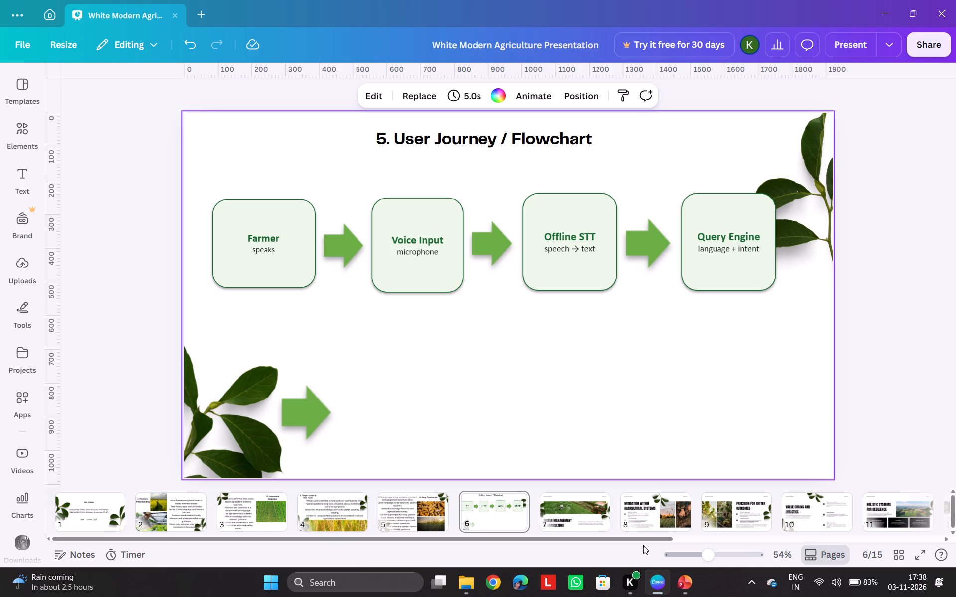
Copy the Knowledge Base box from PowerPoint slide 6 and paste it onto Canva page 6.
{"action": "left_click", "coordinate": [690, 584]}
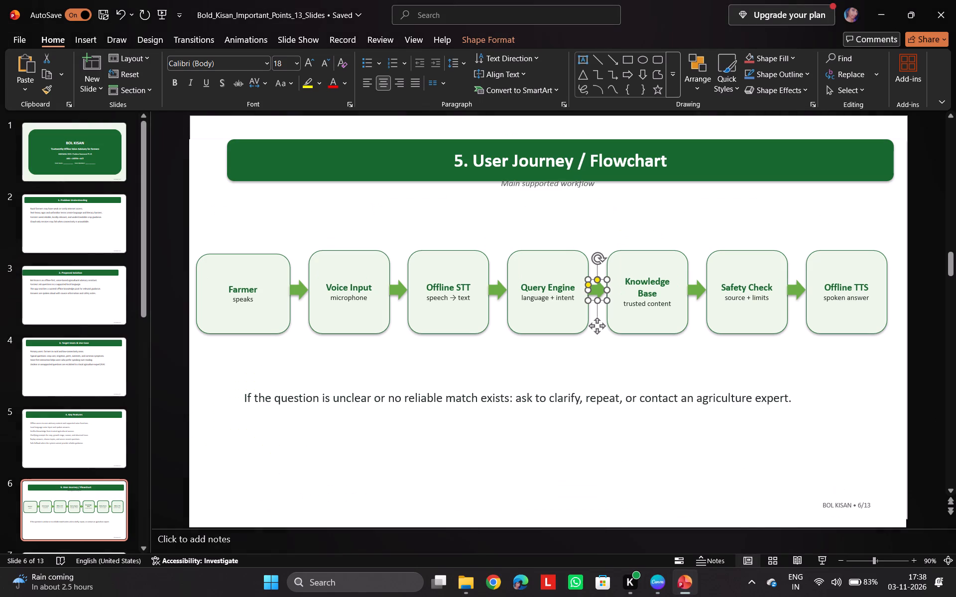
{"action": "left_click", "coordinate": [630, 316]}
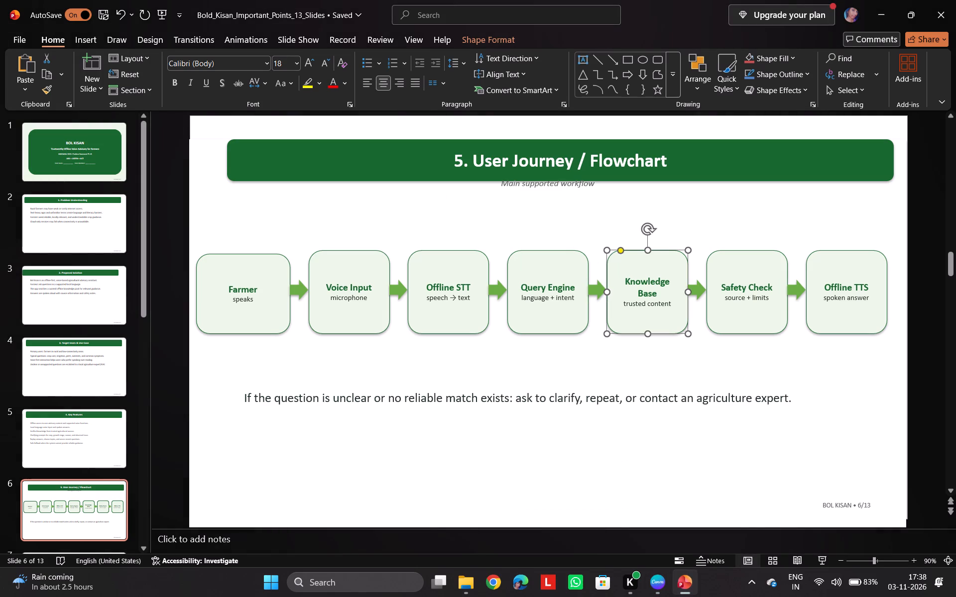
{"action": "key", "text": "ctrl+c"}
{"action": "left_click", "coordinate": [654, 583]}
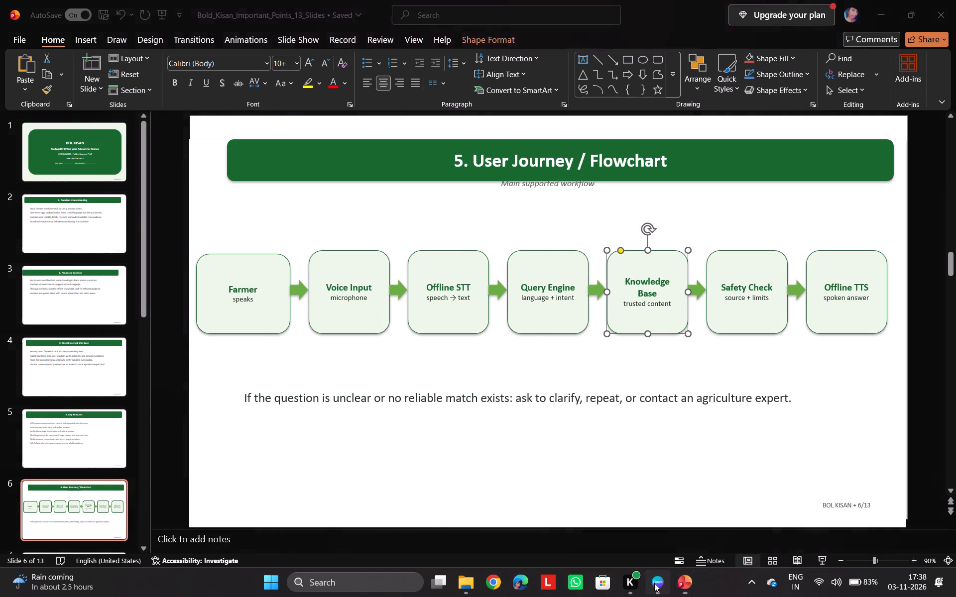
{"action": "key", "text": "ctrl+v"}
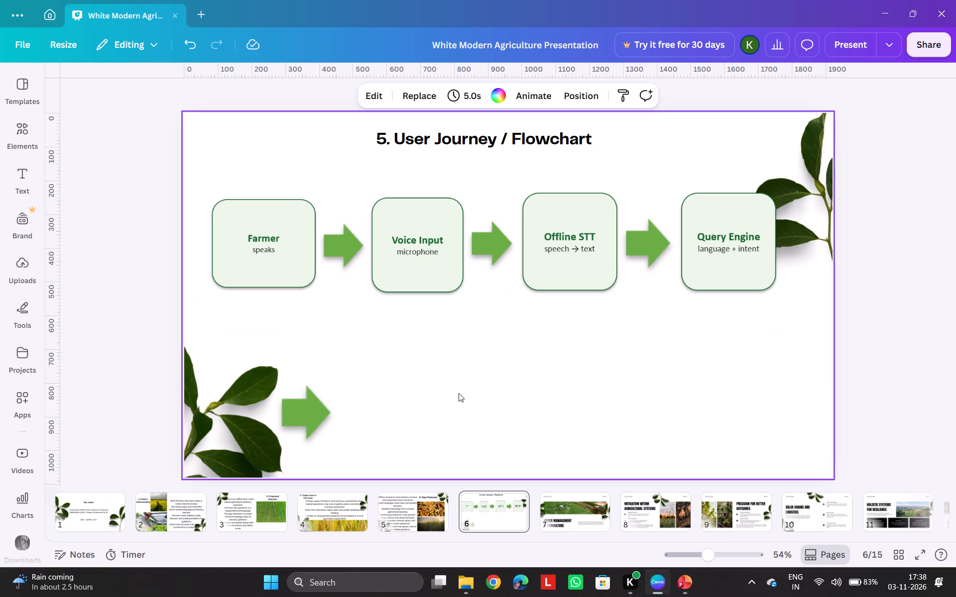
Shrink the Knowledge Base box to roughly the first-row box size and place it just right of the fourth arrow, vertically centred on it.
{"action": "left_click_drag", "start_coordinate": [504, 277], "coordinate": [412, 399]}
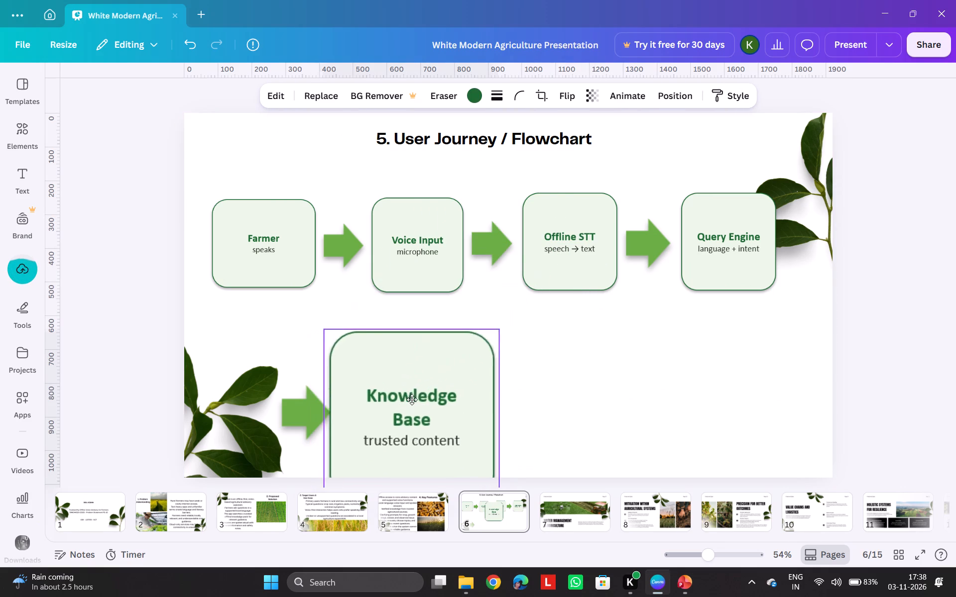
{"action": "left_click_drag", "start_coordinate": [412, 399], "coordinate": [421, 375]}
{"action": "left_click_drag", "start_coordinate": [338, 305], "coordinate": [402, 375]}
{"action": "left_click_drag", "start_coordinate": [438, 421], "coordinate": [378, 409]}
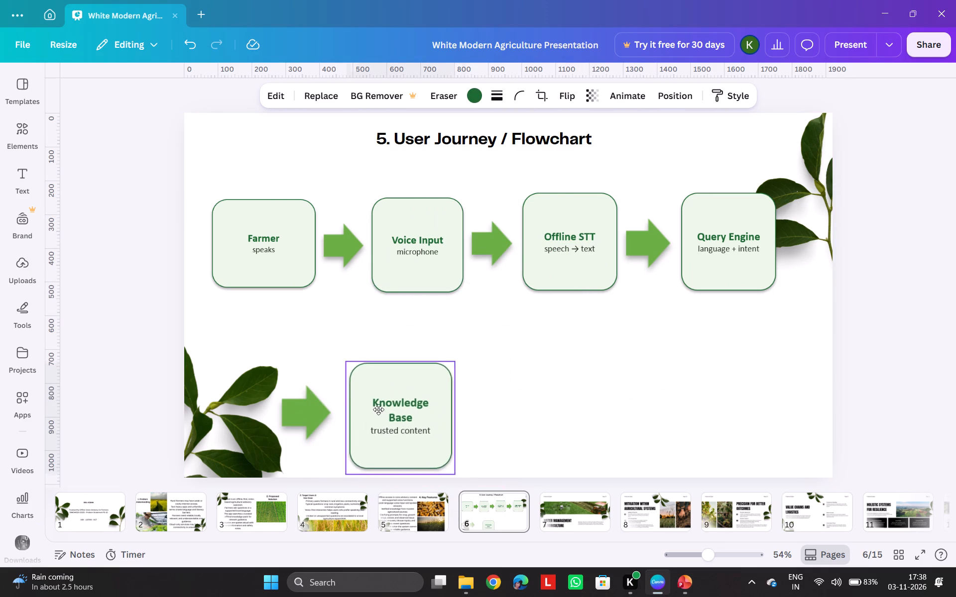
{"action": "left_click_drag", "start_coordinate": [378, 409], "coordinate": [369, 400]}
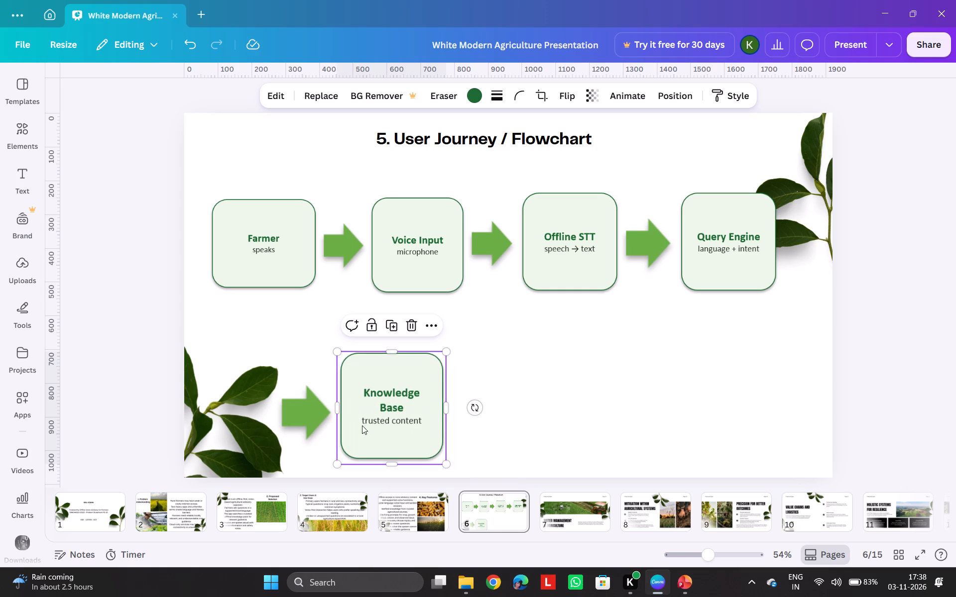
{"action": "left_click_drag", "start_coordinate": [337, 462], "coordinate": [346, 451]}
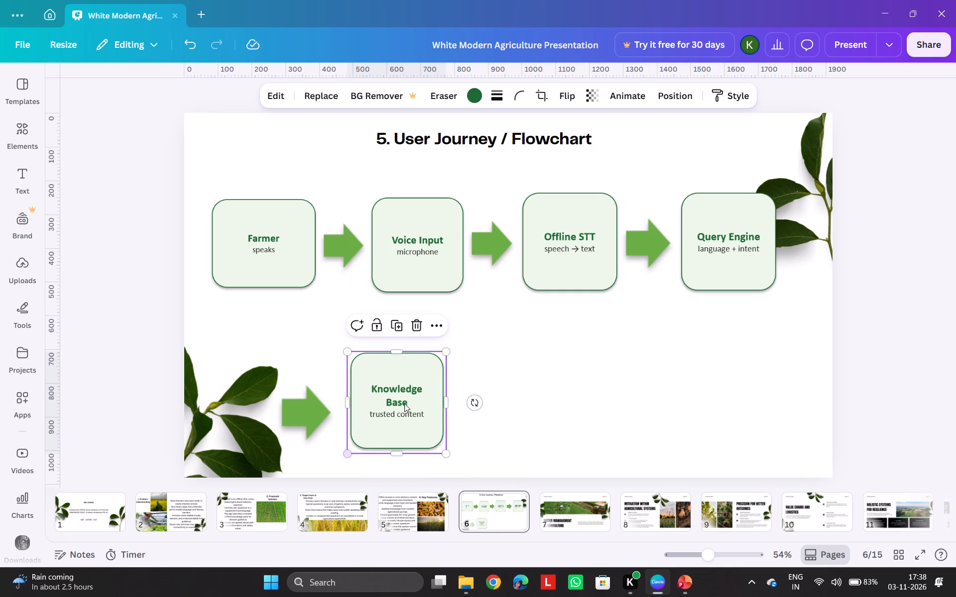
{"action": "left_click_drag", "start_coordinate": [404, 403], "coordinate": [390, 417]}
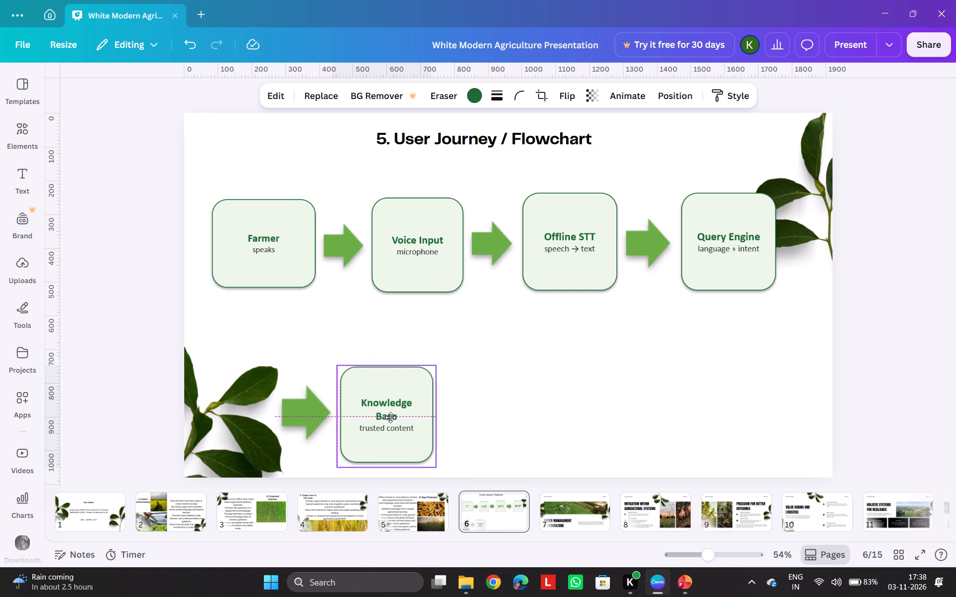
{"action": "left_click_drag", "start_coordinate": [390, 417], "coordinate": [392, 417]}
{"action": "left_click", "coordinate": [440, 364]}
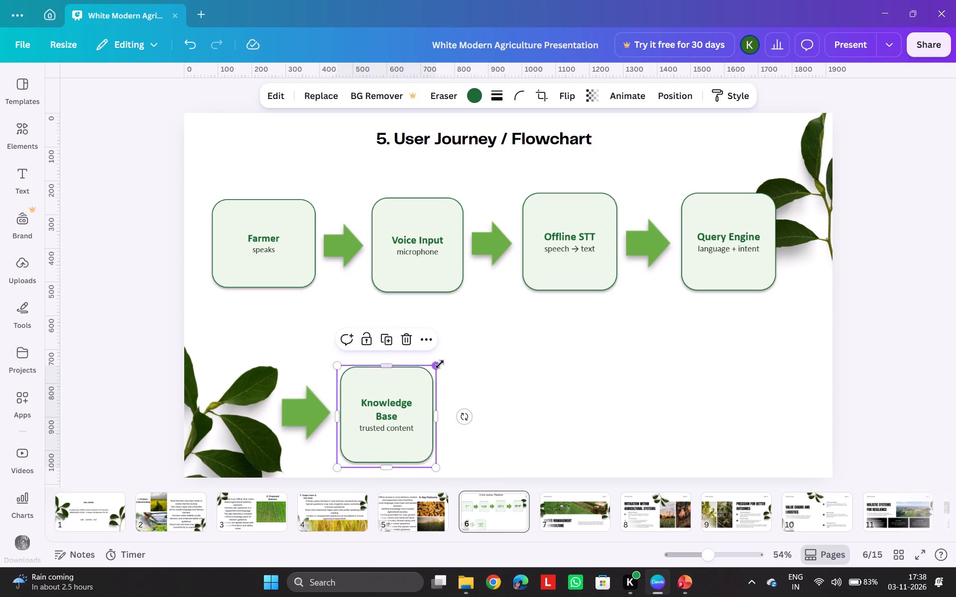
{"action": "left_click", "coordinate": [403, 399]}
{"action": "left_click_drag", "start_coordinate": [403, 399], "coordinate": [401, 393]}
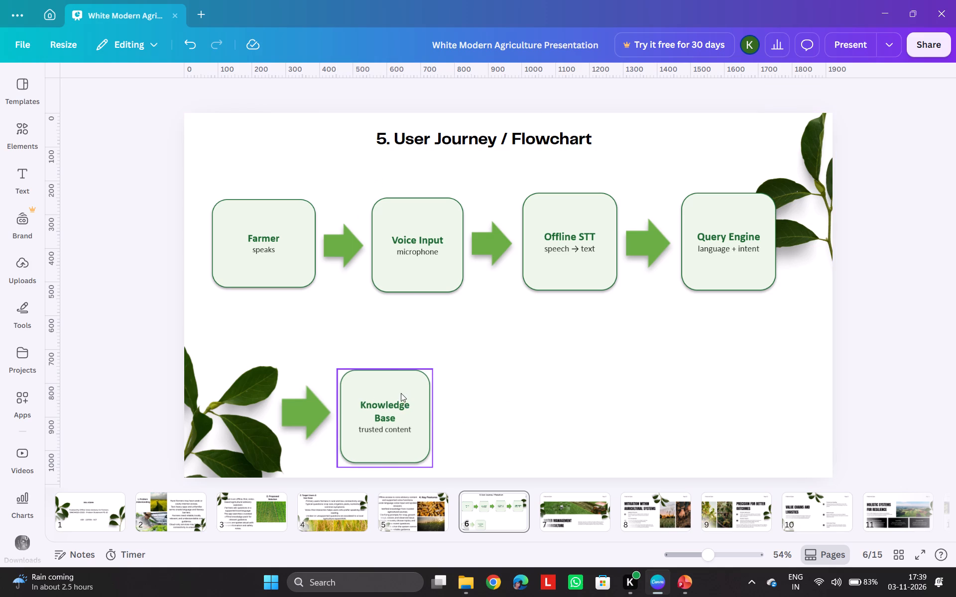
{"action": "left_click_drag", "start_coordinate": [388, 407], "coordinate": [386, 397]}
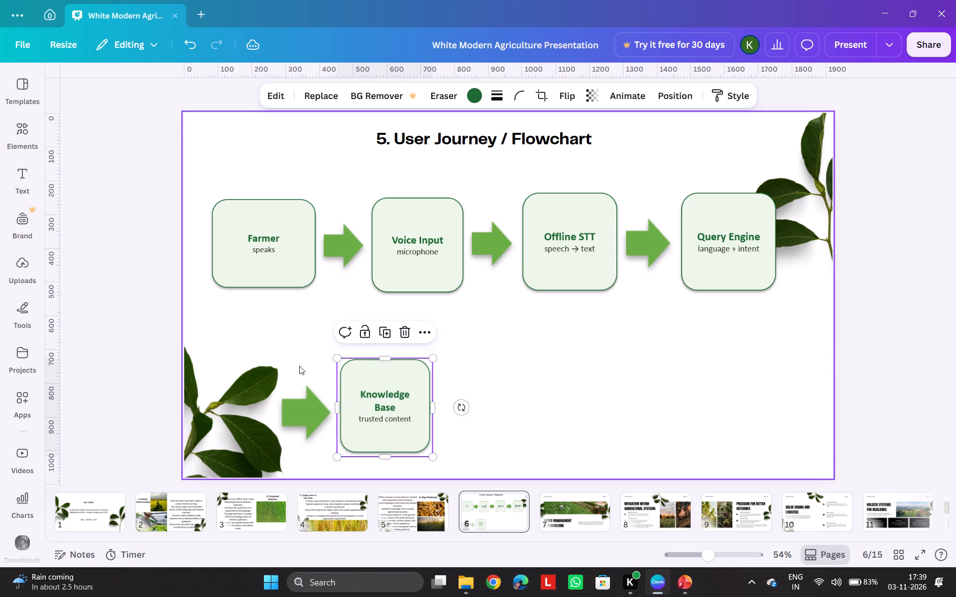
{"action": "left_click", "coordinate": [286, 337]}
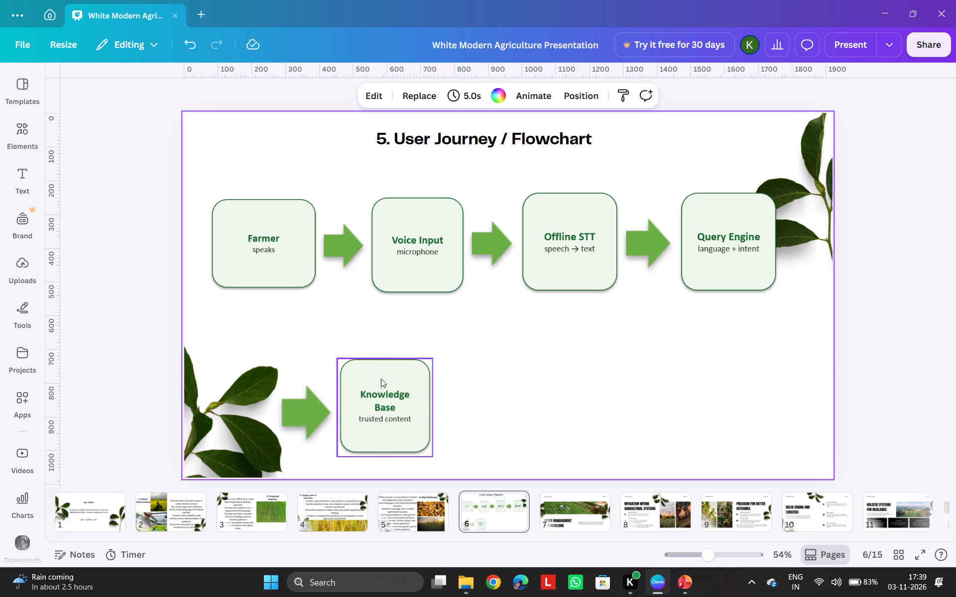
{"action": "left_click_drag", "start_coordinate": [381, 379], "coordinate": [375, 383]}
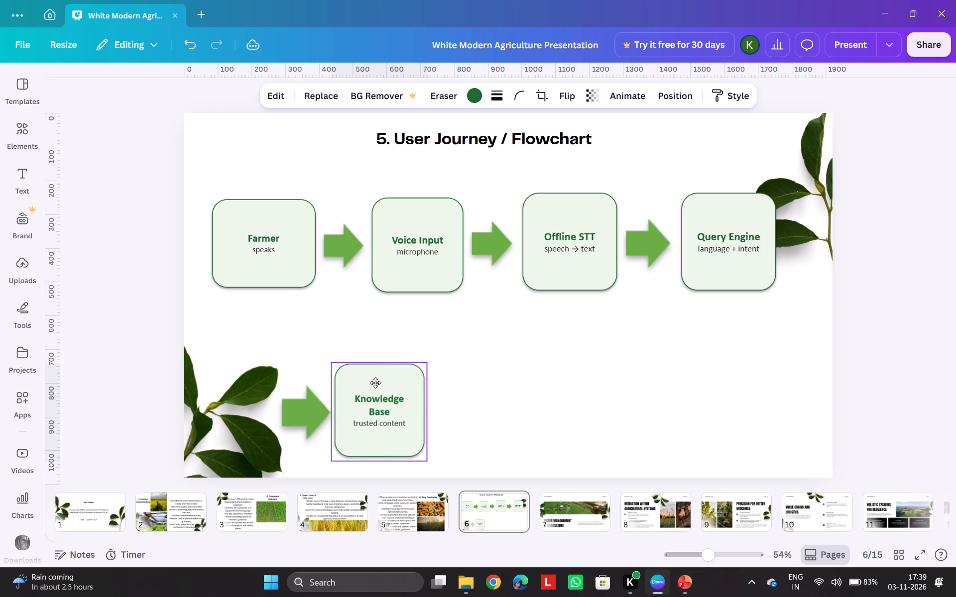
{"action": "left_click", "coordinate": [262, 314]}
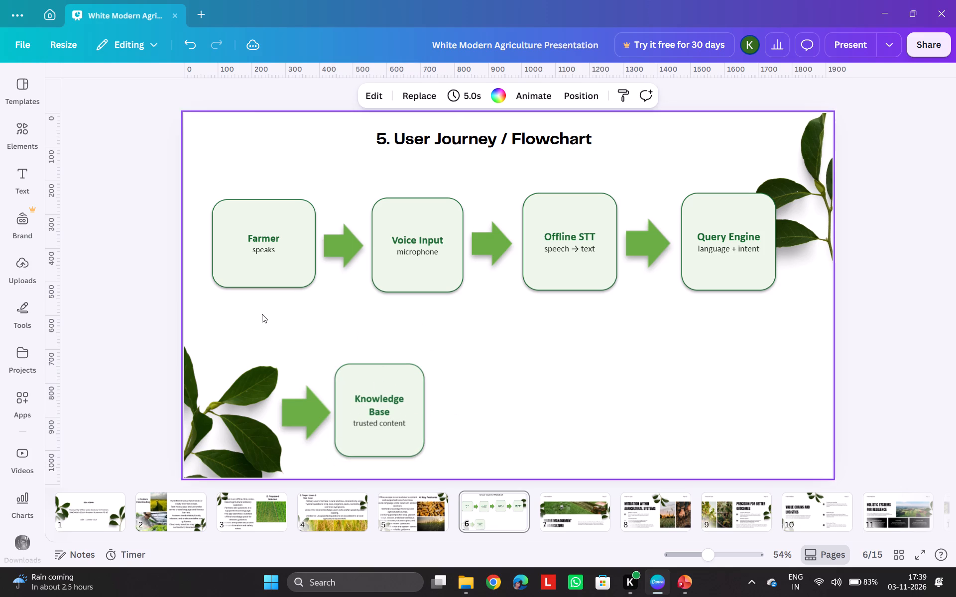
Copy the green arrow between Knowledge Base and Safety Check on PowerPoint slide 6 and switch back to Canva page 6.
{"action": "left_click", "coordinate": [686, 589]}
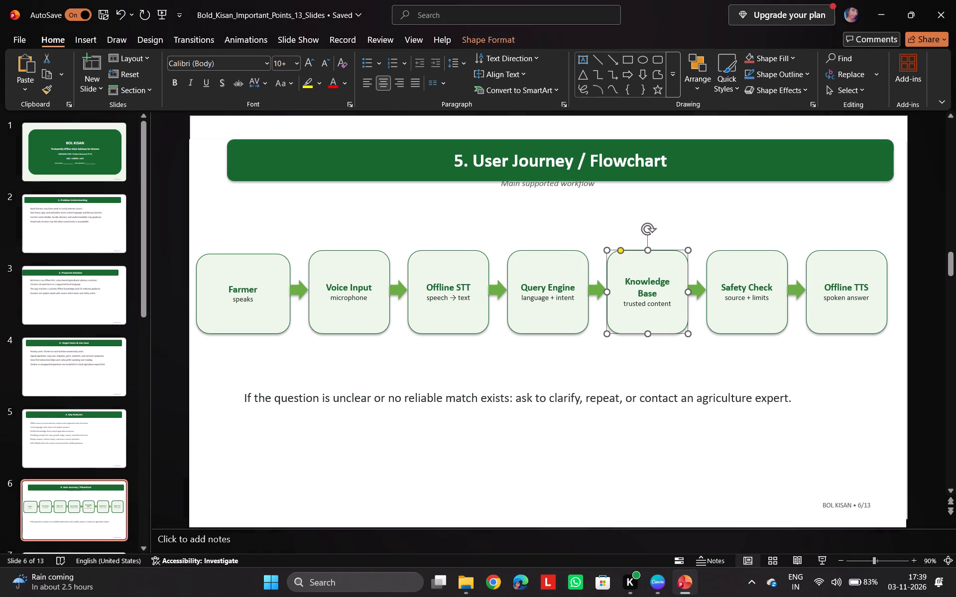
{"action": "left_click", "coordinate": [695, 287]}
{"action": "key", "text": "ctrl+c"}
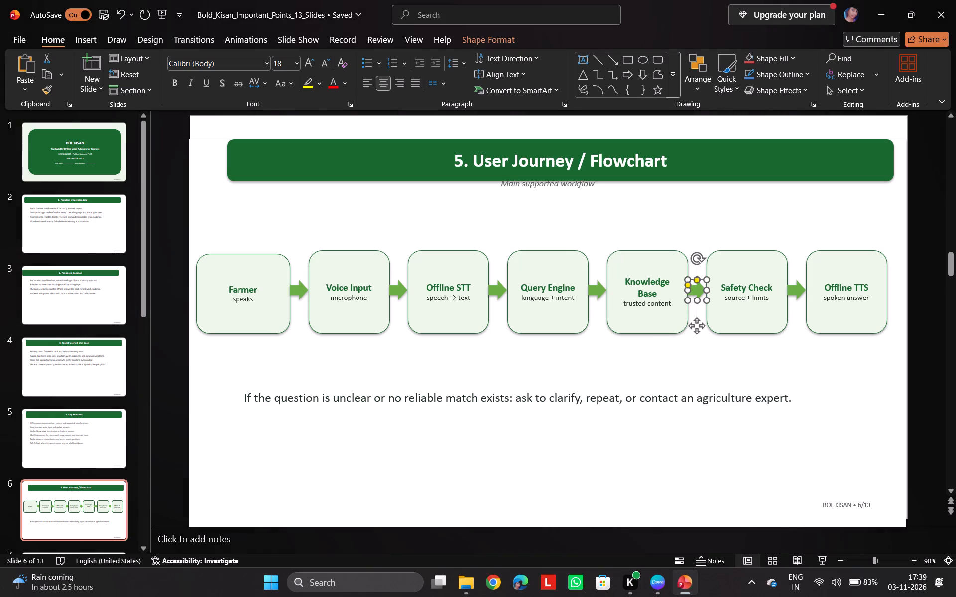
{"action": "left_click", "coordinate": [658, 583]}
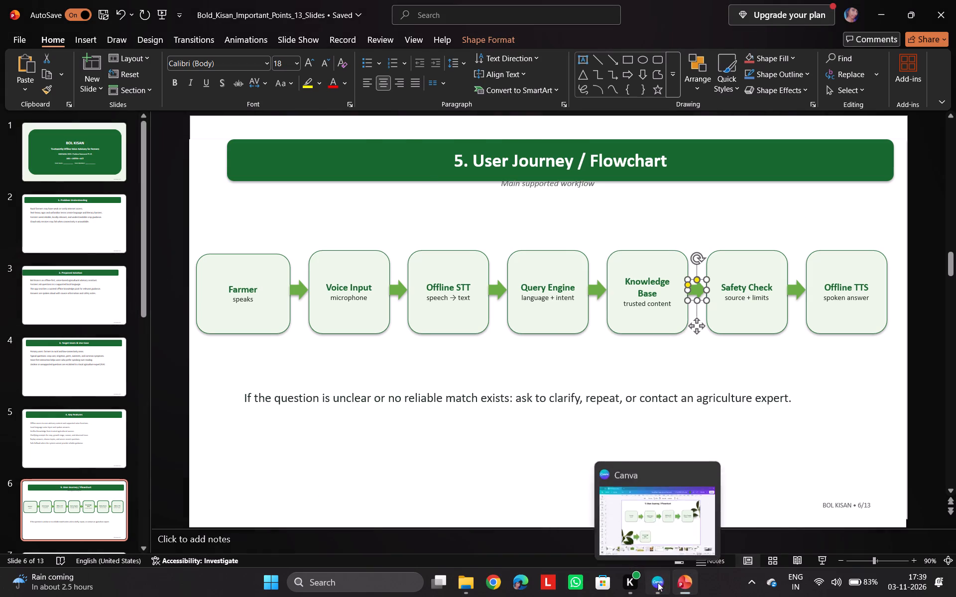
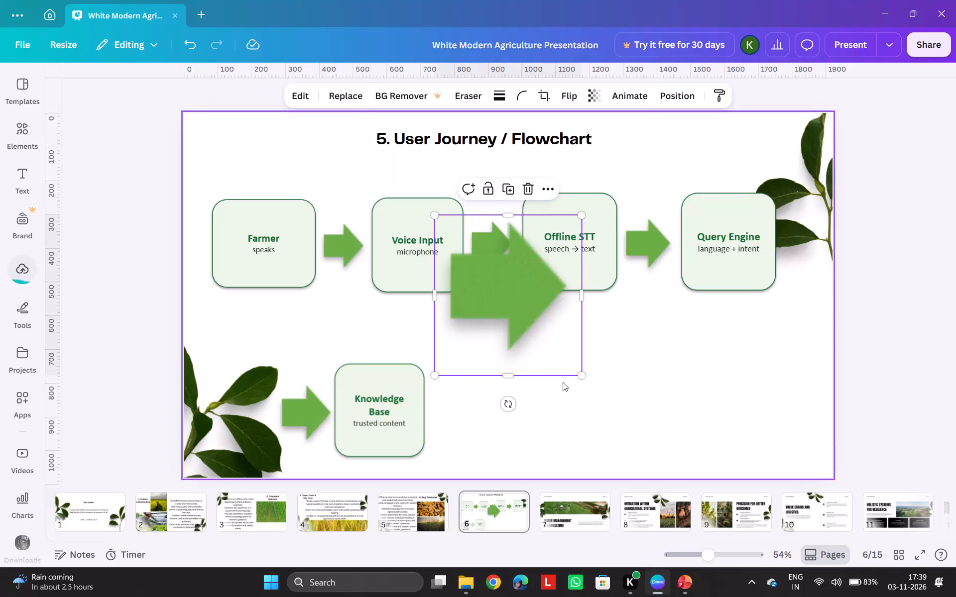
Shrink the pasted green arrow to about 148 × 162 and place it just right of the Knowledge Base box, vertically centred on it.
{"action": "left_click_drag", "start_coordinate": [543, 330], "coordinate": [558, 354]}
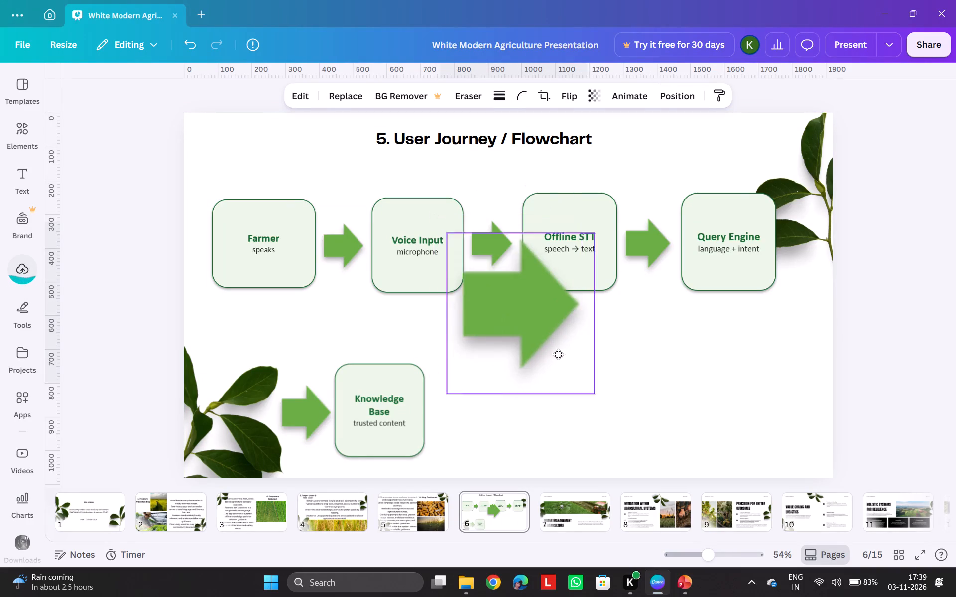
{"action": "left_click_drag", "start_coordinate": [558, 354], "coordinate": [550, 429]}
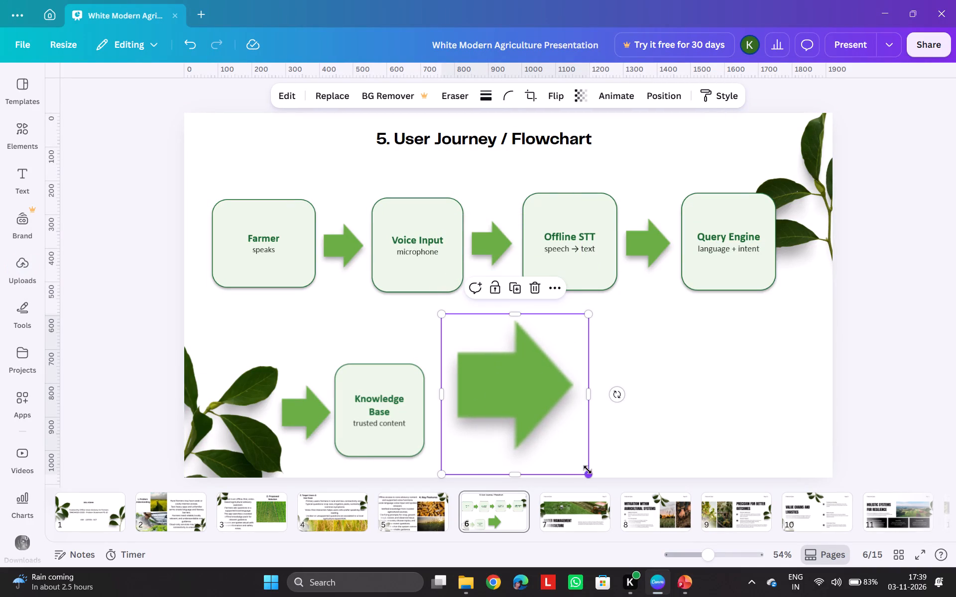
{"action": "left_click_drag", "start_coordinate": [588, 470], "coordinate": [475, 377]}
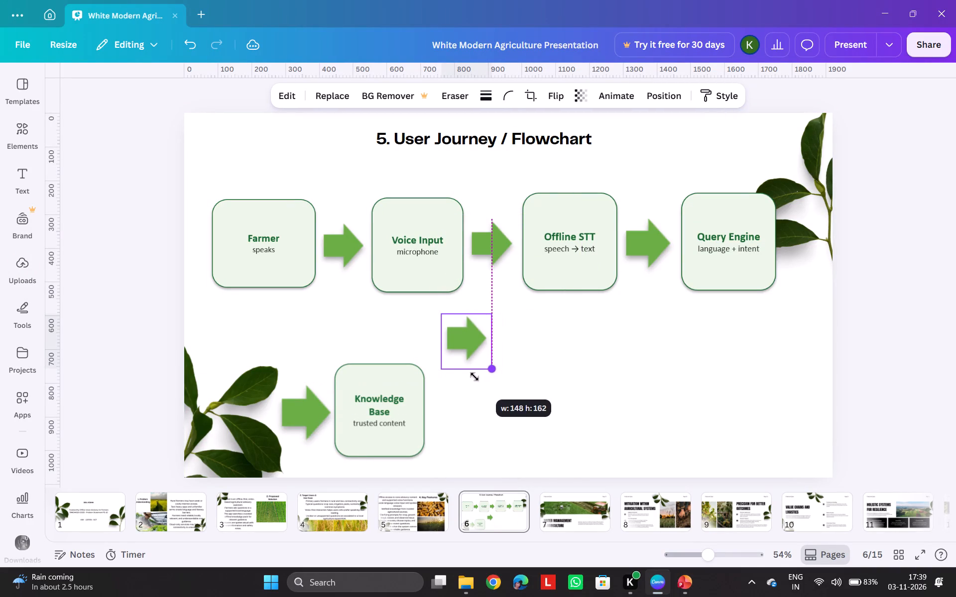
{"action": "left_click_drag", "start_coordinate": [475, 377], "coordinate": [473, 377]}
{"action": "left_click_drag", "start_coordinate": [460, 349], "coordinate": [461, 411]}
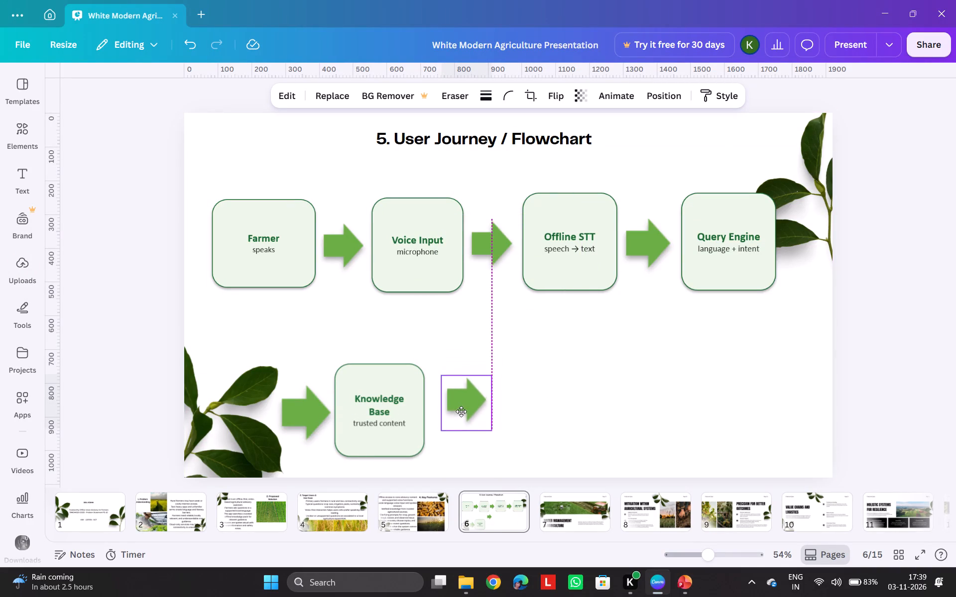
{"action": "left_click_drag", "start_coordinate": [461, 411], "coordinate": [447, 421]}
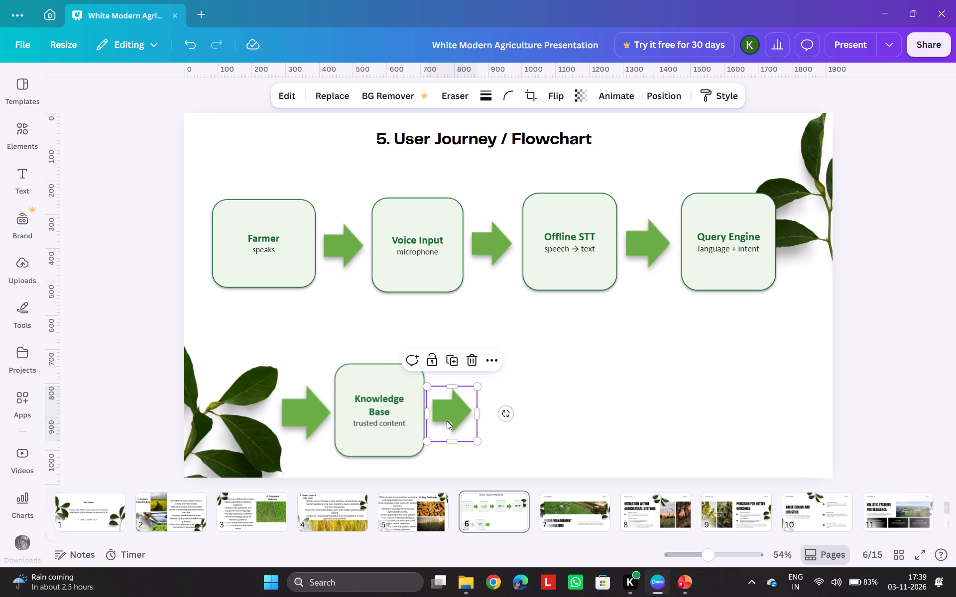
{"action": "left_click", "coordinate": [576, 440]}
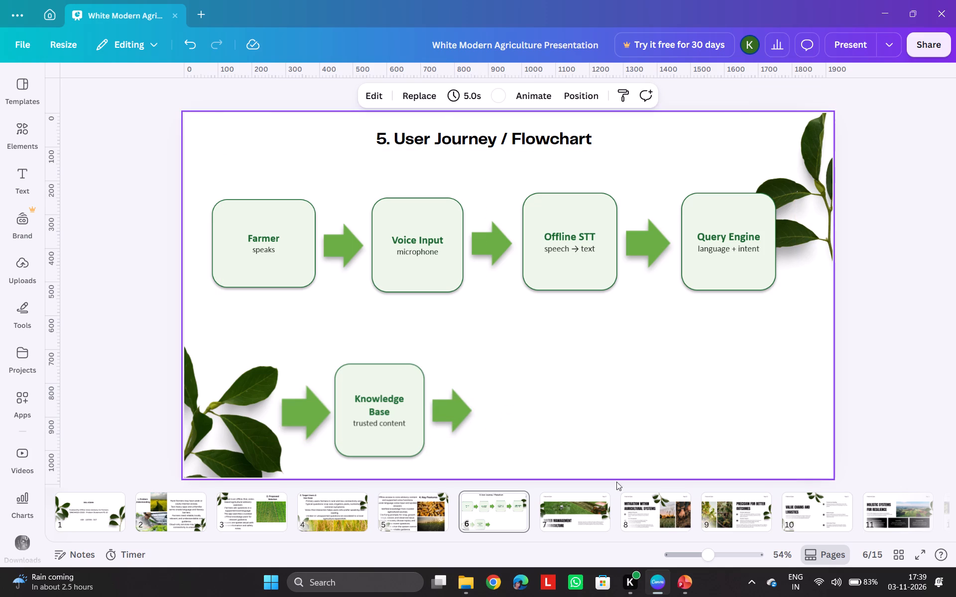
Copy the Safety Check box from PowerPoint slide 6 and paste it onto Canva page 6.
{"action": "left_click", "coordinate": [682, 580]}
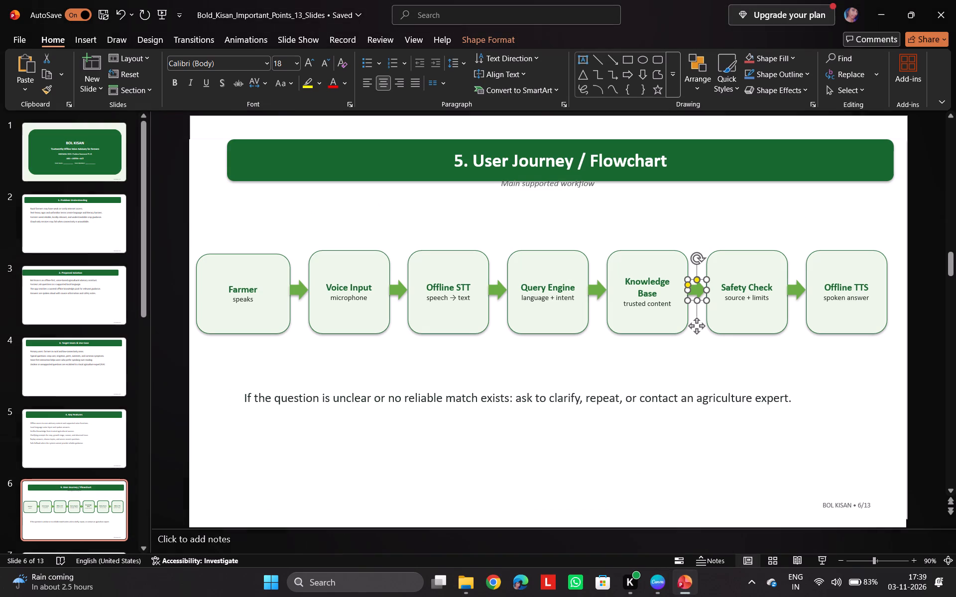
{"action": "left_click", "coordinate": [743, 315]}
{"action": "key", "text": "ctrl+c"}
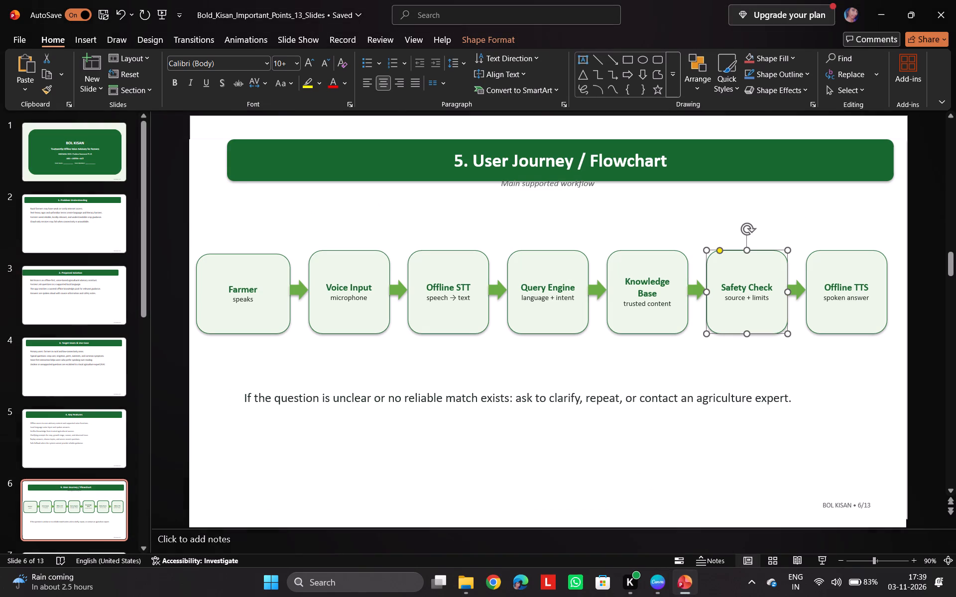
{"action": "left_click", "coordinate": [660, 590]}
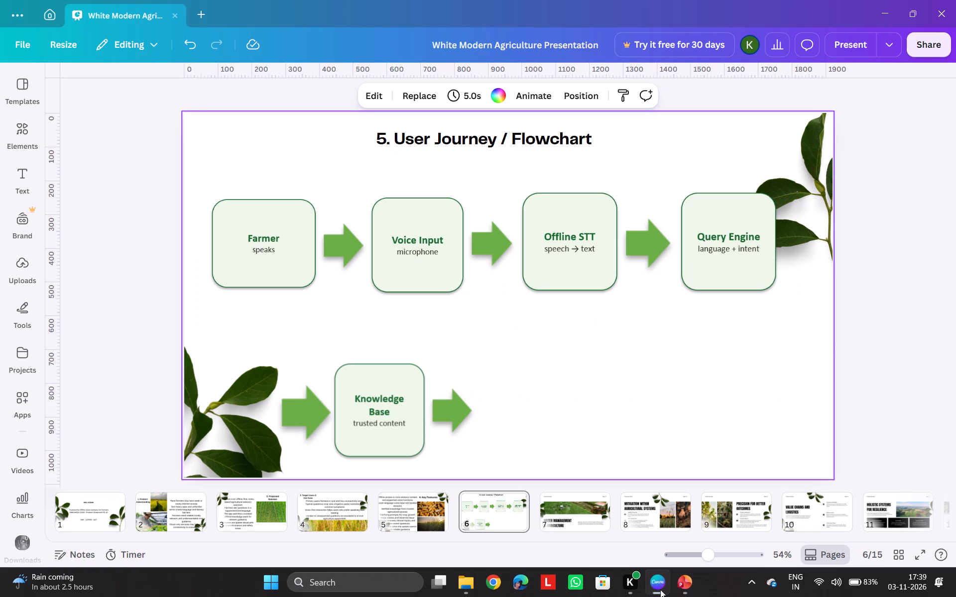
{"action": "key", "text": "ctrl+v"}
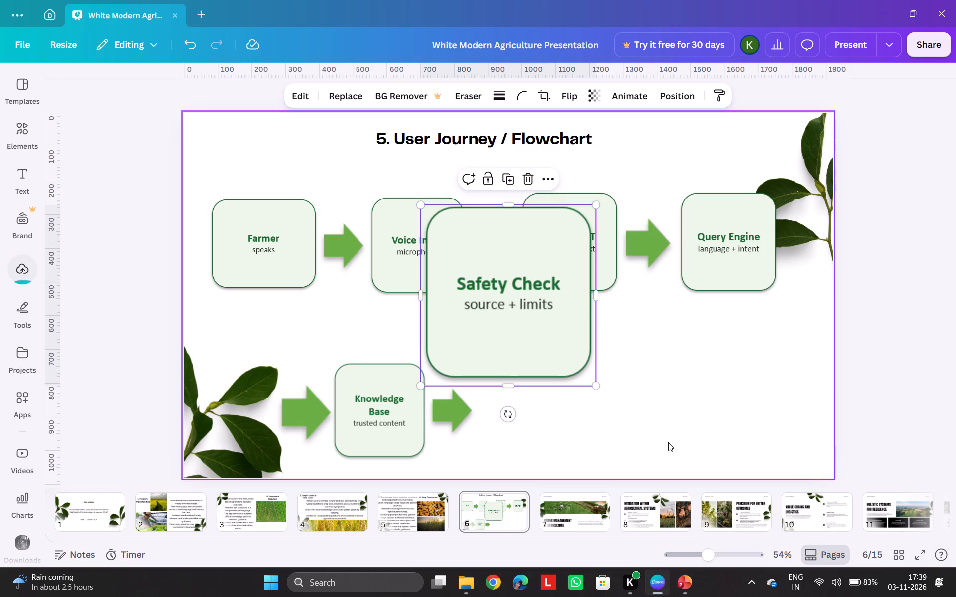
Shrink the Safety Check box to roughly the Knowledge Base box's size and place it right of the second-row arrow that follows Knowledge Base.
{"action": "left_click_drag", "start_coordinate": [596, 383], "coordinate": [507, 328]}
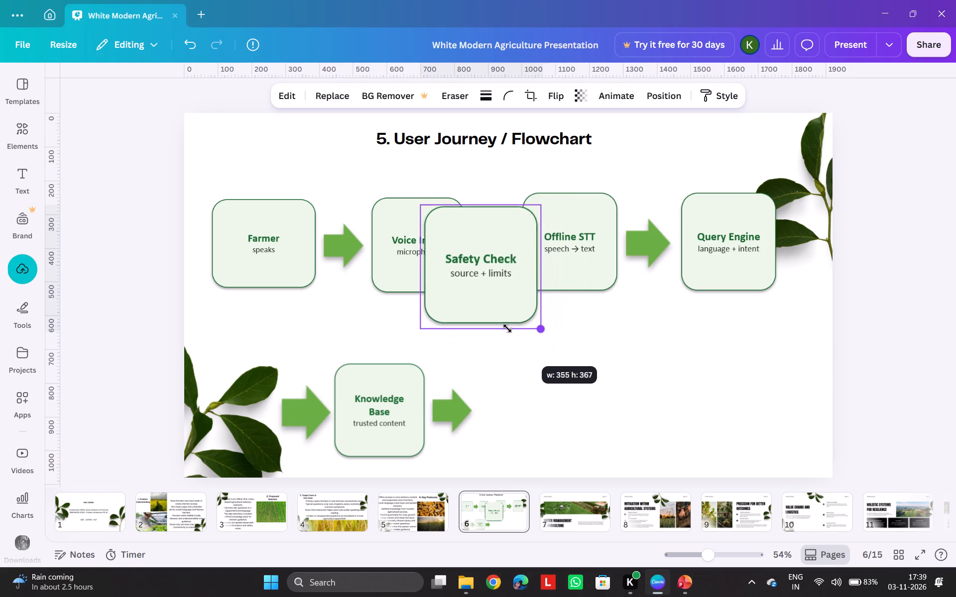
{"action": "left_click_drag", "start_coordinate": [507, 328], "coordinate": [502, 325]}
{"action": "left_click_drag", "start_coordinate": [479, 269], "coordinate": [539, 397]}
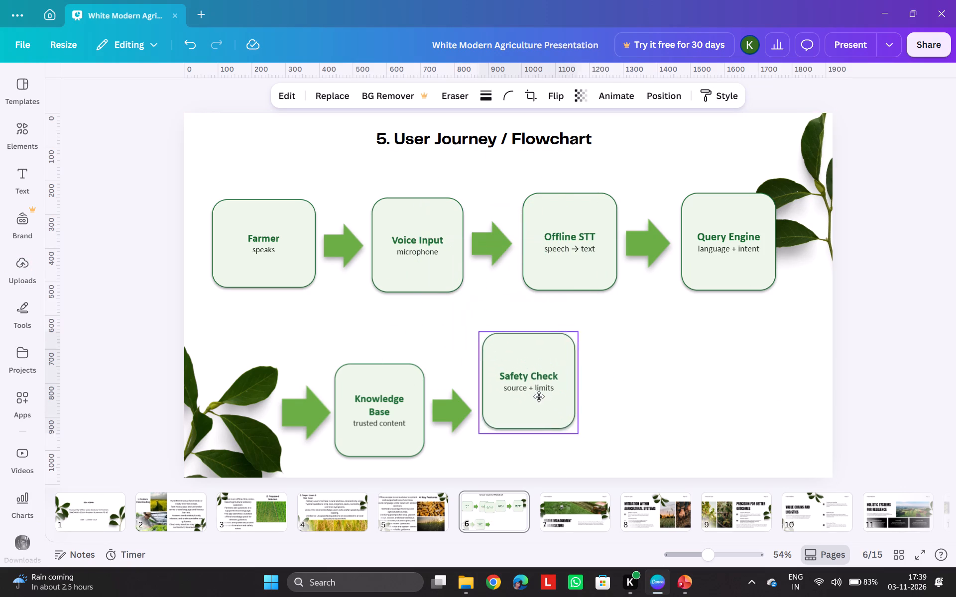
{"action": "left_click_drag", "start_coordinate": [539, 397], "coordinate": [535, 423]}
{"action": "left_click", "coordinate": [731, 392]}
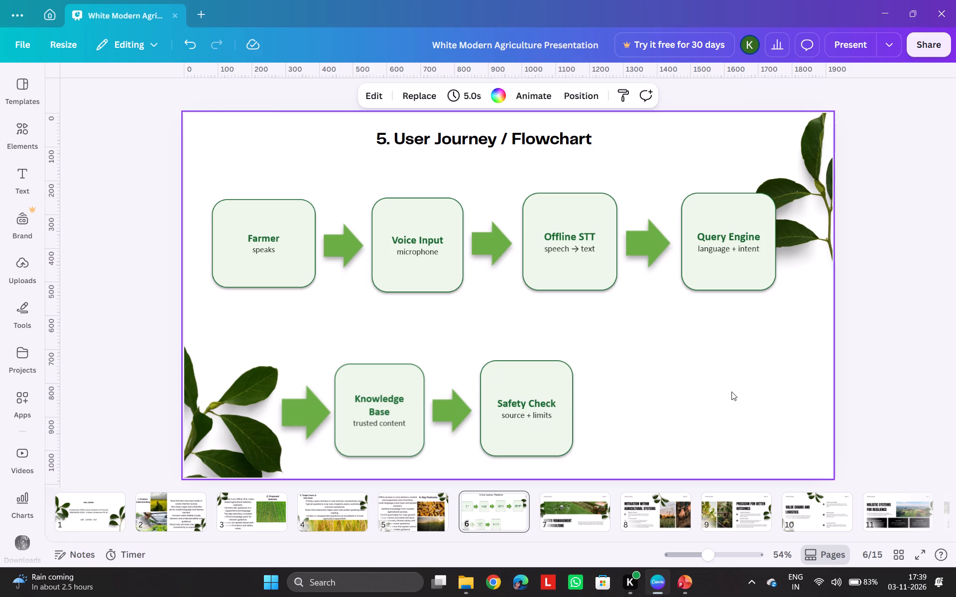
Copy the green arrow between Safety Check and Offline TTS on PowerPoint slide 6 and paste it onto Canva page 6.
{"action": "left_click", "coordinate": [694, 577]}
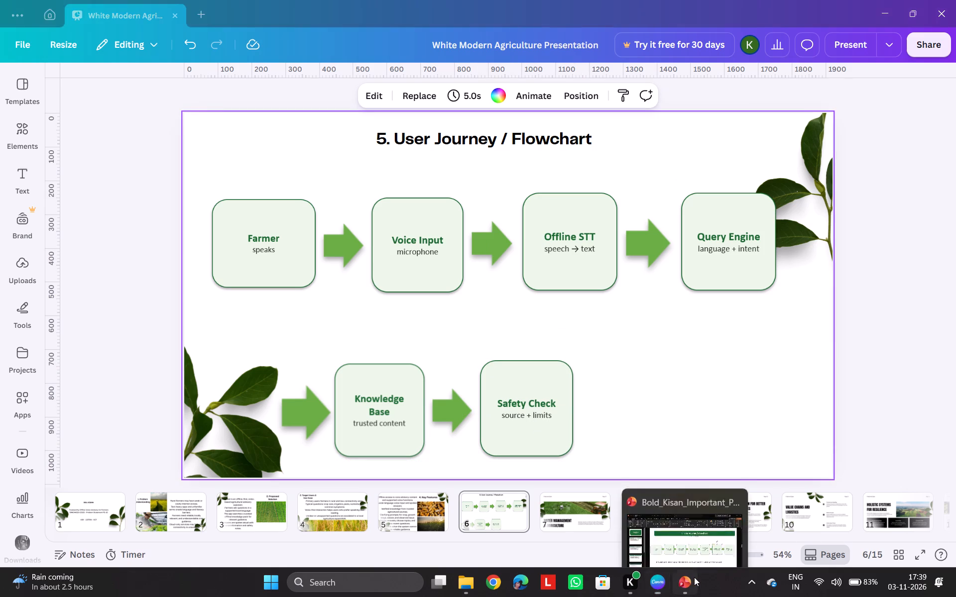
{"action": "left_click", "coordinate": [795, 290]}
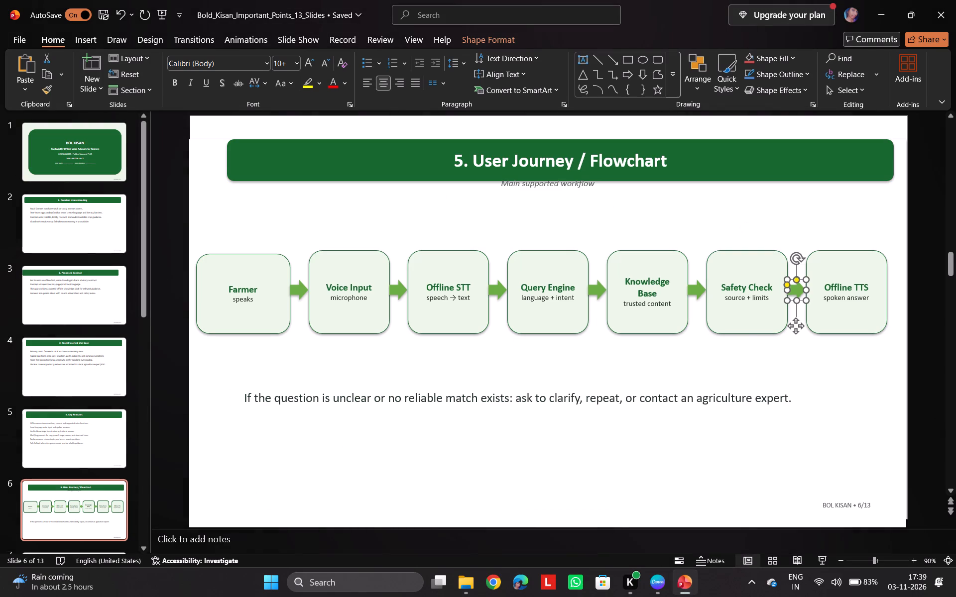
{"action": "key", "text": "ctrl+c"}
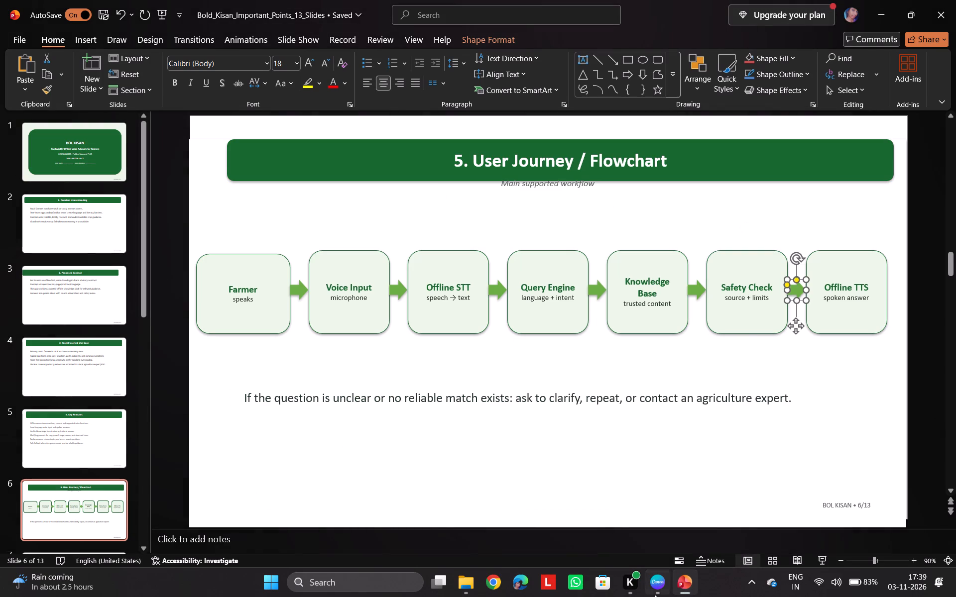
{"action": "left_click", "coordinate": [655, 595]}
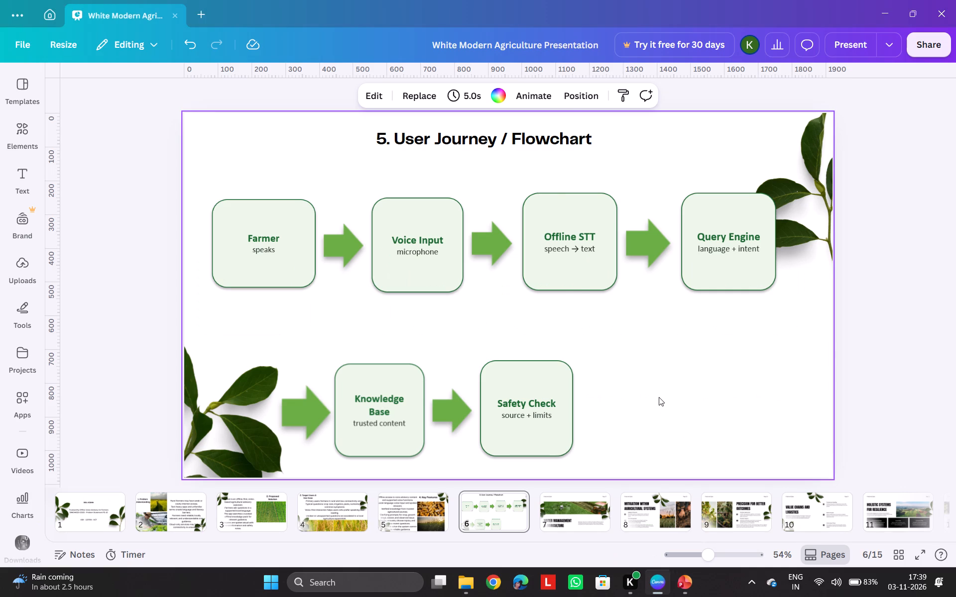
{"action": "key", "text": "ctrl+v"}
Shrink the pasted arrow to match the other second-row arrows and place it just right of the Safety Check box, vertically centred on it.
{"action": "left_click_drag", "start_coordinate": [535, 309], "coordinate": [641, 398]}
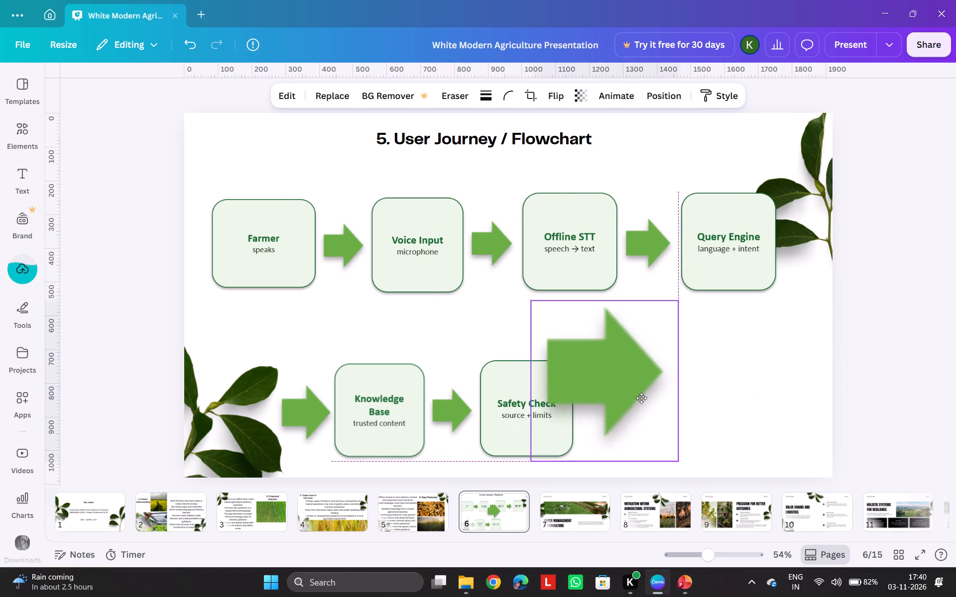
{"action": "left_click_drag", "start_coordinate": [641, 398], "coordinate": [673, 423]}
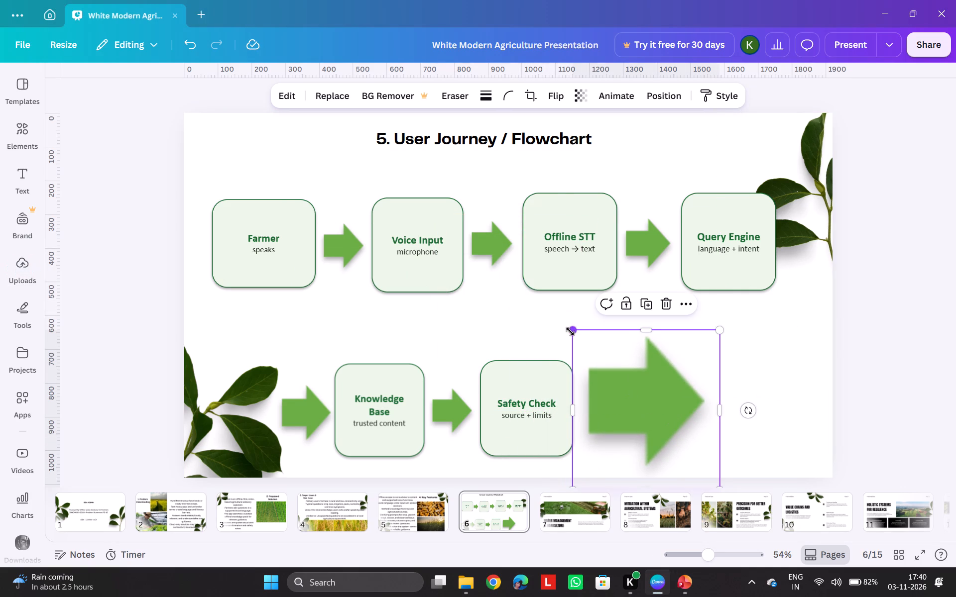
{"action": "left_click_drag", "start_coordinate": [570, 331], "coordinate": [636, 384]}
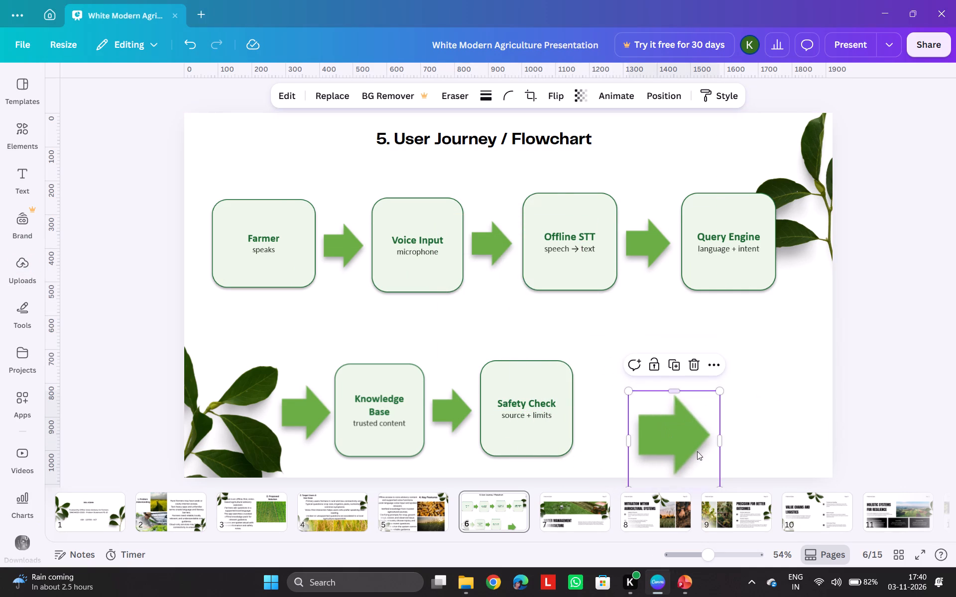
{"action": "left_click_drag", "start_coordinate": [697, 451], "coordinate": [669, 414]}
{"action": "left_click_drag", "start_coordinate": [695, 446], "coordinate": [652, 404]}
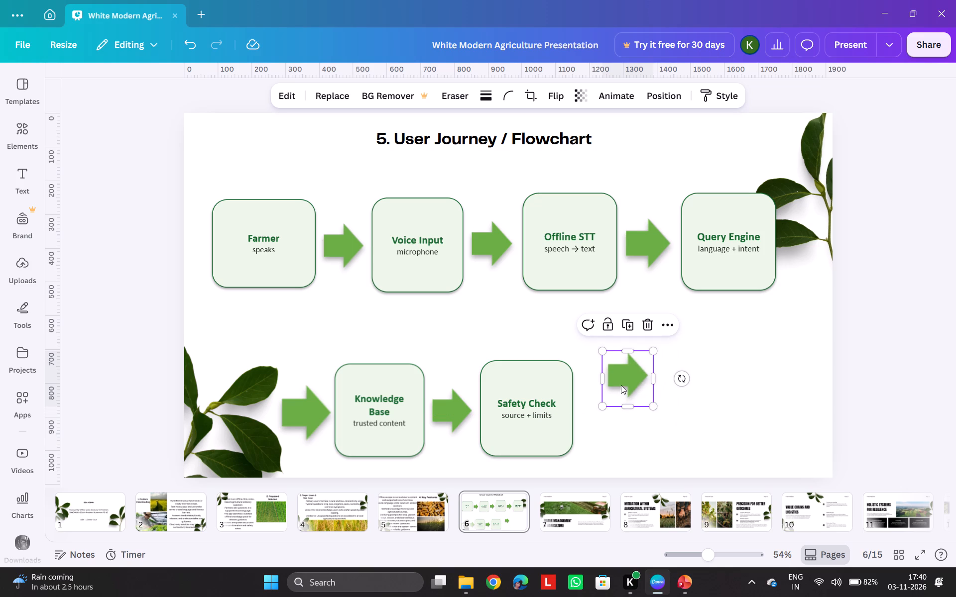
{"action": "left_click_drag", "start_coordinate": [621, 385], "coordinate": [604, 419]}
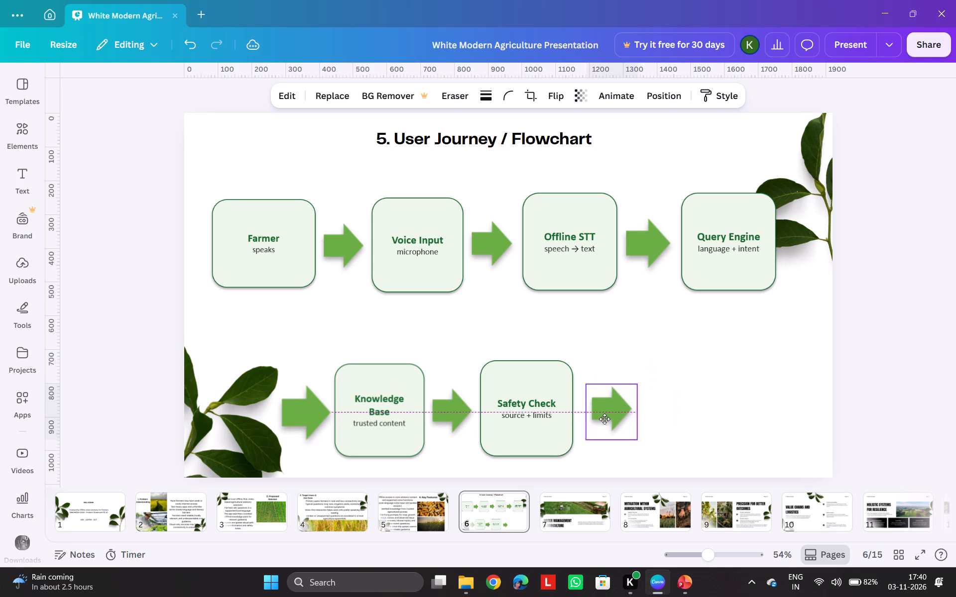
{"action": "left_click_drag", "start_coordinate": [604, 419], "coordinate": [598, 419]}
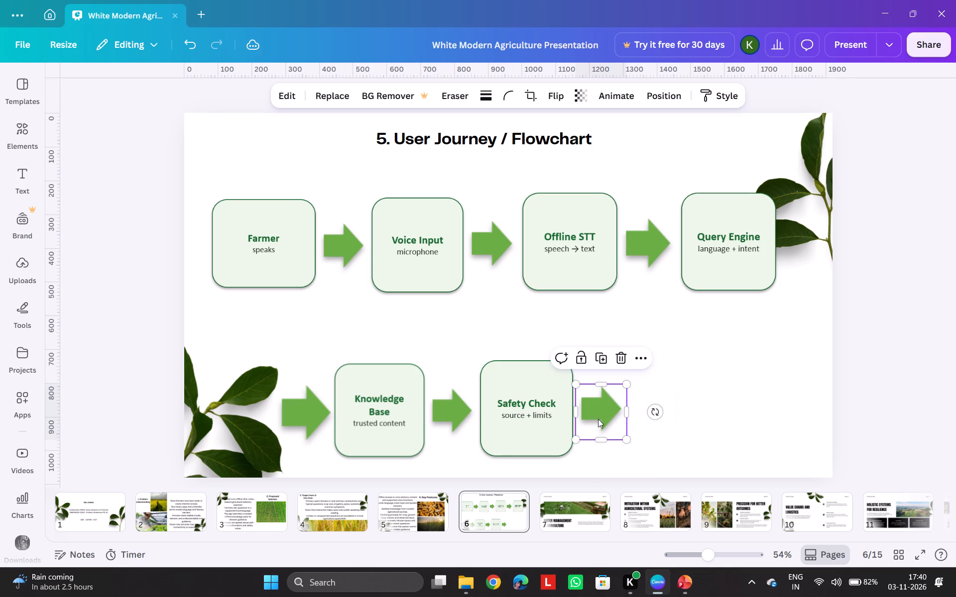
{"action": "left_click", "coordinate": [709, 416]}
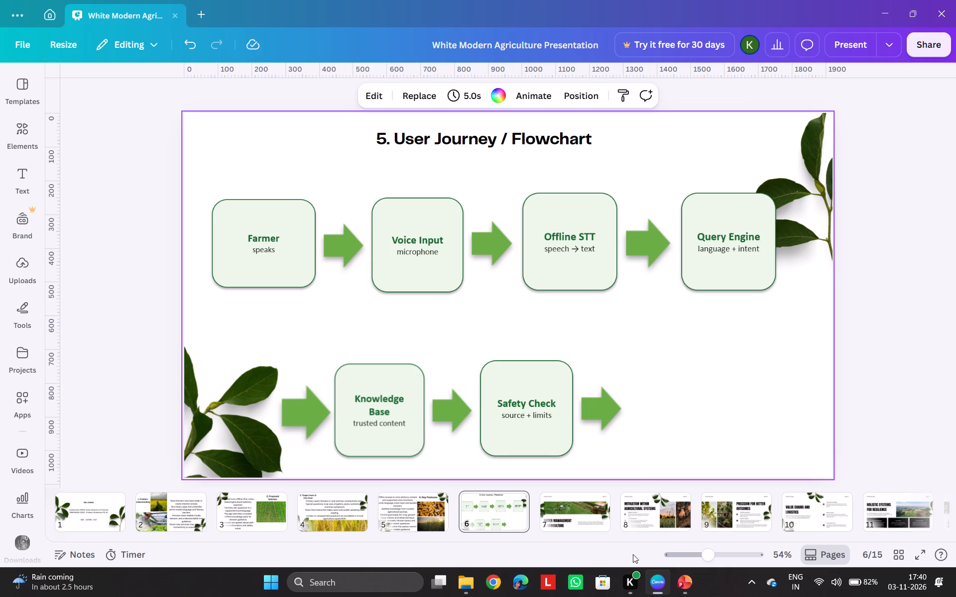
Copy the Offline TTS box from PowerPoint slide 6 and paste it onto Canva page 6.
{"action": "left_click", "coordinate": [684, 590]}
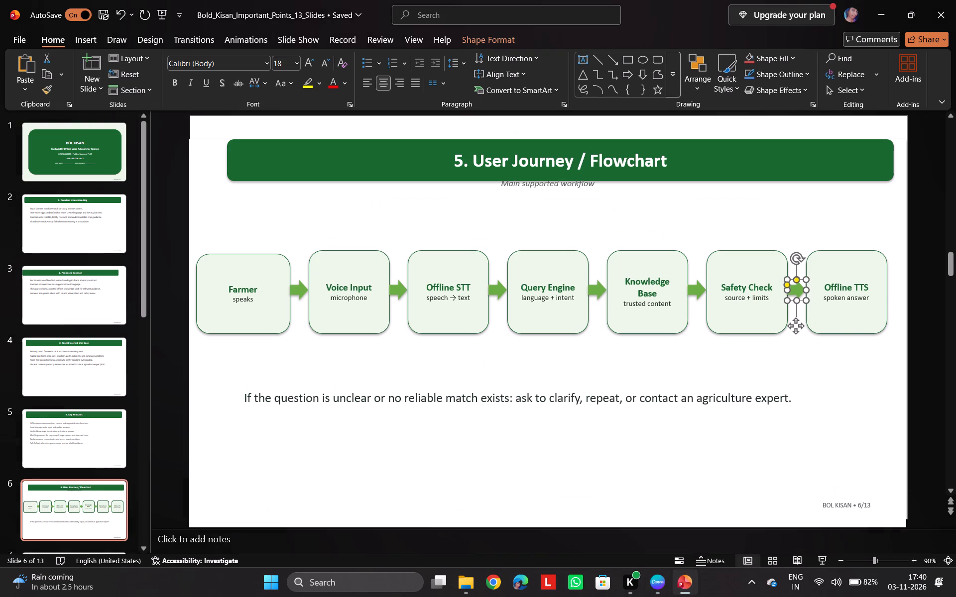
{"action": "left_click", "coordinate": [831, 290]}
{"action": "key", "text": "ctrl+c"}
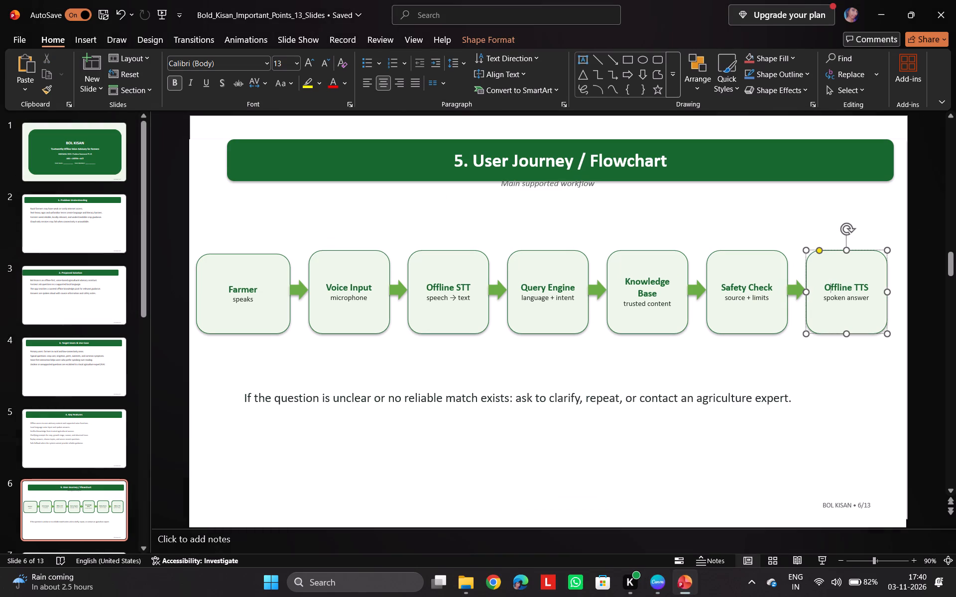
{"action": "left_click", "coordinate": [840, 267]}
{"action": "key", "text": "ctrl+c"}
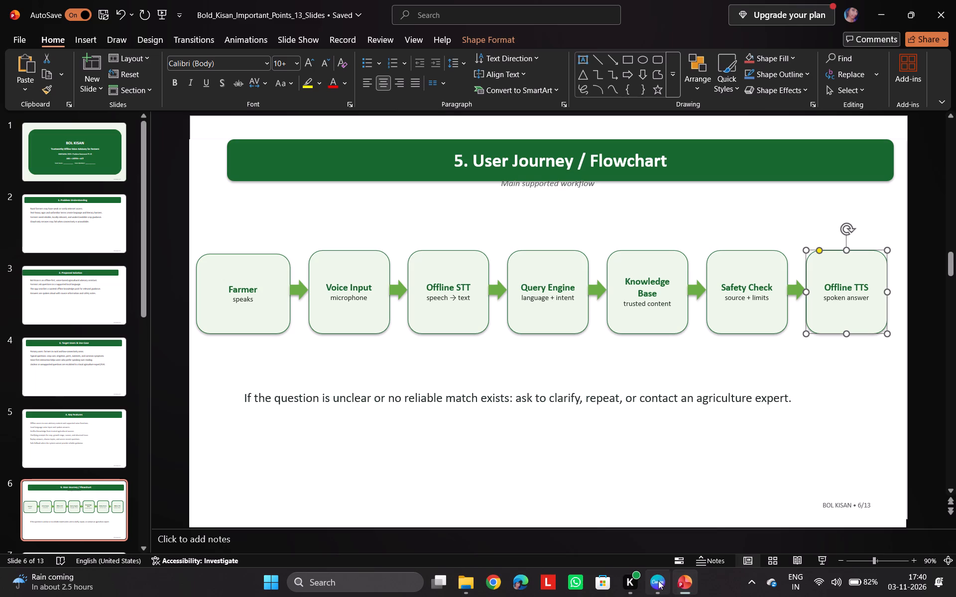
{"action": "left_click", "coordinate": [659, 580]}
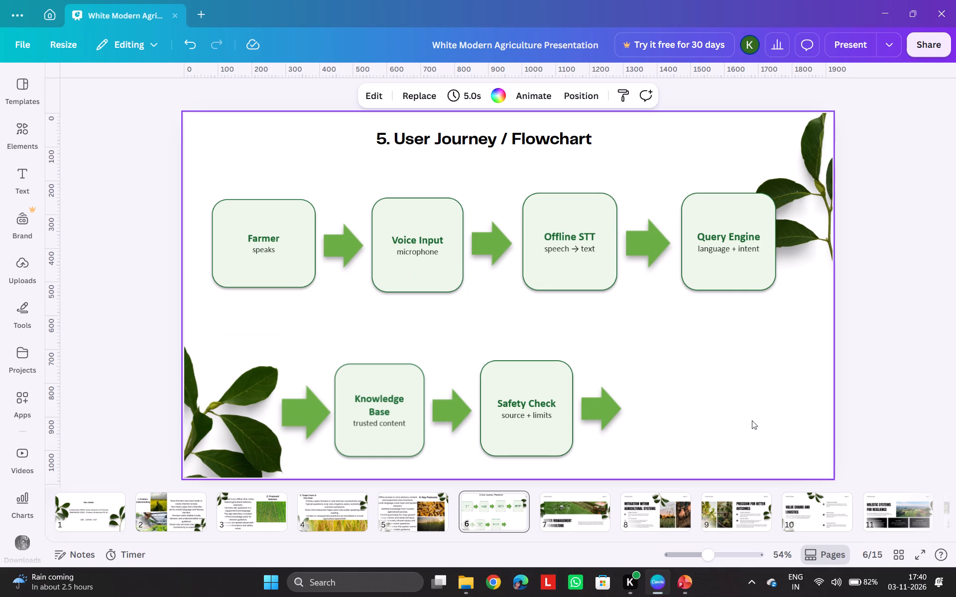
{"action": "key", "text": "ctrl+v"}
Resize the Offline TTS box to match the Safety Check box and place it right of the last arrow, level with the second row.
{"action": "left_click_drag", "start_coordinate": [528, 266], "coordinate": [704, 337]}
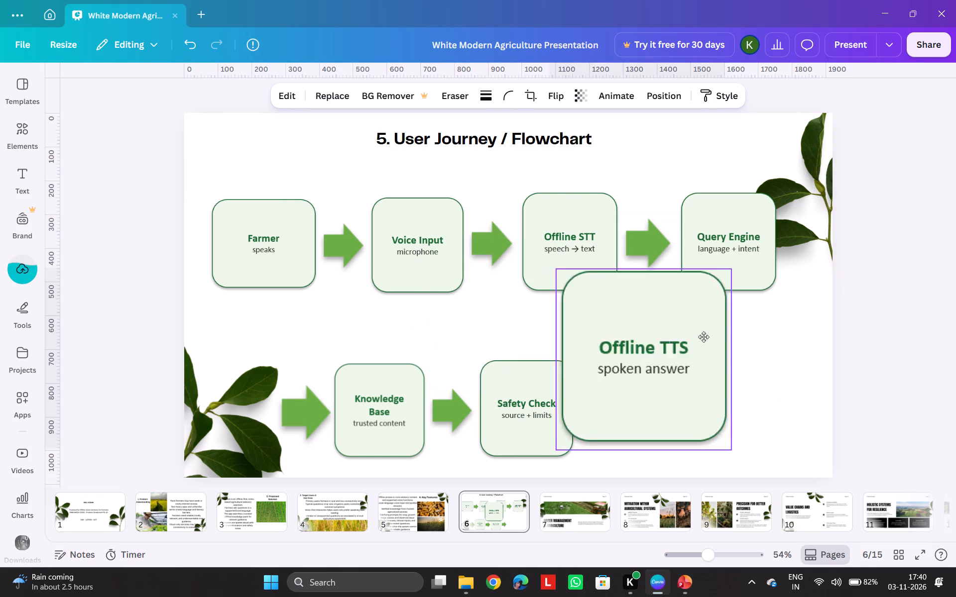
{"action": "left_click_drag", "start_coordinate": [704, 337], "coordinate": [745, 359]}
{"action": "left_click_drag", "start_coordinate": [640, 292], "coordinate": [727, 362]}
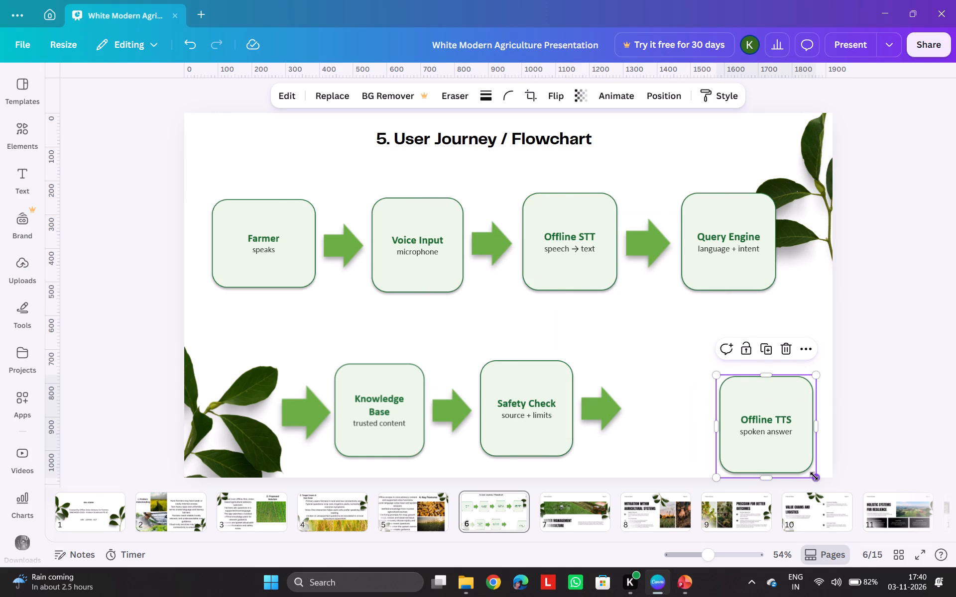
{"action": "left_click_drag", "start_coordinate": [815, 476], "coordinate": [795, 456]}
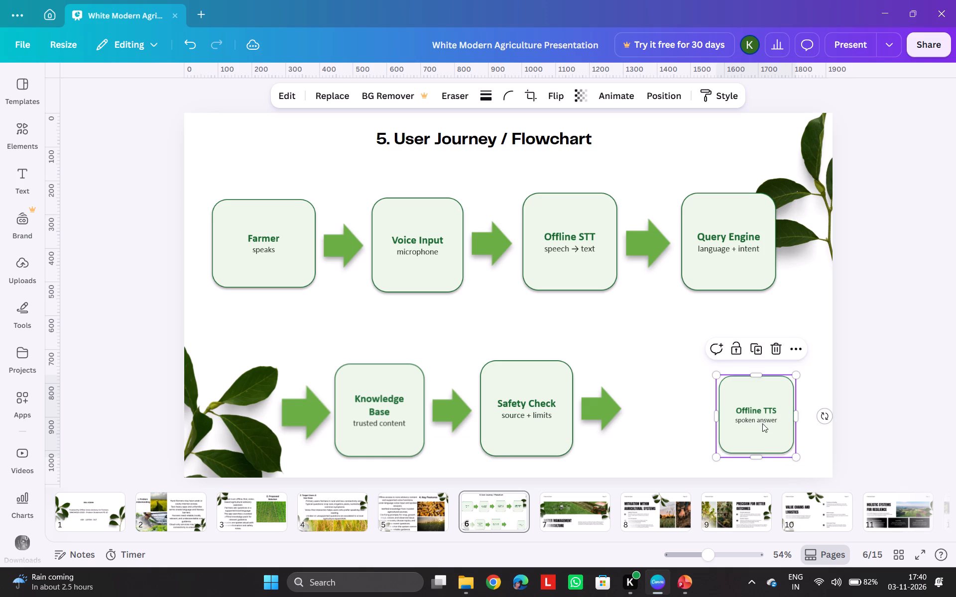
{"action": "left_click_drag", "start_coordinate": [762, 423], "coordinate": [688, 418]}
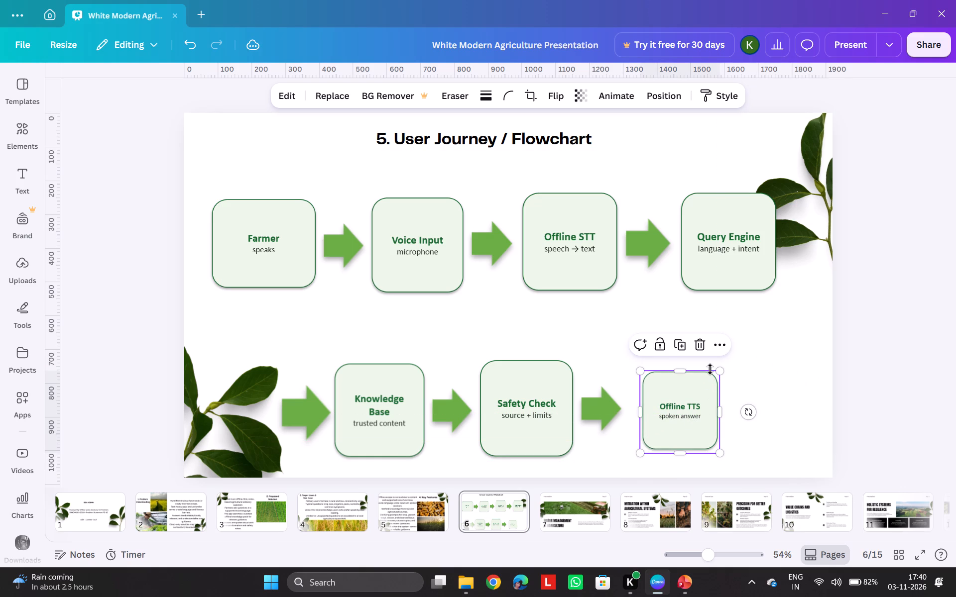
{"action": "left_click_drag", "start_coordinate": [719, 373], "coordinate": [736, 369]}
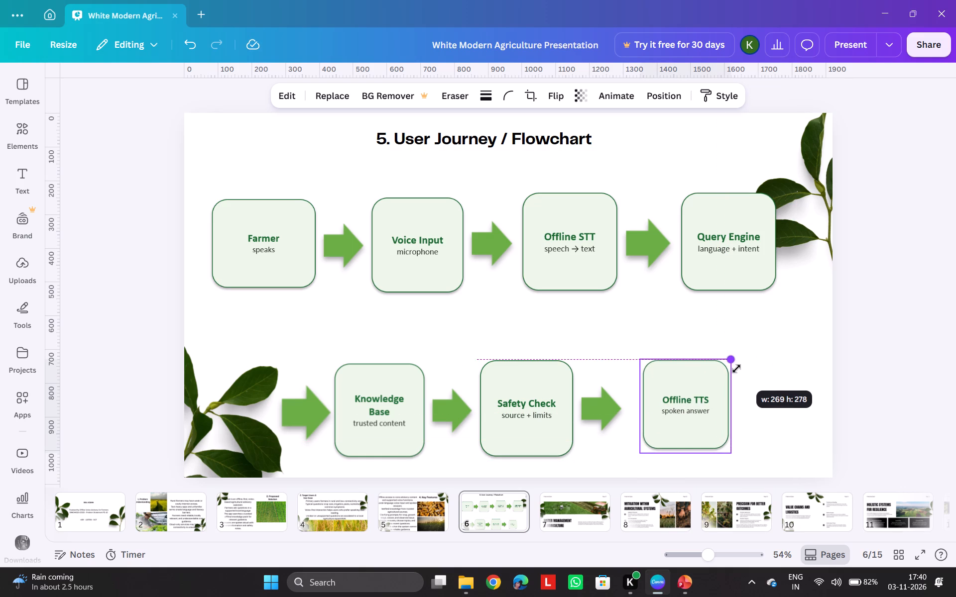
{"action": "left_click_drag", "start_coordinate": [736, 369], "coordinate": [737, 369]}
{"action": "left_click_drag", "start_coordinate": [642, 457], "coordinate": [640, 469]}
{"action": "left_click", "coordinate": [681, 431]}
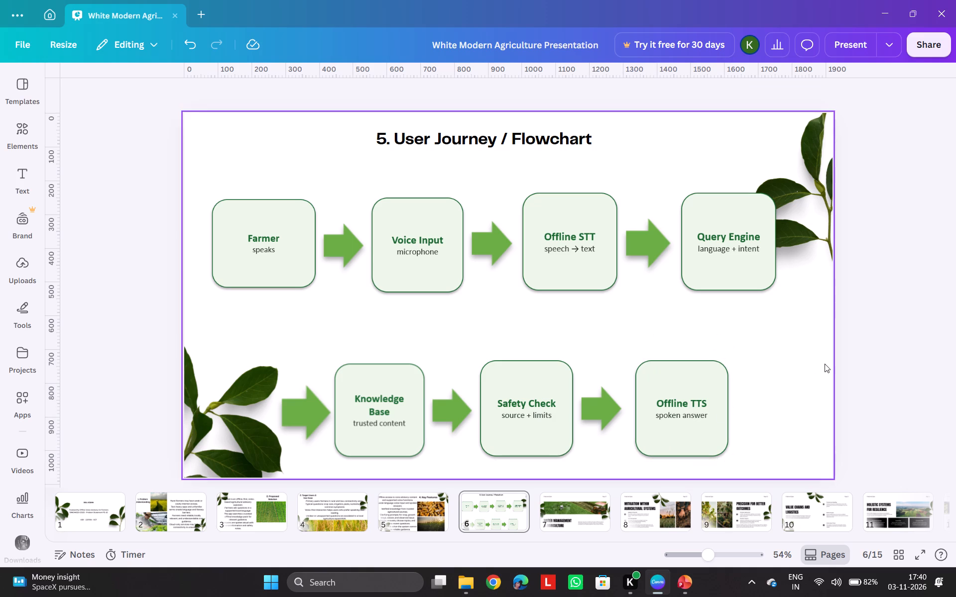
On page 7, delete the body paragraph and the "Water Management in Agriculture" title.
{"action": "left_click", "coordinate": [825, 364]}
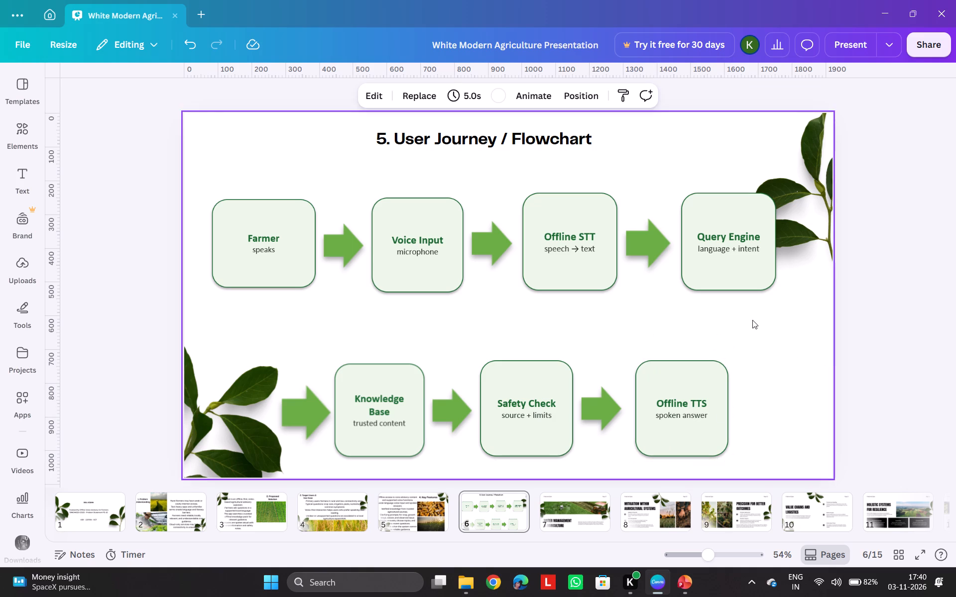
{"action": "left_click", "coordinate": [578, 509]}
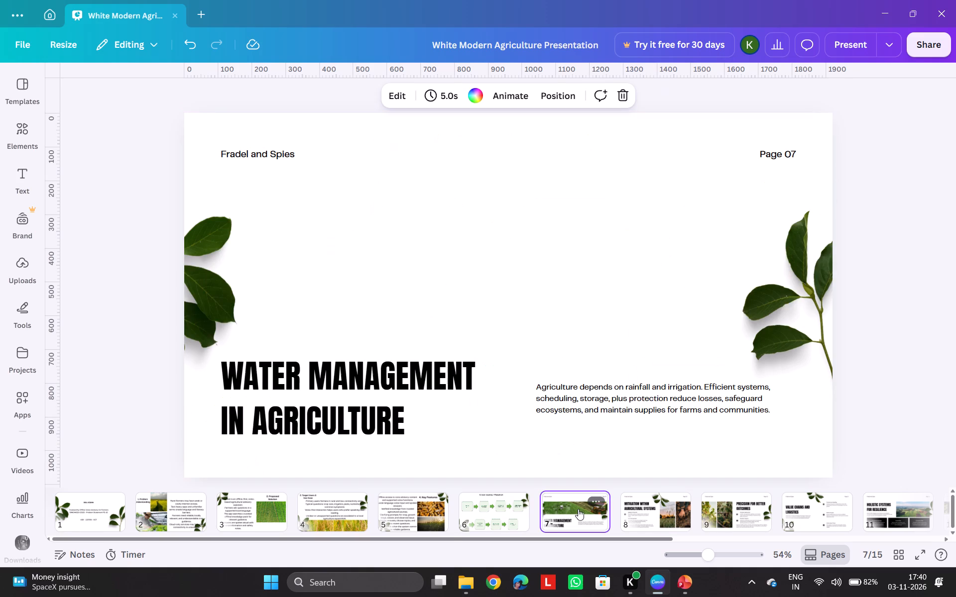
{"action": "left_click", "coordinate": [595, 388]}
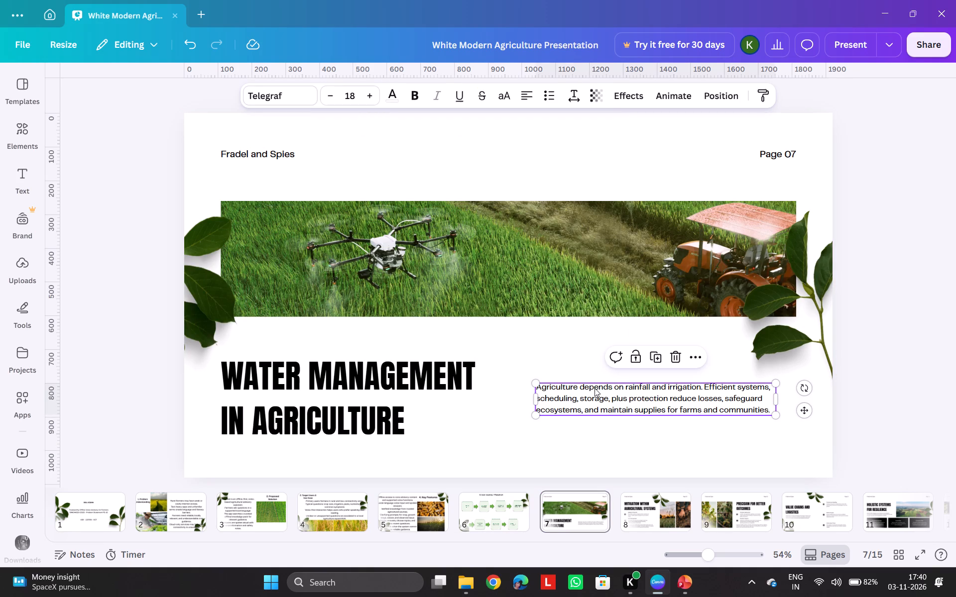
{"action": "key", "text": "Delete"}
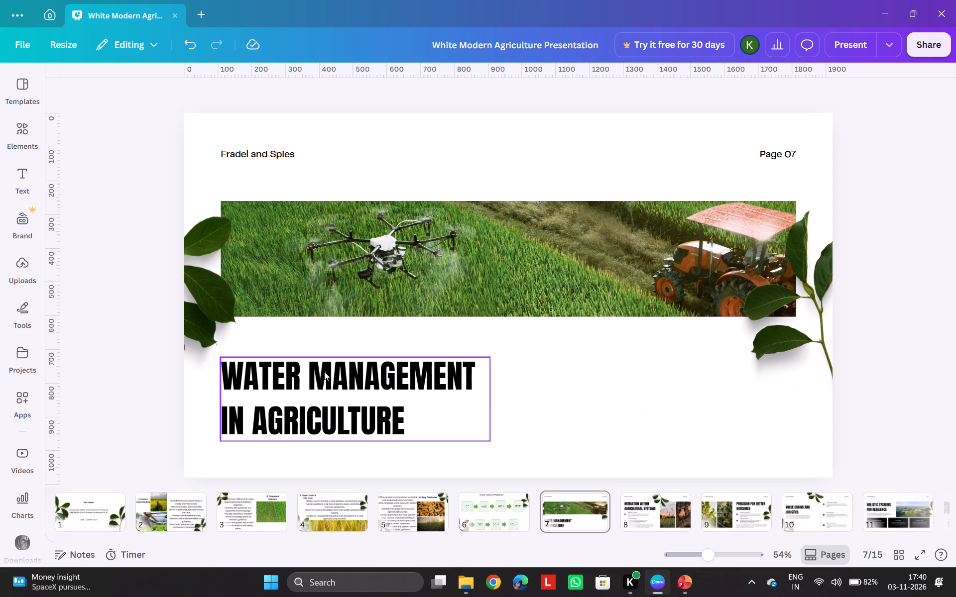
{"action": "left_click", "coordinate": [316, 379]}
{"action": "key", "text": "Delete"}
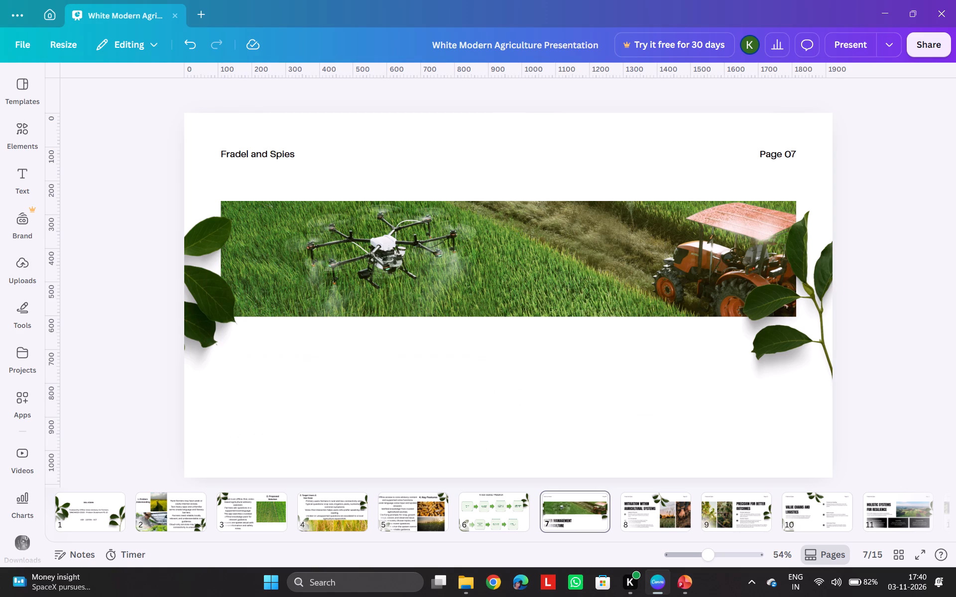
Move page 7's right-hand leaf branch down into the page's bottom-right corner.
{"action": "left_click_drag", "start_coordinate": [815, 332], "coordinate": [825, 455]}
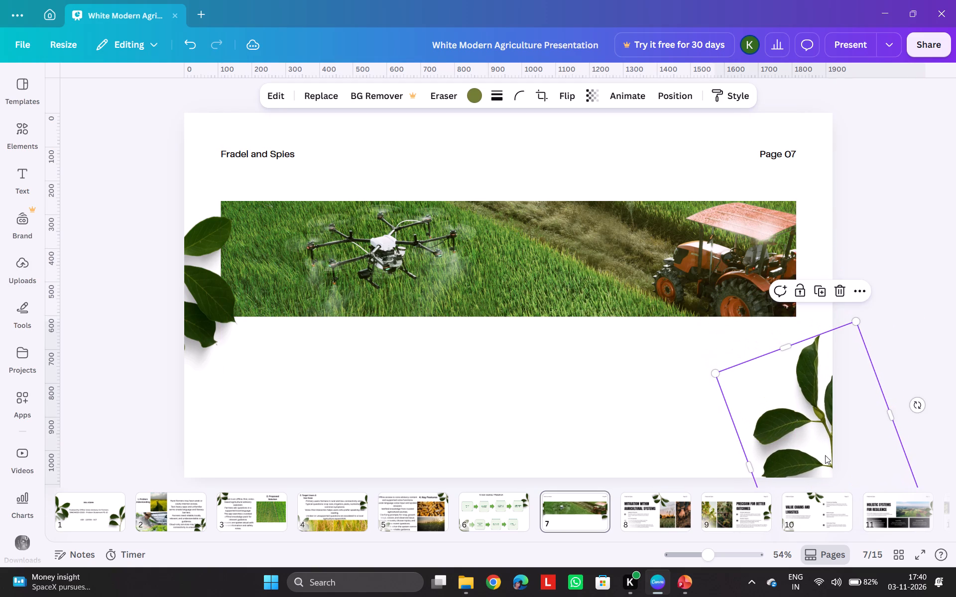
{"action": "left_click", "coordinate": [556, 415]}
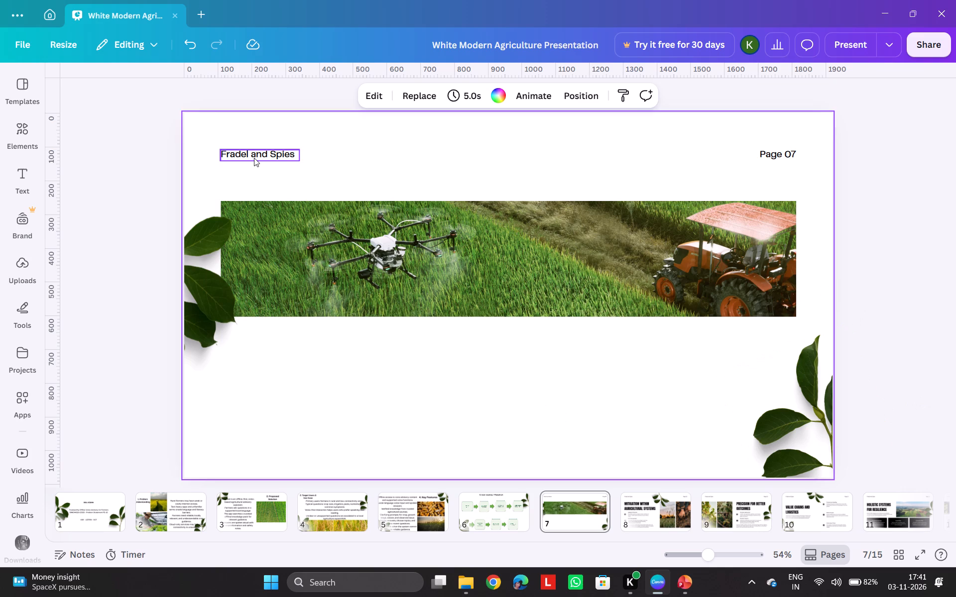
Delete the "Fradel and Spies" header and the "Page 07" label from page 7.
{"action": "left_click", "coordinate": [254, 158]}
{"action": "key", "text": "Delete"}
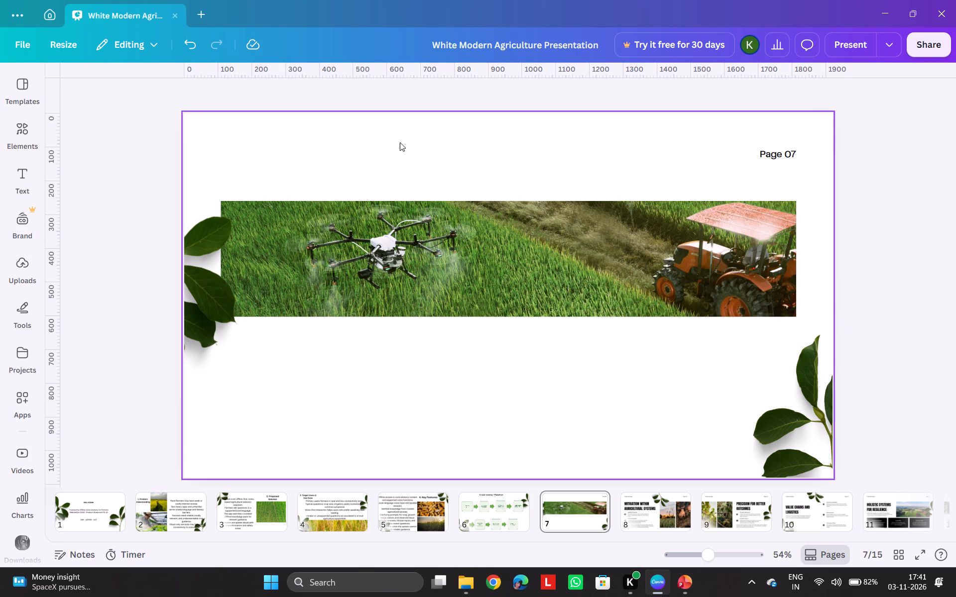
{"action": "left_click", "coordinate": [768, 155]}
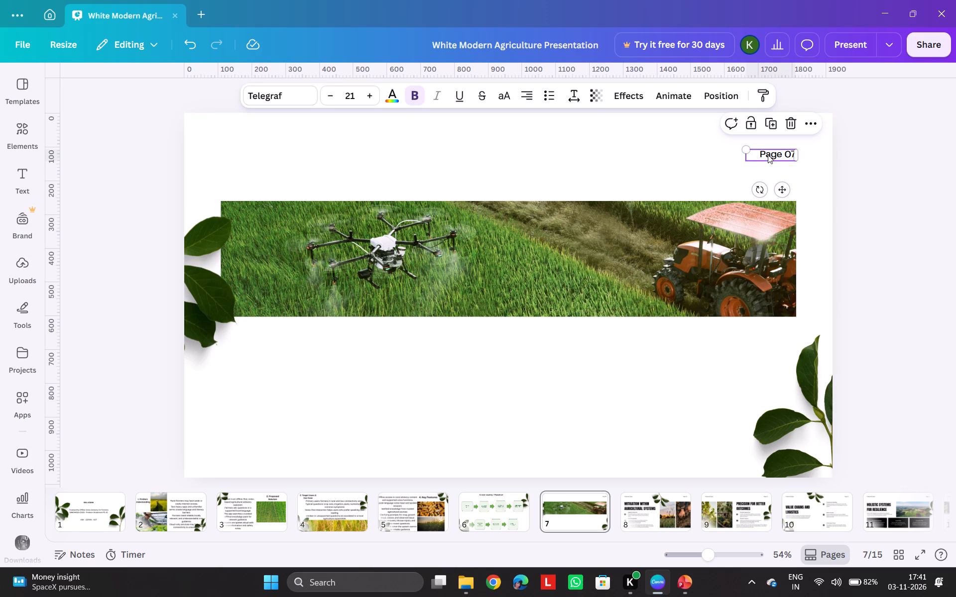
{"action": "key", "text": "Delete"}
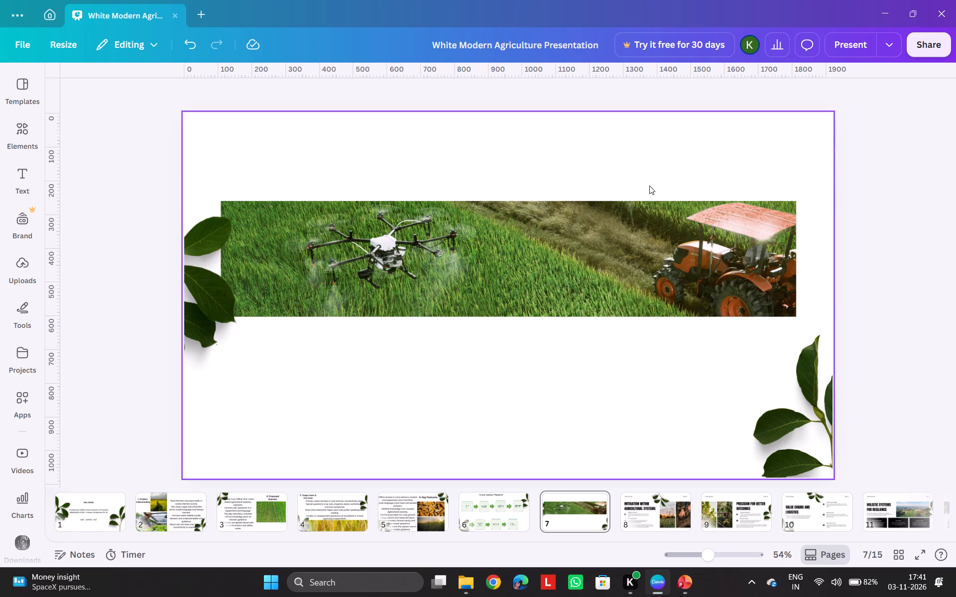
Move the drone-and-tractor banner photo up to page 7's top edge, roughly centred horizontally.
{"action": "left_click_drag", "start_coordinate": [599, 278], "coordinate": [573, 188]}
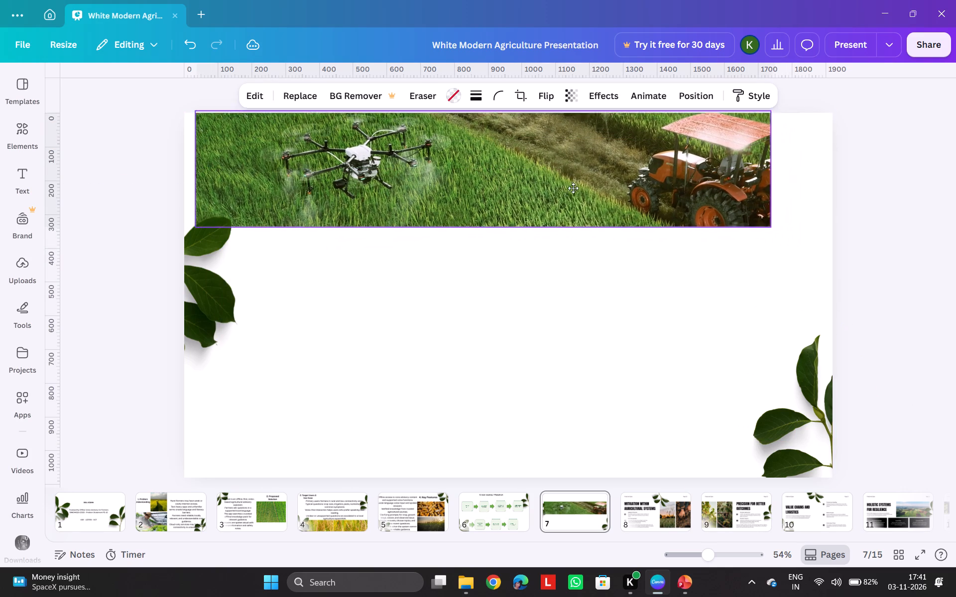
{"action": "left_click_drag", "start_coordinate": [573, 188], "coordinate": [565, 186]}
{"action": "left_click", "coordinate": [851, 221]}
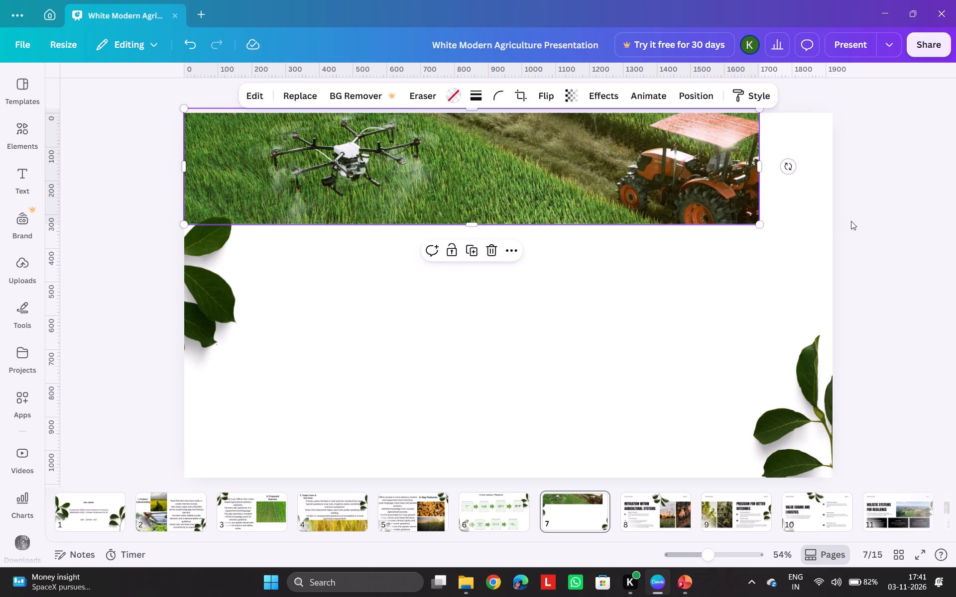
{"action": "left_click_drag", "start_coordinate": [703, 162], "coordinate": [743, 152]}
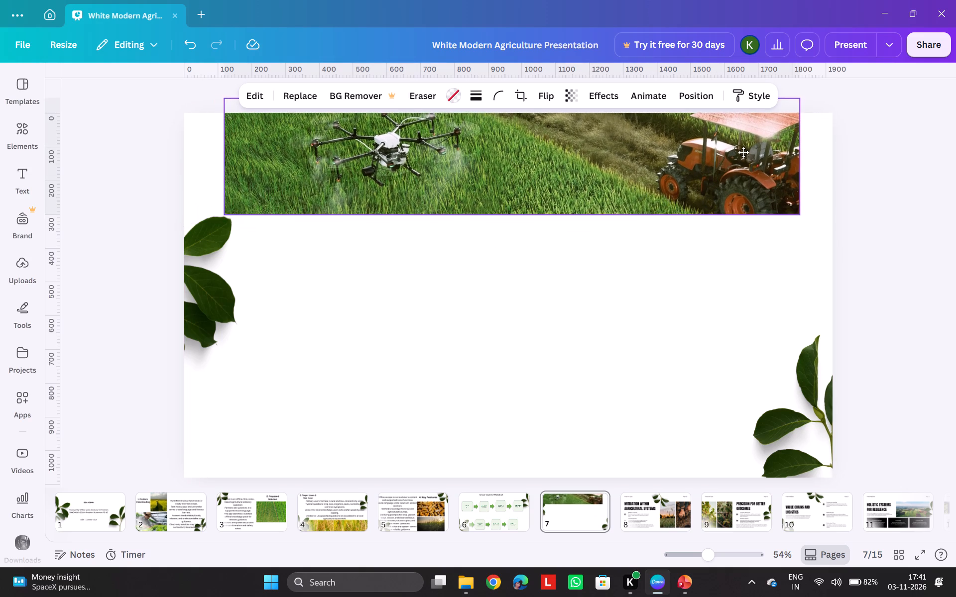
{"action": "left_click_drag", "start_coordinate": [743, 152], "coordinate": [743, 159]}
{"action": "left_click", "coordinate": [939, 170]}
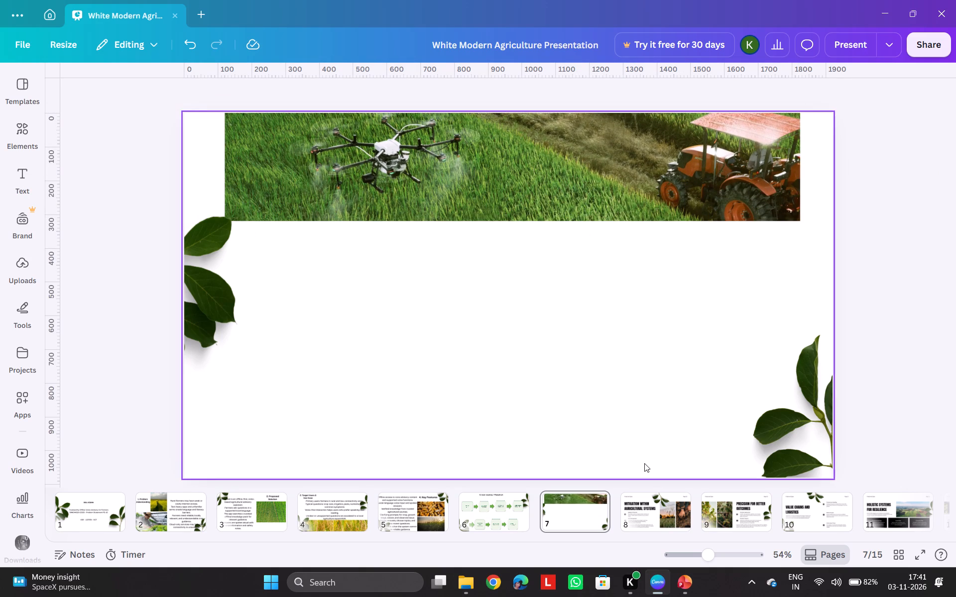
Switch to the PowerPoint deck, open slide 7, "6. System Architecture", and look through the remaining slides.
{"action": "left_click", "coordinate": [681, 584]}
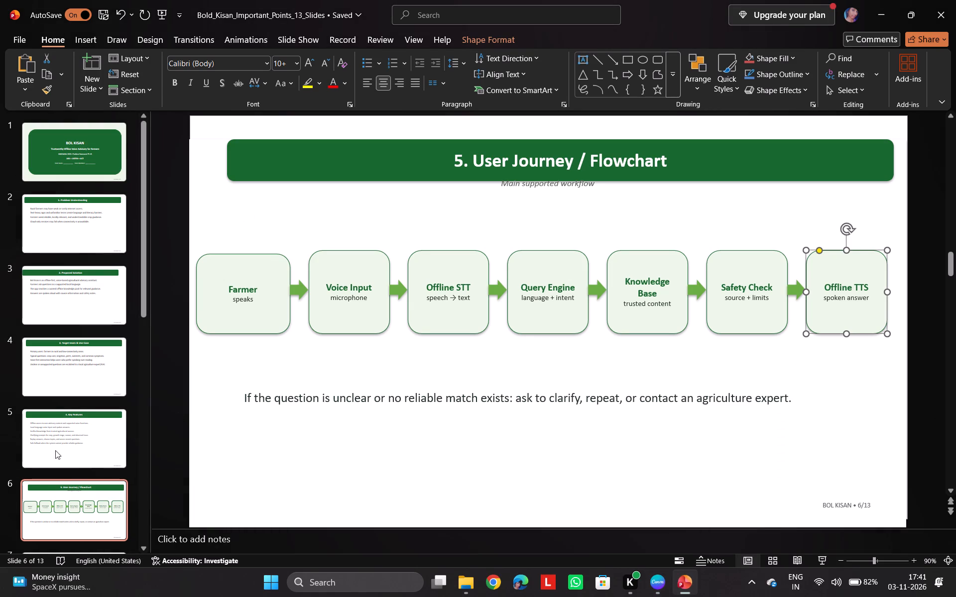
{"action": "scroll", "coordinate": [68, 482], "scroll_direction": "down", "scroll_amount": 1}
{"action": "left_click", "coordinate": [72, 477]}
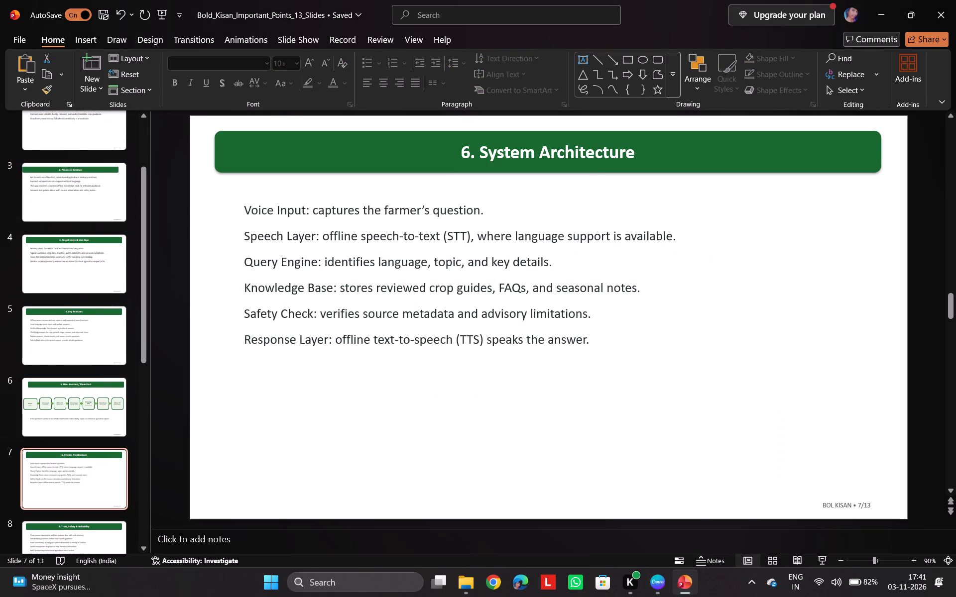
{"action": "scroll", "coordinate": [88, 461], "scroll_direction": "down", "scroll_amount": 3}
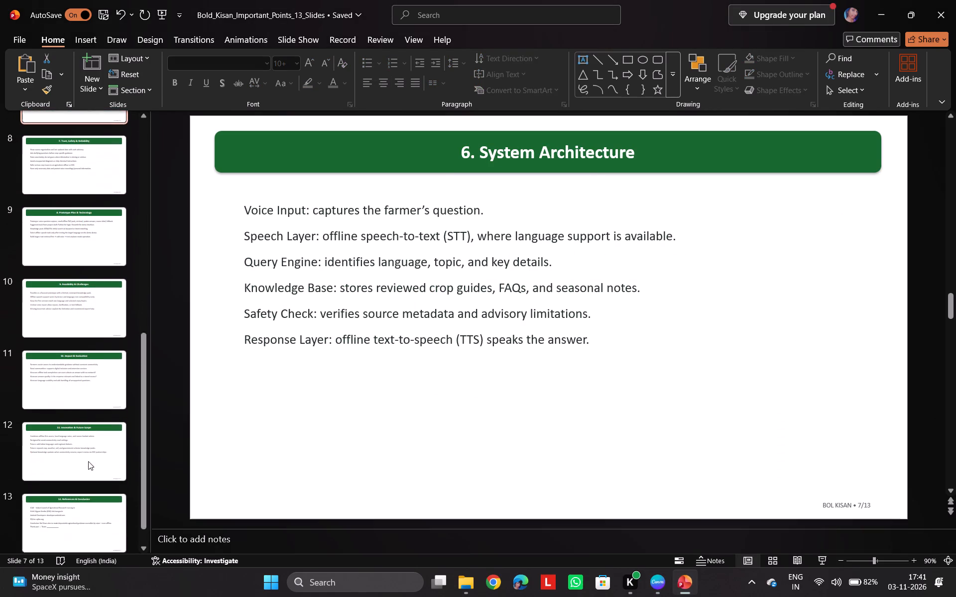
{"action": "scroll", "coordinate": [88, 461], "scroll_direction": "down", "scroll_amount": 3}
{"action": "scroll", "coordinate": [88, 461], "scroll_direction": "up", "scroll_amount": 7}
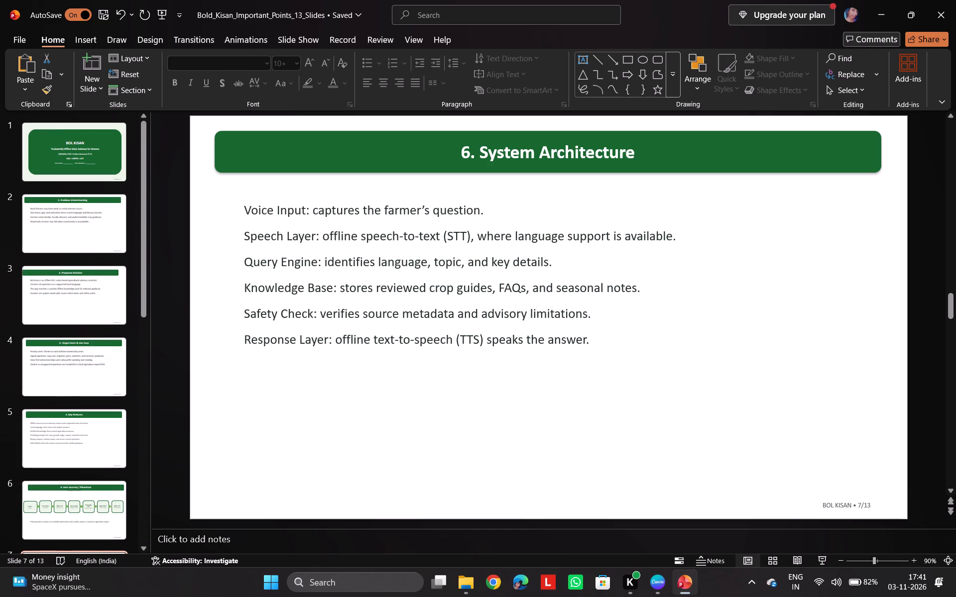
Switch back to Canva and look through the template's remaining pages up to the last one.
{"action": "left_click", "coordinate": [665, 580]}
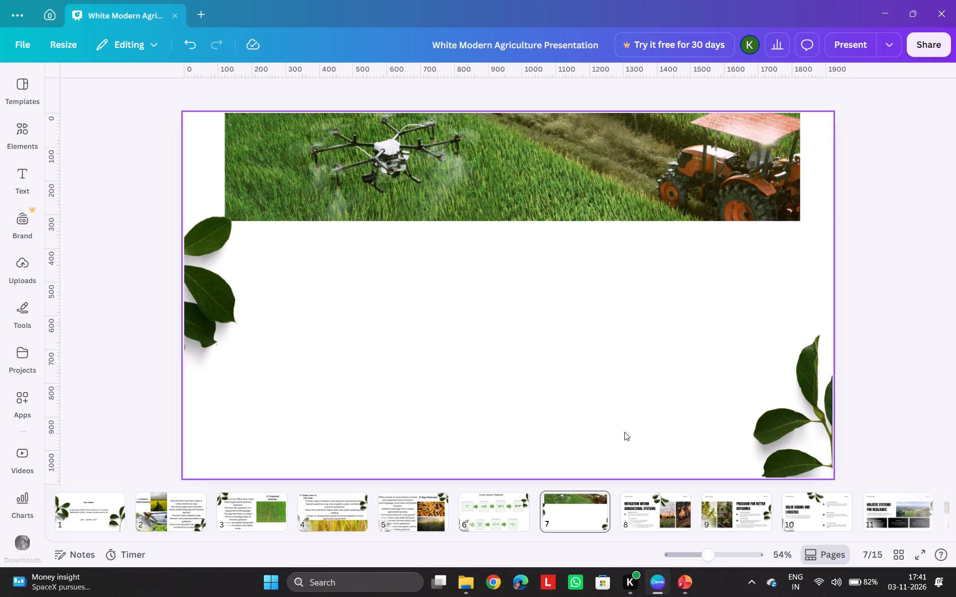
{"action": "scroll", "coordinate": [717, 531], "scroll_direction": "left", "scroll_amount": 2}
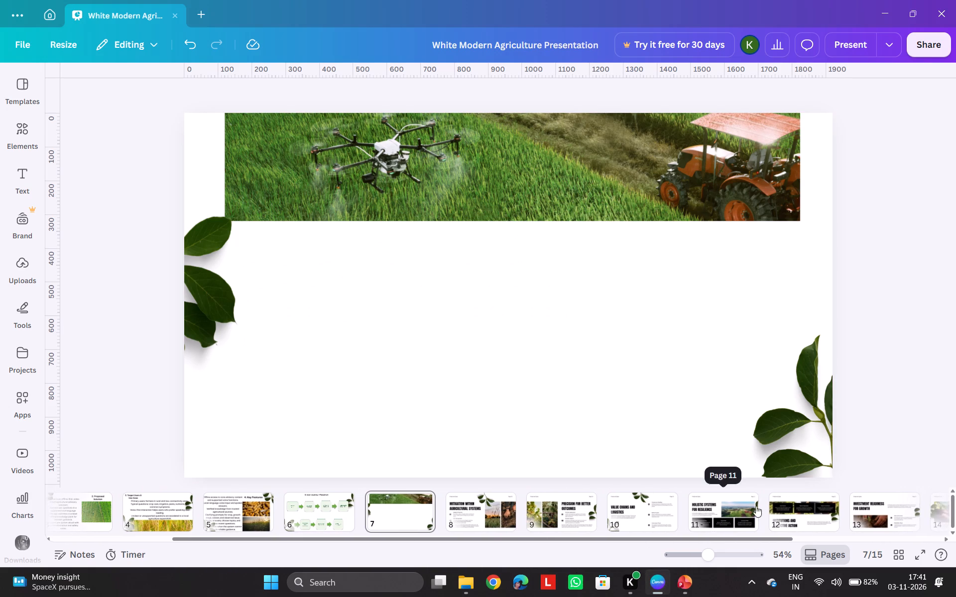
{"action": "scroll", "coordinate": [769, 506], "scroll_direction": "left", "scroll_amount": 3}
{"action": "scroll", "coordinate": [850, 497], "scroll_direction": "left", "scroll_amount": 1}
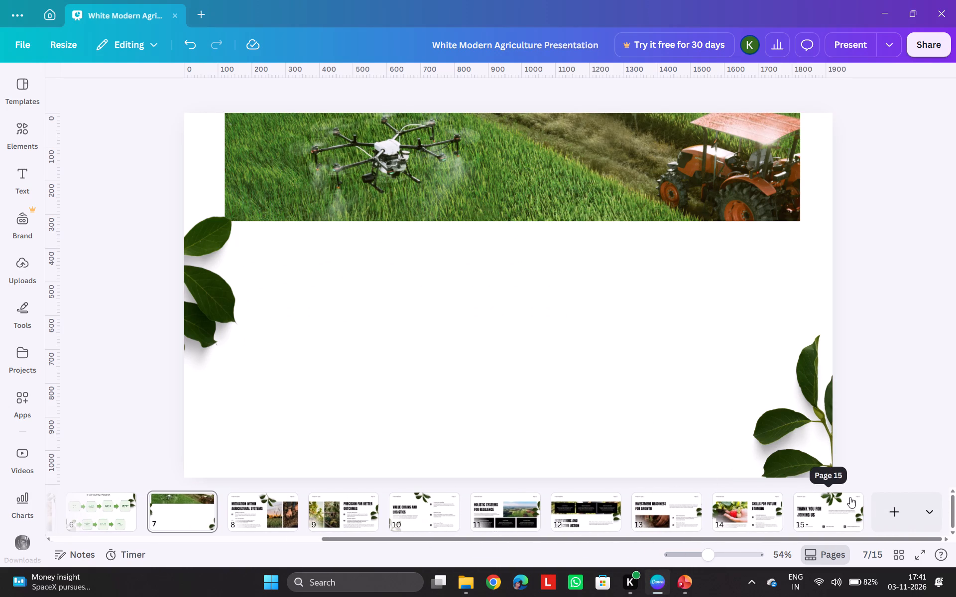
{"action": "scroll", "coordinate": [850, 497], "scroll_direction": "left", "scroll_amount": 2}
{"action": "scroll", "coordinate": [769, 510], "scroll_direction": "right", "scroll_amount": 4}
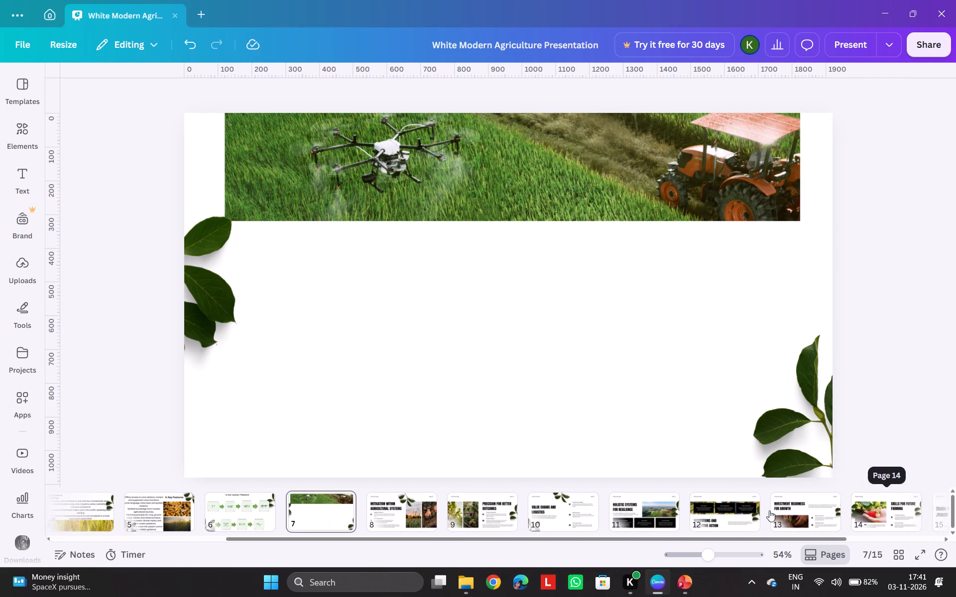
{"action": "scroll", "coordinate": [769, 510], "scroll_direction": "right", "scroll_amount": 2}
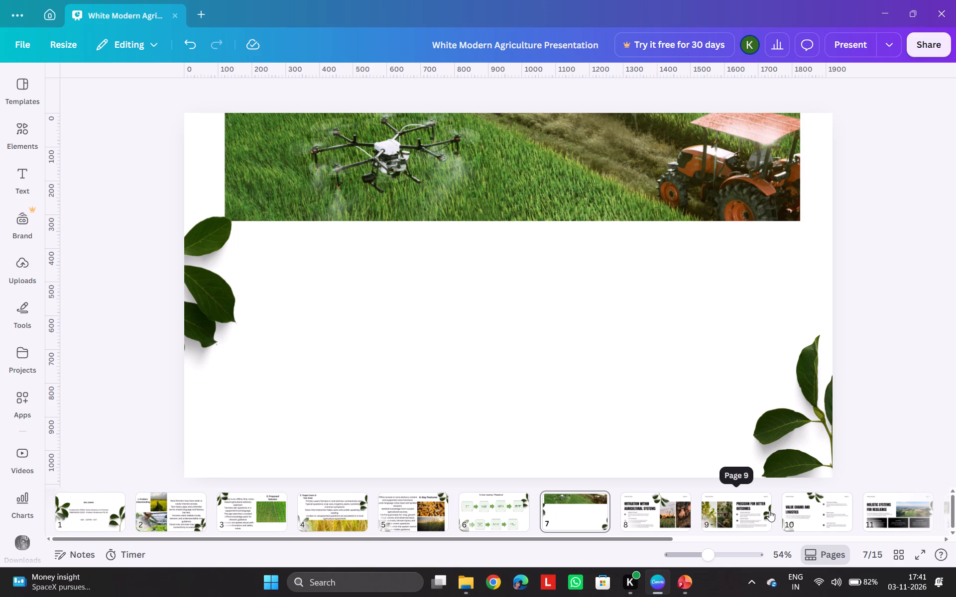
Delete the drone-and-tractor banner photo and its empty frame from page 7.
{"action": "left_click", "coordinate": [504, 180]}
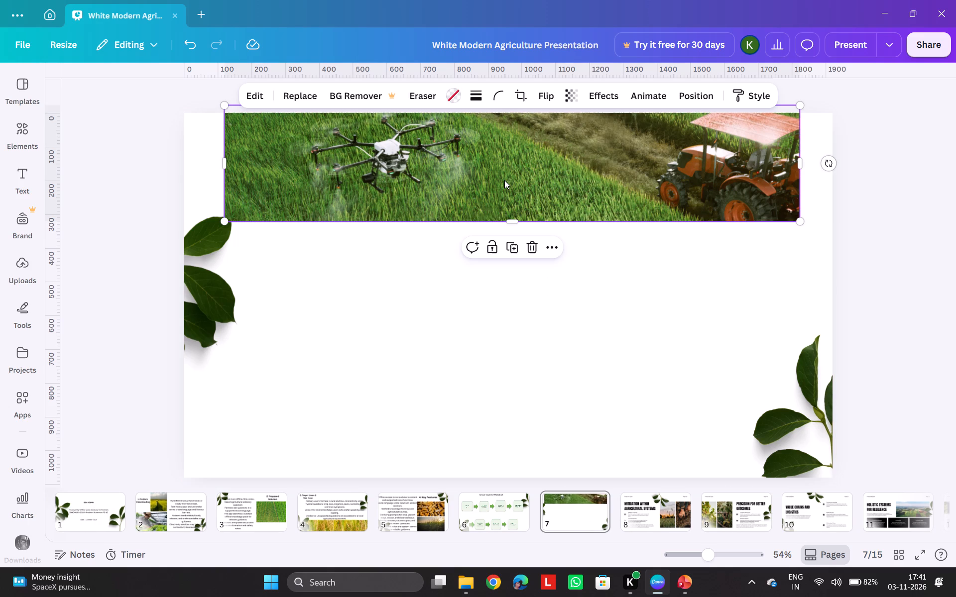
{"action": "key", "text": "Delete"}
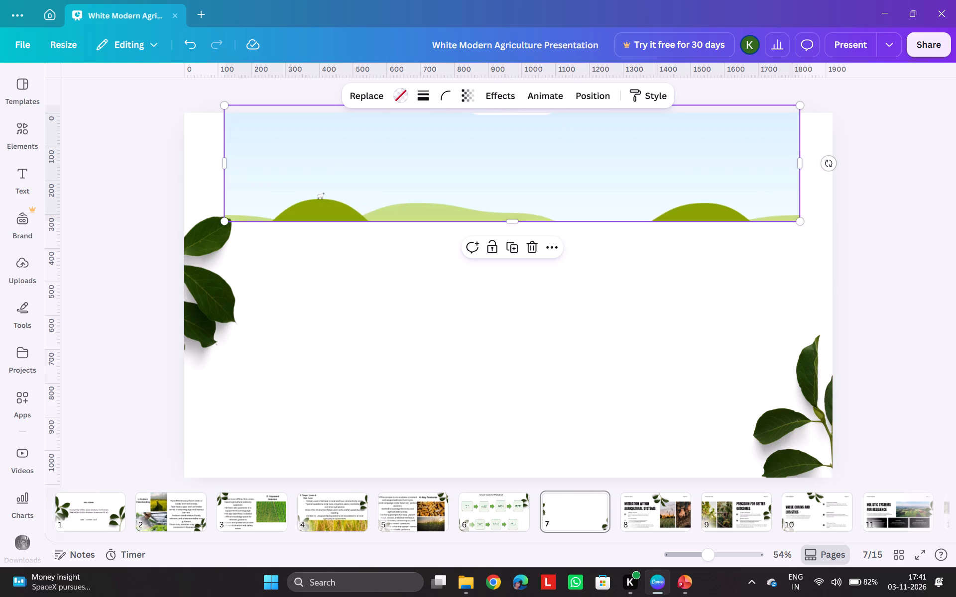
{"action": "key", "text": "Delete"}
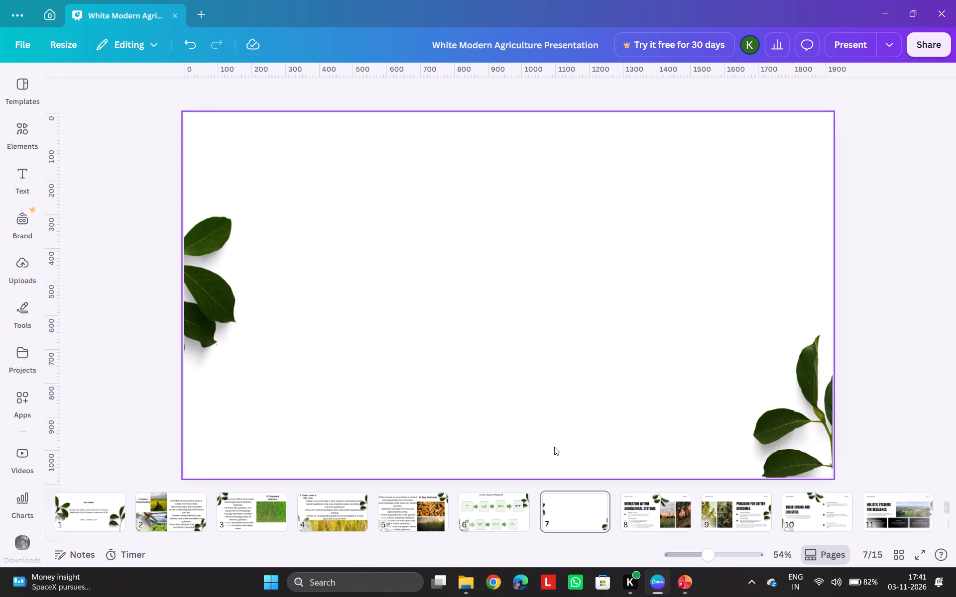
On page 8, delete the "Mitigation Within Agricultural Systems" title, the Adaptive Practices and Risk Management items, and the closing paragraph.
{"action": "left_click", "coordinate": [642, 510]}
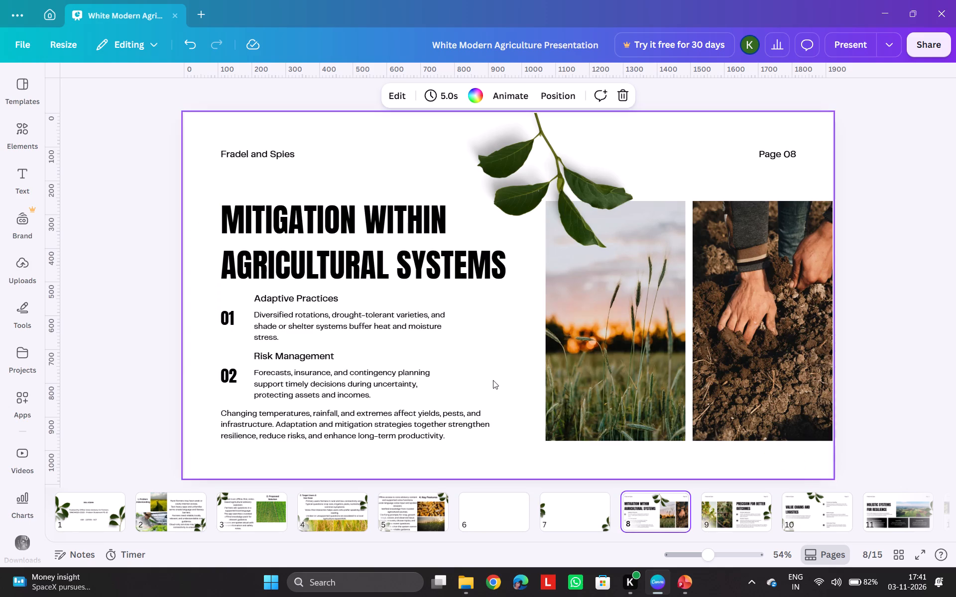
{"action": "left_click", "coordinate": [354, 268]}
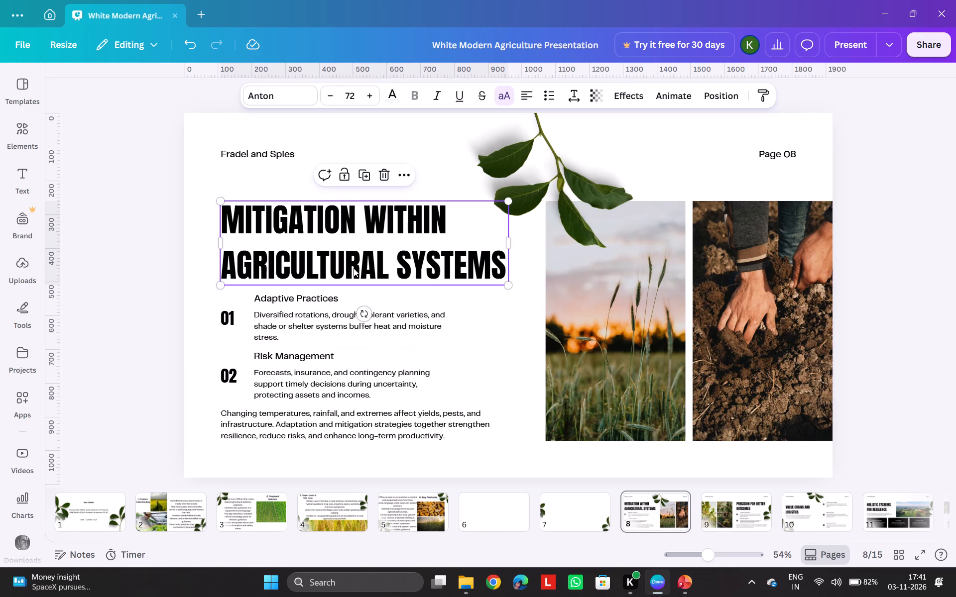
{"action": "key", "text": "Delete"}
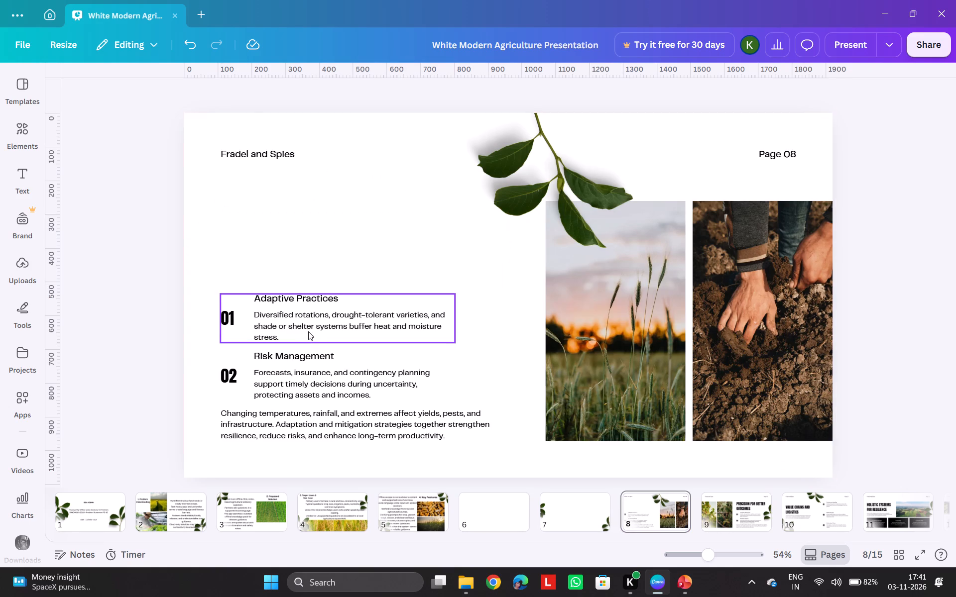
{"action": "left_click", "coordinate": [308, 331]}
{"action": "key", "text": "Delete"}
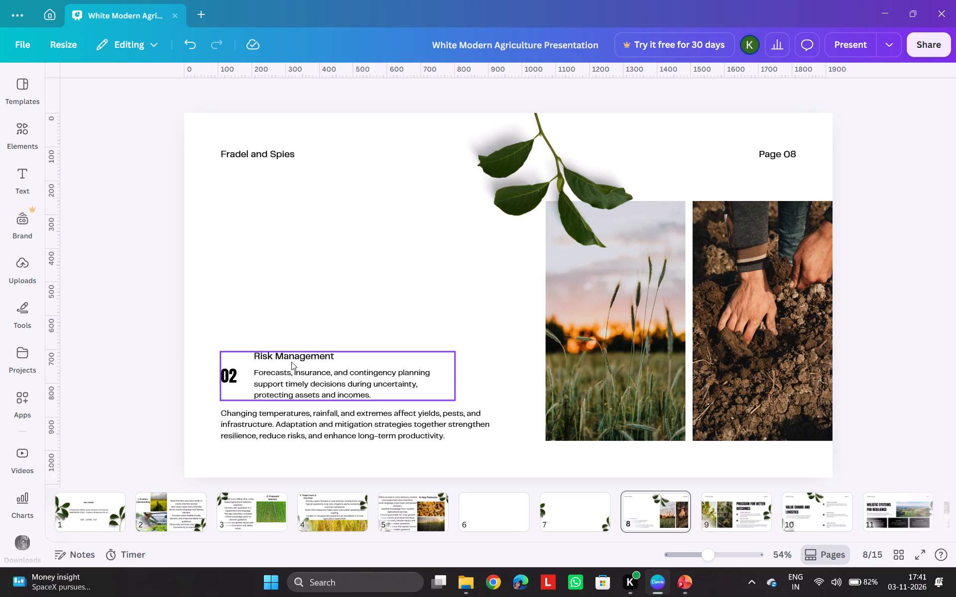
{"action": "left_click", "coordinate": [296, 388]}
{"action": "key", "text": "Delete"}
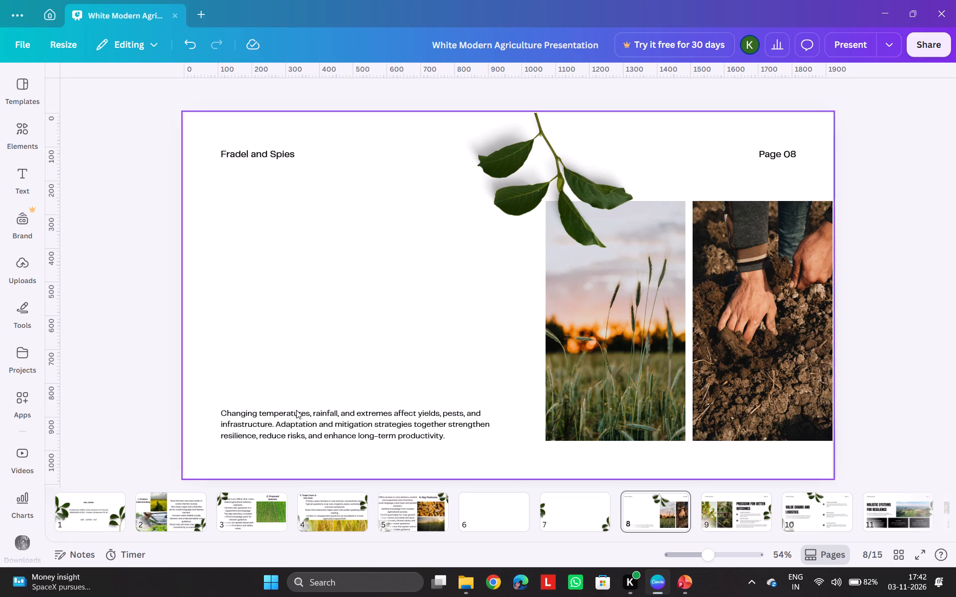
{"action": "left_click", "coordinate": [296, 423]}
{"action": "key", "text": "Delete"}
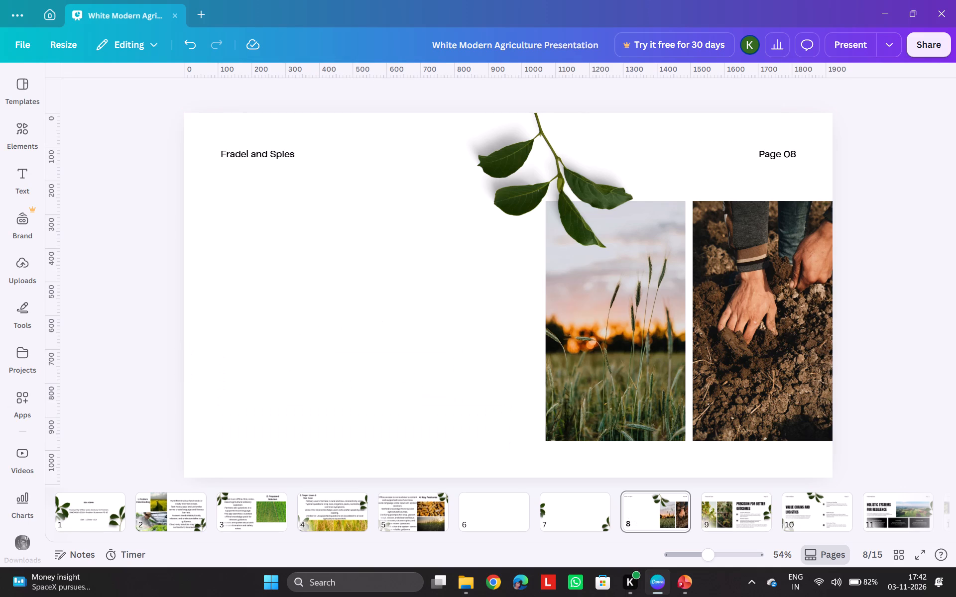
Delete the "Fradel and Spies" header and the "Page 08" label from page 8.
{"action": "left_click", "coordinate": [268, 155]}
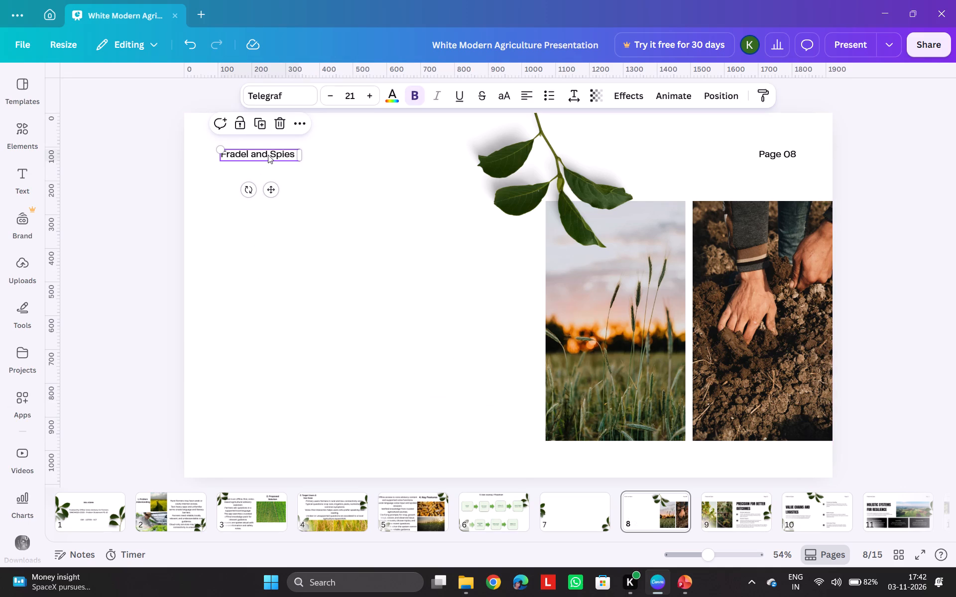
{"action": "key", "text": "Delete"}
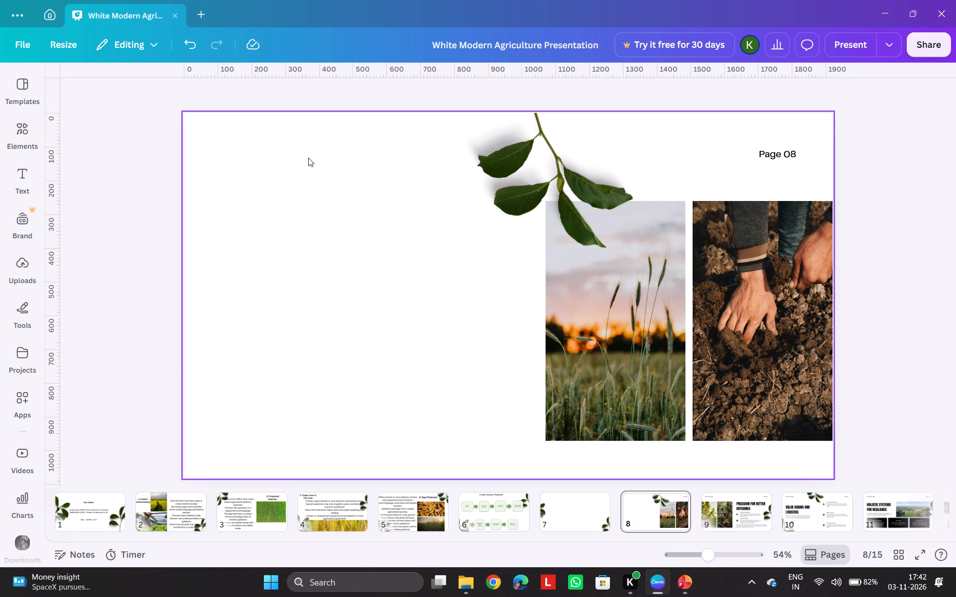
{"action": "left_click", "coordinate": [797, 152]}
{"action": "left_click", "coordinate": [792, 152]}
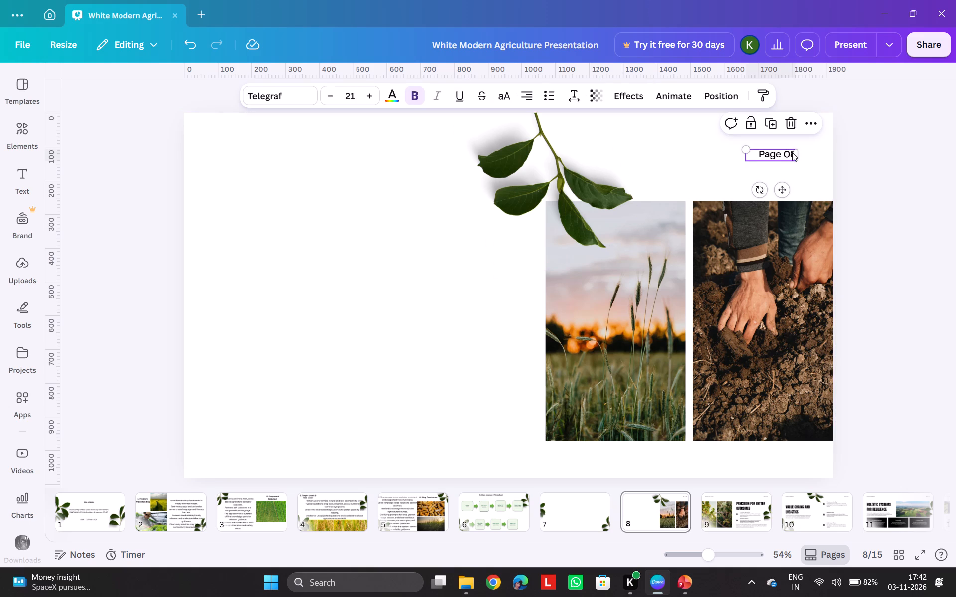
{"action": "key", "text": "Delete"}
Move page 8's leaf branch into the page's top-left corner, clear of the two photos.
{"action": "left_click_drag", "start_coordinate": [562, 157], "coordinate": [626, 152]}
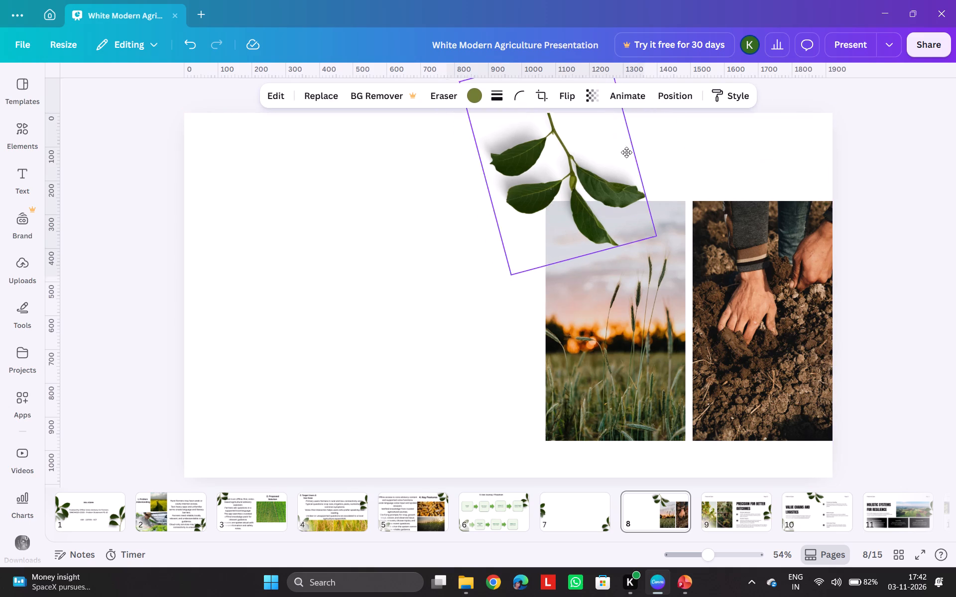
{"action": "left_click_drag", "start_coordinate": [626, 152], "coordinate": [784, 150]}
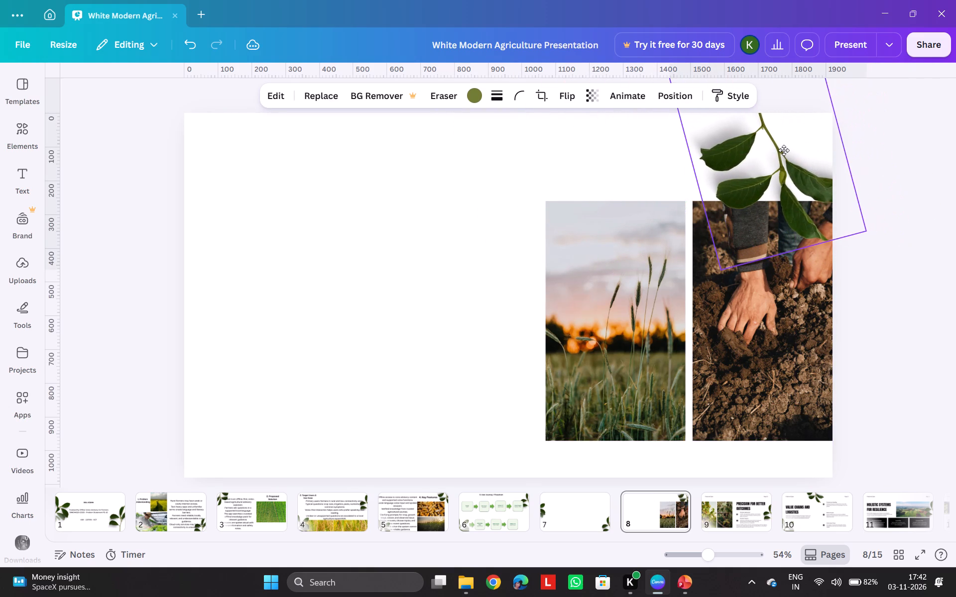
{"action": "left_click_drag", "start_coordinate": [784, 150], "coordinate": [236, 137]}
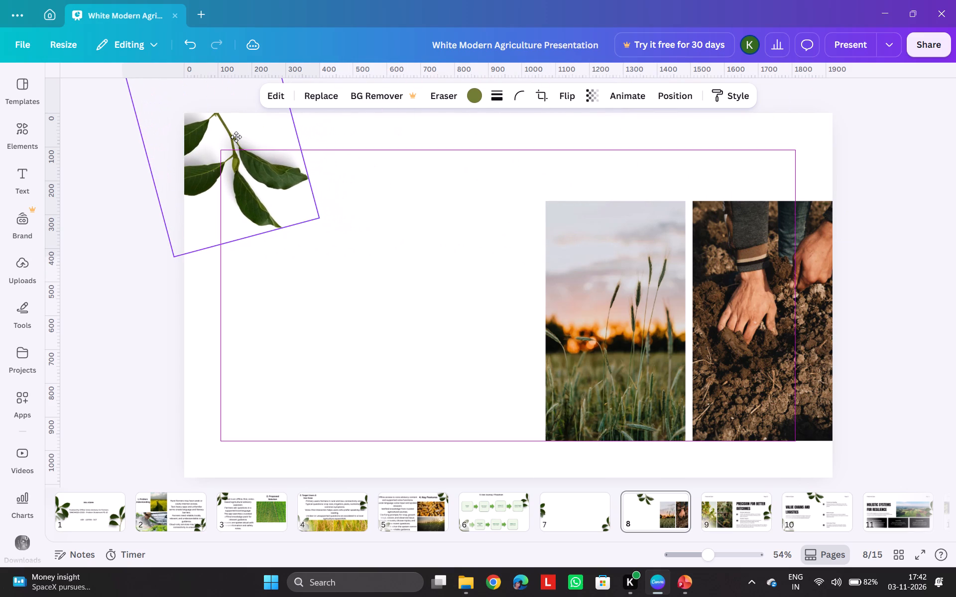
{"action": "left_click_drag", "start_coordinate": [236, 137], "coordinate": [235, 137]}
{"action": "left_click", "coordinate": [467, 269]}
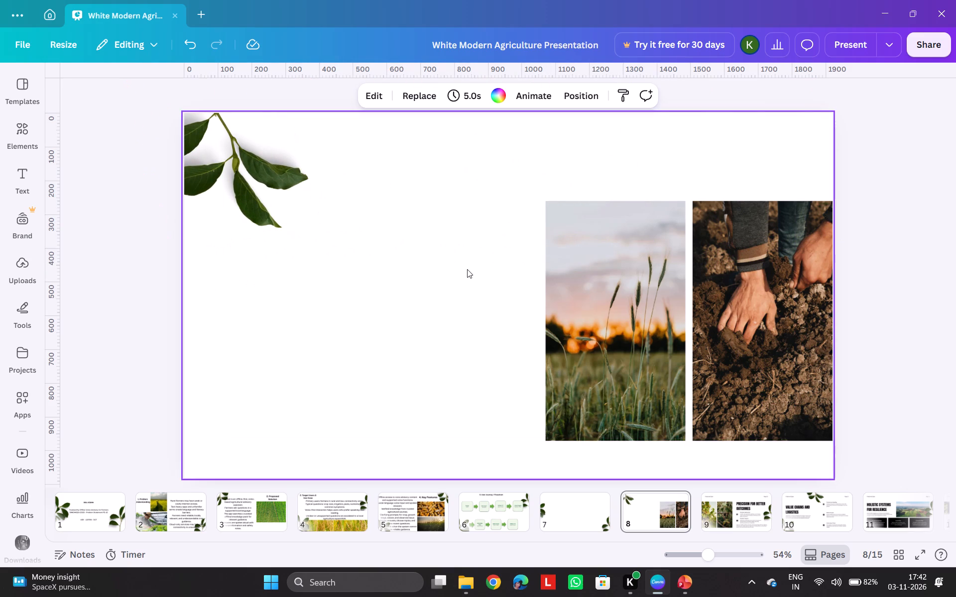
Return to page 7.
{"action": "left_click", "coordinate": [562, 510]}
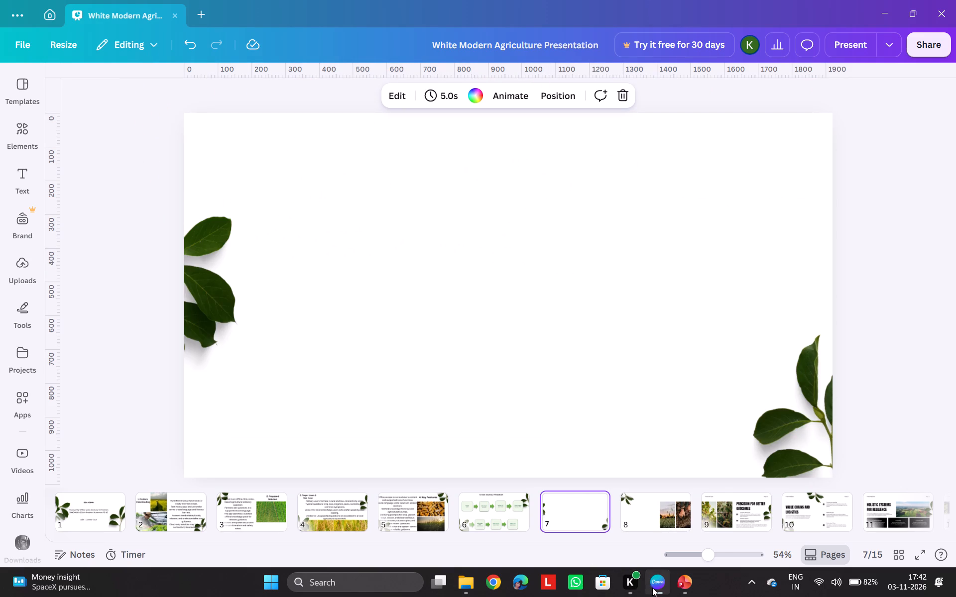
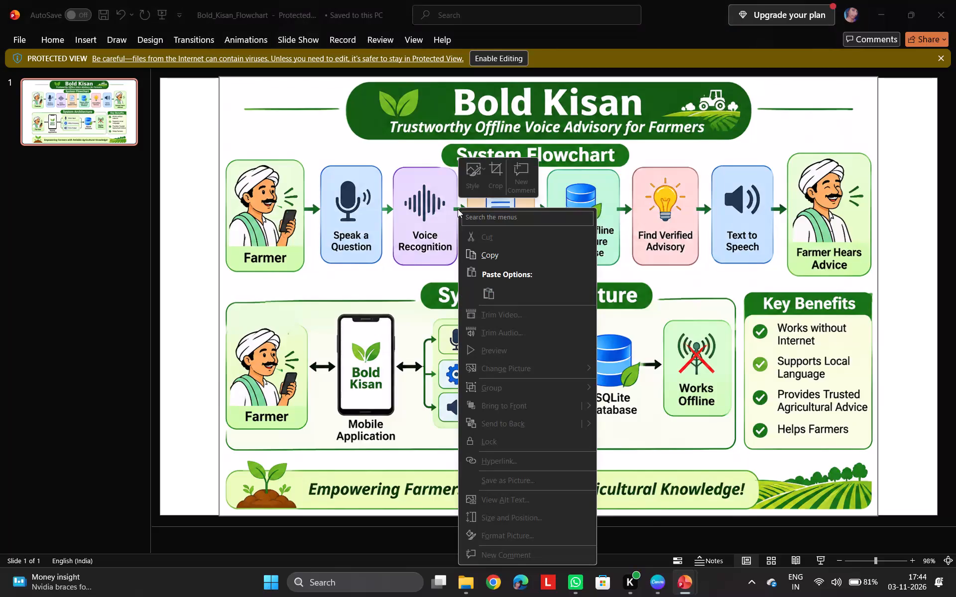
Copy the Bold Kisan flowchart and system architecture picture from the Bold_Kisan_Flowchart slide in PowerPoint.
{"action": "left_click", "coordinate": [483, 256]}
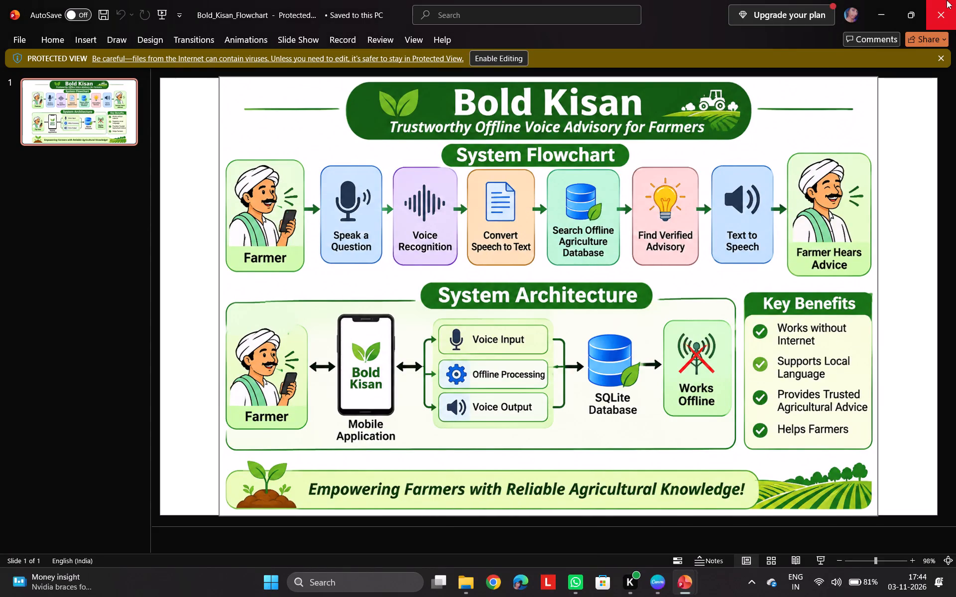
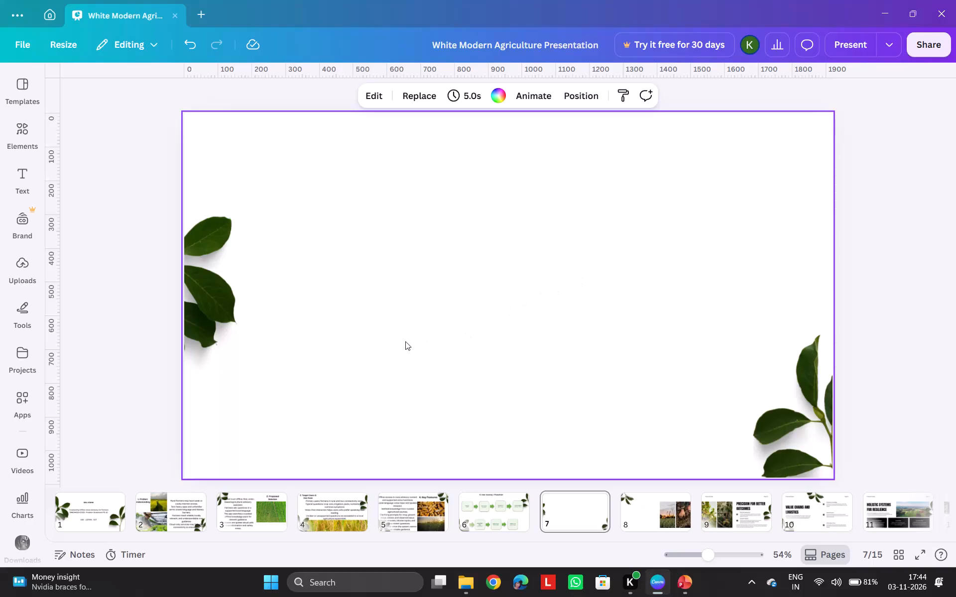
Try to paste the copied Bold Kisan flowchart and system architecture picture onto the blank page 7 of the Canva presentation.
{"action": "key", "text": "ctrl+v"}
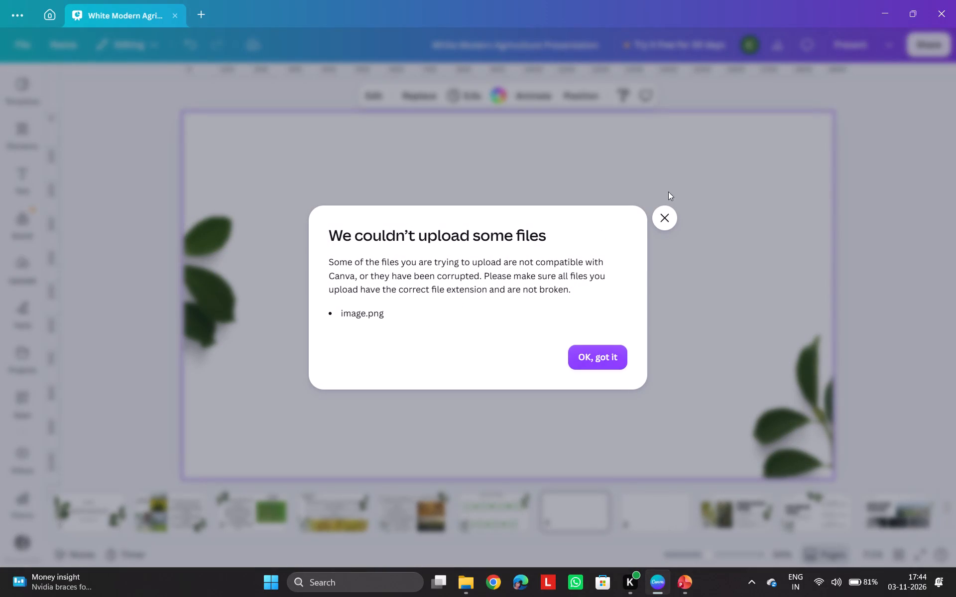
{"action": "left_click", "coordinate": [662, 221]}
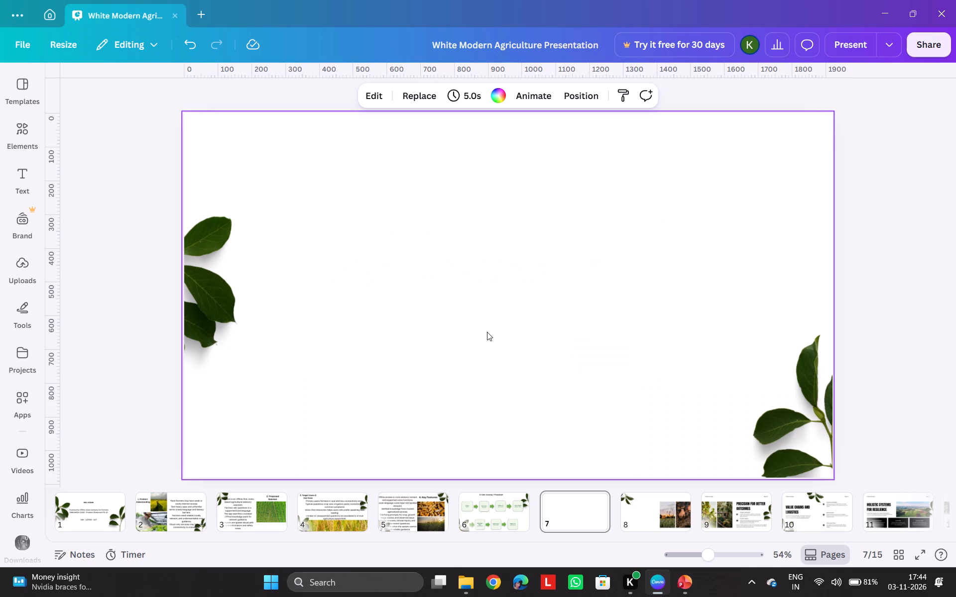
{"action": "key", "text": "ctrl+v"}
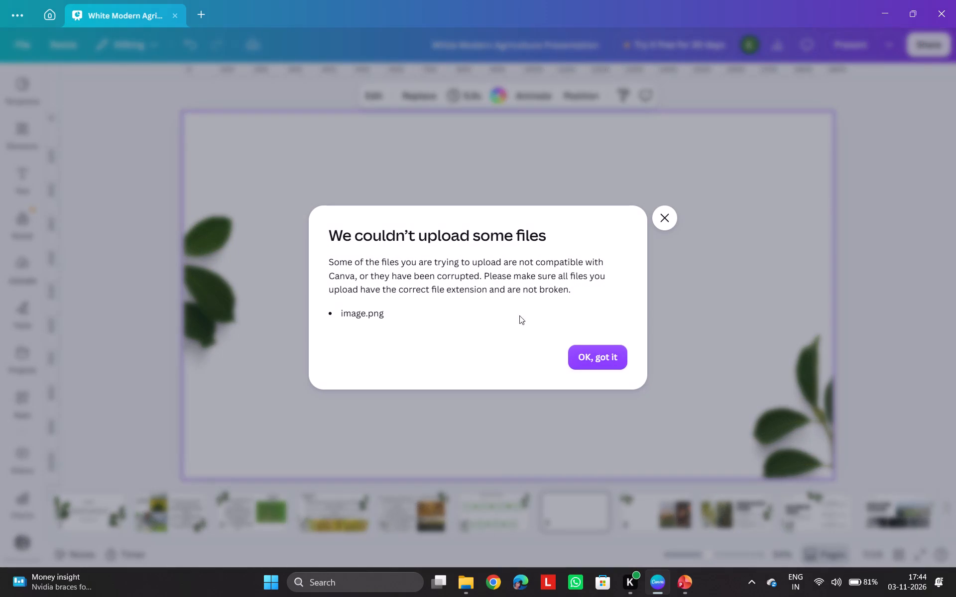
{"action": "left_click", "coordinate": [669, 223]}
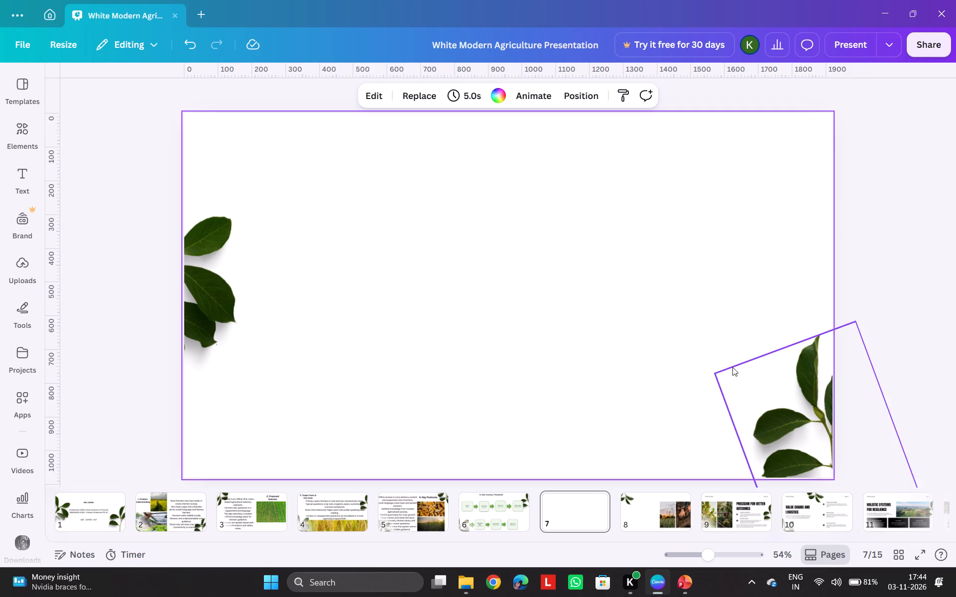
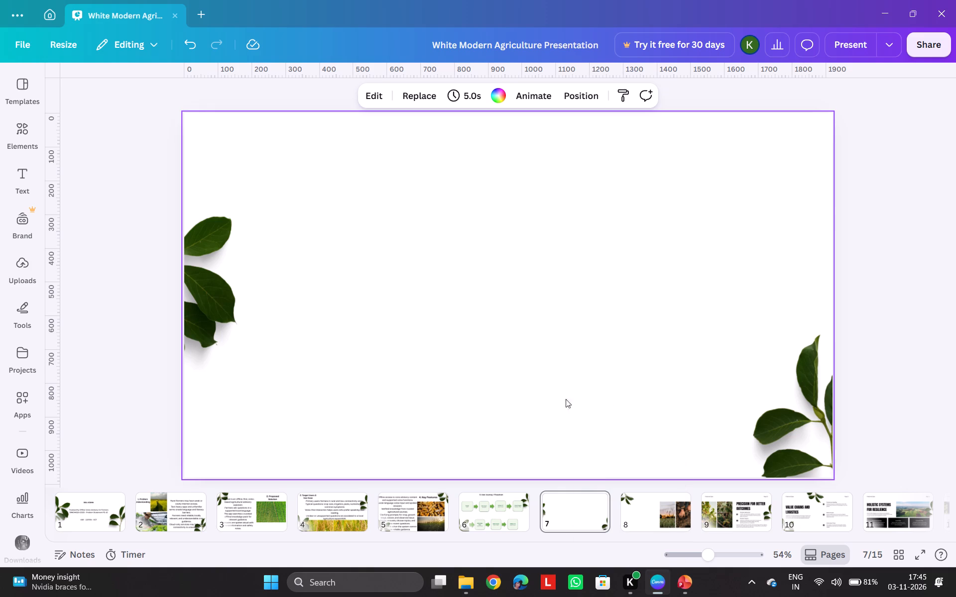
Review the rebuilt pages 1 to 6, checking the titles, body text, pictures and flowchart on each.
{"action": "left_click", "coordinate": [404, 518]}
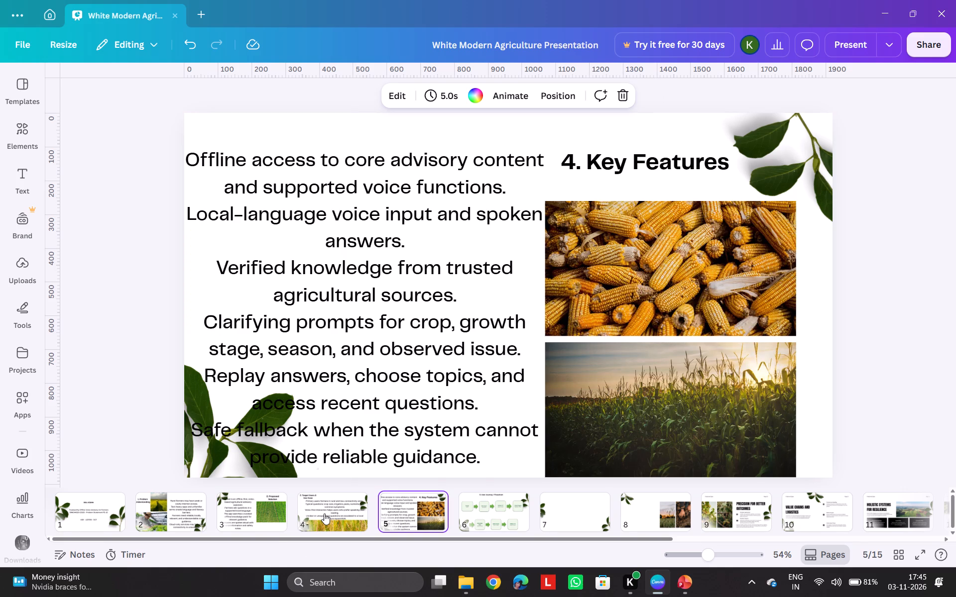
{"action": "left_click", "coordinate": [324, 513]}
{"action": "left_click", "coordinate": [266, 510]}
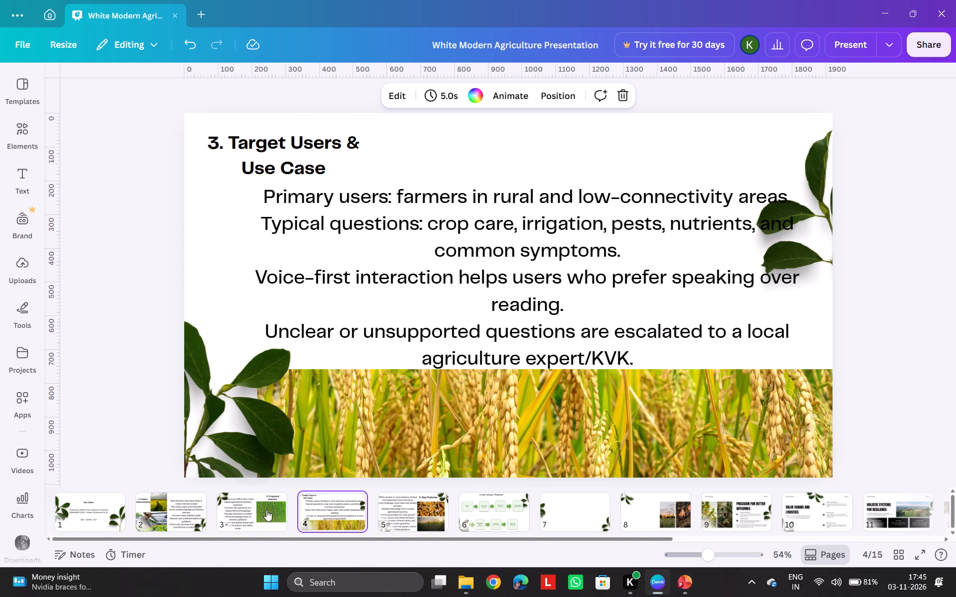
{"action": "left_click", "coordinate": [177, 497]}
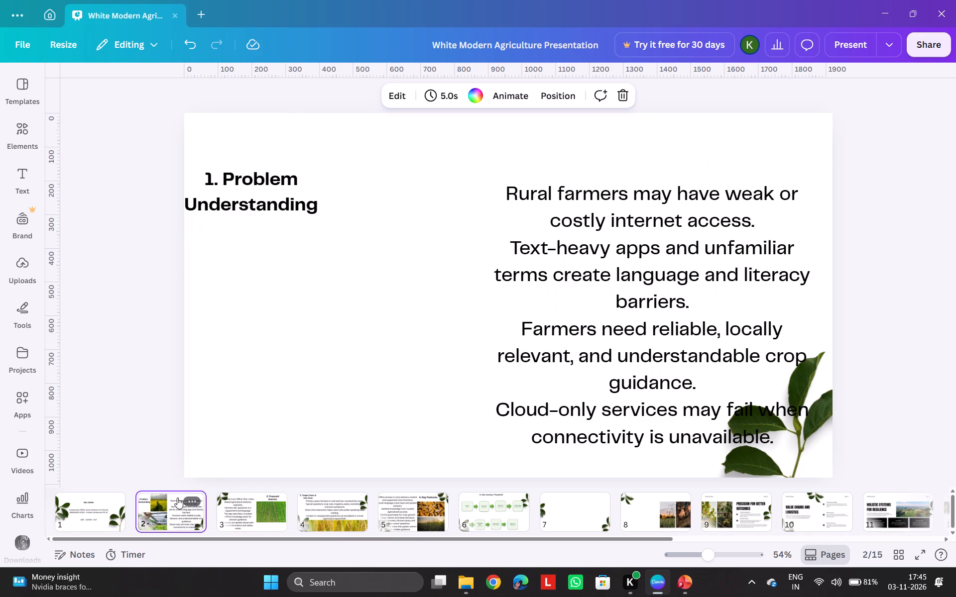
{"action": "left_click", "coordinate": [90, 505]}
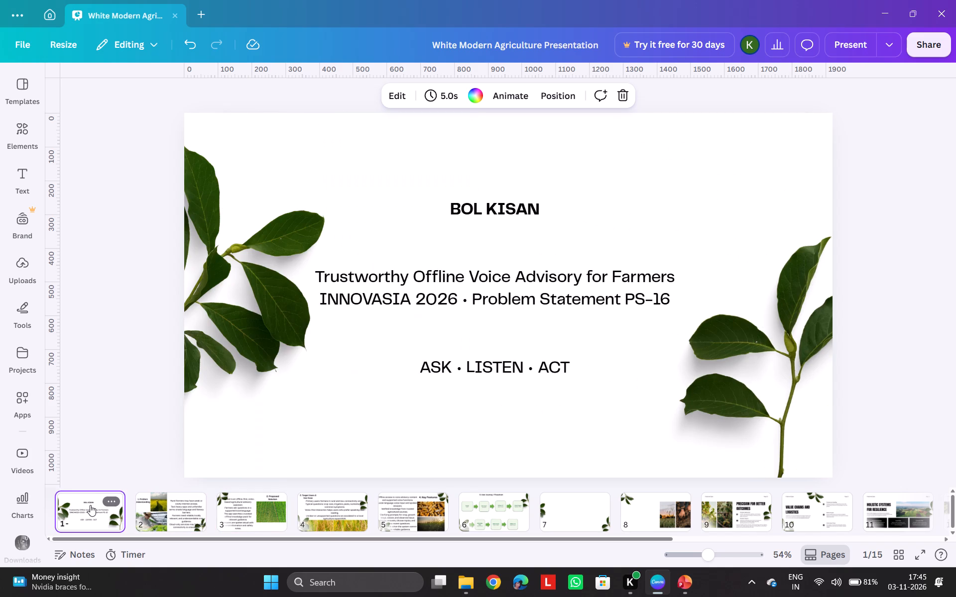
{"action": "left_click", "coordinate": [159, 507]}
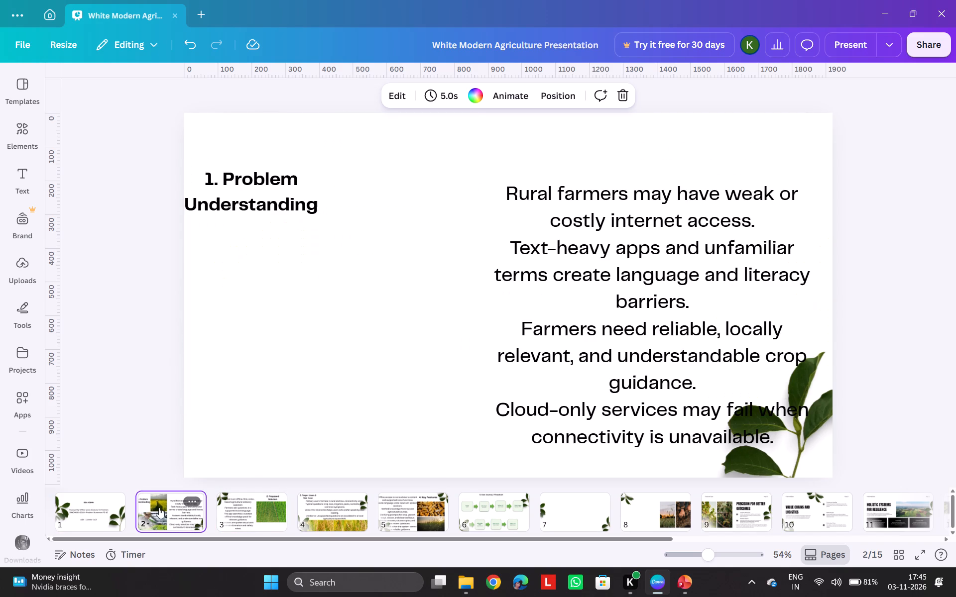
{"action": "left_click", "coordinate": [251, 506]}
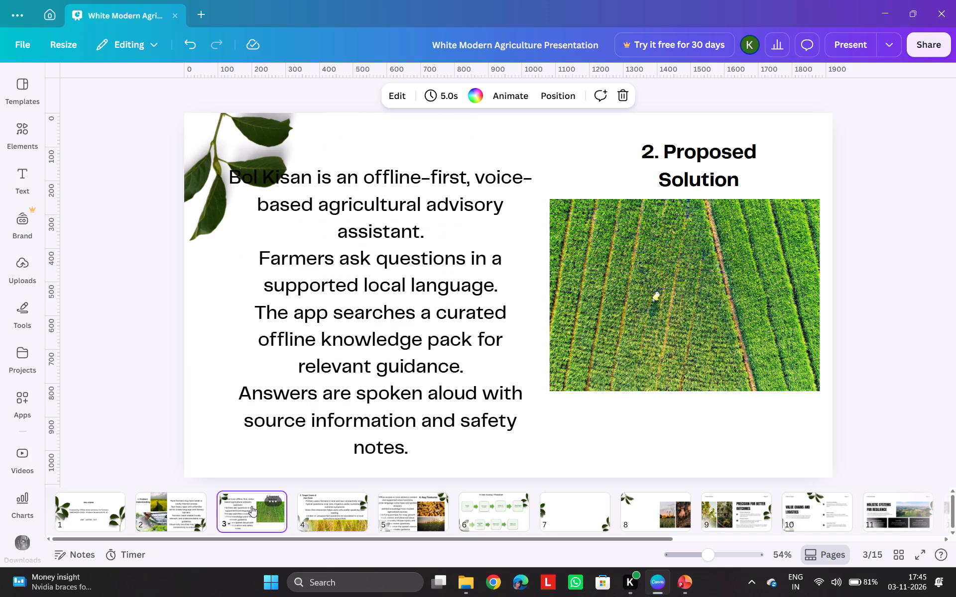
{"action": "left_click", "coordinate": [307, 511]}
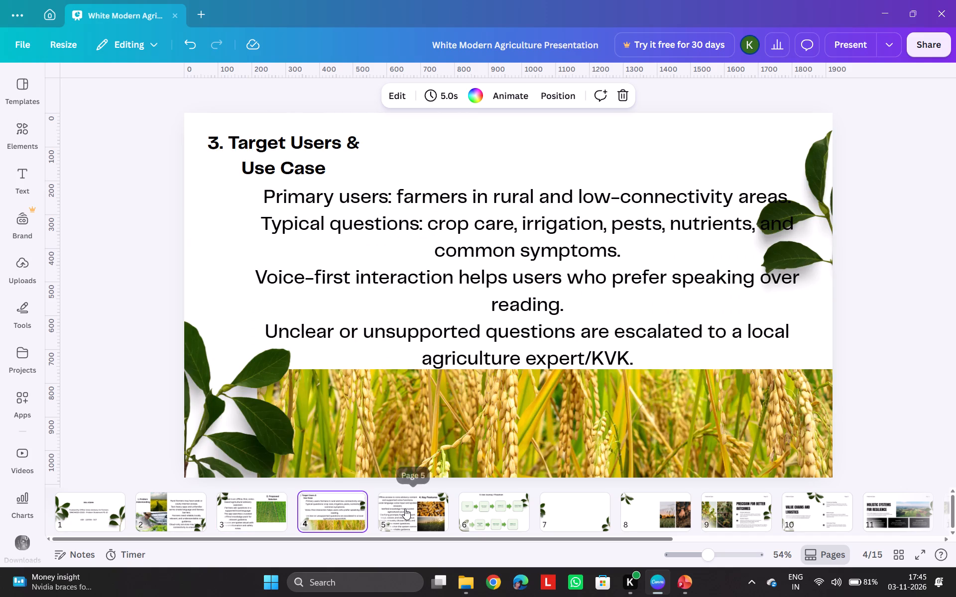
{"action": "left_click", "coordinate": [405, 508]}
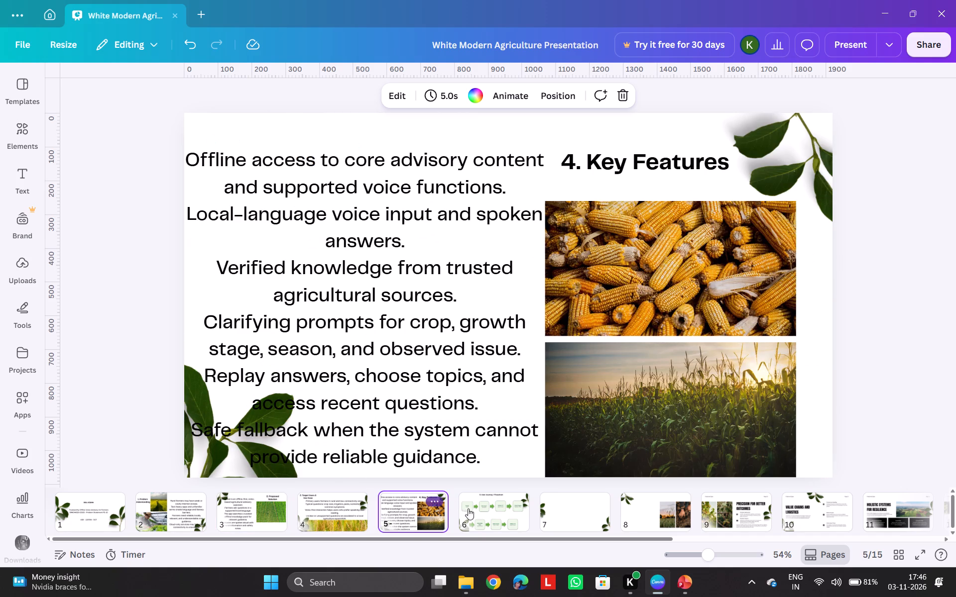
{"action": "left_click", "coordinate": [479, 515]}
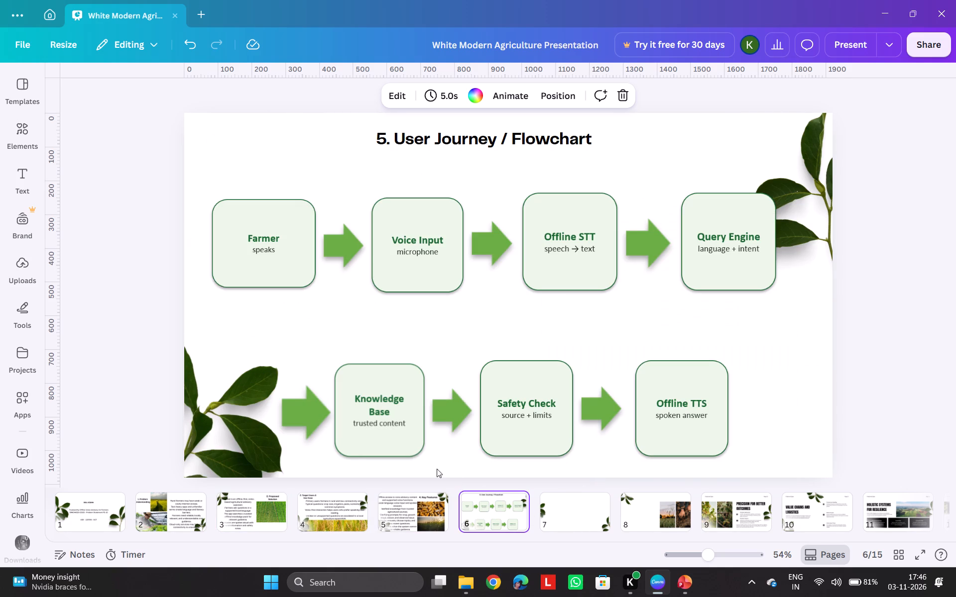
{"action": "left_click", "coordinate": [399, 510]}
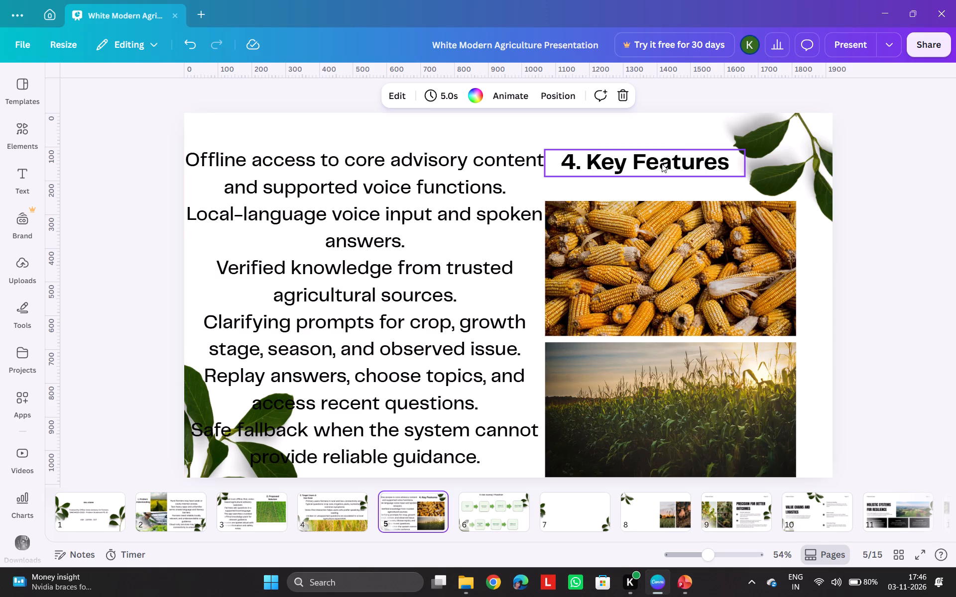
{"action": "left_click", "coordinate": [354, 506]}
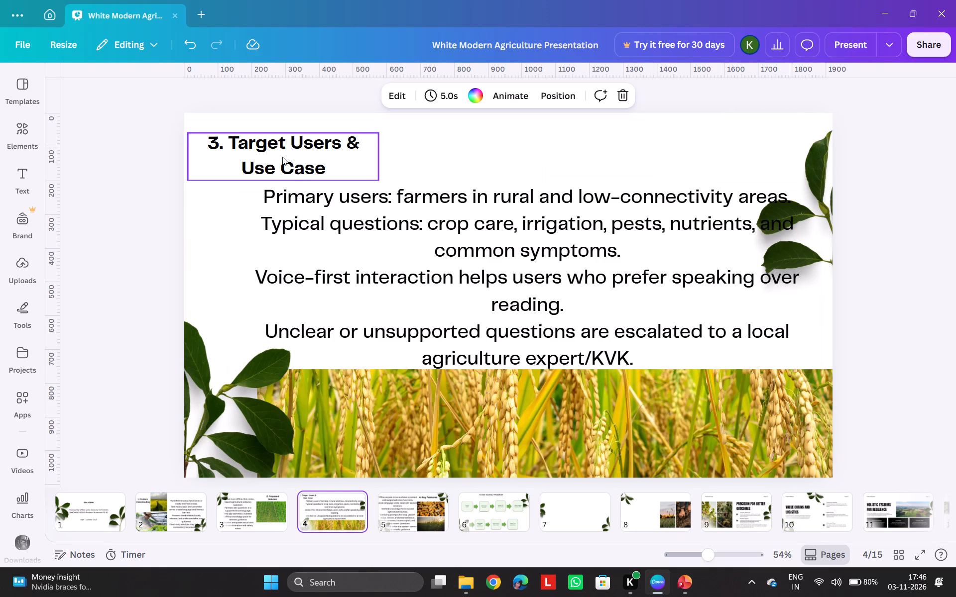
{"action": "left_click", "coordinate": [259, 497]}
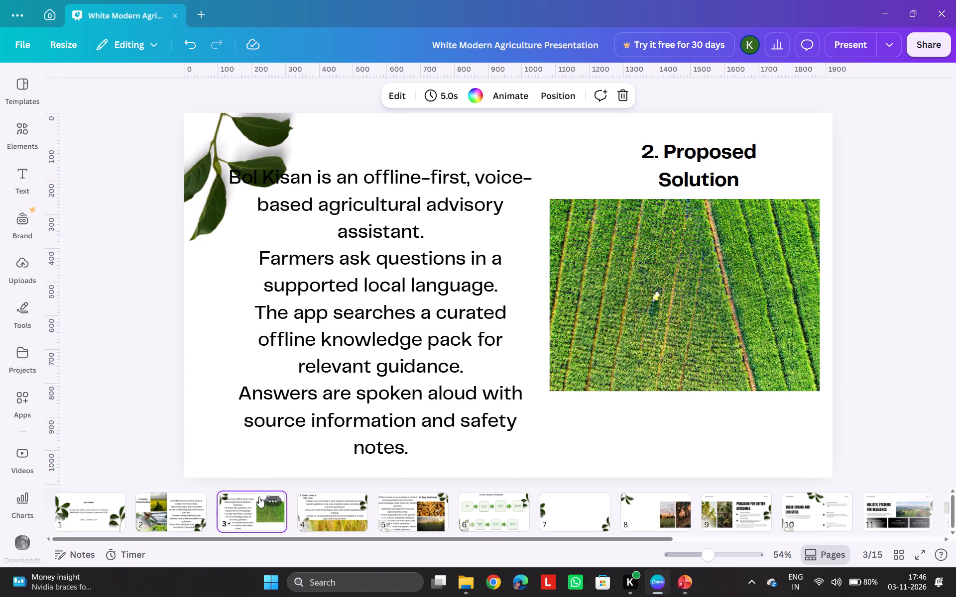
{"action": "left_click", "coordinate": [259, 497]}
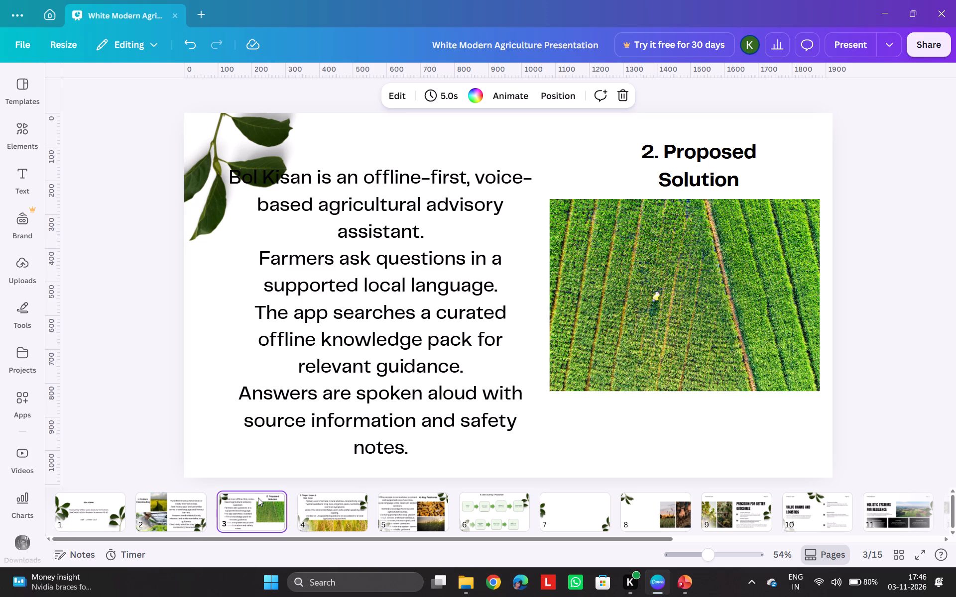
{"action": "left_click", "coordinate": [170, 504]}
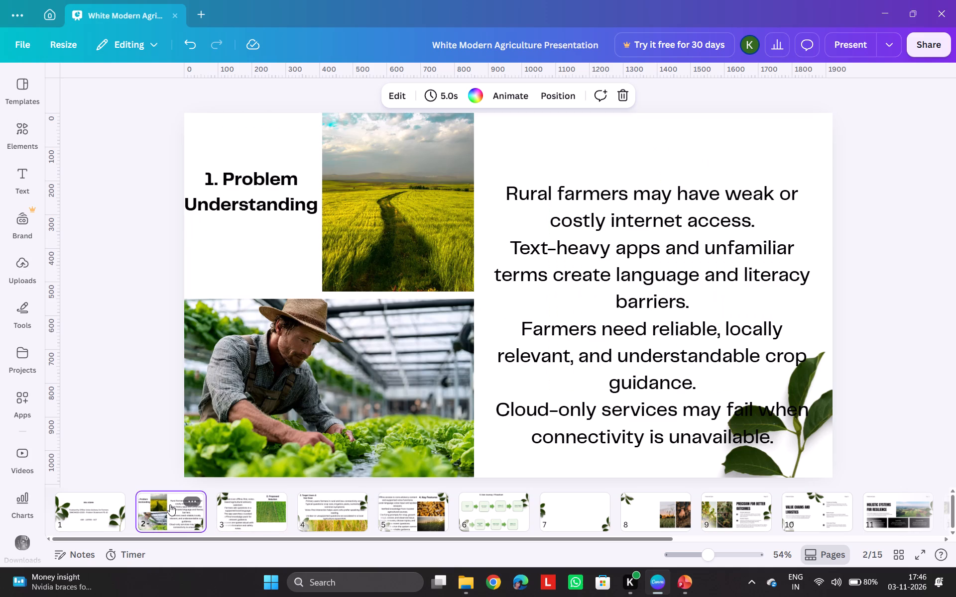
{"action": "left_click", "coordinate": [100, 518]}
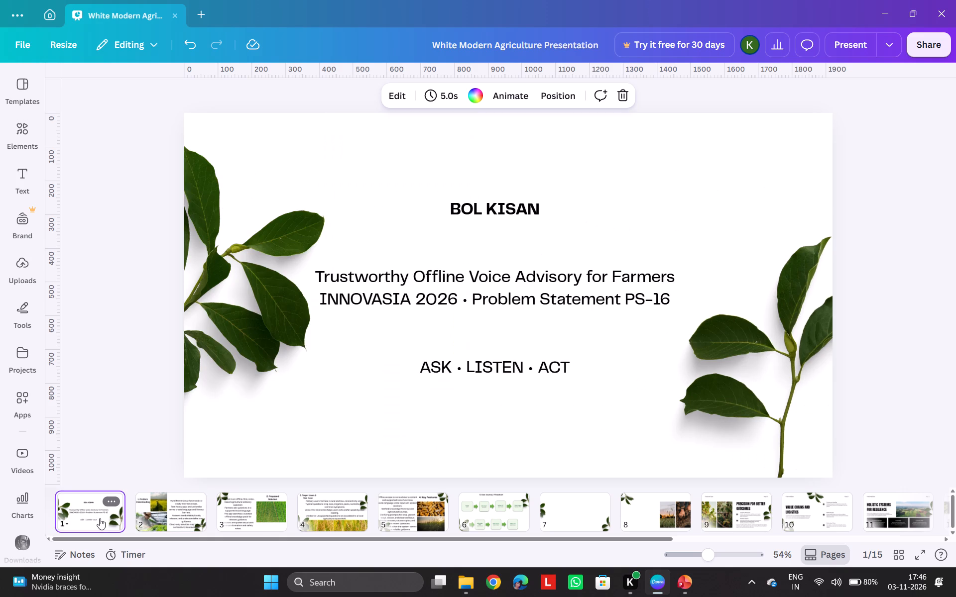
{"action": "left_click", "coordinate": [185, 502]}
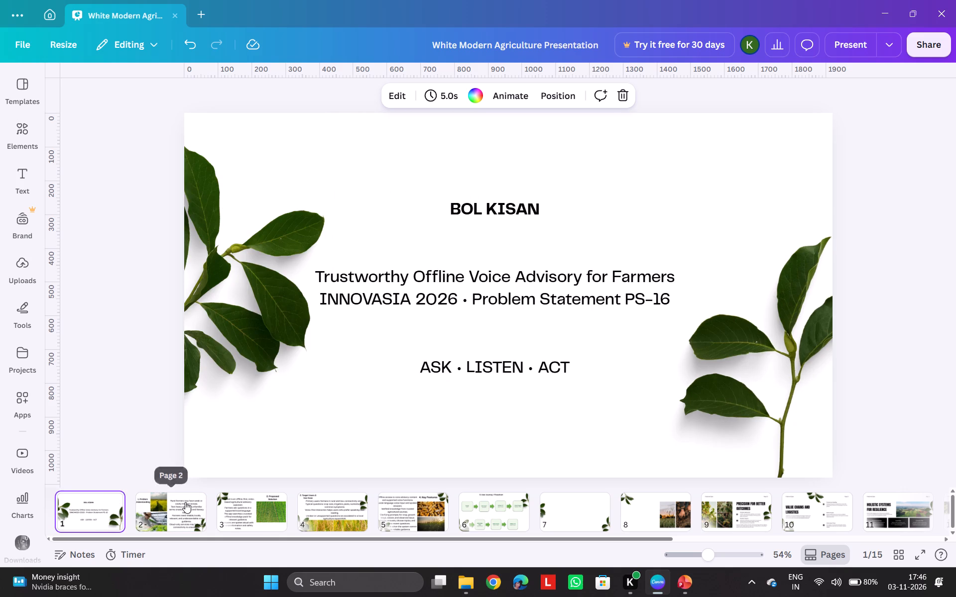
Delete the line "INNOVASIA 2026 • Problem Statement PS-16" from the BOL KISAN title page.
{"action": "left_click", "coordinate": [88, 515]}
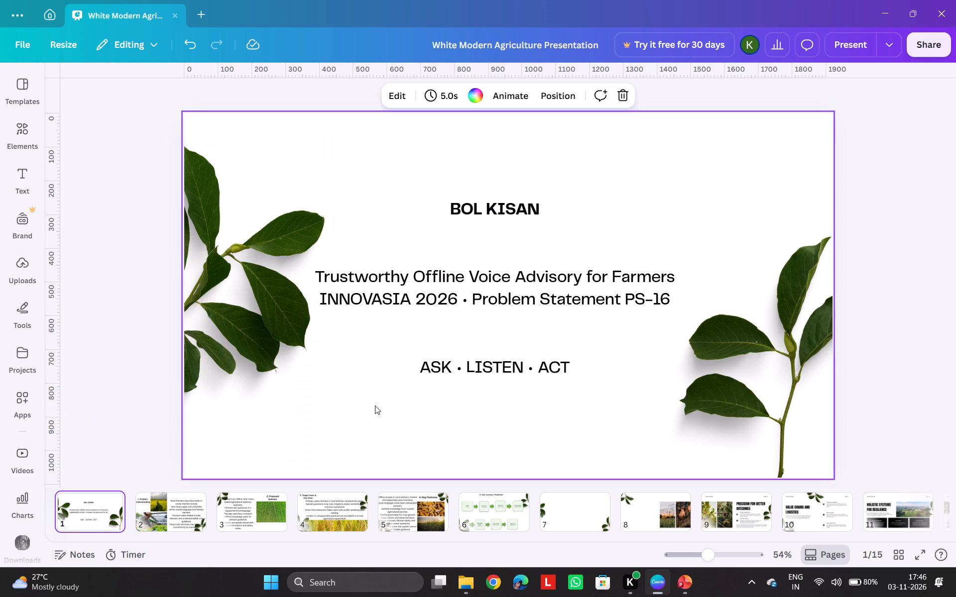
{"action": "left_click", "coordinate": [314, 293]}
{"action": "left_click", "coordinate": [322, 297]}
{"action": "left_click_drag", "start_coordinate": [322, 297], "coordinate": [529, 326]}
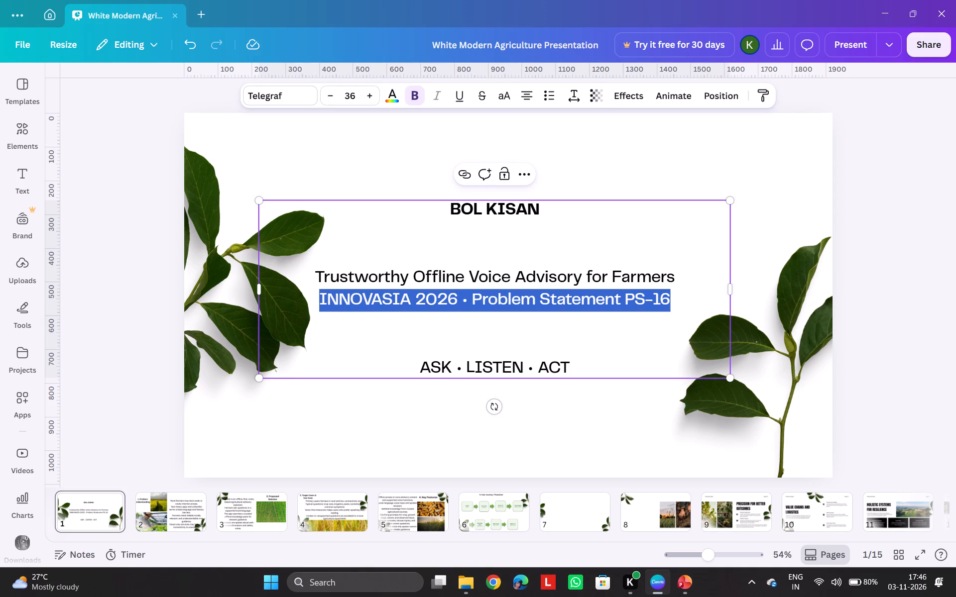
{"action": "key", "text": "Delete"}
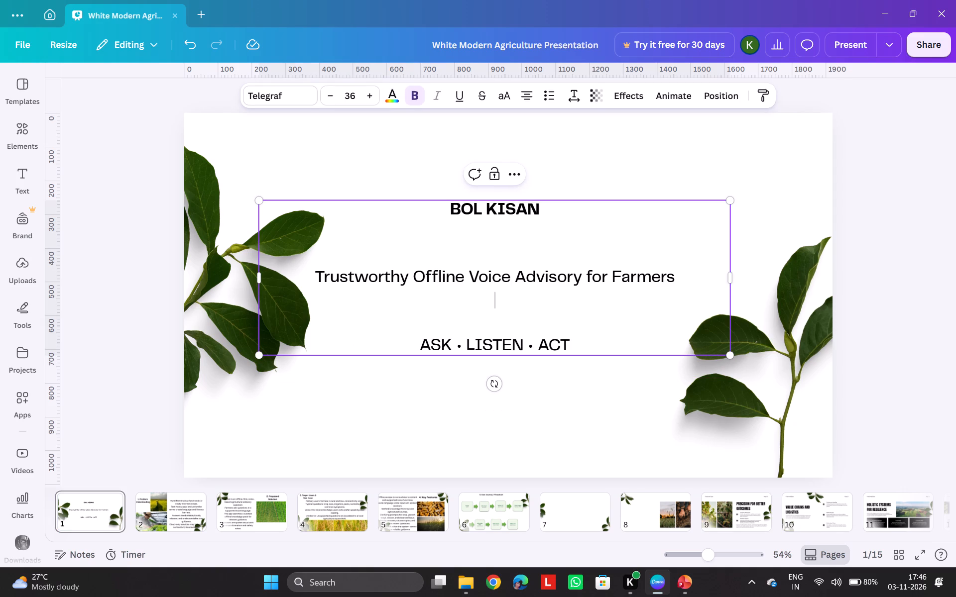
{"action": "left_click", "coordinate": [400, 414]}
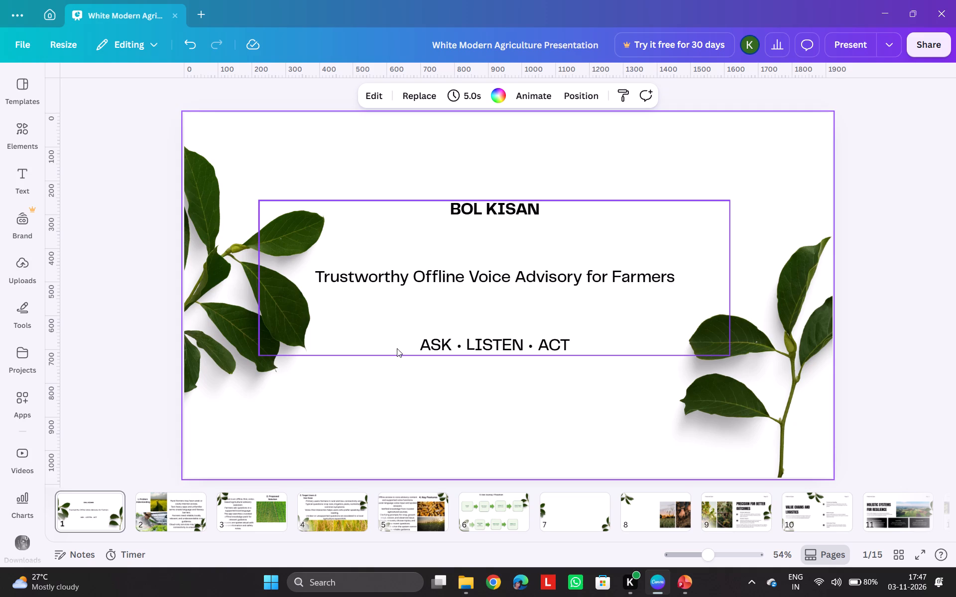
Look back over pages 2 to 6, from Problem Understanding to the User Journey flowchart, checking their content and layout.
{"action": "left_click", "coordinate": [416, 499]}
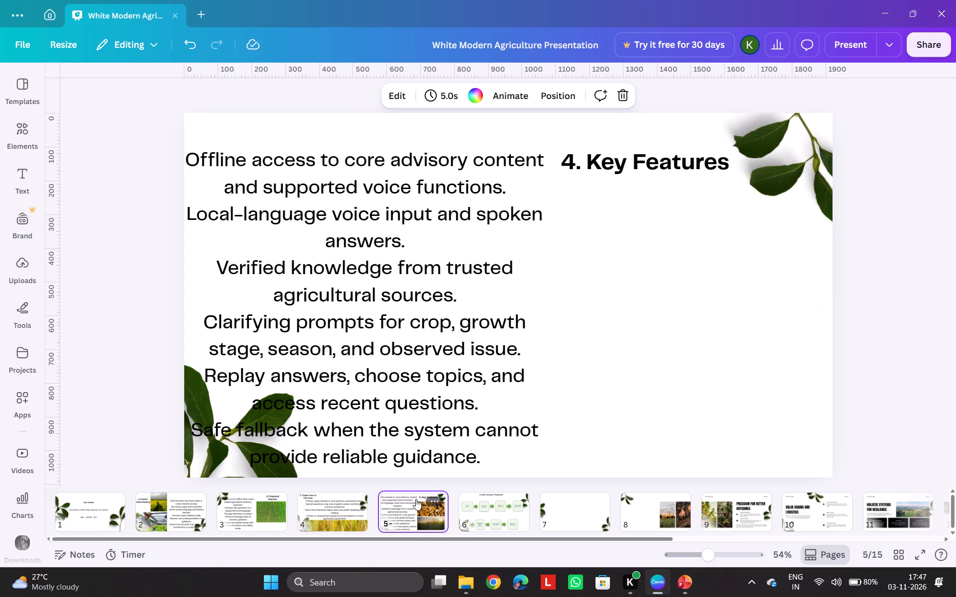
{"action": "left_click", "coordinate": [331, 515]}
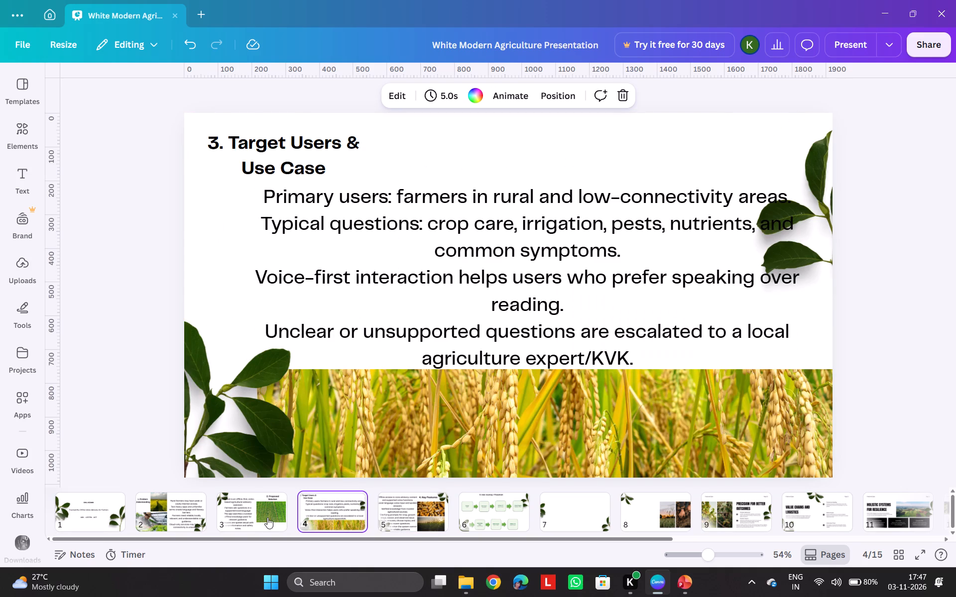
{"action": "left_click", "coordinate": [249, 510]}
{"action": "left_click", "coordinate": [184, 507]}
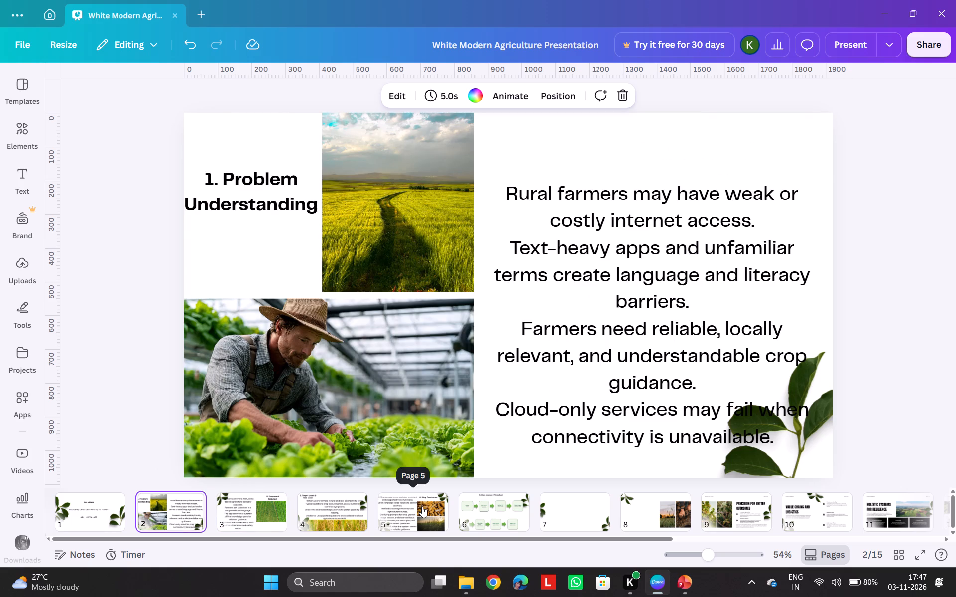
{"action": "left_click", "coordinate": [422, 506]}
{"action": "left_click", "coordinate": [503, 510]}
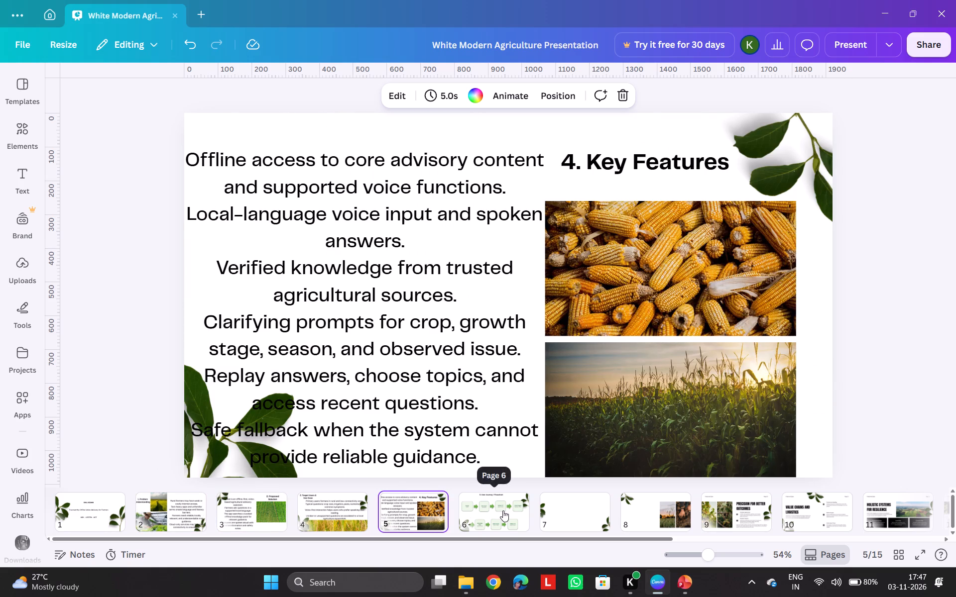
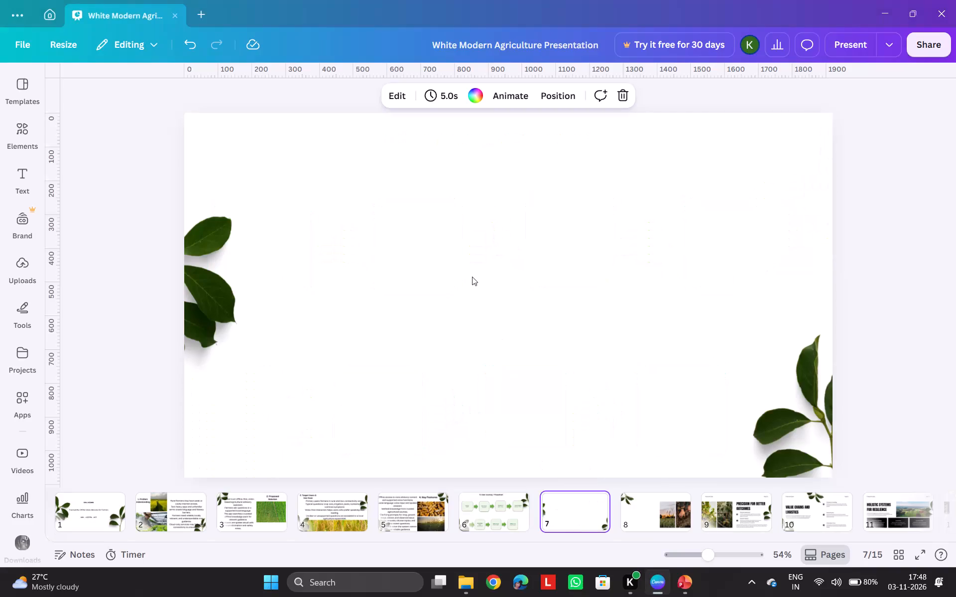
Paste the Bold_Kisan_Flowchart phone screenshot onto blank page 7 and crop off the areas above and below the diagram.
{"action": "key", "text": "ctrl+v"}
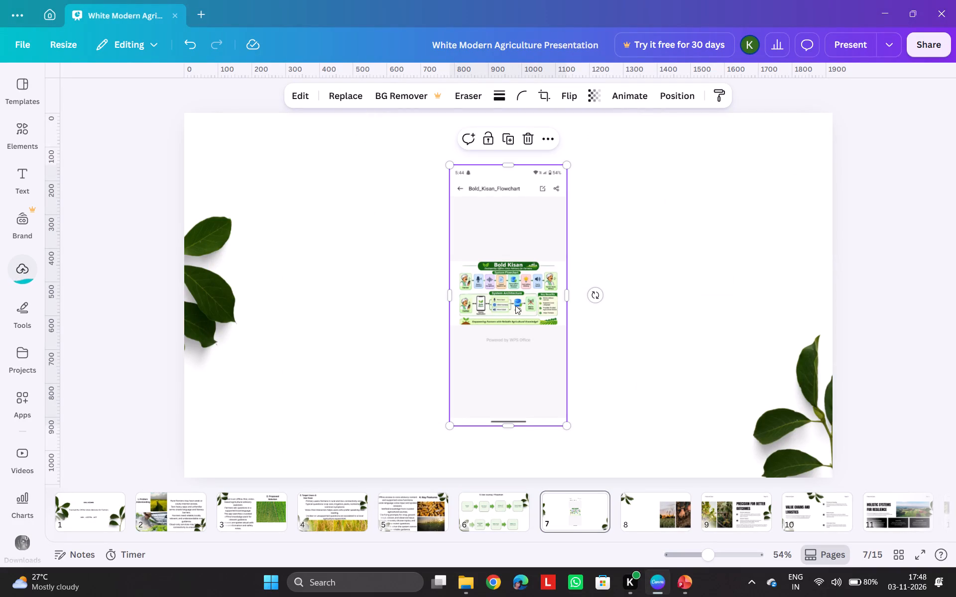
{"action": "left_click_drag", "start_coordinate": [504, 166], "coordinate": [506, 191]}
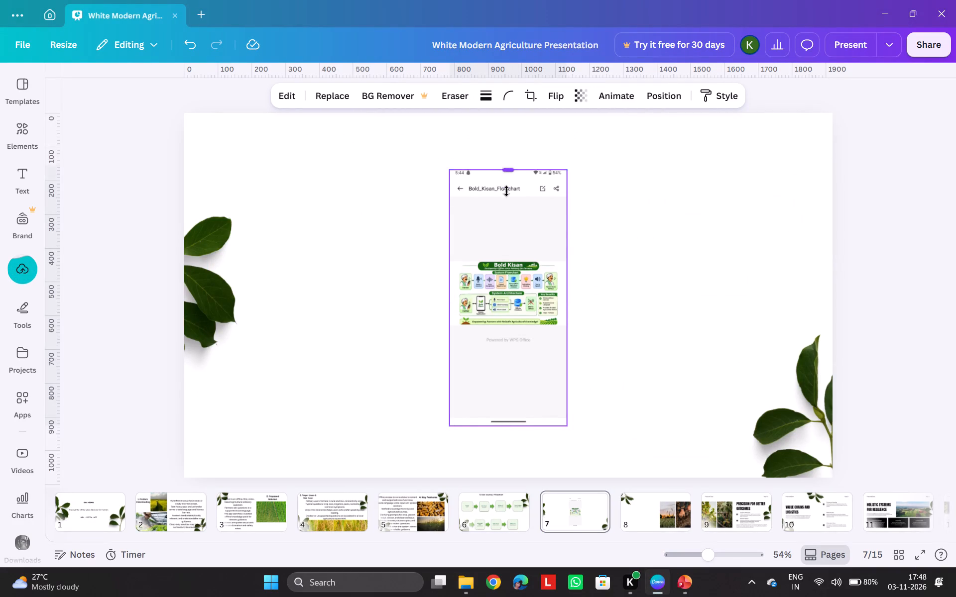
{"action": "left_click_drag", "start_coordinate": [506, 191], "coordinate": [507, 241]}
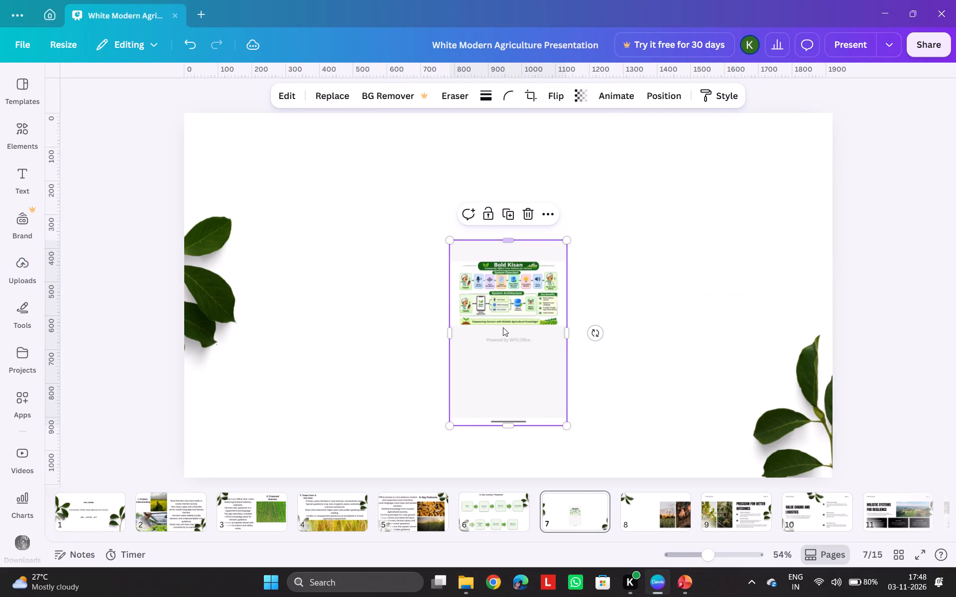
{"action": "left_click_drag", "start_coordinate": [498, 422], "coordinate": [498, 330]}
Enlarge the pasted picture across the middle of page 7 and extend its crop so the full Bold Kisan diagram shows.
{"action": "left_click_drag", "start_coordinate": [449, 289], "coordinate": [325, 299]}
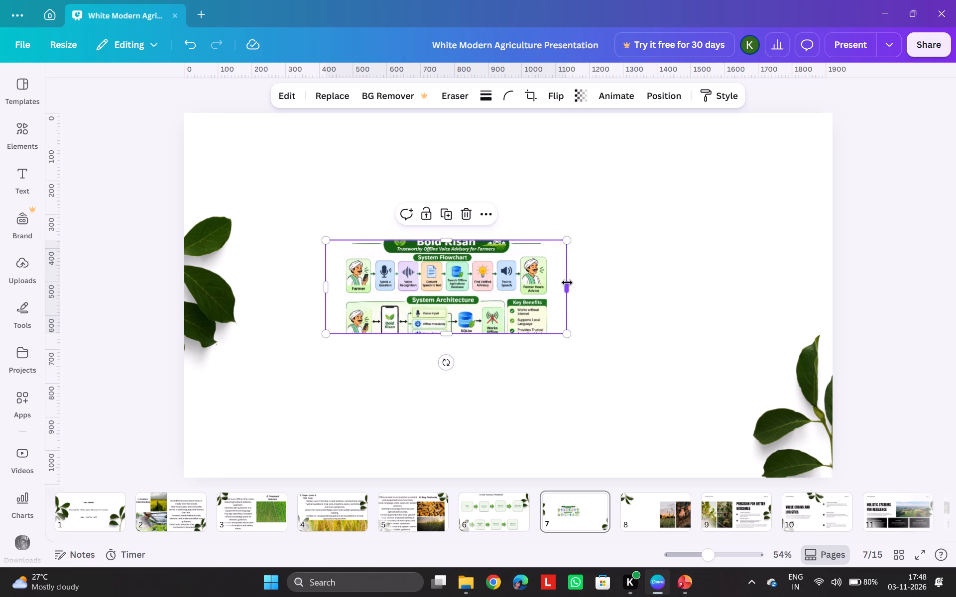
{"action": "left_click_drag", "start_coordinate": [567, 283], "coordinate": [706, 284]}
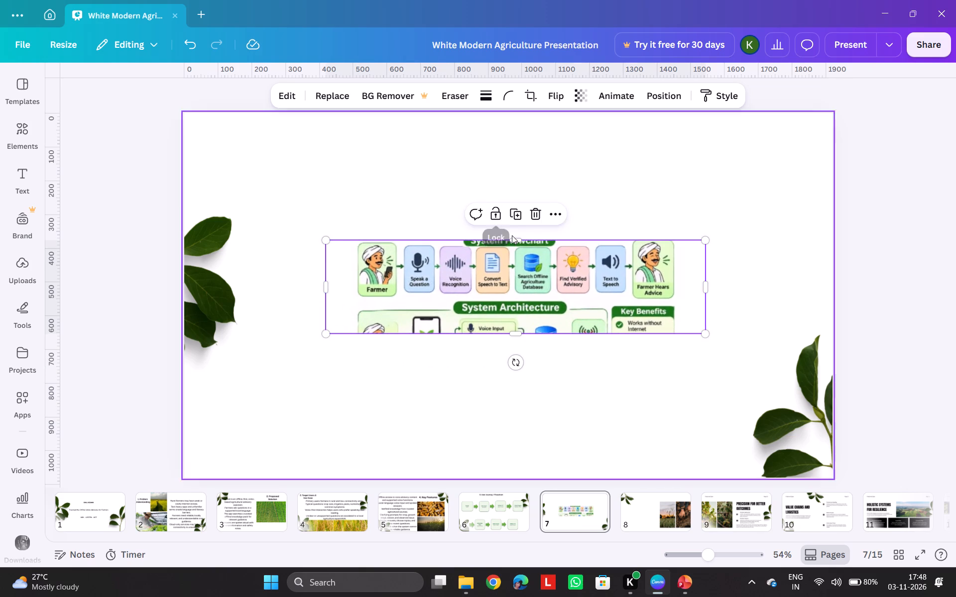
{"action": "left_click_drag", "start_coordinate": [517, 243], "coordinate": [514, 195]}
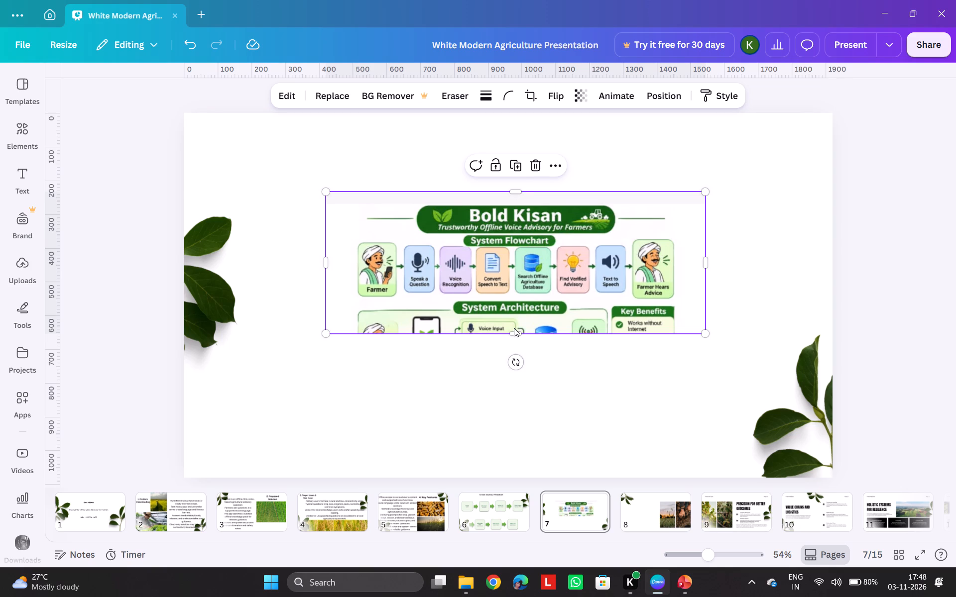
{"action": "left_click_drag", "start_coordinate": [515, 331], "coordinate": [527, 437]}
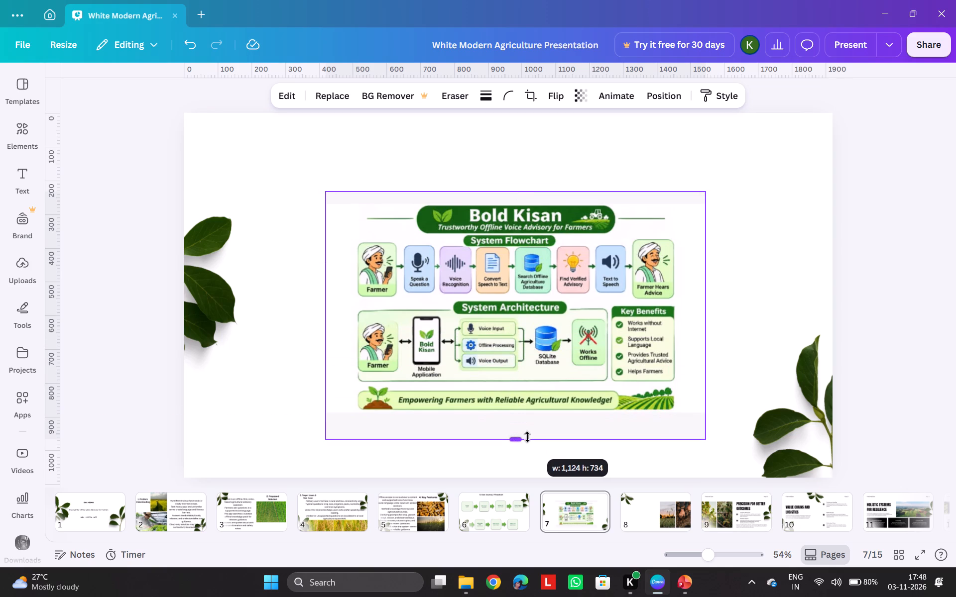
{"action": "left_click_drag", "start_coordinate": [527, 437], "coordinate": [528, 438]}
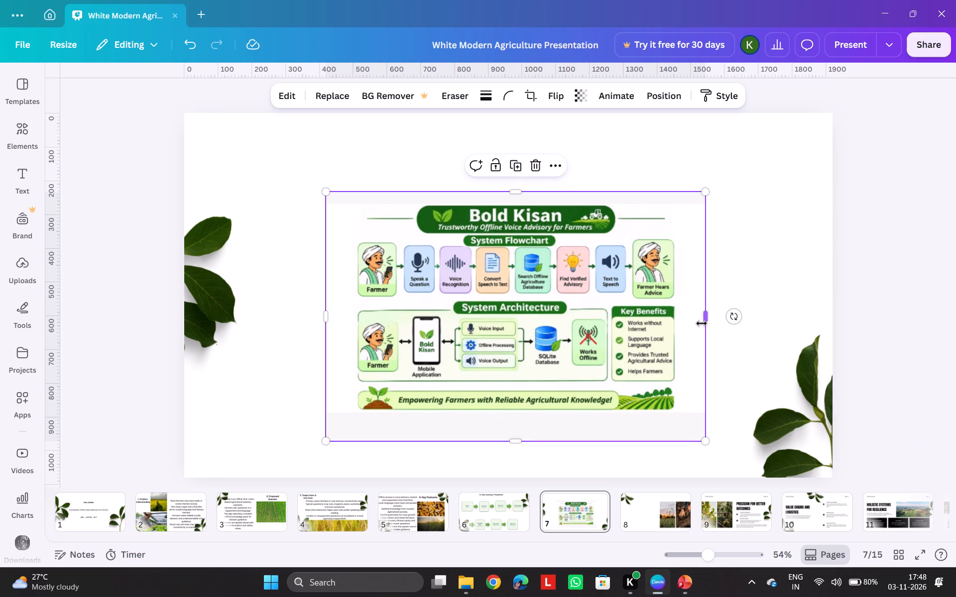
{"action": "left_click_drag", "start_coordinate": [703, 321], "coordinate": [737, 319]}
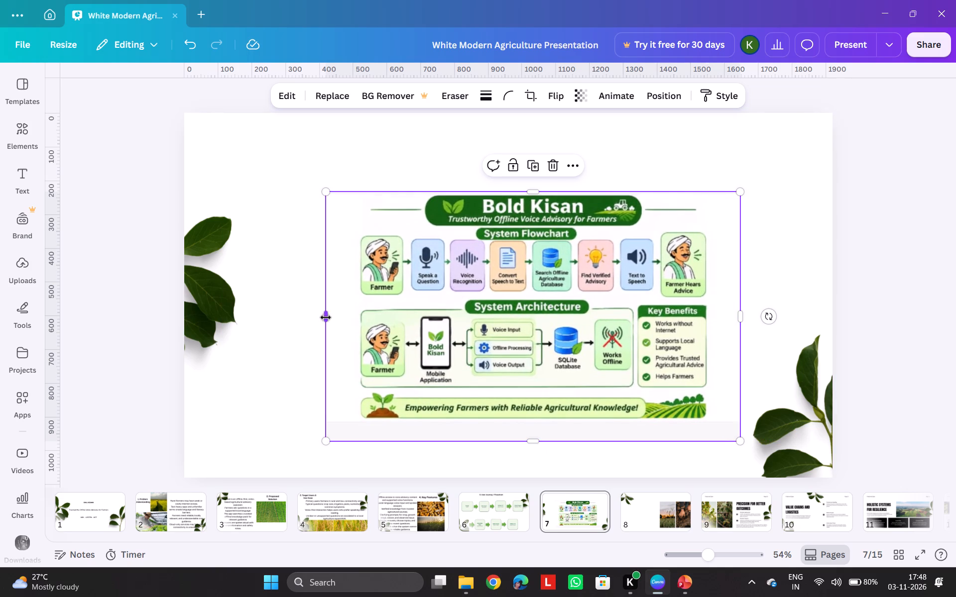
{"action": "left_click_drag", "start_coordinate": [326, 317], "coordinate": [291, 320]}
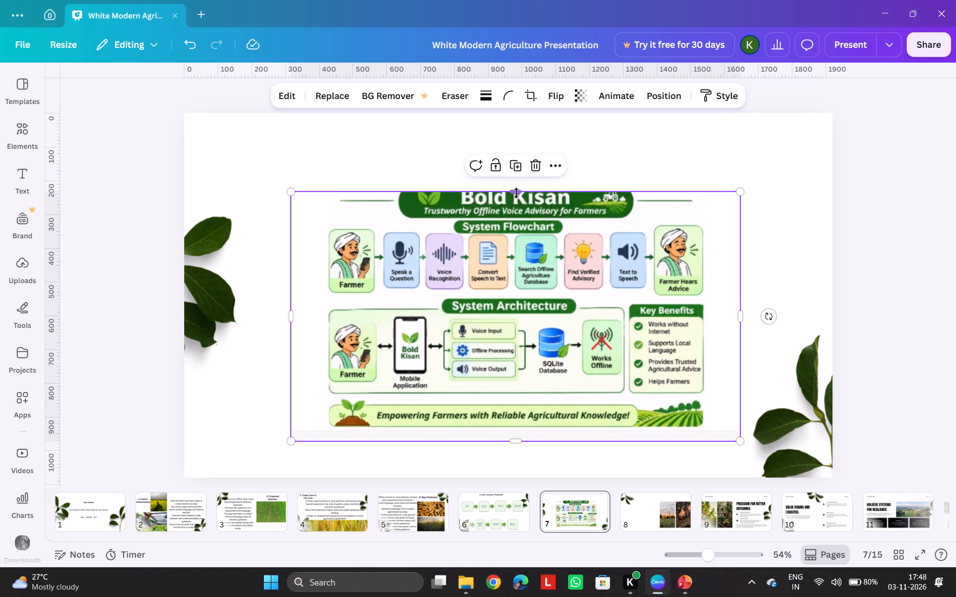
{"action": "left_click_drag", "start_coordinate": [517, 193], "coordinate": [512, 161]}
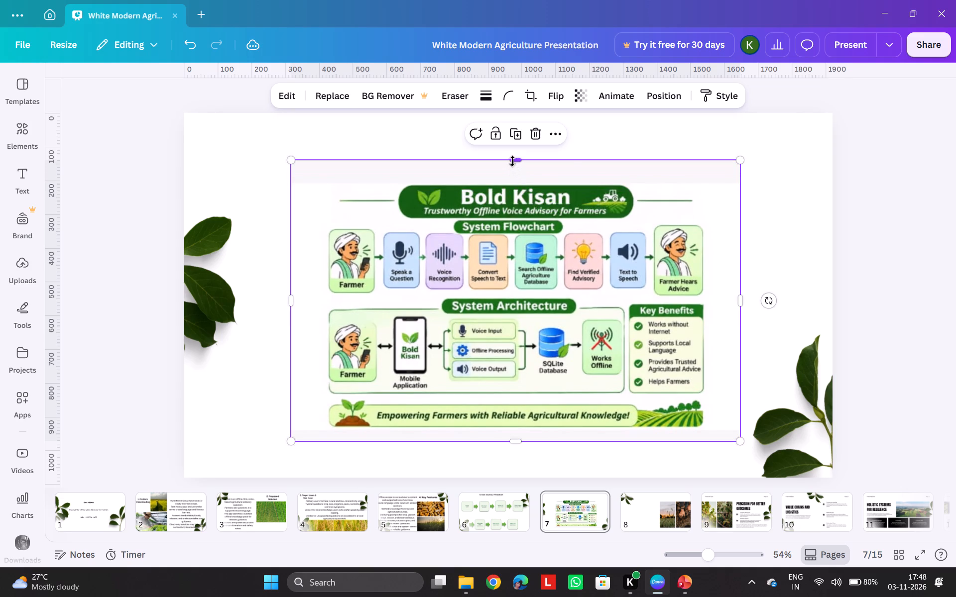
{"action": "left_click", "coordinate": [909, 230]}
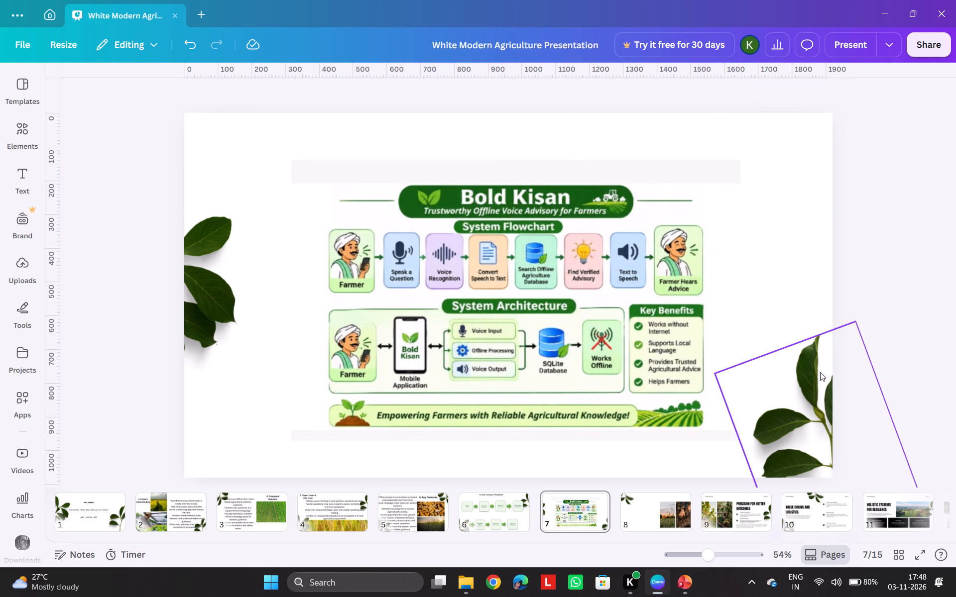
Move both leaf pictures on page 7 further into the page so they flank the Bold Kisan diagram.
{"action": "left_click_drag", "start_coordinate": [821, 382], "coordinate": [790, 376]}
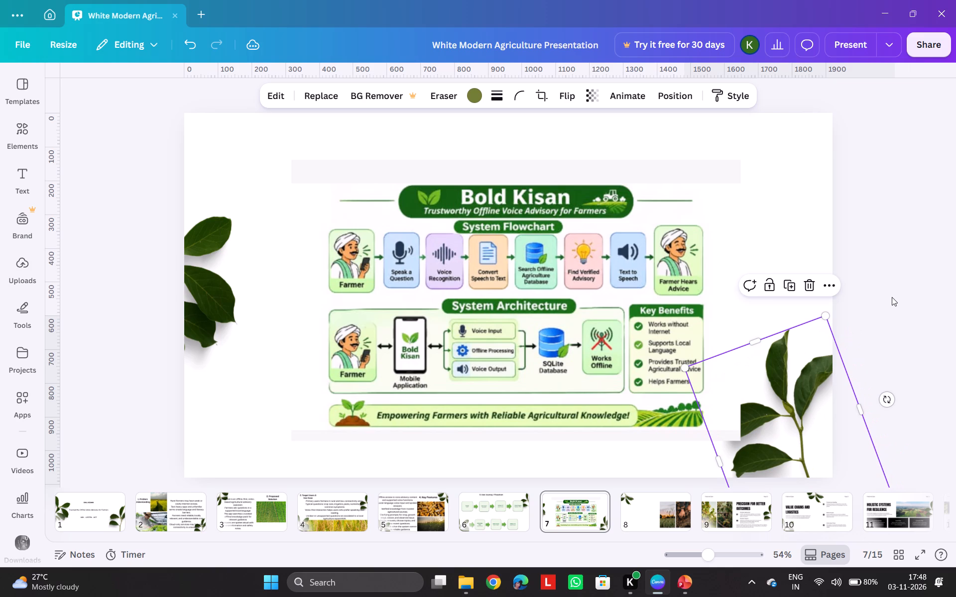
{"action": "left_click", "coordinate": [893, 297]}
{"action": "left_click_drag", "start_coordinate": [784, 451], "coordinate": [797, 424]}
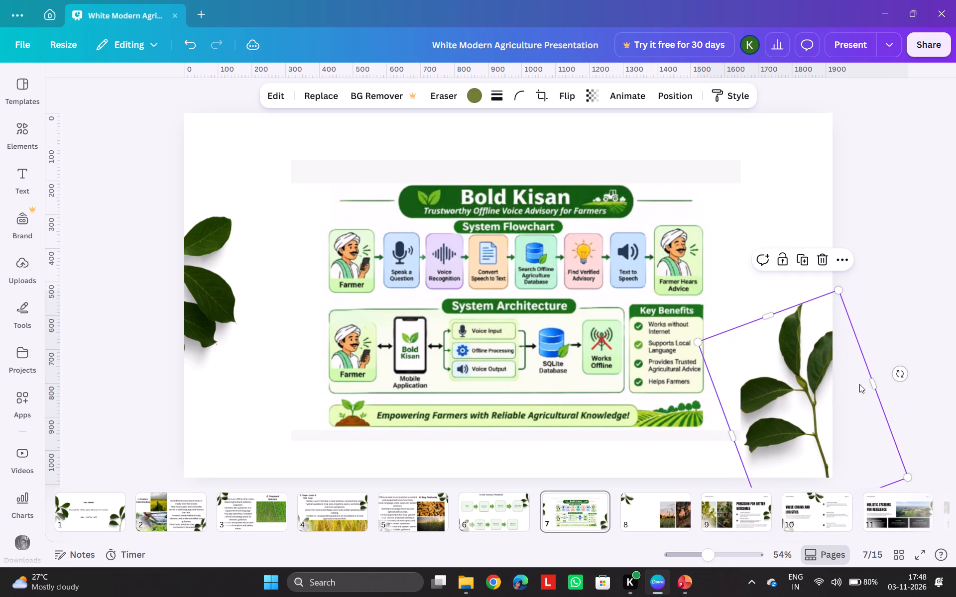
{"action": "left_click", "coordinate": [921, 323]}
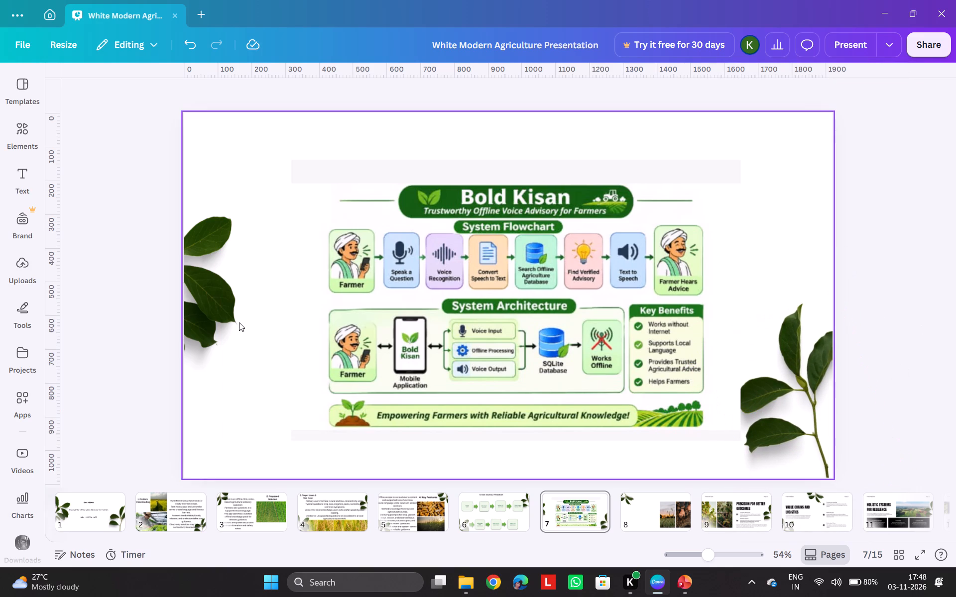
{"action": "left_click_drag", "start_coordinate": [219, 314], "coordinate": [279, 289]}
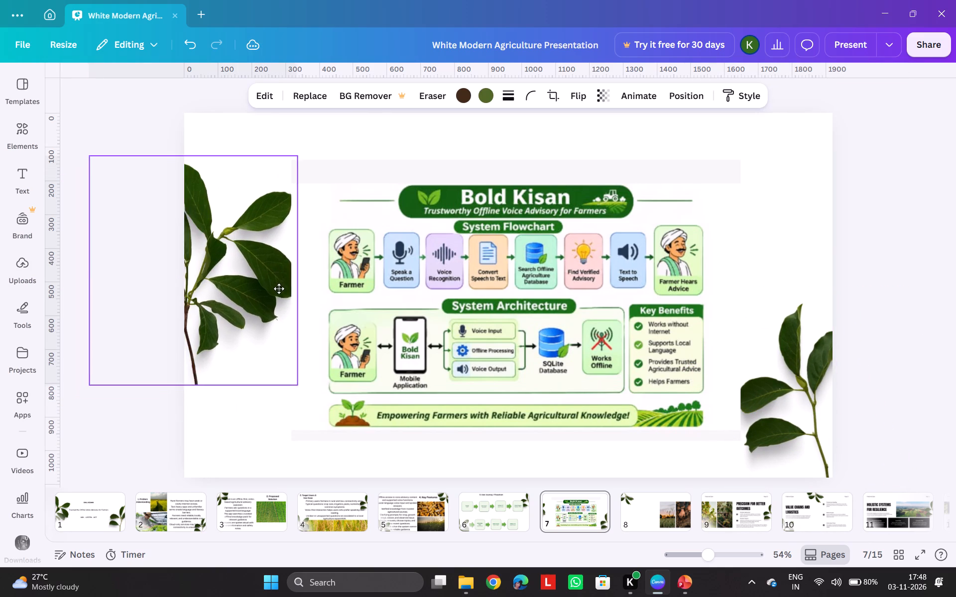
{"action": "left_click_drag", "start_coordinate": [279, 289], "coordinate": [290, 275]}
{"action": "left_click", "coordinate": [140, 414]}
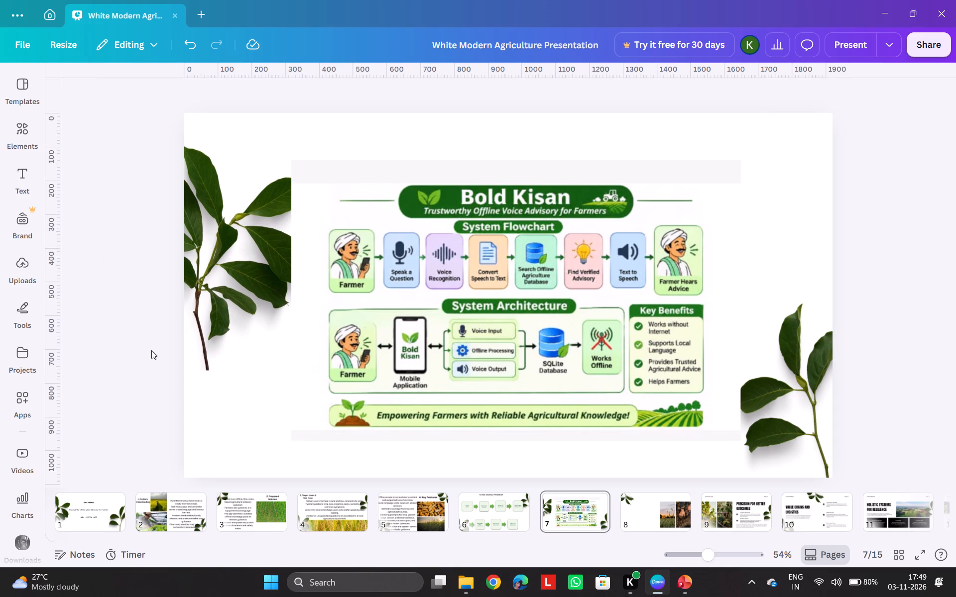
{"action": "left_click_drag", "start_coordinate": [225, 273], "coordinate": [201, 304]}
{"action": "left_click", "coordinate": [163, 310]}
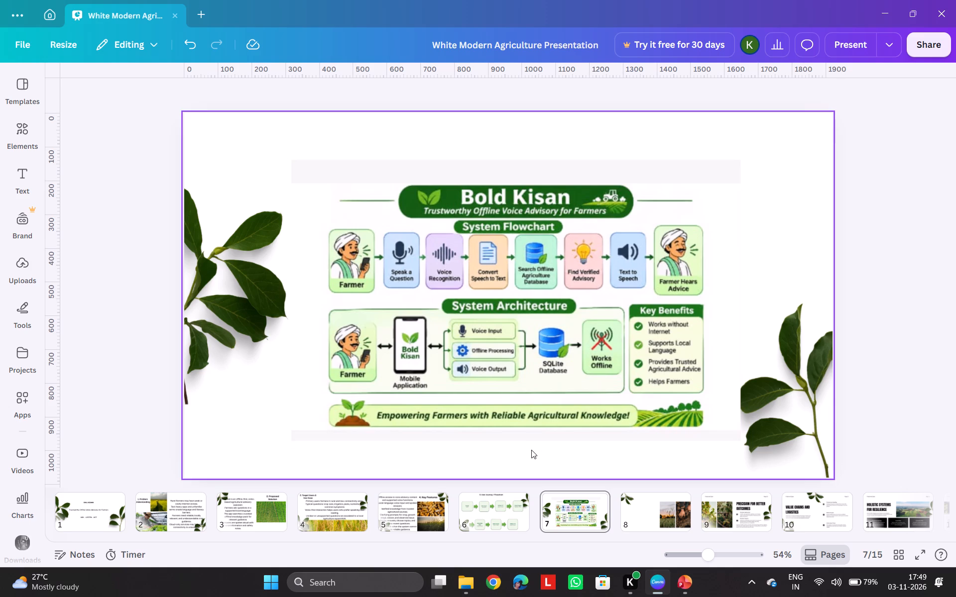
Widen the Bold Kisan diagram picture slightly, to about 1,360 px, toward the lower leaf picture.
{"action": "left_click", "coordinate": [710, 329]}
{"action": "left_click_drag", "start_coordinate": [738, 300], "coordinate": [747, 299]}
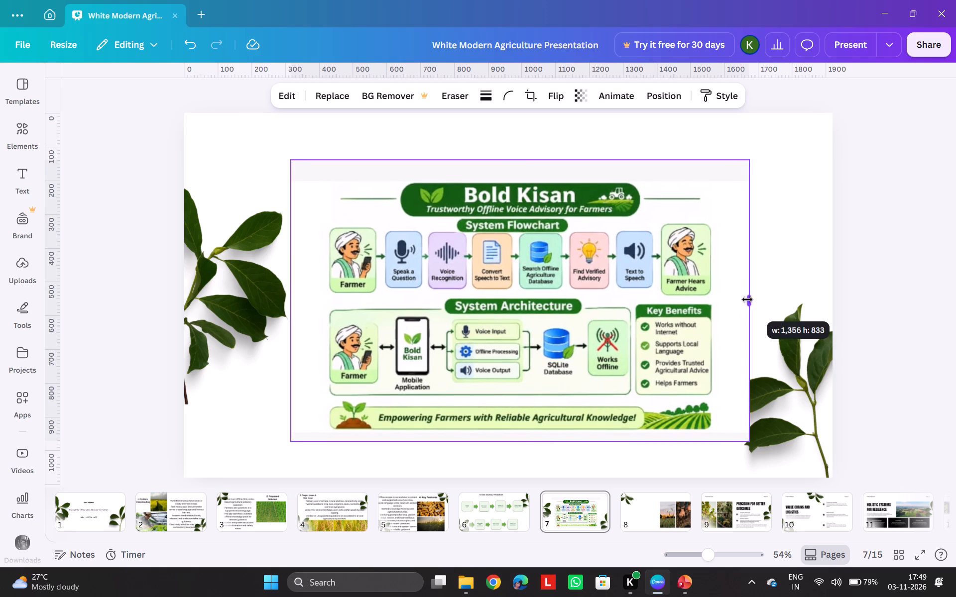
{"action": "left_click_drag", "start_coordinate": [747, 299], "coordinate": [751, 299]}
{"action": "left_click", "coordinate": [856, 259]}
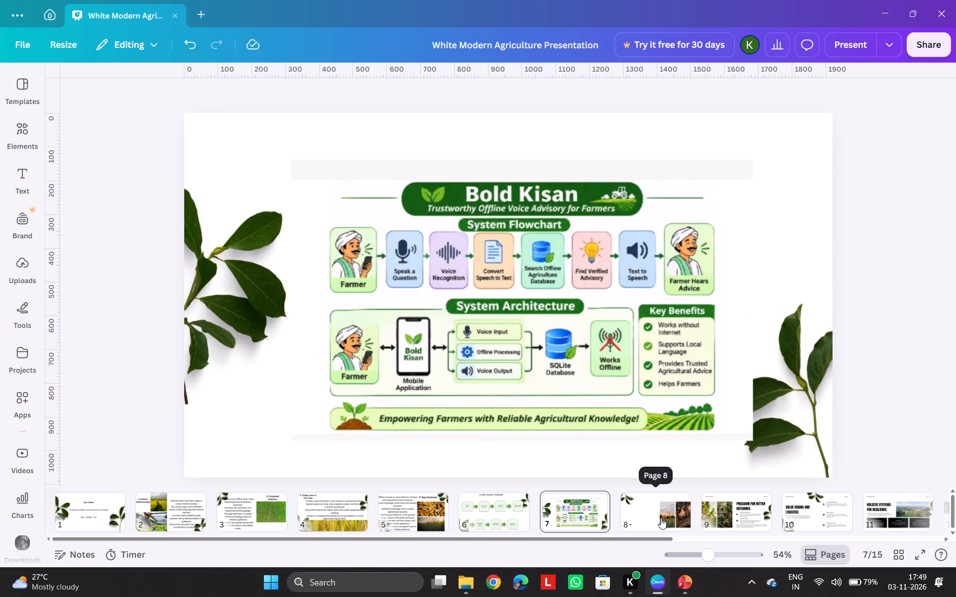
Copy the title "6. System Architecture" from PowerPoint slide 7 and place it above the two photos on Canva page 8.
{"action": "left_click", "coordinate": [691, 577]}
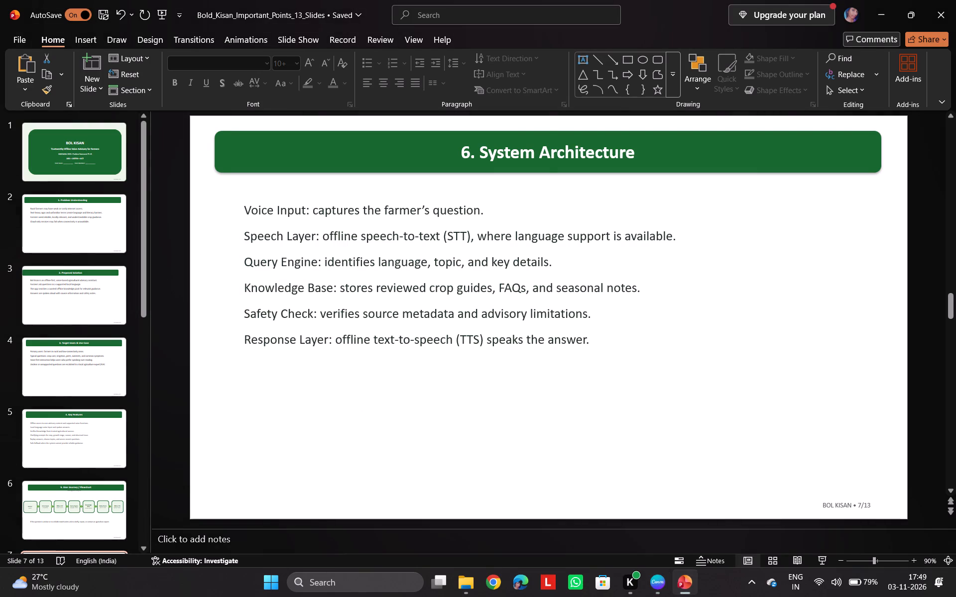
{"action": "left_click_drag", "start_coordinate": [461, 156], "coordinate": [576, 161]}
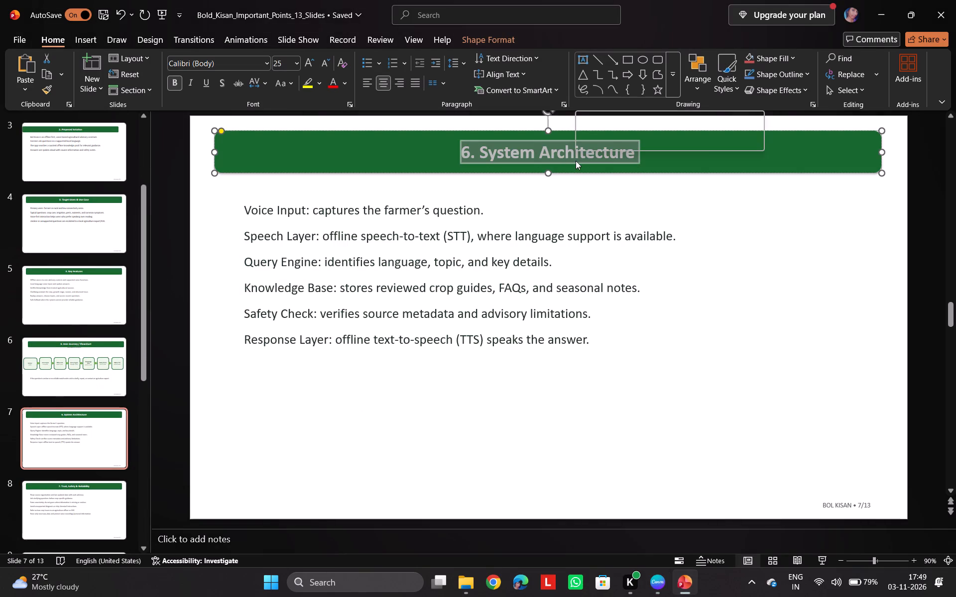
{"action": "key", "text": "ctrl+c"}
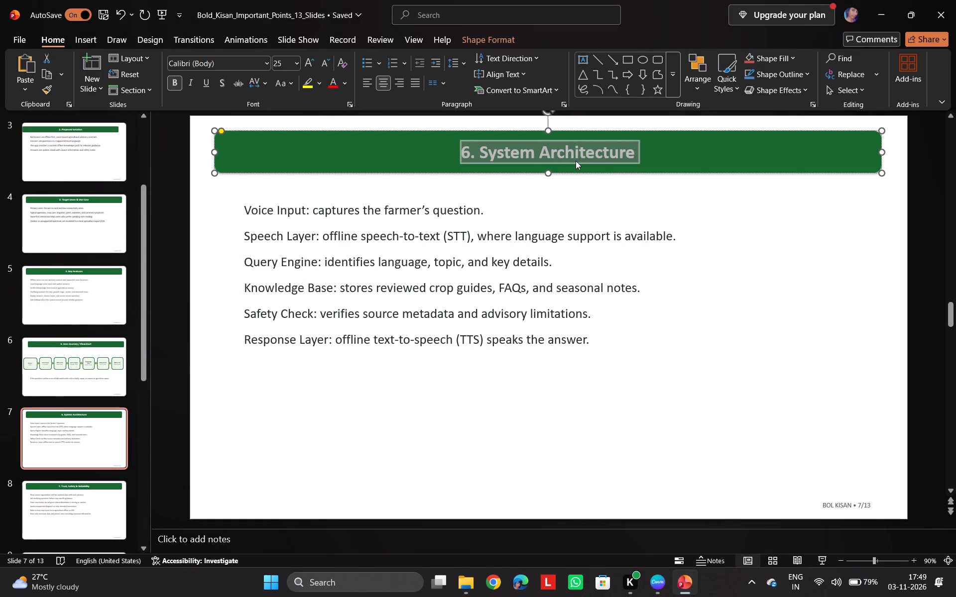
{"action": "left_click", "coordinate": [657, 580]}
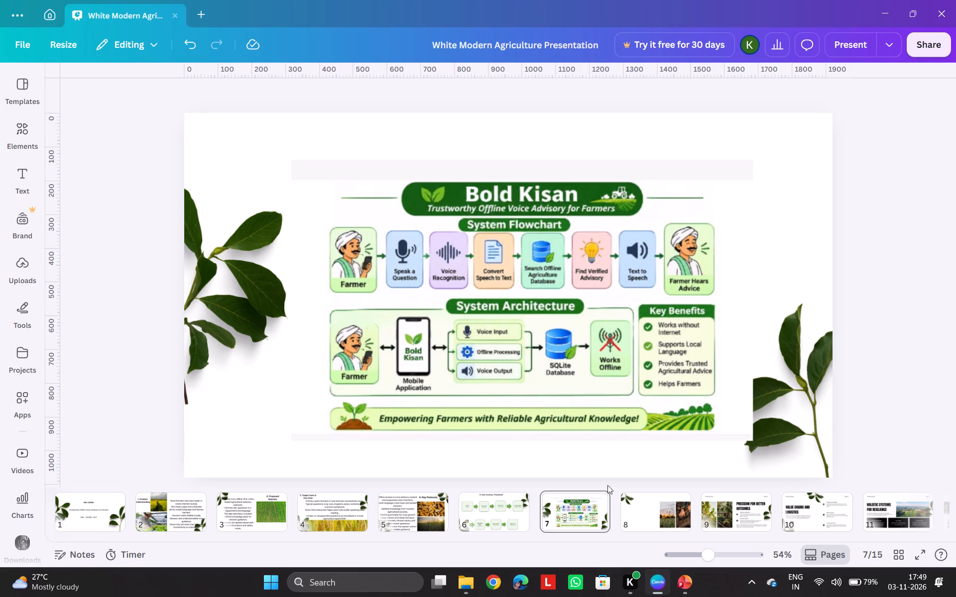
{"action": "left_click", "coordinate": [667, 508]}
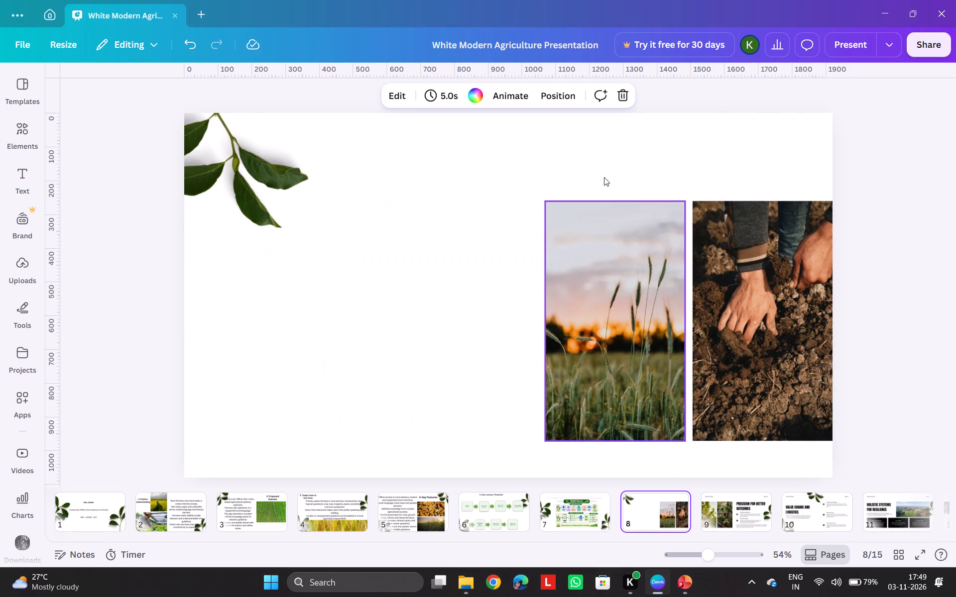
{"action": "key", "text": "ctrl+v"}
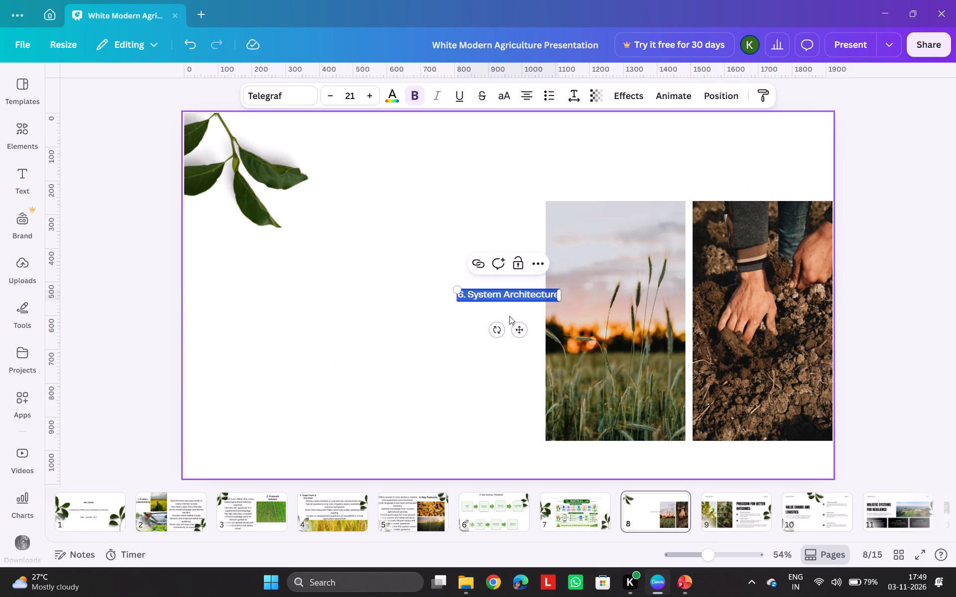
{"action": "left_click_drag", "start_coordinate": [520, 329], "coordinate": [695, 203]}
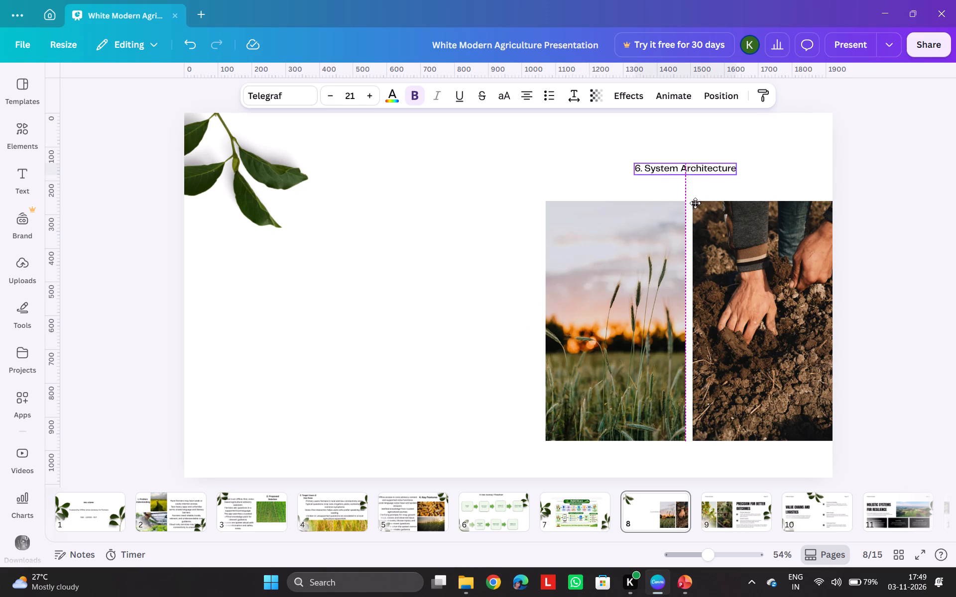
{"action": "left_click_drag", "start_coordinate": [695, 203], "coordinate": [687, 195]}
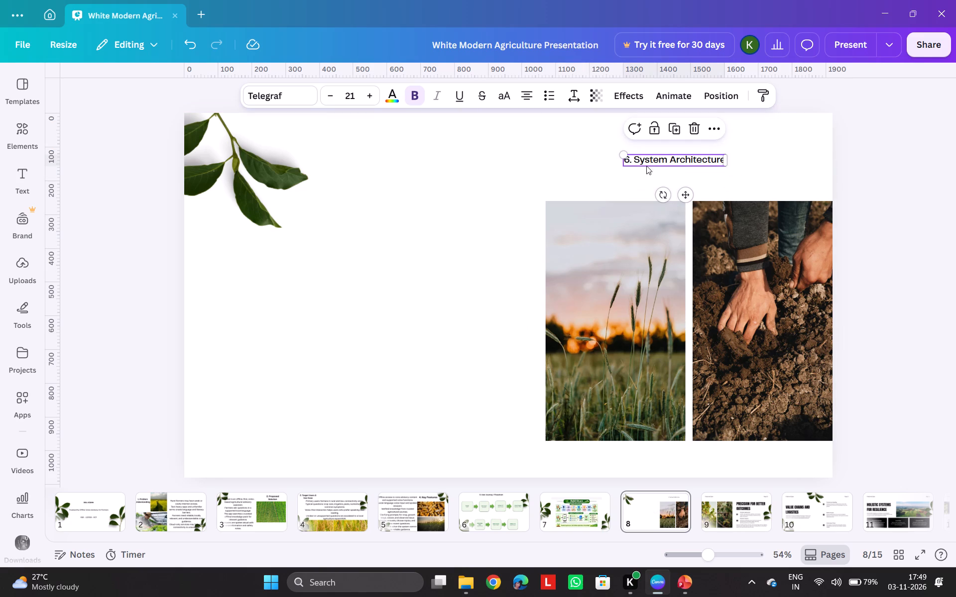
Select the "6. System Architecture" title text on page 8 and rotate its text box slightly clockwise.
{"action": "left_click", "coordinate": [624, 161]}
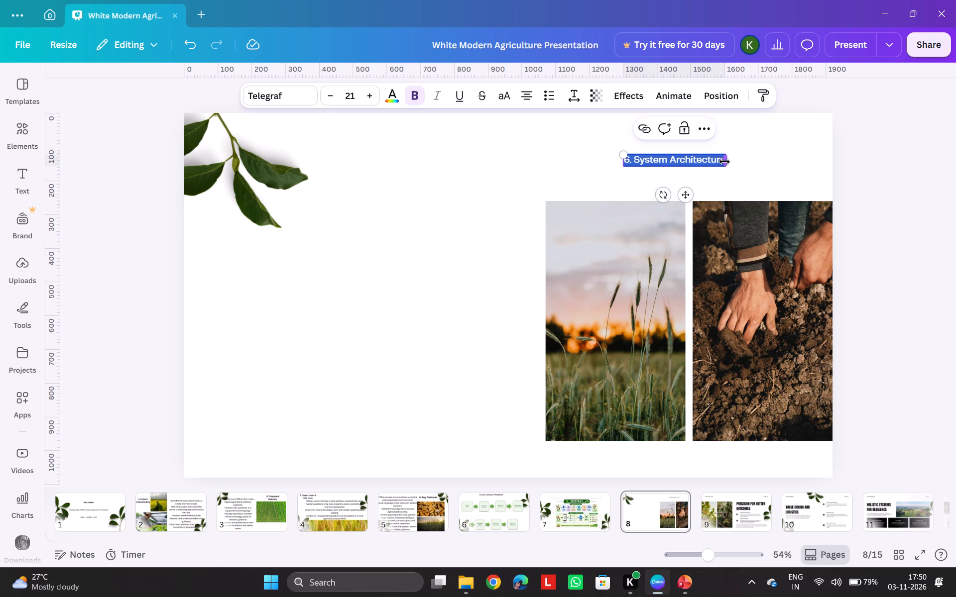
{"action": "left_click_drag", "start_coordinate": [724, 162], "coordinate": [712, 159]}
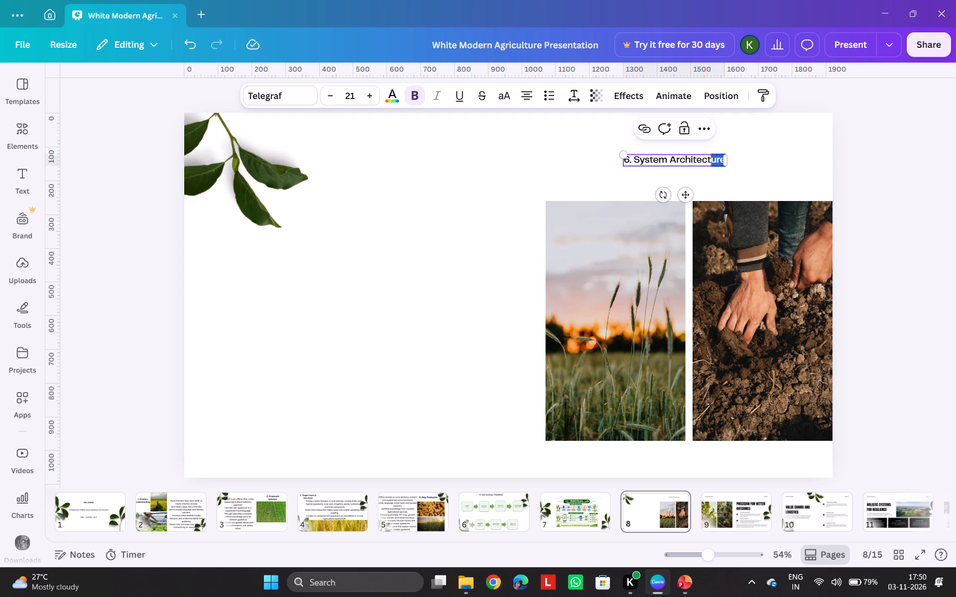
{"action": "triple_click", "coordinate": [712, 159]}
{"action": "double_click", "coordinate": [712, 159]}
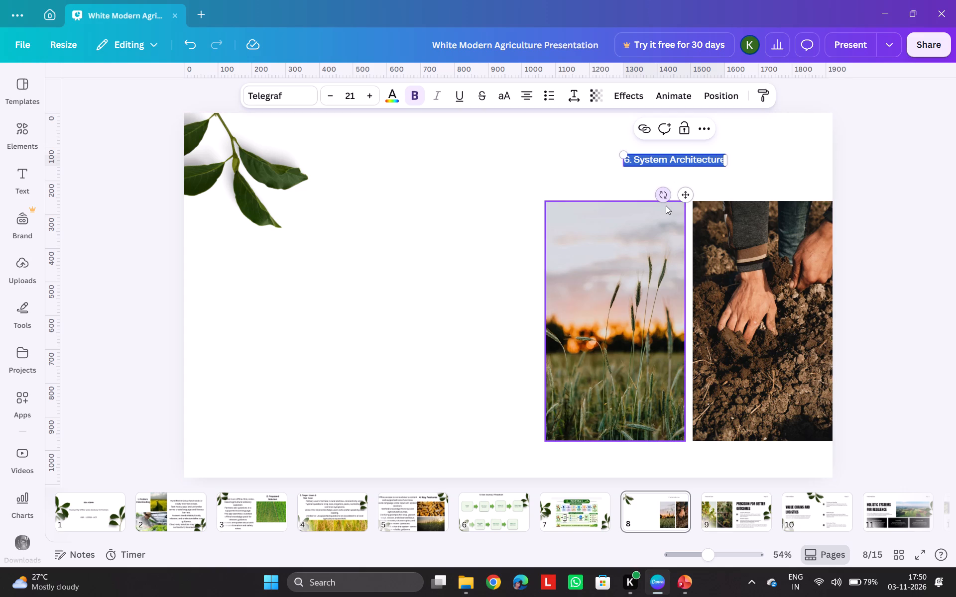
{"action": "left_click", "coordinate": [664, 198]}
{"action": "triple_click", "coordinate": [664, 198]}
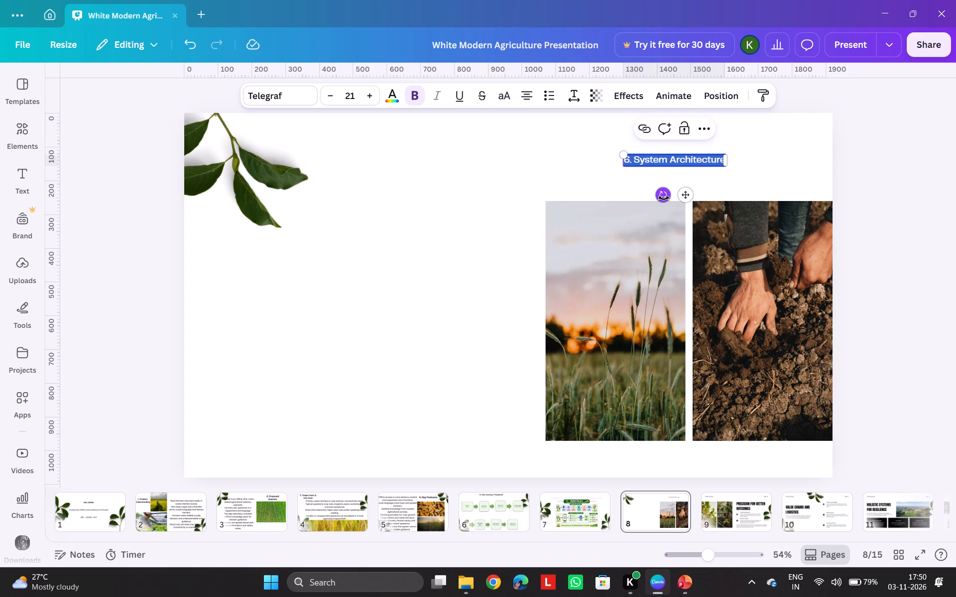
{"action": "left_click_drag", "start_coordinate": [664, 198], "coordinate": [661, 193]}
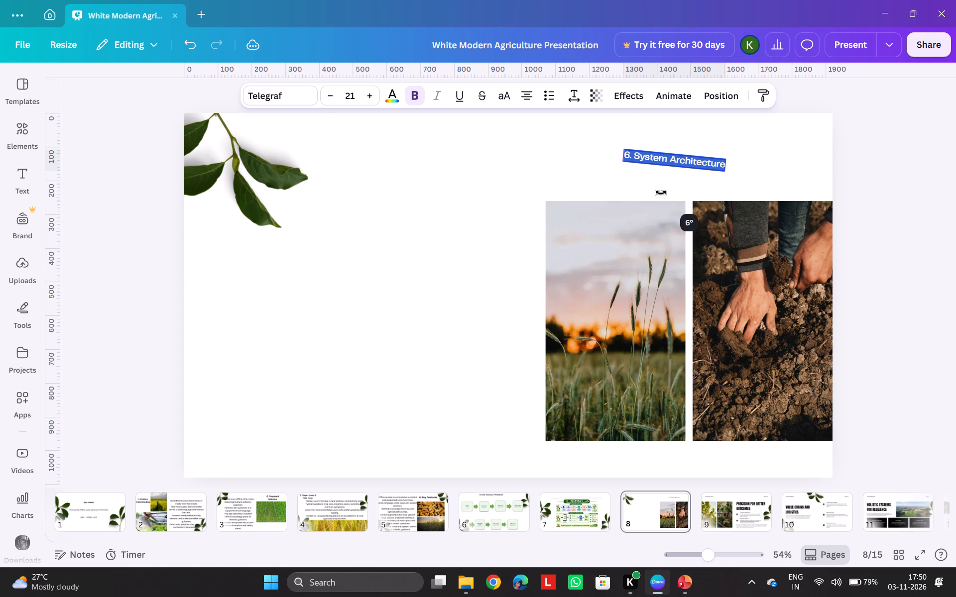
{"action": "left_click_drag", "start_coordinate": [661, 193], "coordinate": [662, 193]}
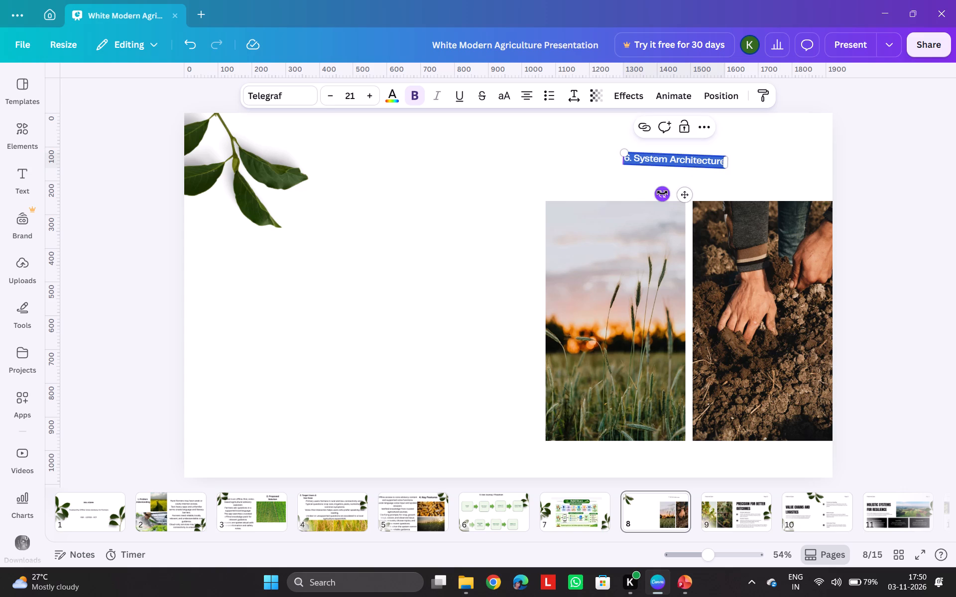
{"action": "left_click", "coordinate": [716, 167]}
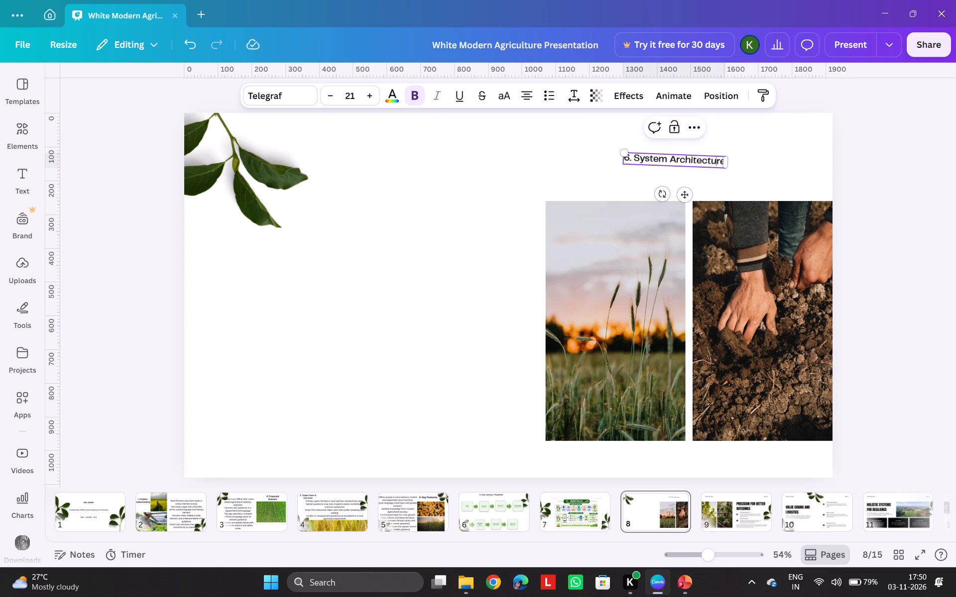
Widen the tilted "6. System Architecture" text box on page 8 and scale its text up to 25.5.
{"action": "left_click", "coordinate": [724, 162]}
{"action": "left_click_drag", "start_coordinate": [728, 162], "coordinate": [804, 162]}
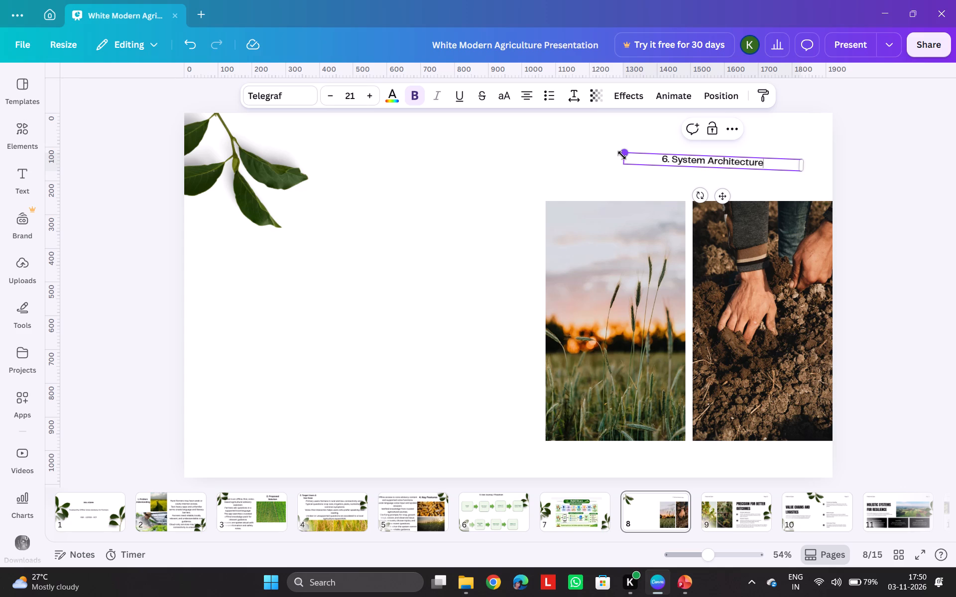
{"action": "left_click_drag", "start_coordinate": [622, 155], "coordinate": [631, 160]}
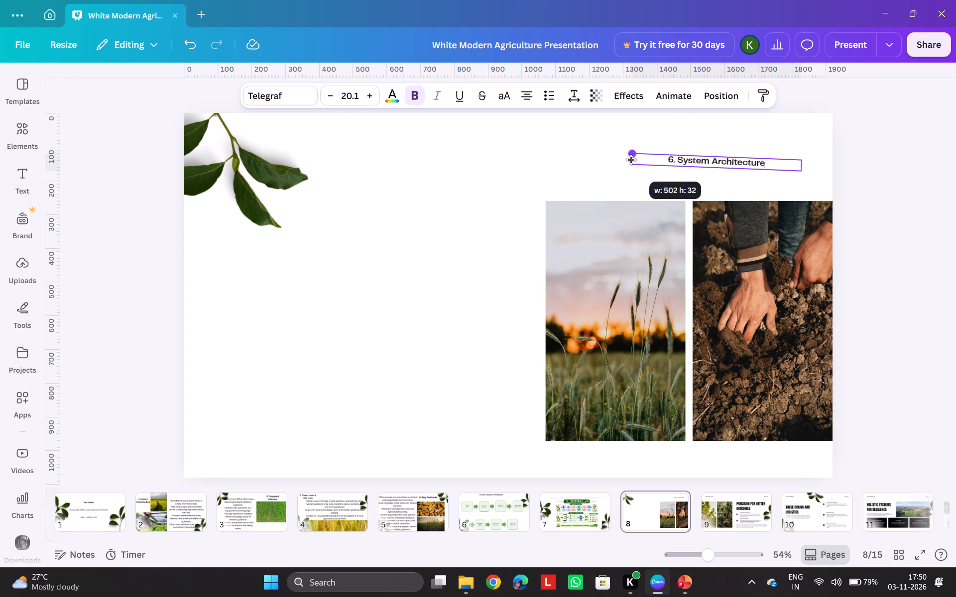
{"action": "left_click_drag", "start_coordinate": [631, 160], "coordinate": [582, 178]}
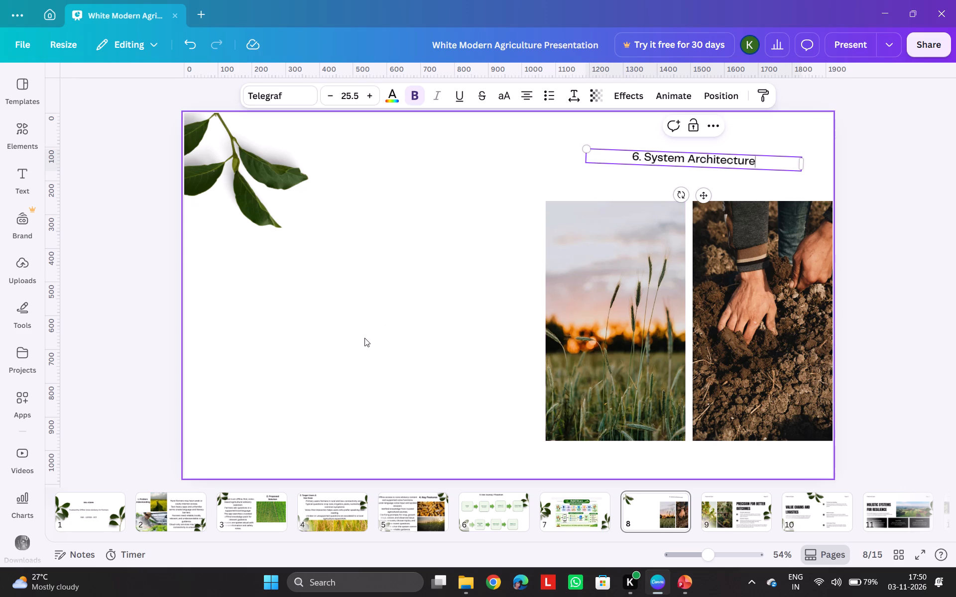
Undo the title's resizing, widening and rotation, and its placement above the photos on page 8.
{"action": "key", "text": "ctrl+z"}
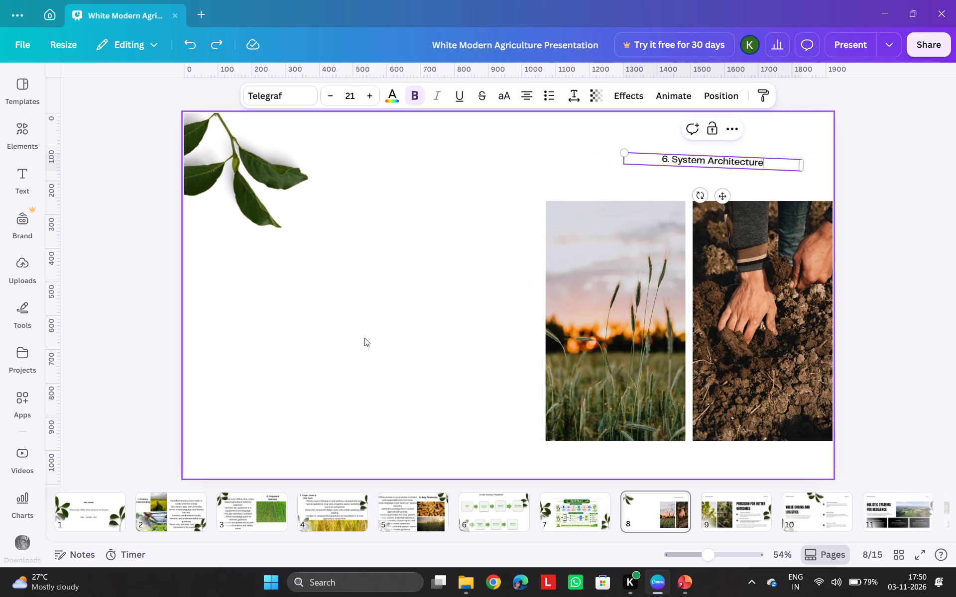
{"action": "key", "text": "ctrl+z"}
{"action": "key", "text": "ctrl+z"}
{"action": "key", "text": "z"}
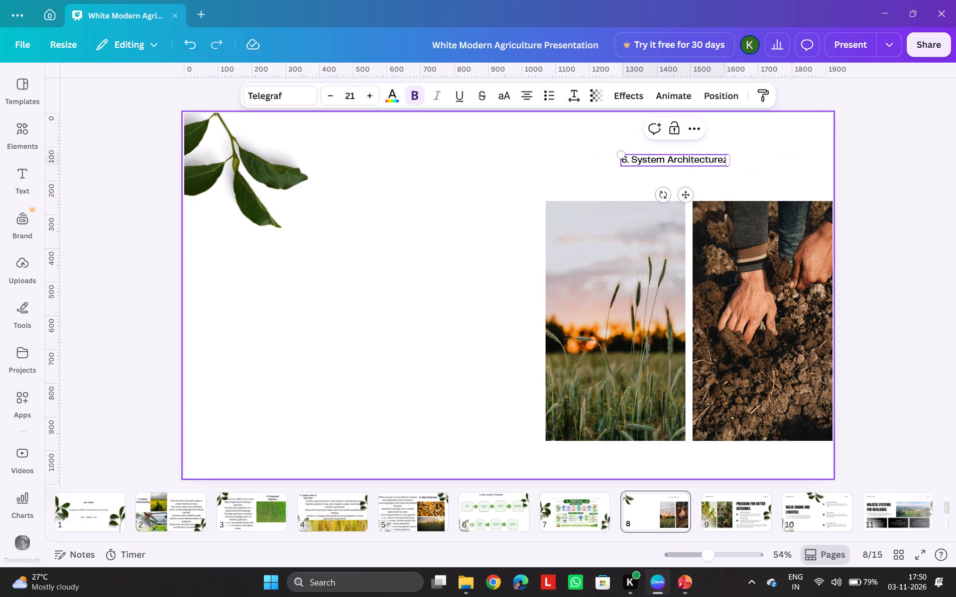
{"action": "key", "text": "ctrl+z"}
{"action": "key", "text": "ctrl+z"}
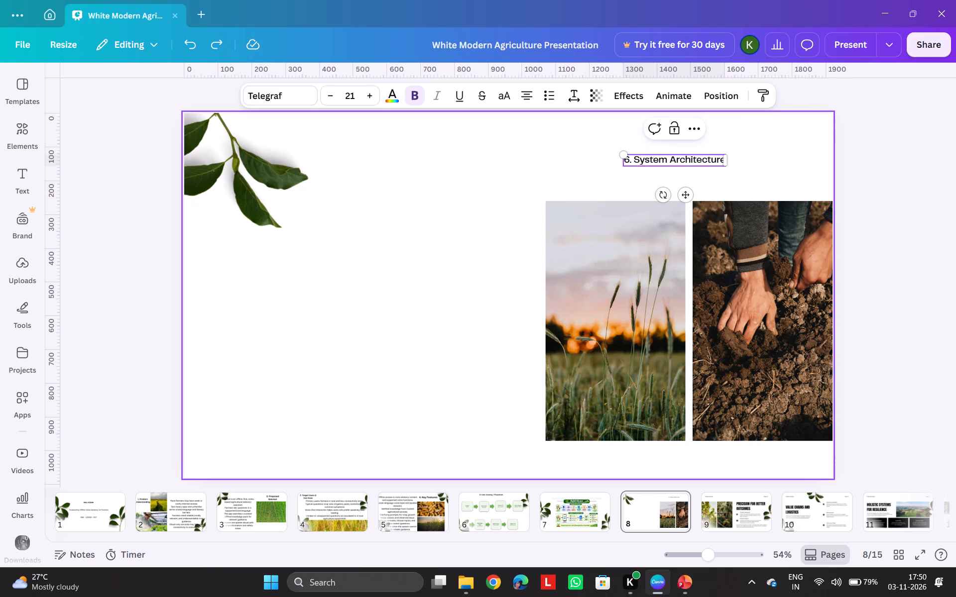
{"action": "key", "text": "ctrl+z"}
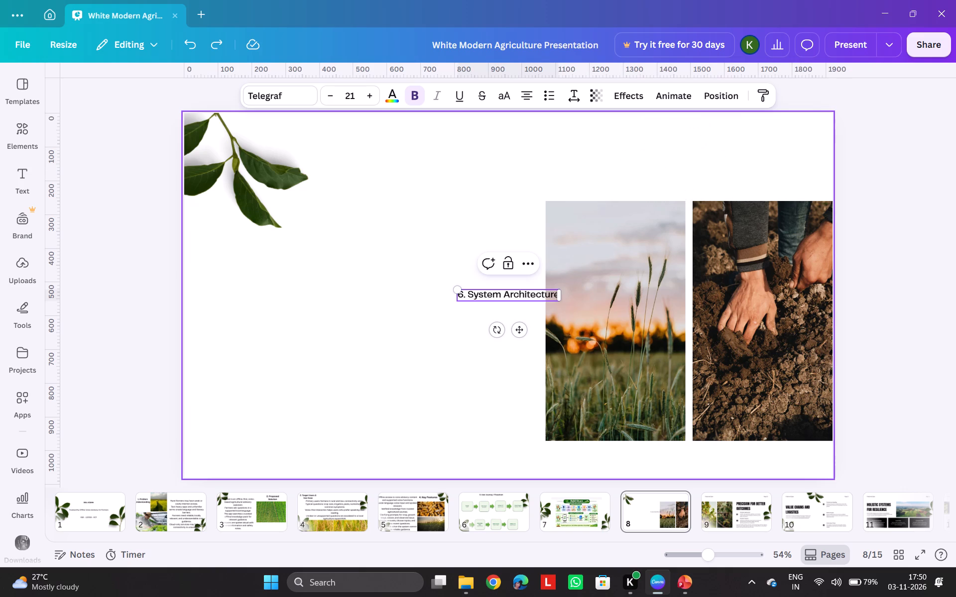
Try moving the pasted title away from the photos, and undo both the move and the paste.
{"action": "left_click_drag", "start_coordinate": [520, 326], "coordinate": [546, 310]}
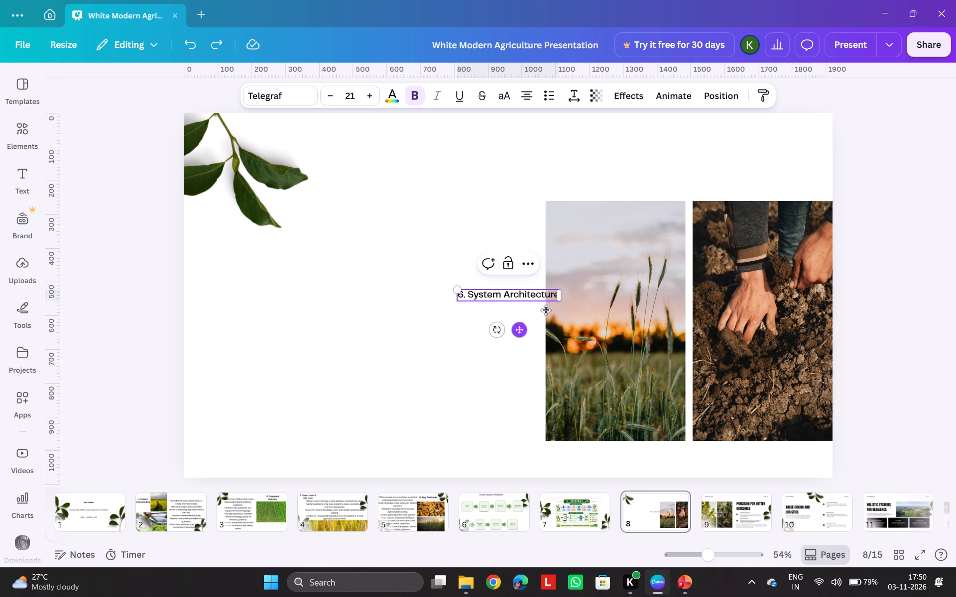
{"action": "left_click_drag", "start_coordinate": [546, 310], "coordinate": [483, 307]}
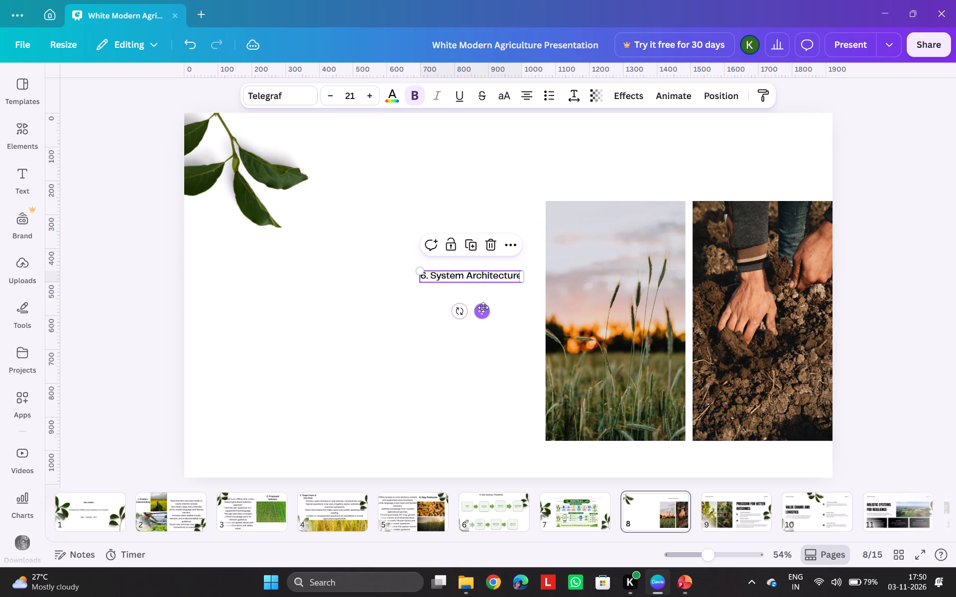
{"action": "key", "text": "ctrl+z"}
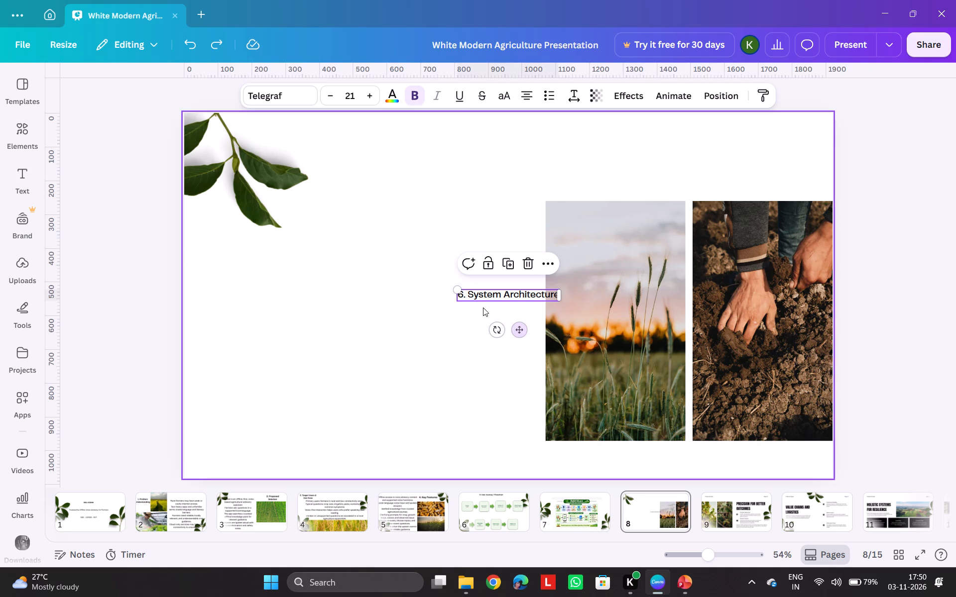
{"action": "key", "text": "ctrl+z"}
Paste the title "6. System Architecture" on page 8 again and place it above the two photos.
{"action": "key", "text": "ctrl+c"}
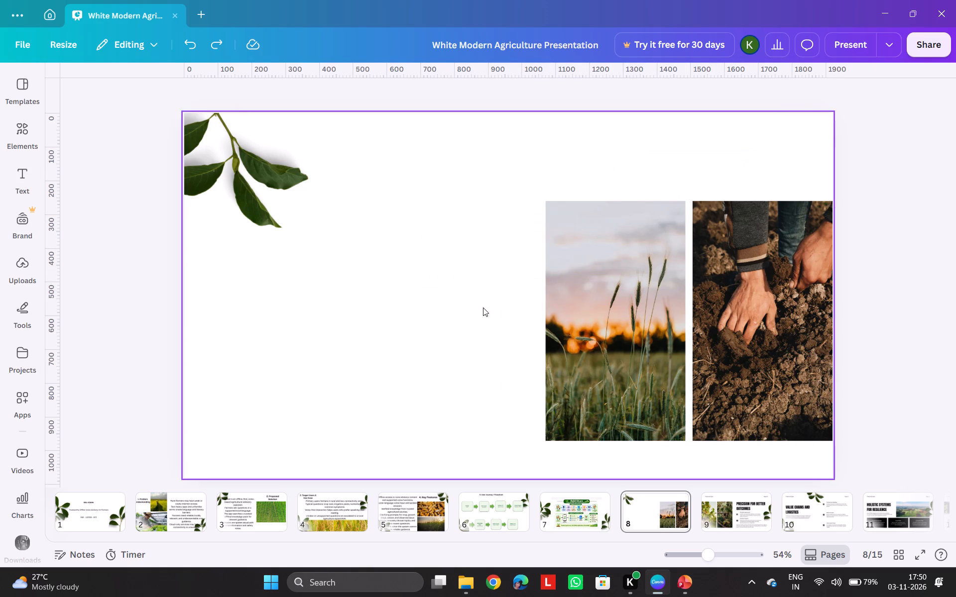
{"action": "key", "text": "ctrl+v"}
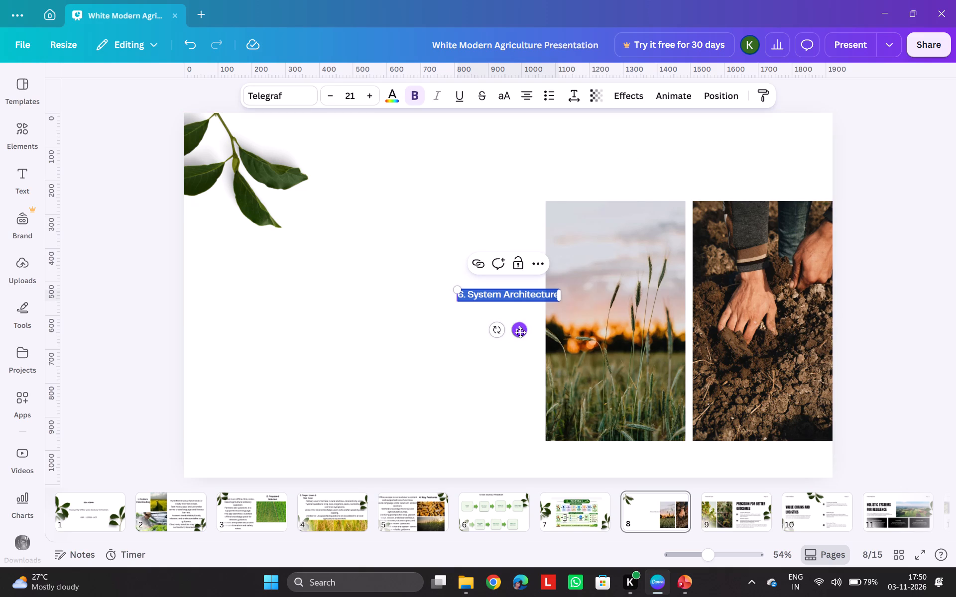
{"action": "left_click_drag", "start_coordinate": [520, 332], "coordinate": [701, 204]}
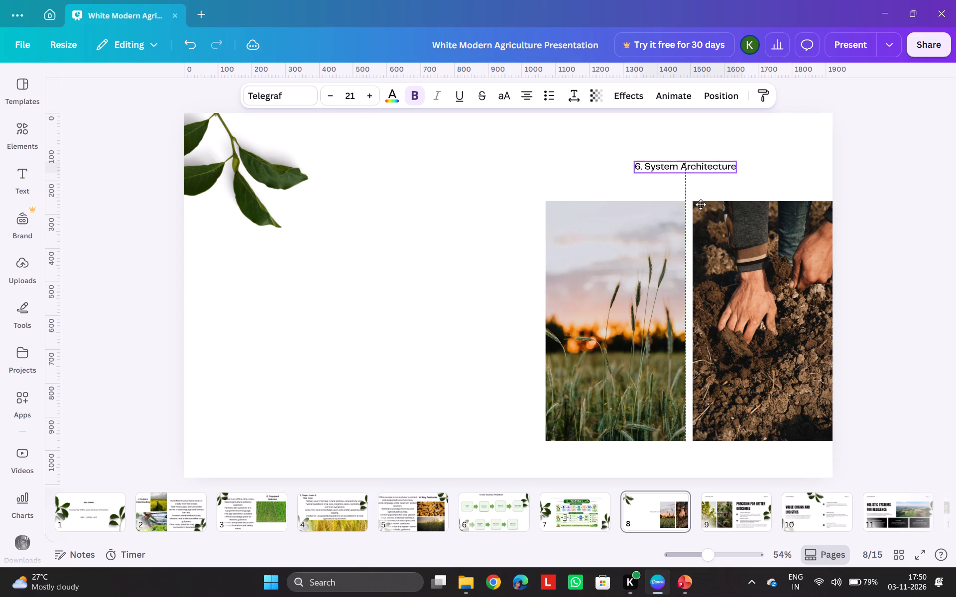
Make the "6. System Architecture" title text bold.
{"action": "left_click", "coordinate": [412, 97]}
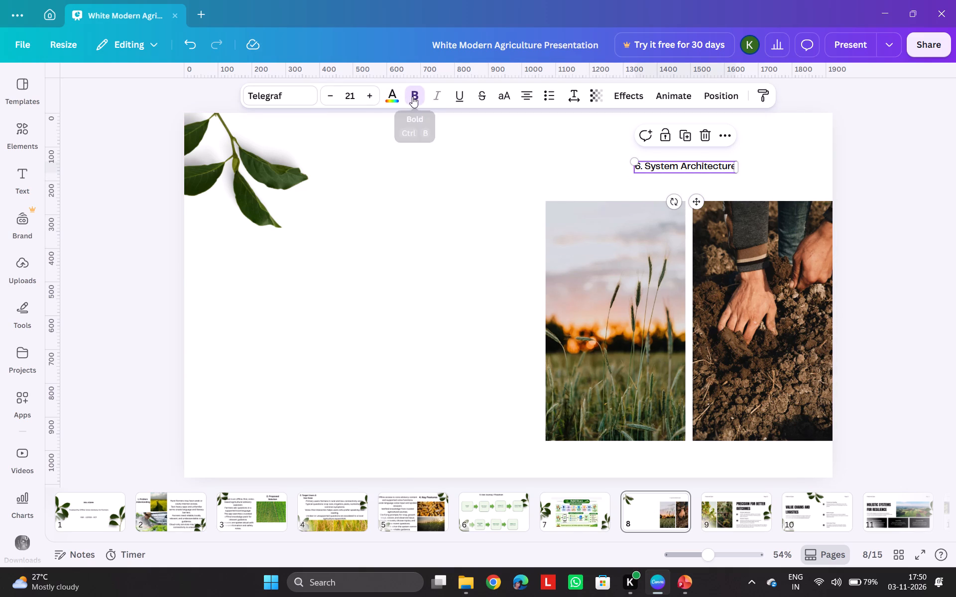
{"action": "left_click", "coordinate": [412, 97]}
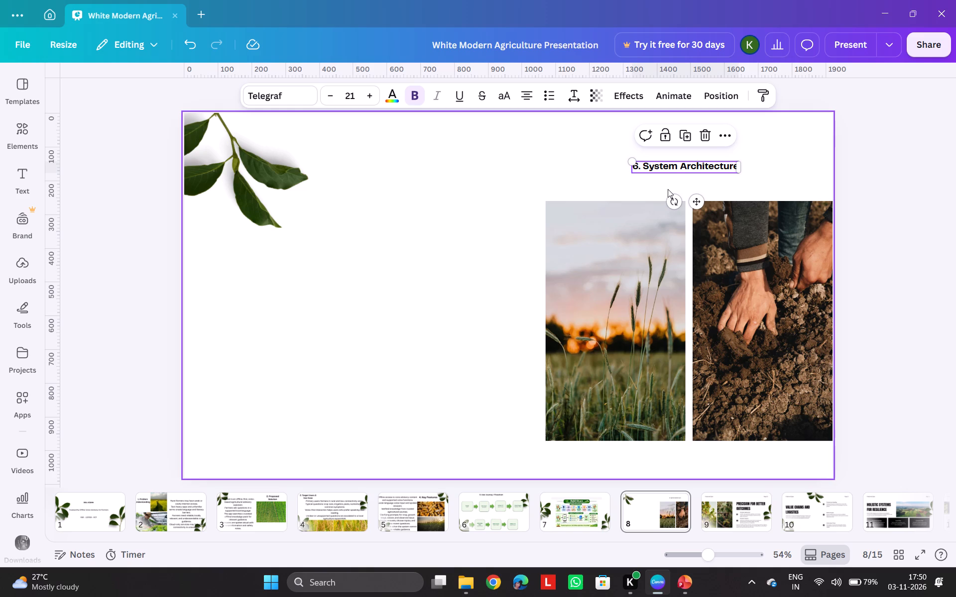
Move the title slightly higher above the photos and widen its text box on both sides to span nearly both photos.
{"action": "left_click_drag", "start_coordinate": [738, 165], "coordinate": [816, 170]}
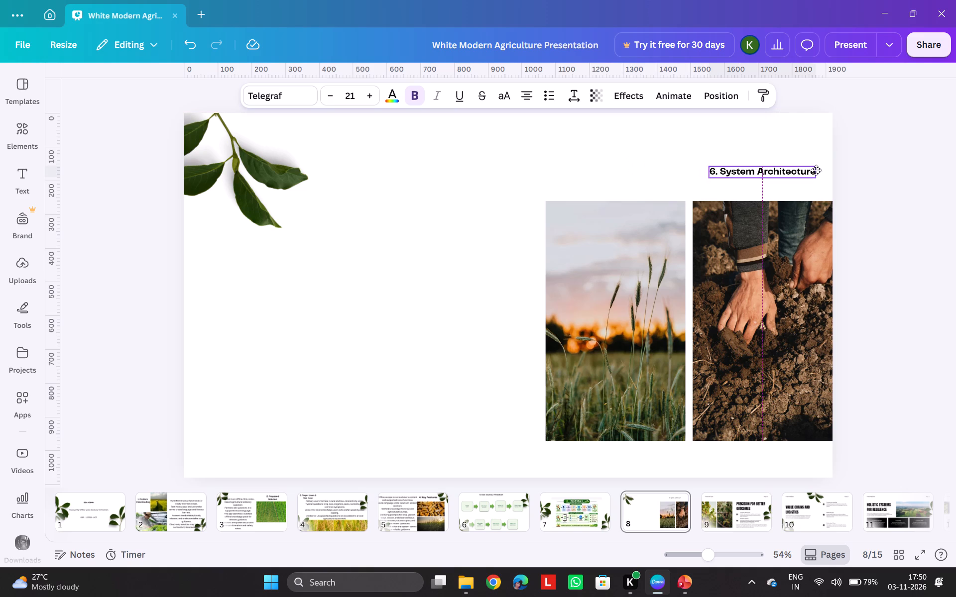
{"action": "left_click_drag", "start_coordinate": [816, 170], "coordinate": [755, 158]}
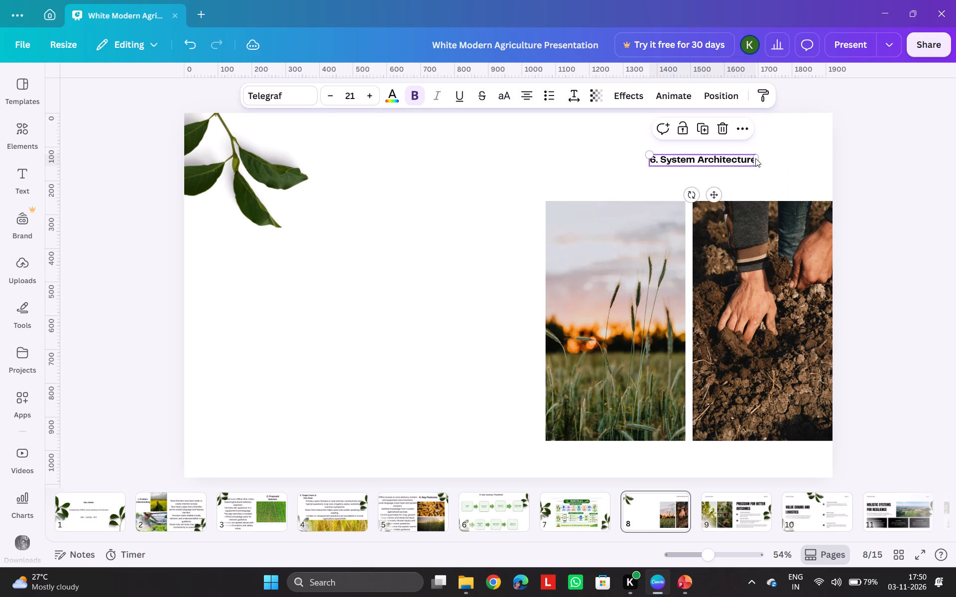
{"action": "left_click_drag", "start_coordinate": [756, 159], "coordinate": [840, 175]}
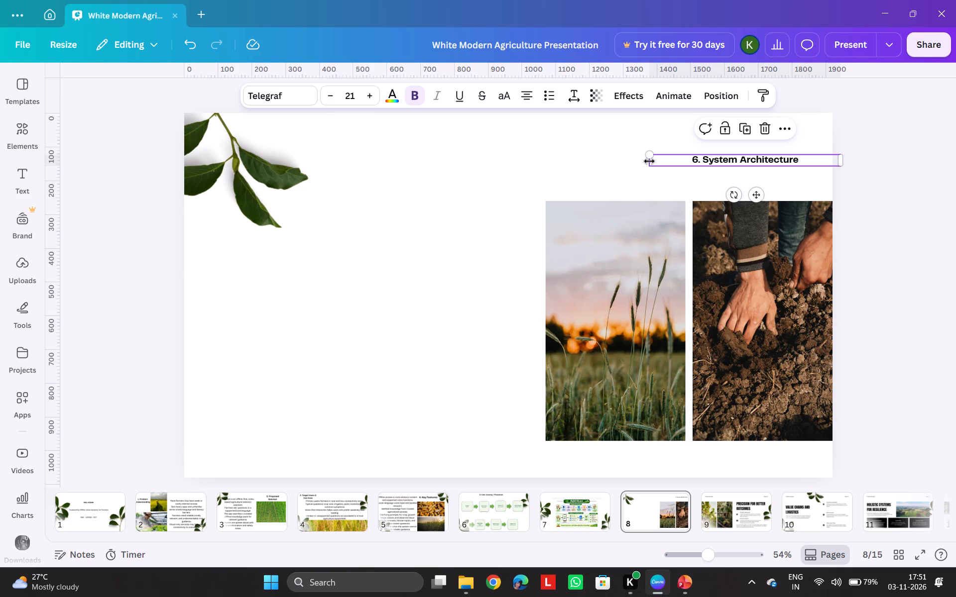
{"action": "left_click_drag", "start_coordinate": [649, 161], "coordinate": [562, 148]}
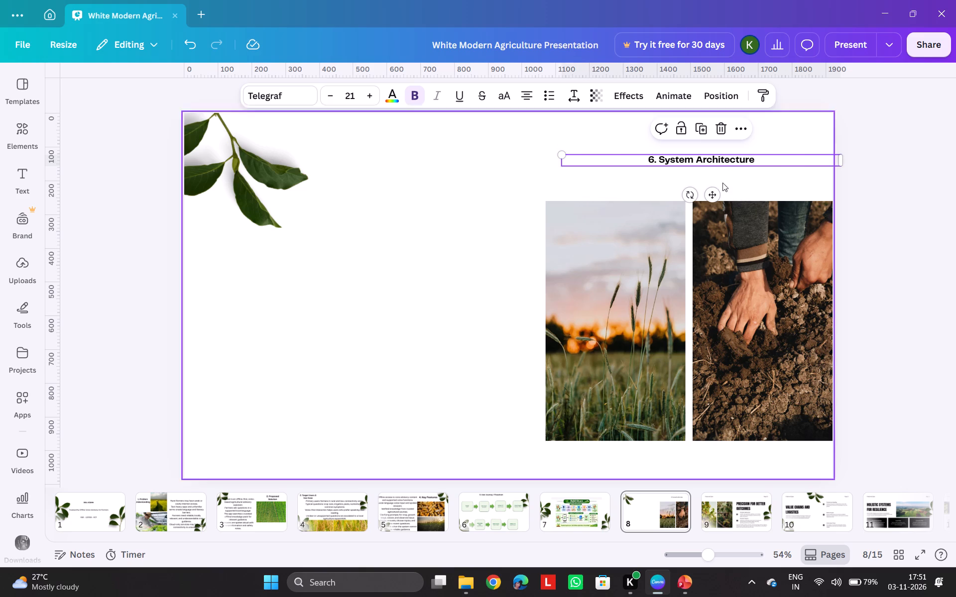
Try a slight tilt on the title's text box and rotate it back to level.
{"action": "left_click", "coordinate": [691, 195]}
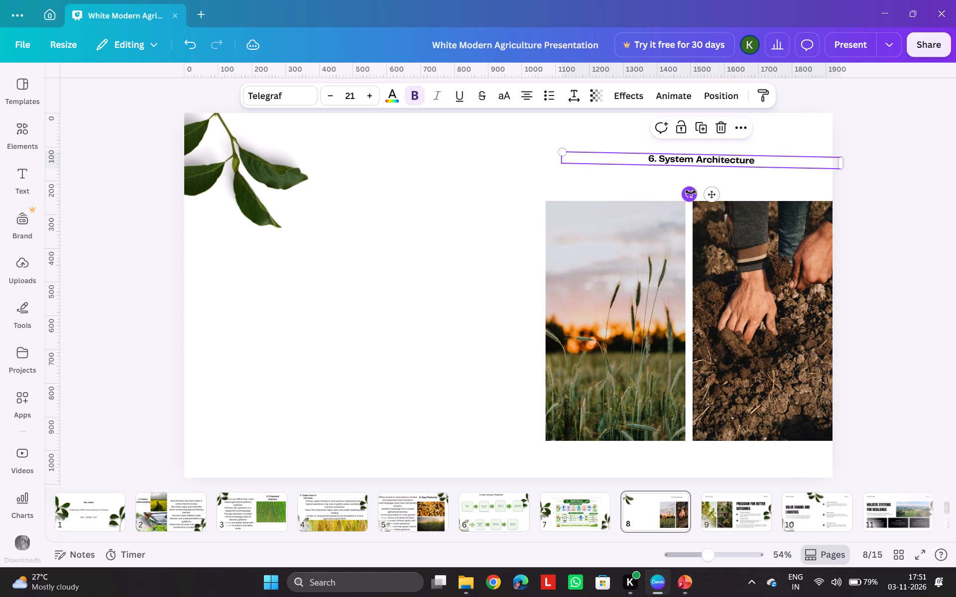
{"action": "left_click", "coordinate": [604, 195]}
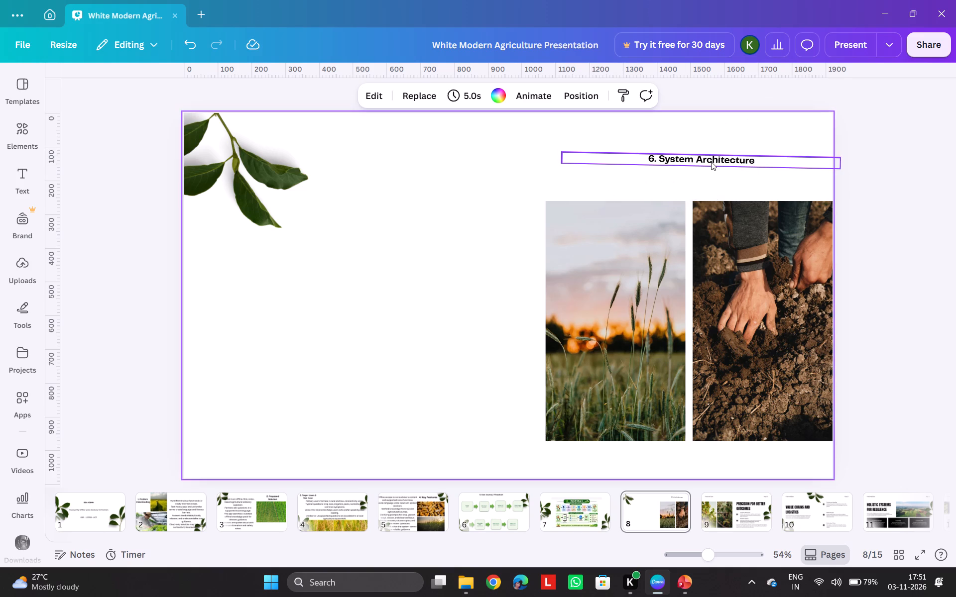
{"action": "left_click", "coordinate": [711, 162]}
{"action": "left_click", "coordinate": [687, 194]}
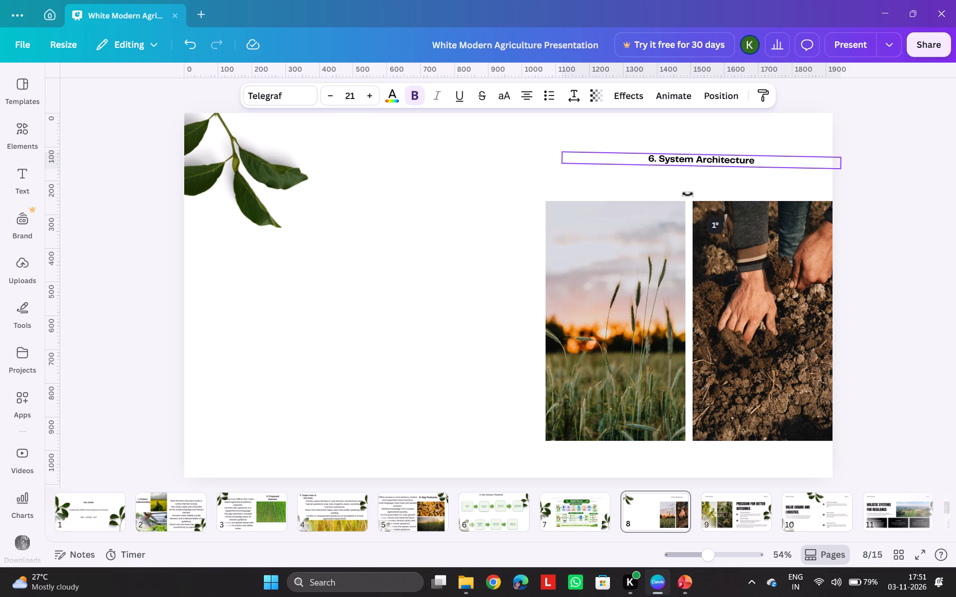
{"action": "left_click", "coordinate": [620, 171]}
Increase the font size of the "6. System Architecture" title to 48.
{"action": "left_click", "coordinate": [717, 161]}
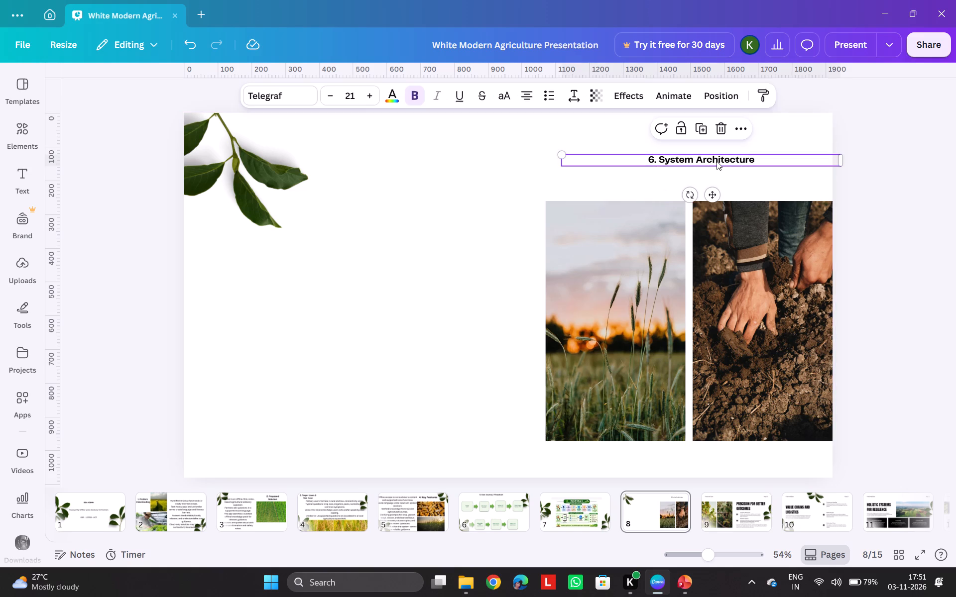
{"action": "triple_click", "coordinate": [375, 96]}
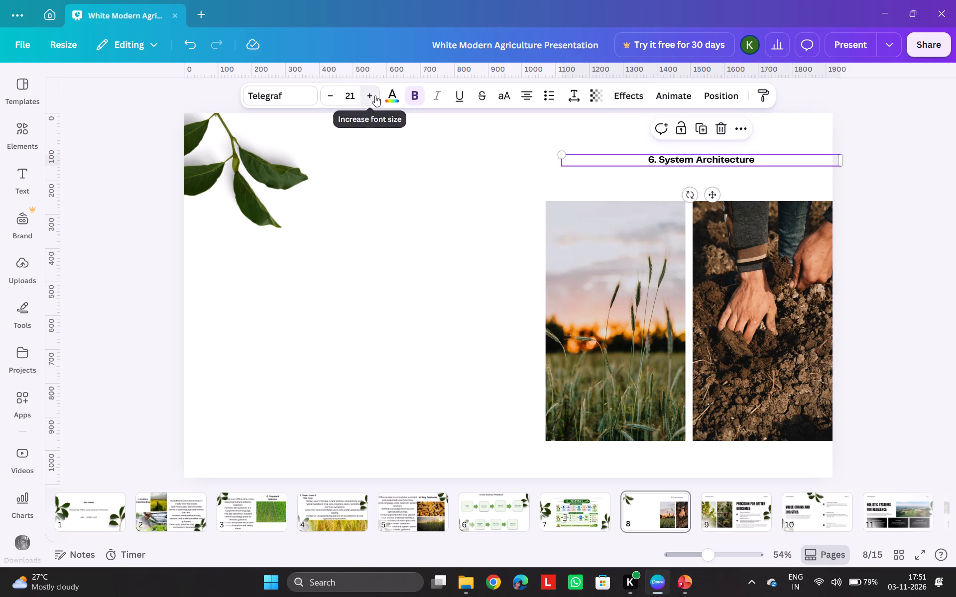
{"action": "triple_click", "coordinate": [375, 96]}
{"action": "triple_click", "coordinate": [375, 96]}
{"action": "triple_click", "coordinate": [375, 96]}
{"action": "triple_click", "coordinate": [375, 96]}
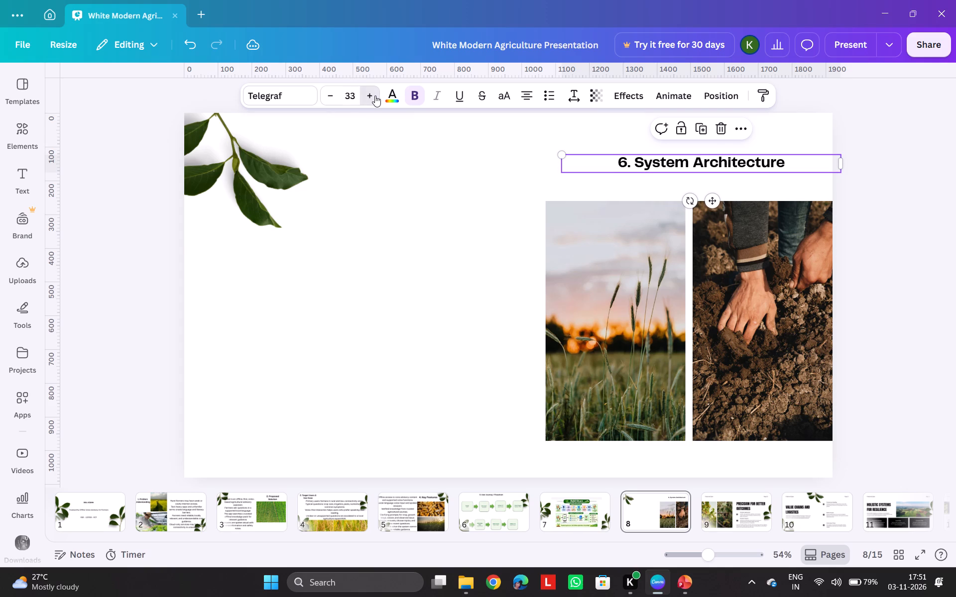
{"action": "triple_click", "coordinate": [375, 96]}
{"action": "triple_click", "coordinate": [375, 96]}
{"action": "triple_click", "coordinate": [375, 96]}
{"action": "triple_click", "coordinate": [375, 96]}
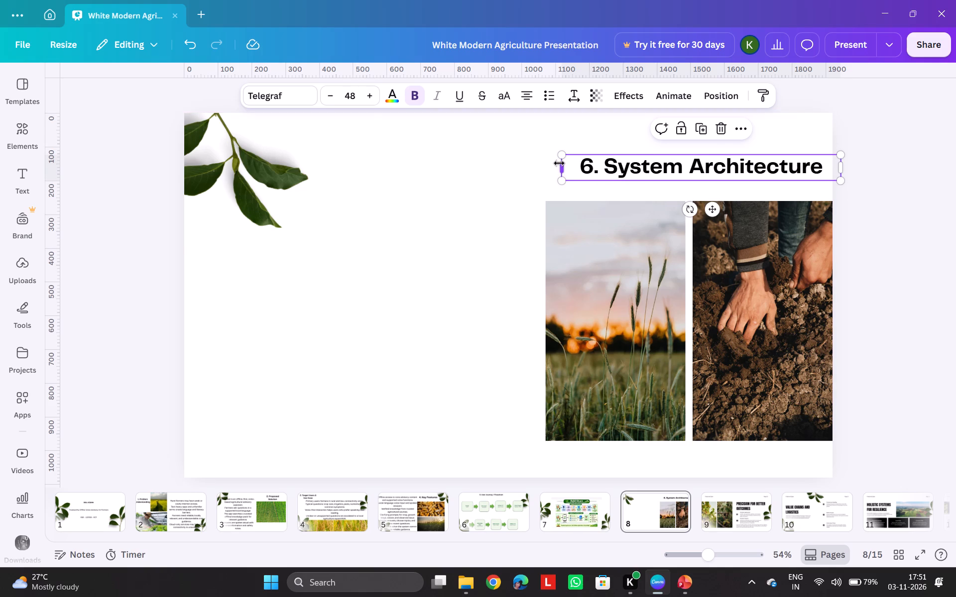
Widen the title's text box toward the leaf picture and move the title up, further from the photos.
{"action": "left_click_drag", "start_coordinate": [562, 165], "coordinate": [522, 149]}
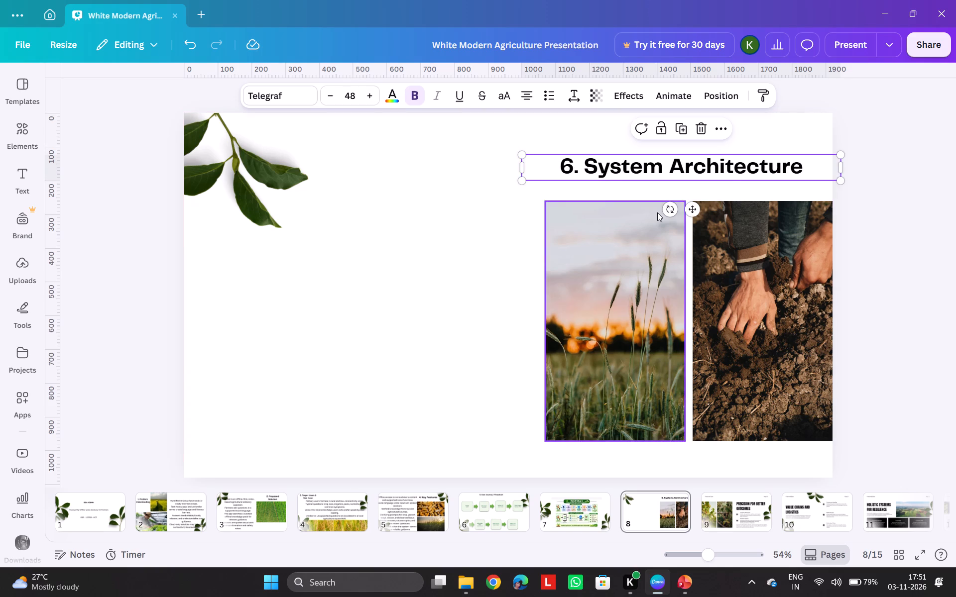
{"action": "left_click_drag", "start_coordinate": [667, 212], "coordinate": [667, 208]}
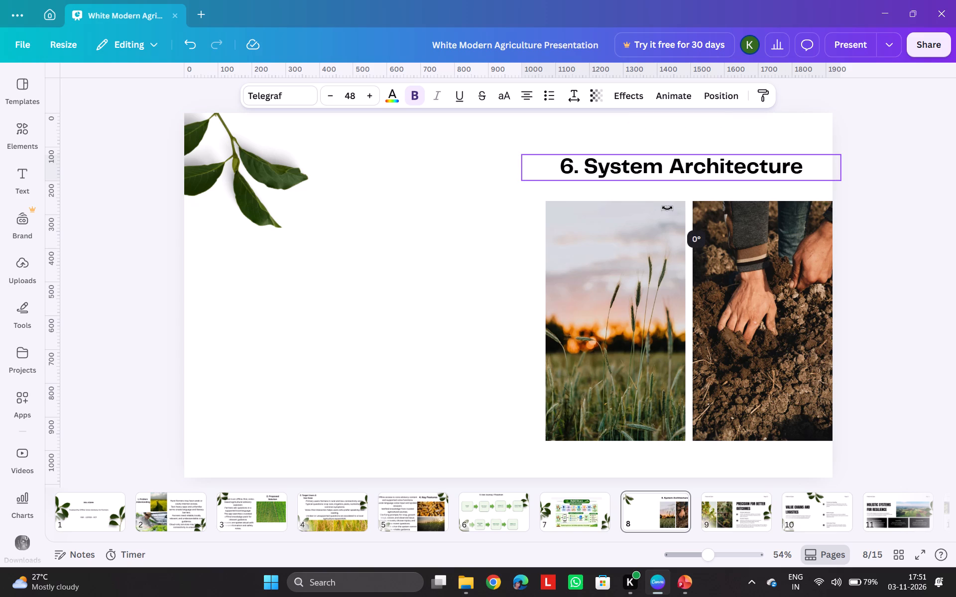
{"action": "left_click_drag", "start_coordinate": [667, 208], "coordinate": [667, 205]}
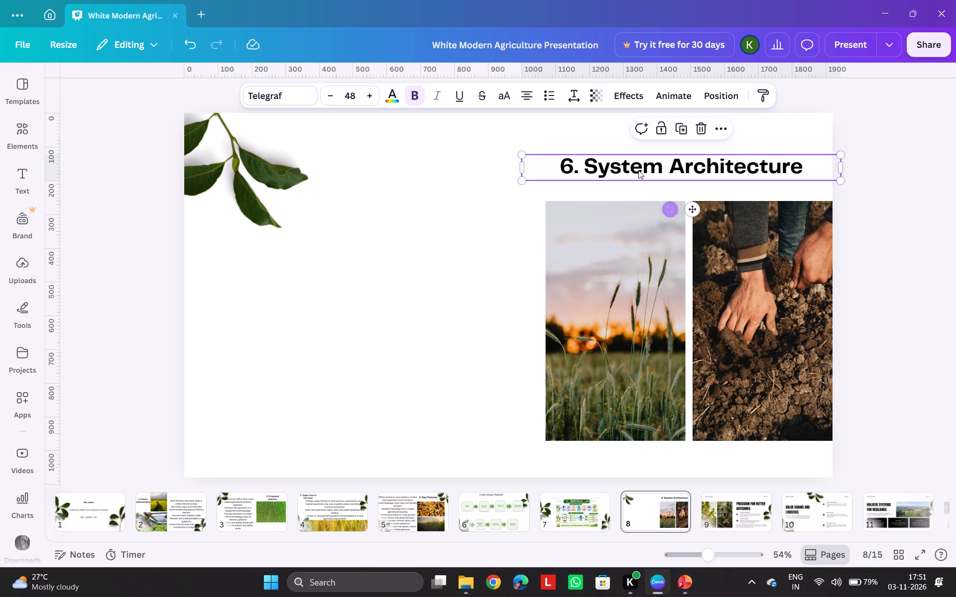
{"action": "left_click_drag", "start_coordinate": [634, 162], "coordinate": [633, 143]}
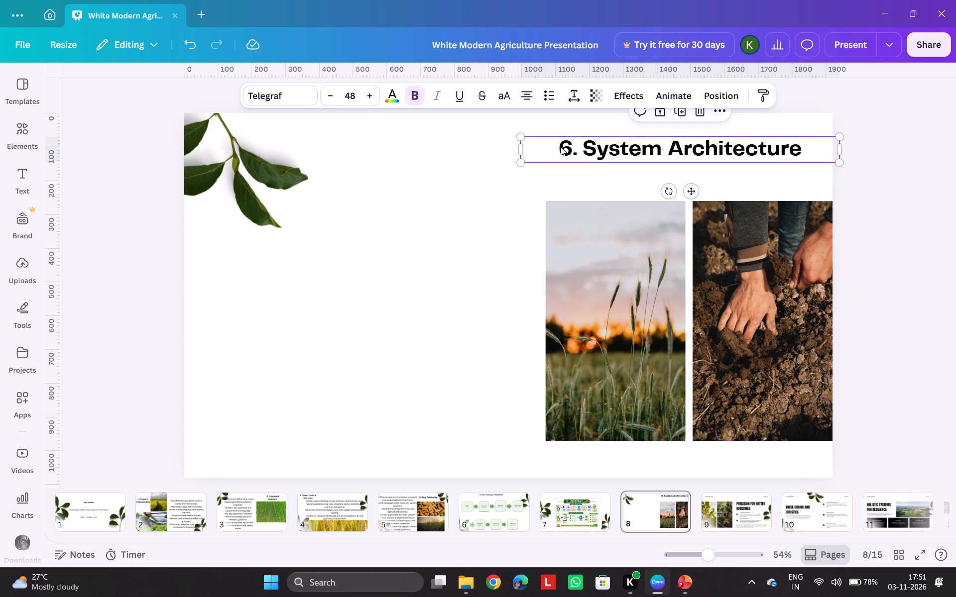
Increase the title's font size to 66 and widen its text box toward the leaf so the title fits on one line.
{"action": "triple_click", "coordinate": [371, 97]}
{"action": "triple_click", "coordinate": [371, 97]}
{"action": "triple_click", "coordinate": [371, 97]}
{"action": "triple_click", "coordinate": [371, 97]}
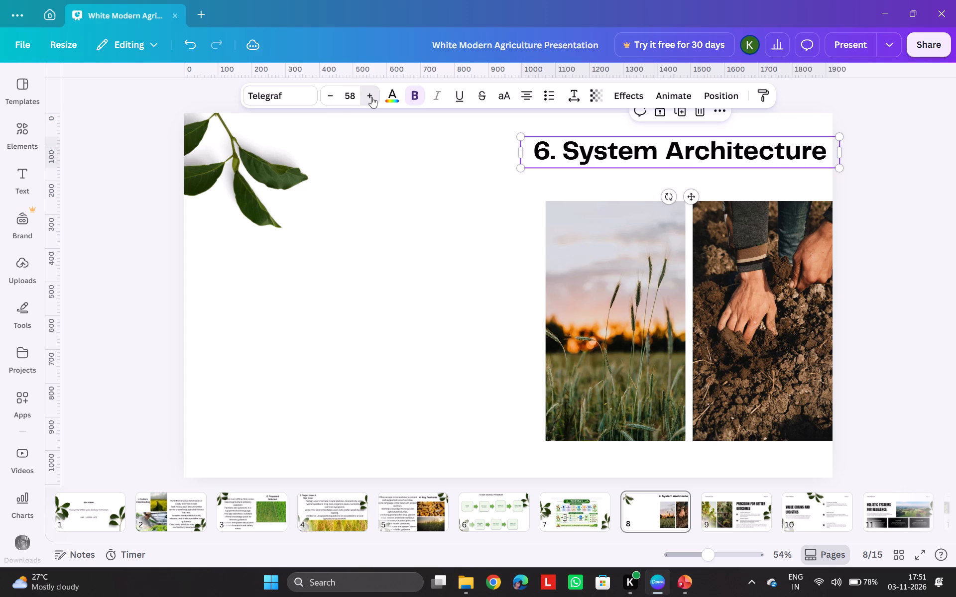
{"action": "triple_click", "coordinate": [371, 97]}
{"action": "triple_click", "coordinate": [371, 97]}
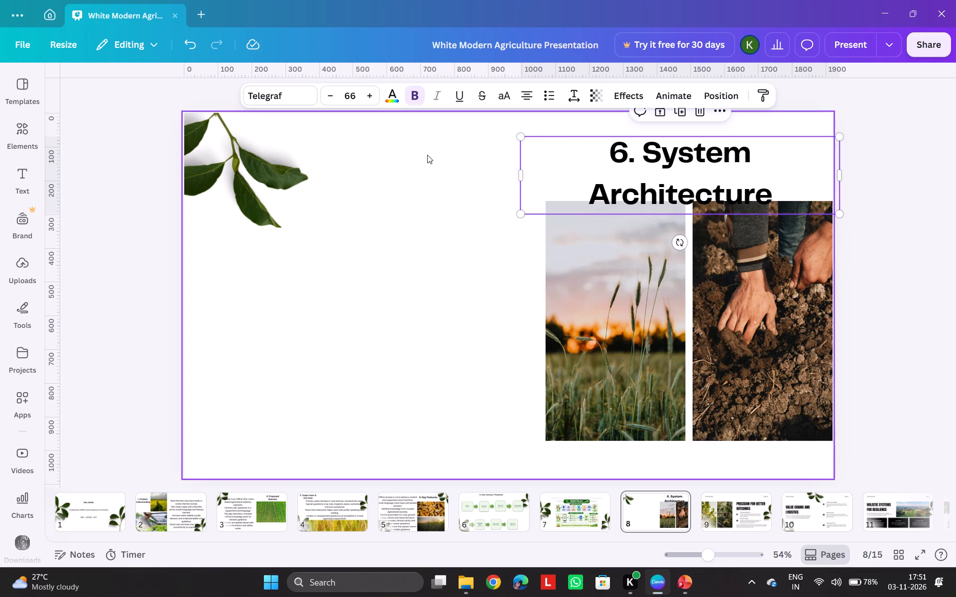
{"action": "left_click_drag", "start_coordinate": [520, 175], "coordinate": [447, 176]}
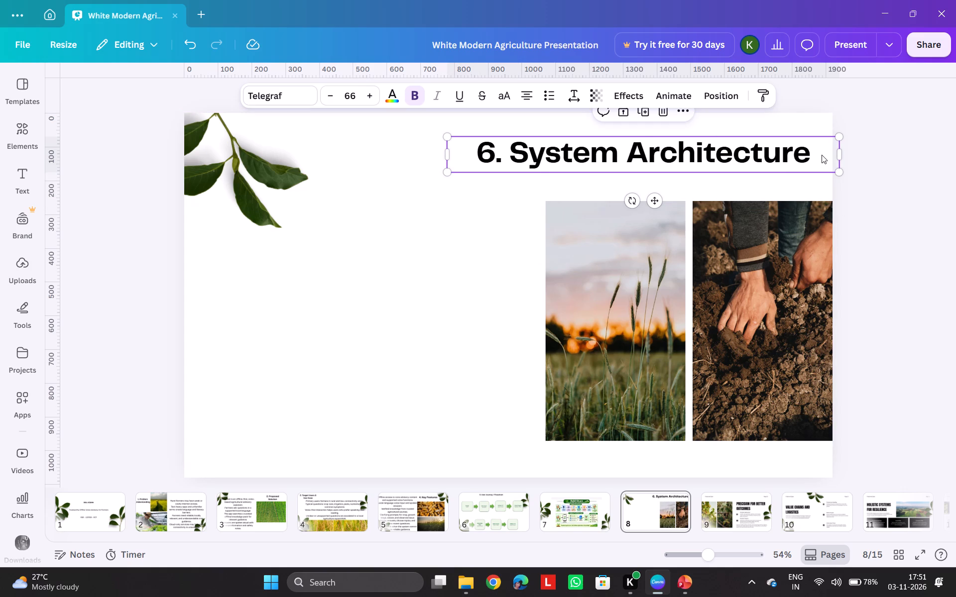
Narrow the title's text box, reduce its font size to 59 so it fits on one line, and place it above the photos.
{"action": "left_click_drag", "start_coordinate": [842, 163], "coordinate": [762, 161]}
{"action": "left_click_drag", "start_coordinate": [611, 175], "coordinate": [689, 155]}
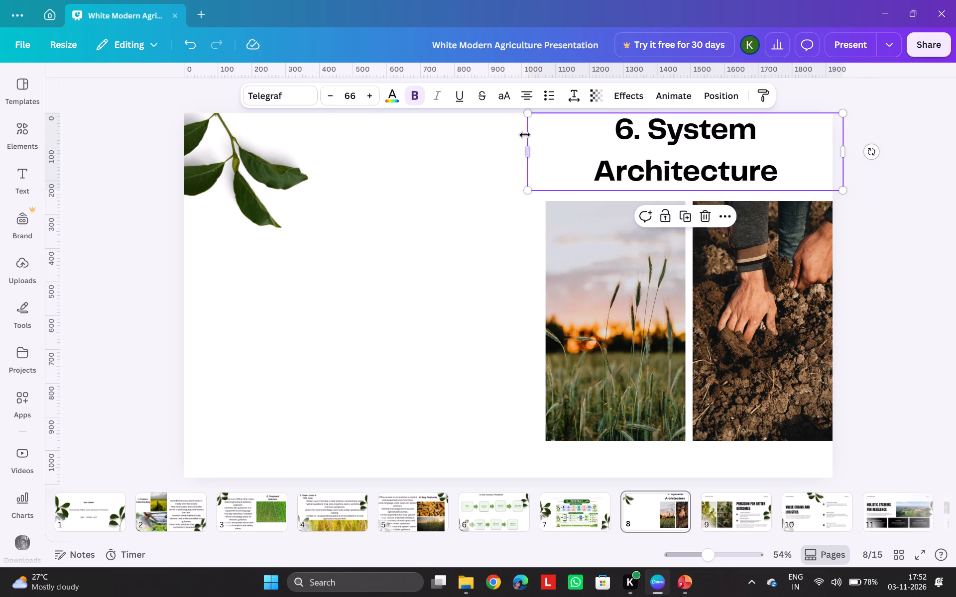
{"action": "triple_click", "coordinate": [332, 96]}
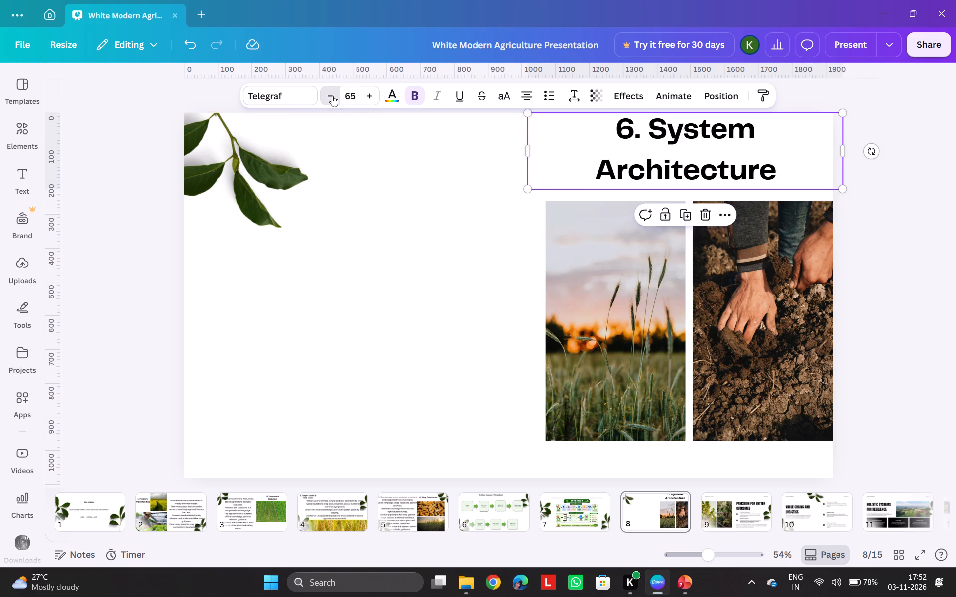
{"action": "triple_click", "coordinate": [332, 96]}
{"action": "left_click", "coordinate": [332, 96]}
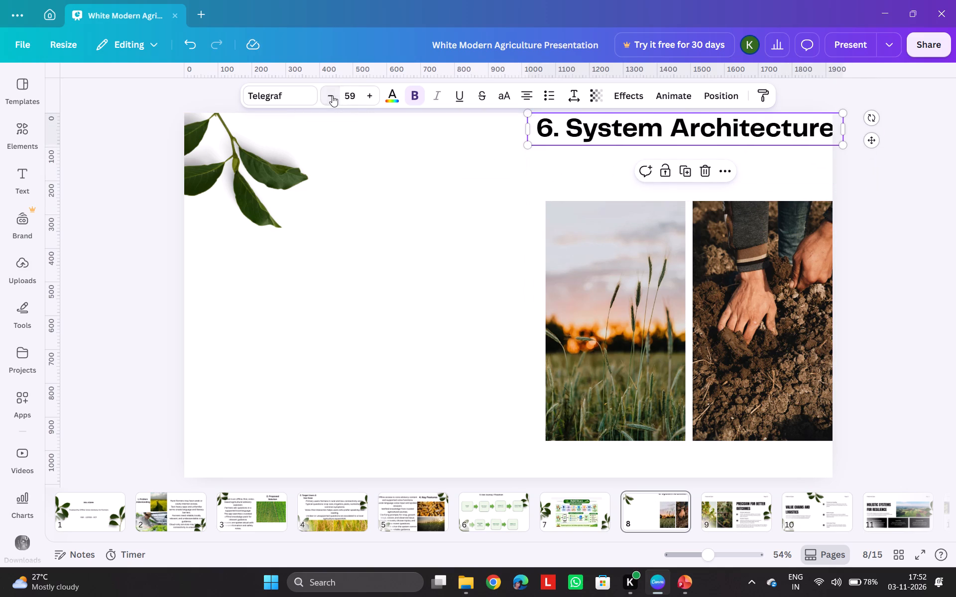
{"action": "left_click_drag", "start_coordinate": [649, 135], "coordinate": [640, 158]}
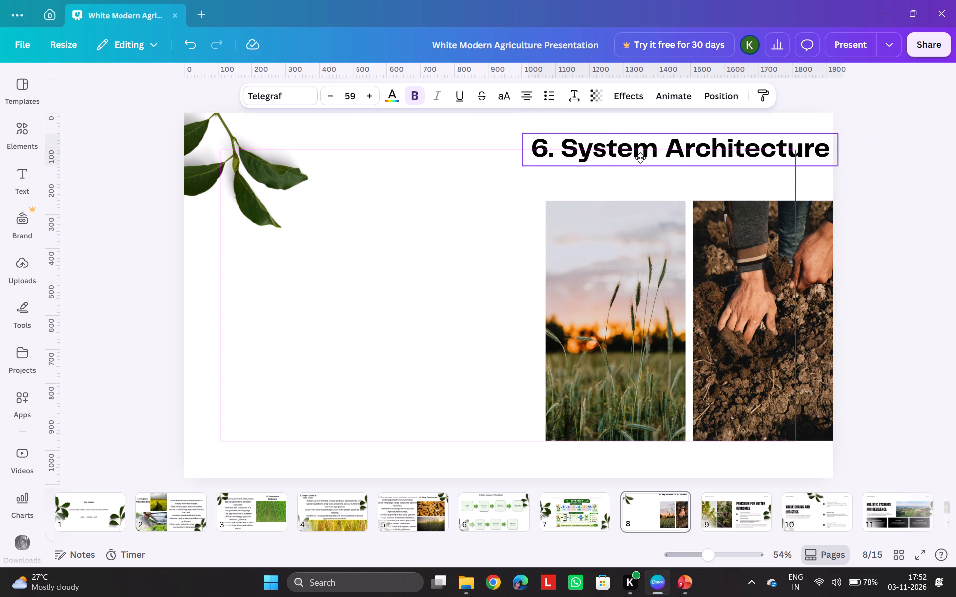
{"action": "left_click_drag", "start_coordinate": [640, 158], "coordinate": [634, 160]}
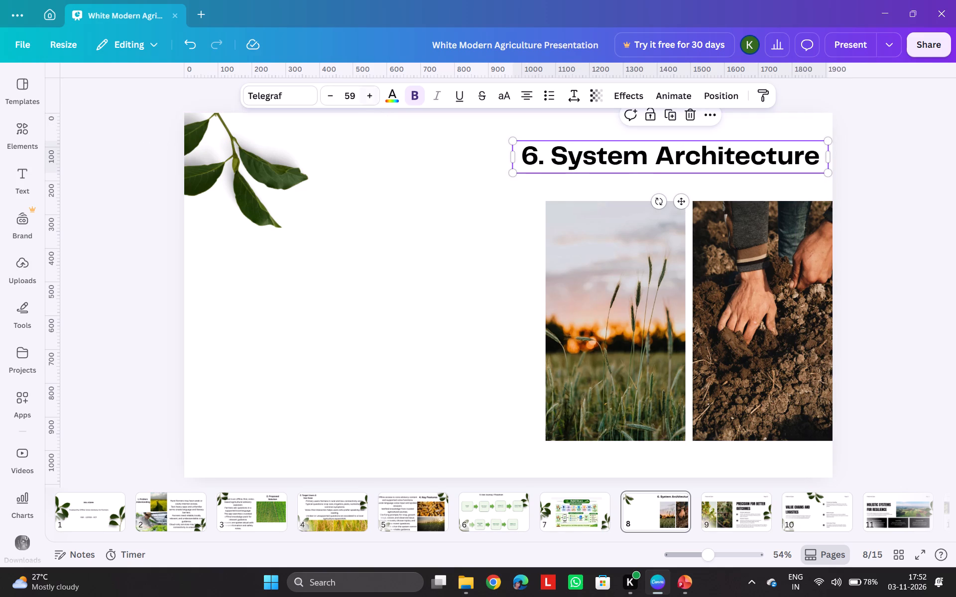
Reduce the "6. System Architecture" title's font size to 42.
{"action": "triple_click", "coordinate": [332, 98]}
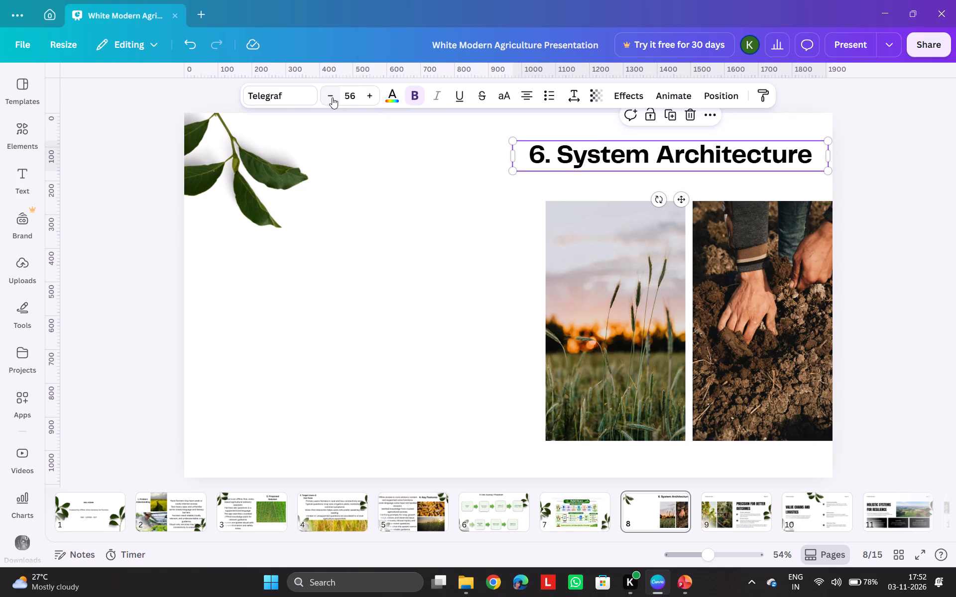
{"action": "double_click", "coordinate": [332, 98]}
{"action": "left_click", "coordinate": [332, 98]}
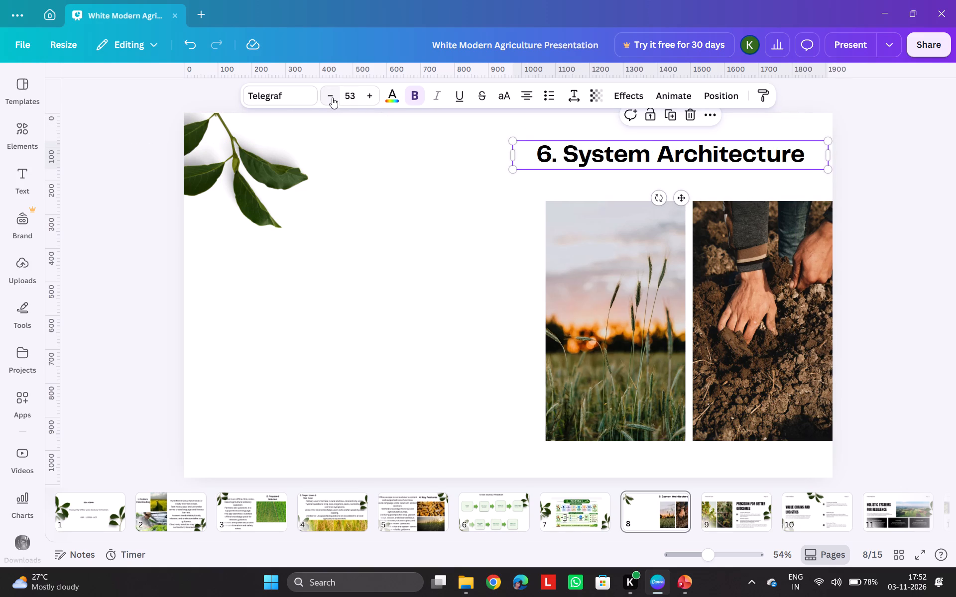
{"action": "left_click", "coordinate": [608, 151]}
{"action": "left_click_drag", "start_coordinate": [608, 151], "coordinate": [421, 137]}
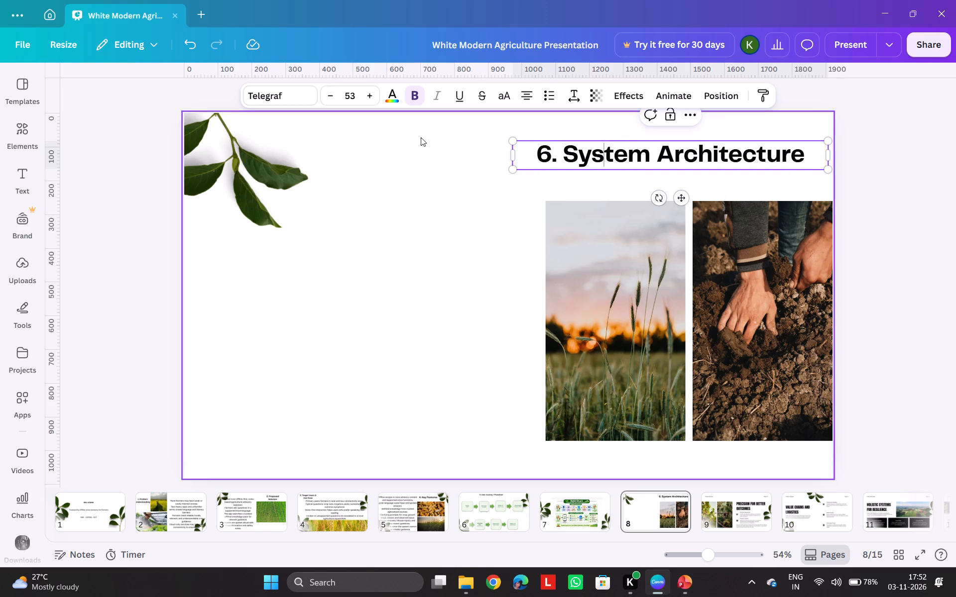
{"action": "triple_click", "coordinate": [331, 95]}
{"action": "triple_click", "coordinate": [331, 95]}
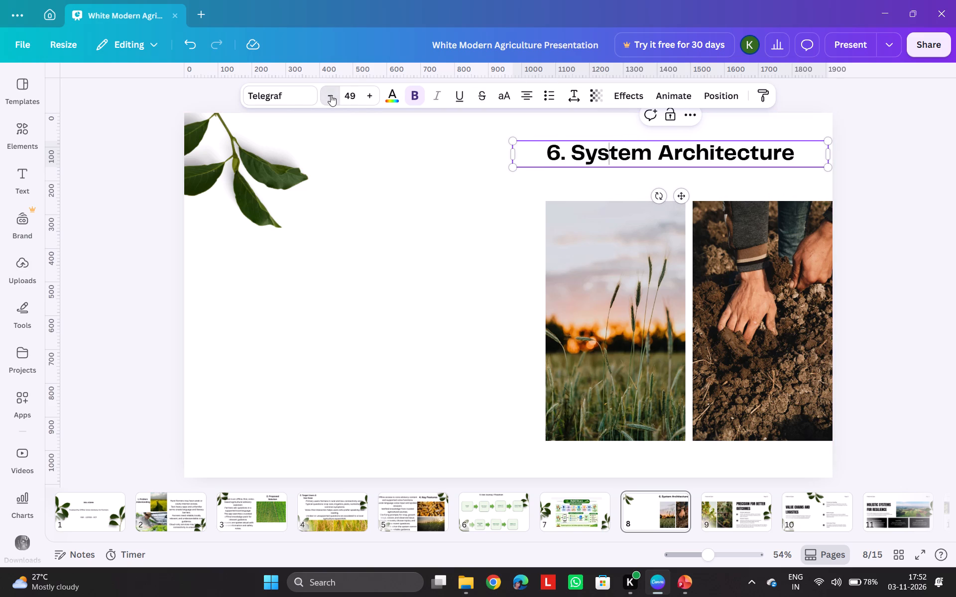
{"action": "triple_click", "coordinate": [331, 95]}
{"action": "double_click", "coordinate": [331, 95]}
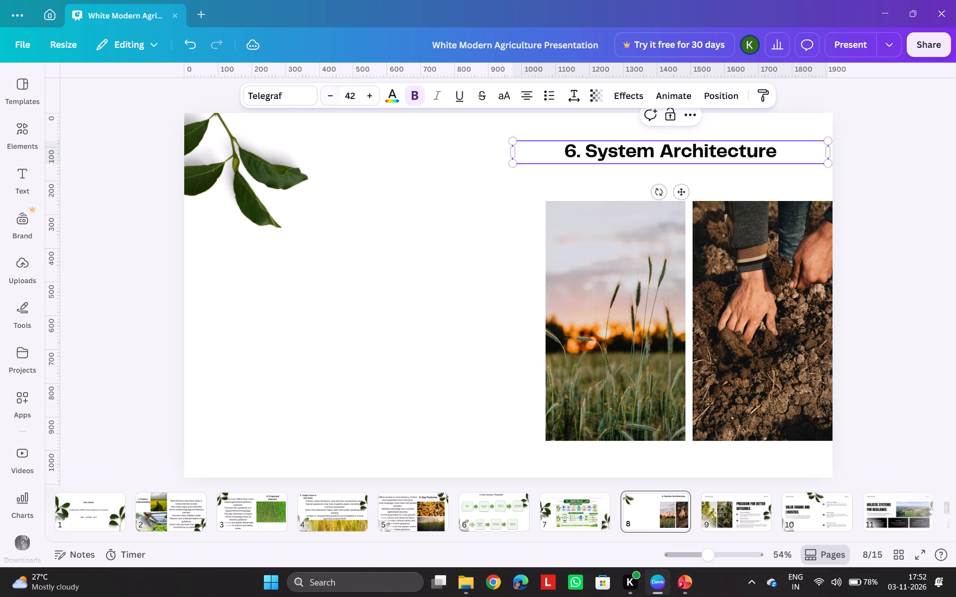
Move the title slightly down and toward the page's outer edge so it sits centred above the two photos.
{"action": "left_click_drag", "start_coordinate": [681, 189], "coordinate": [681, 198]}
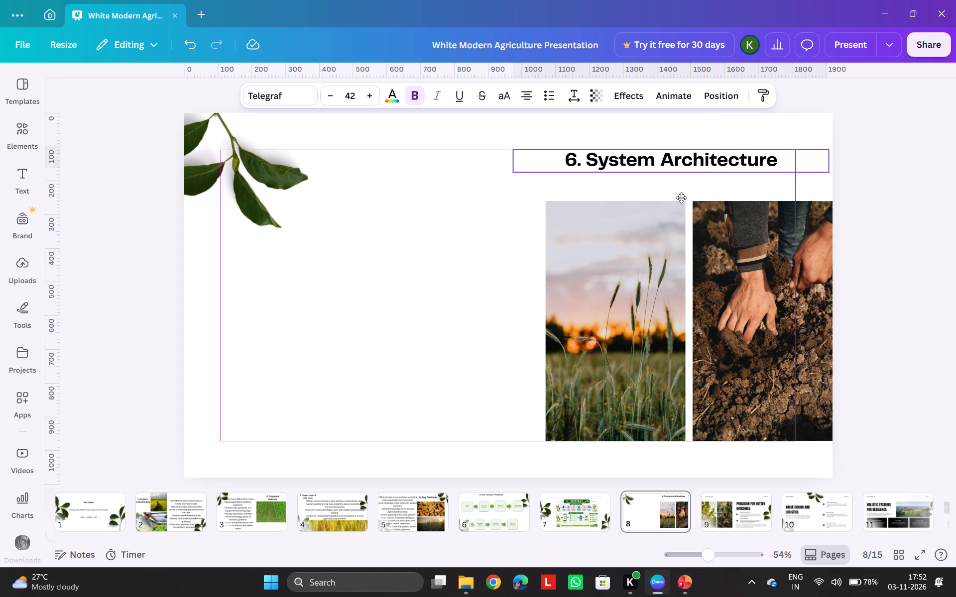
{"action": "left_click_drag", "start_coordinate": [681, 198], "coordinate": [695, 203]}
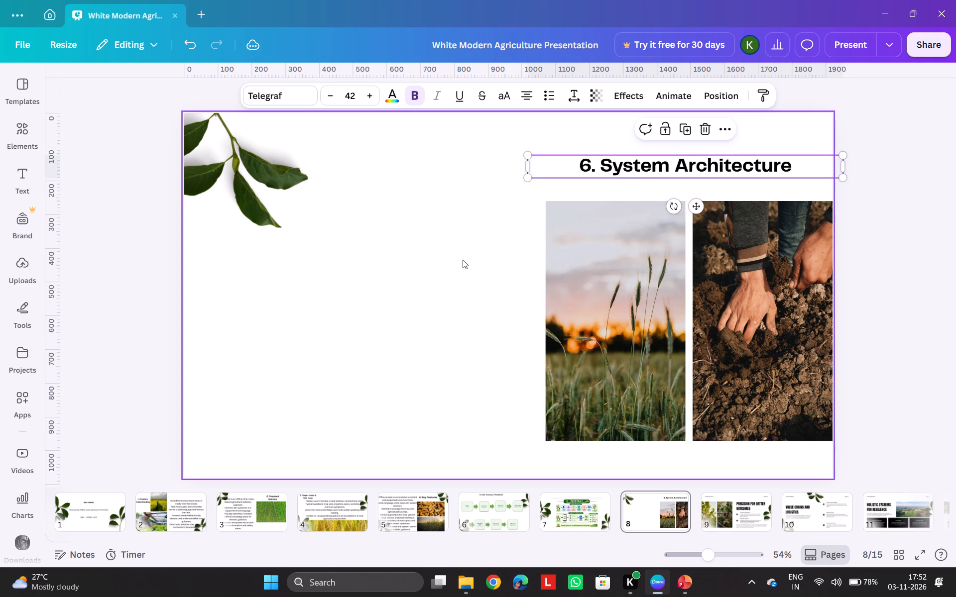
{"action": "left_click", "coordinate": [463, 260]}
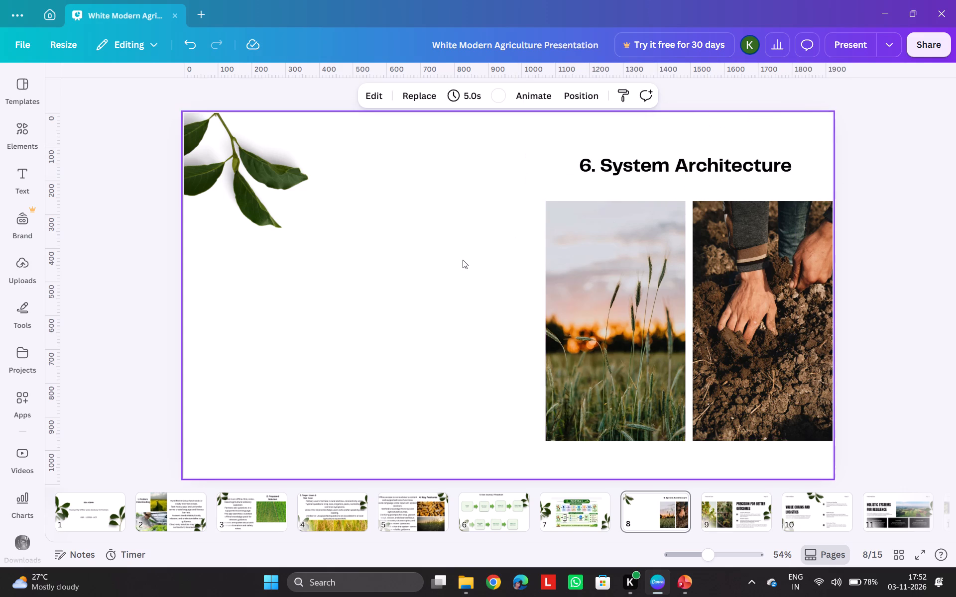
Switch to PowerPoint and copy slide 7's six body lines, from "Voice Input" to "Response Layer".
{"action": "left_click", "coordinate": [685, 581]}
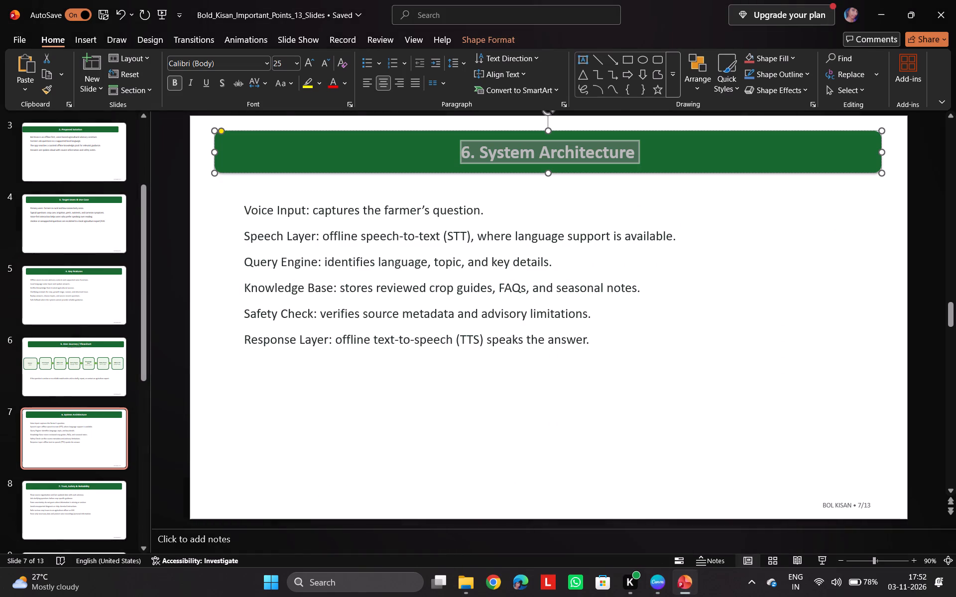
{"action": "double_click", "coordinate": [243, 209]}
{"action": "left_click_drag", "start_coordinate": [243, 209], "coordinate": [241, 208]}
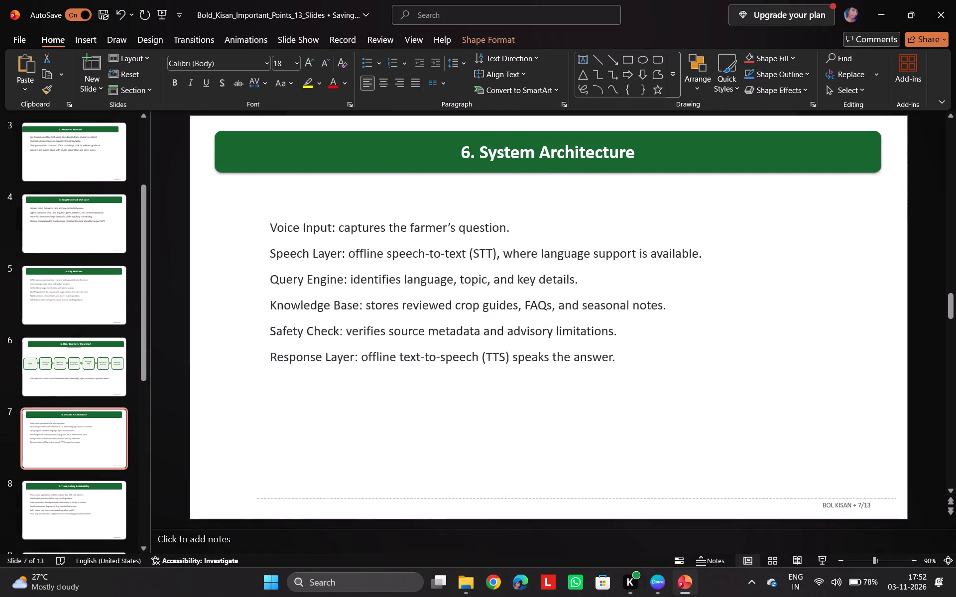
{"action": "left_click_drag", "start_coordinate": [241, 208], "coordinate": [239, 205]}
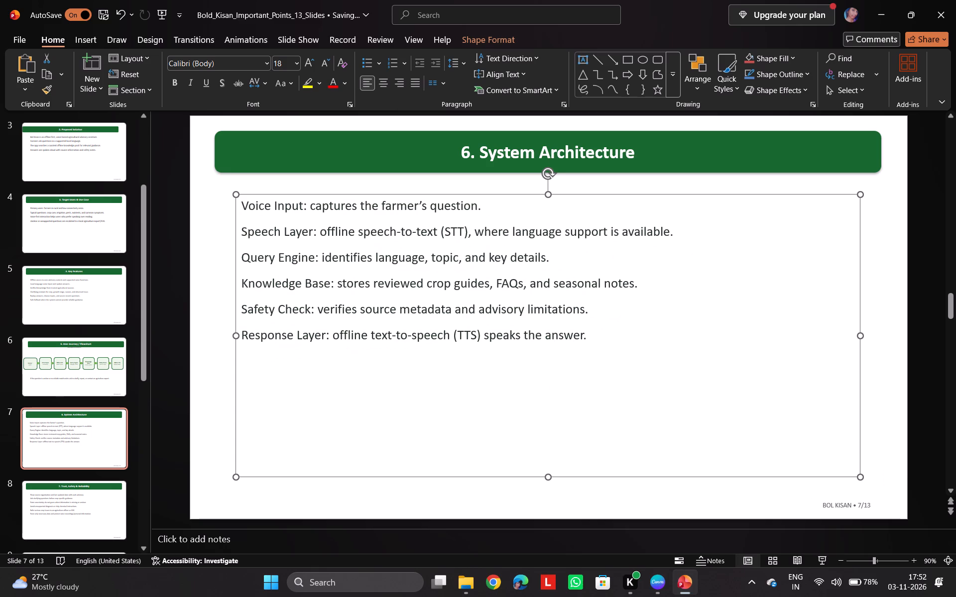
{"action": "left_click_drag", "start_coordinate": [241, 205], "coordinate": [275, 224]}
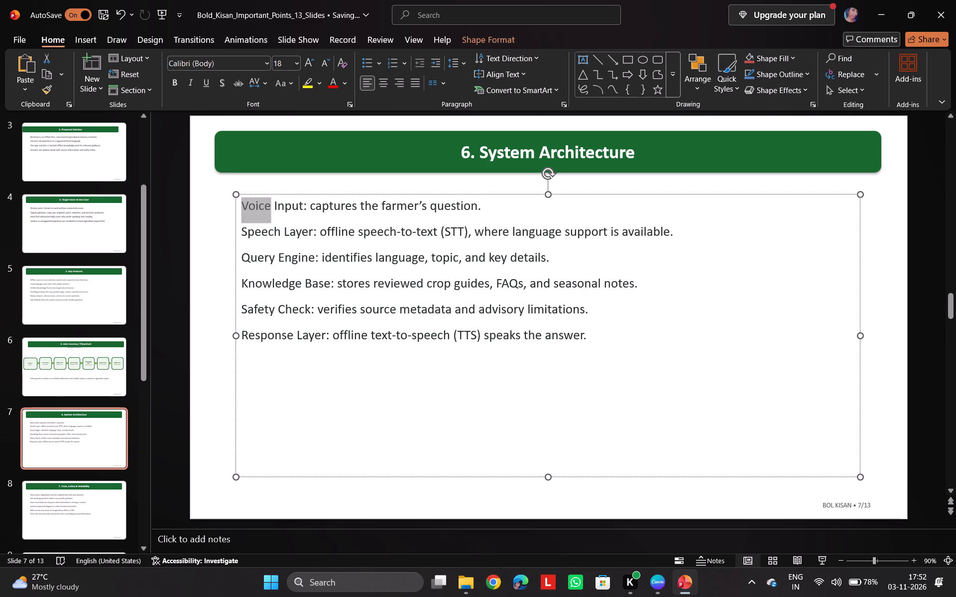
{"action": "left_click_drag", "start_coordinate": [275, 224], "coordinate": [592, 328]}
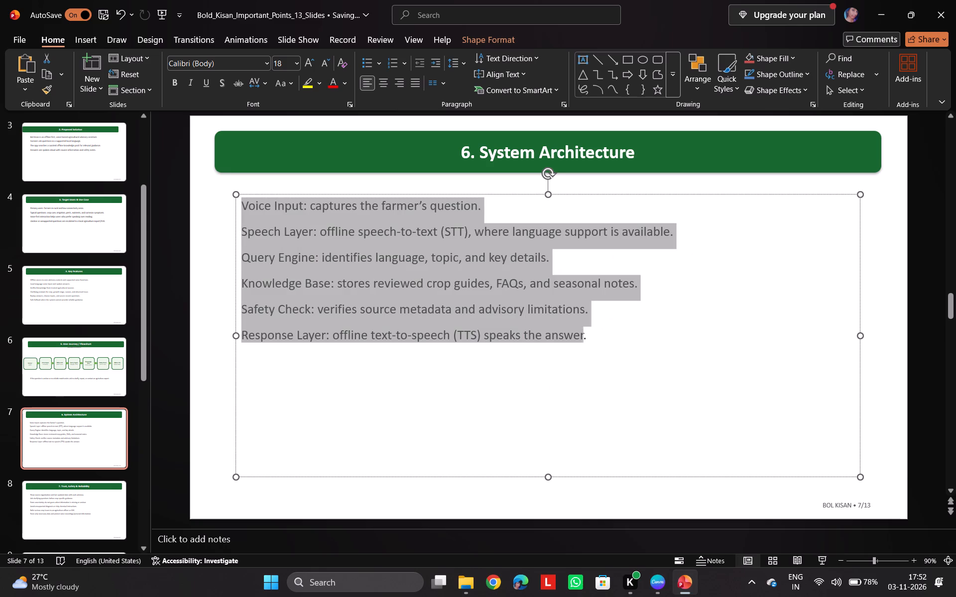
{"action": "left_click_drag", "start_coordinate": [592, 328], "coordinate": [663, 329]}
{"action": "key", "text": "ctrl+c"}
Switch to Canva, paste the copied lines onto page 8 and resize their text box to span the blank area beside the photos.
{"action": "left_click", "coordinate": [658, 583]}
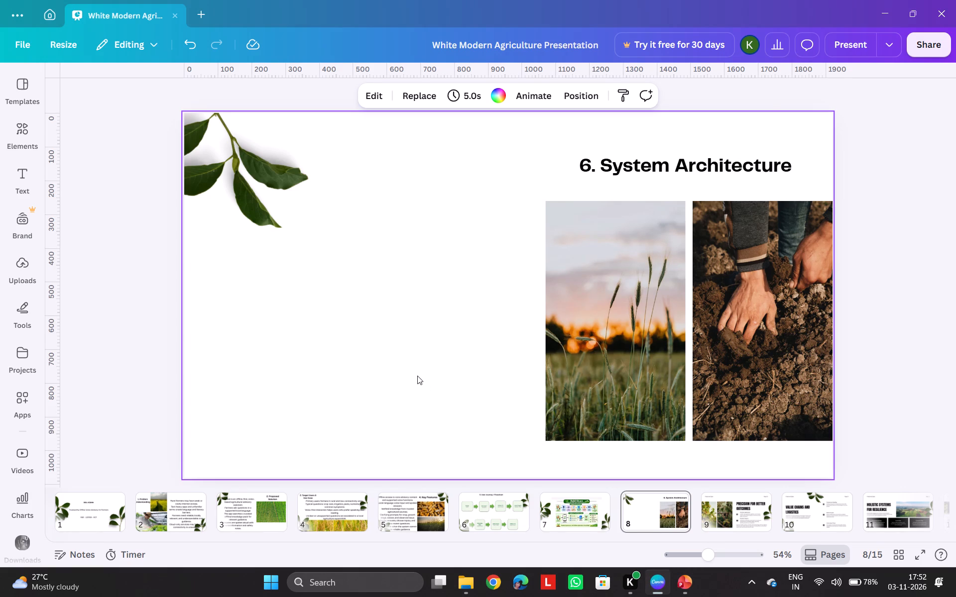
{"action": "key", "text": "ctrl+v"}
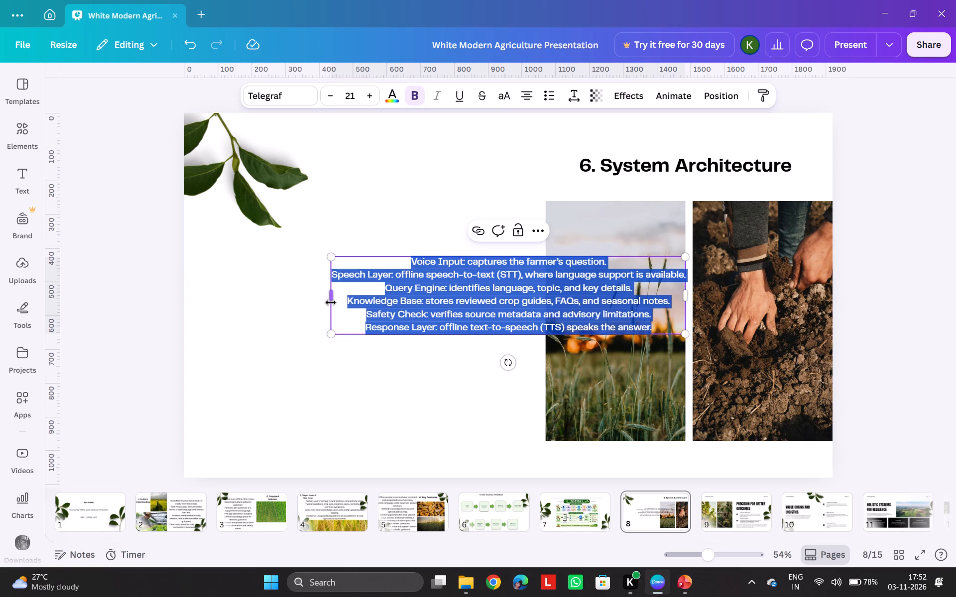
{"action": "left_click_drag", "start_coordinate": [330, 300], "coordinate": [199, 304]}
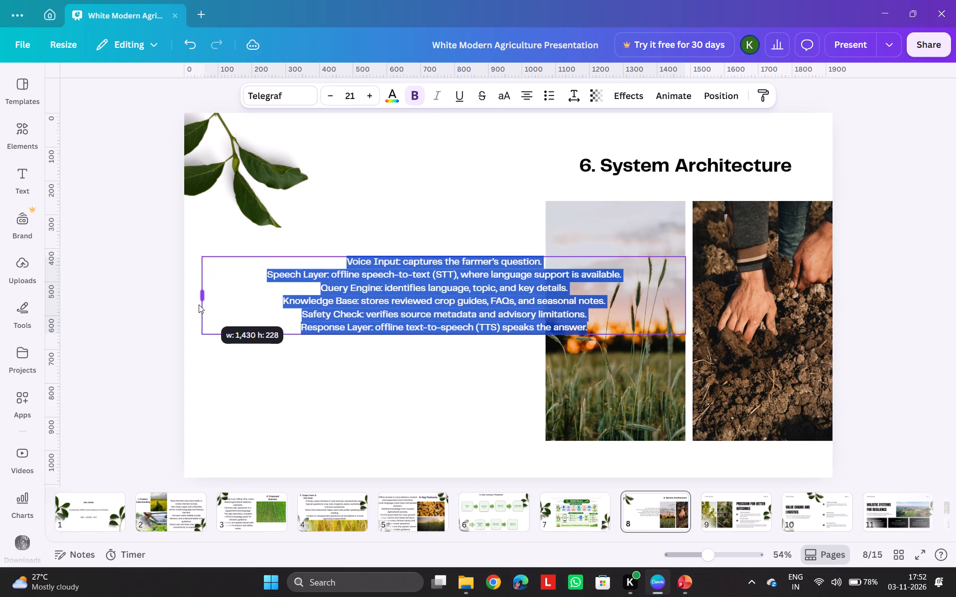
{"action": "left_click_drag", "start_coordinate": [199, 304], "coordinate": [199, 304]}
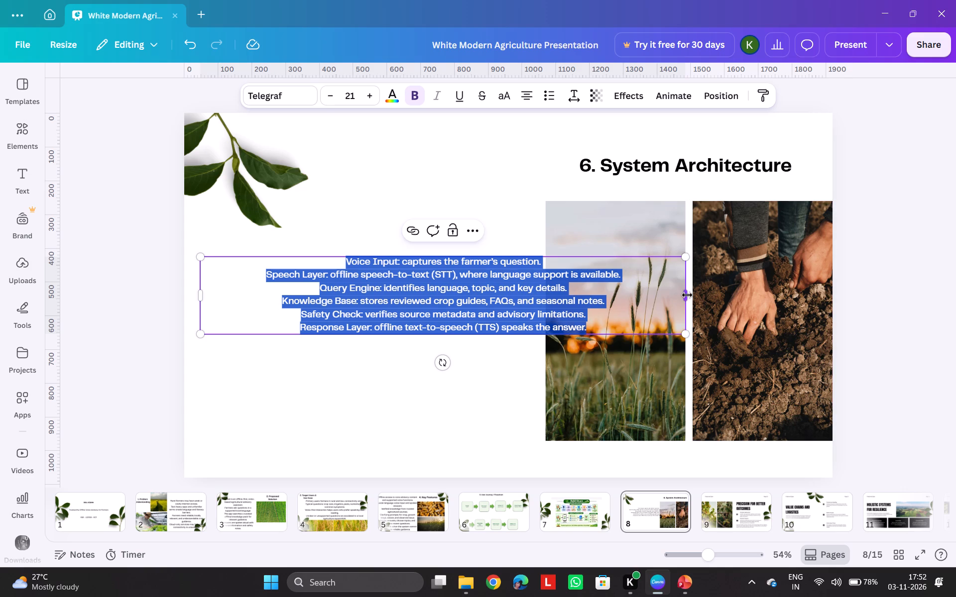
{"action": "left_click_drag", "start_coordinate": [687, 295], "coordinate": [572, 296]}
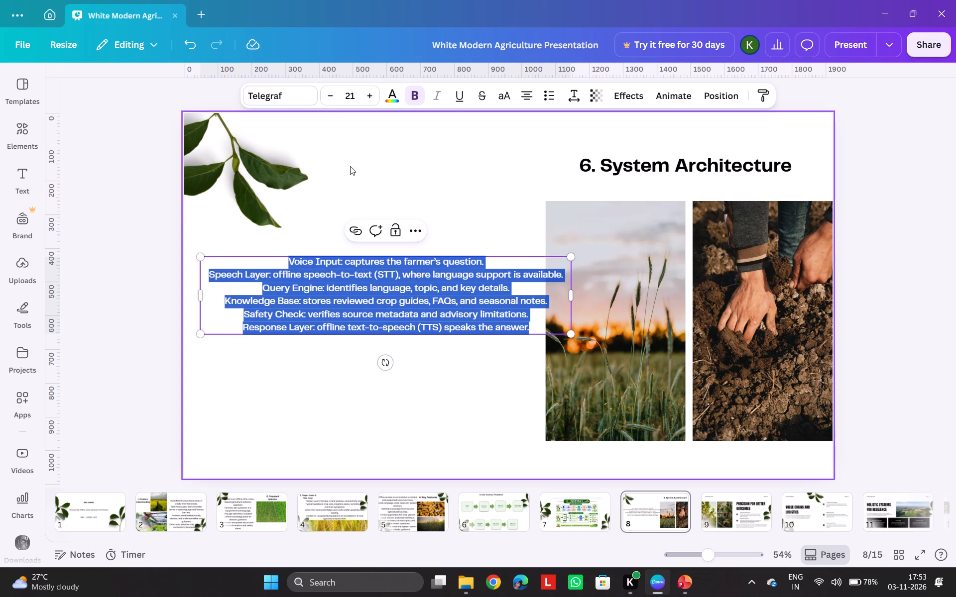
Increase the pasted body text's font size to 43.
{"action": "triple_click", "coordinate": [367, 99]}
{"action": "triple_click", "coordinate": [367, 99]}
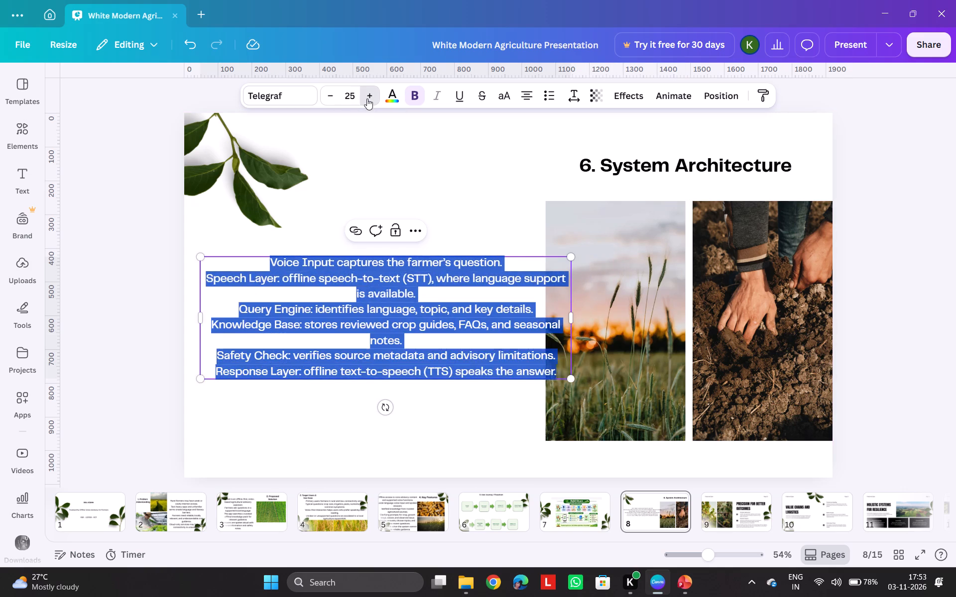
{"action": "triple_click", "coordinate": [367, 99]}
{"action": "triple_click", "coordinate": [367, 99]}
{"action": "double_click", "coordinate": [367, 99]}
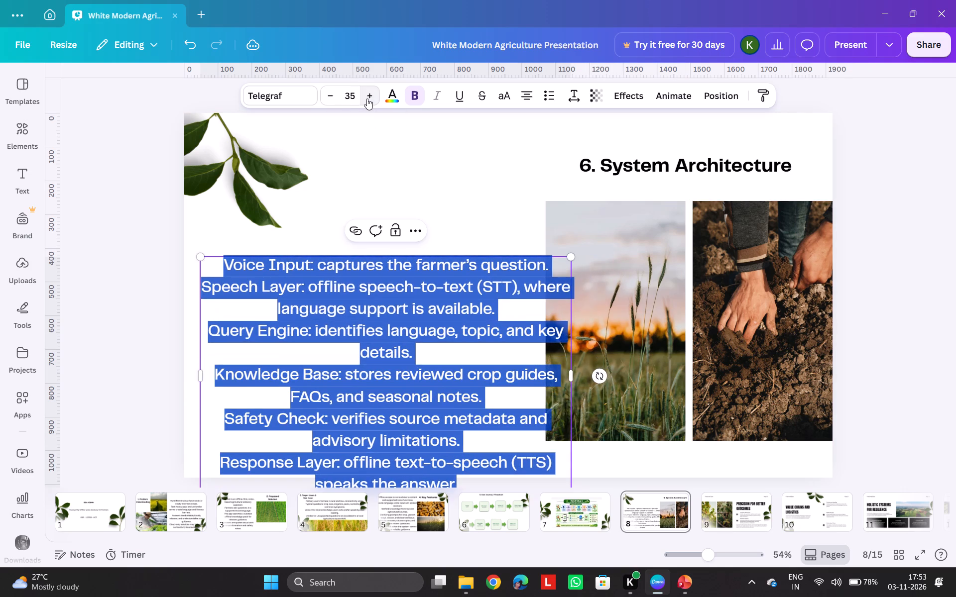
{"action": "triple_click", "coordinate": [367, 99]}
{"action": "triple_click", "coordinate": [367, 99]}
{"action": "triple_click", "coordinate": [367, 99]}
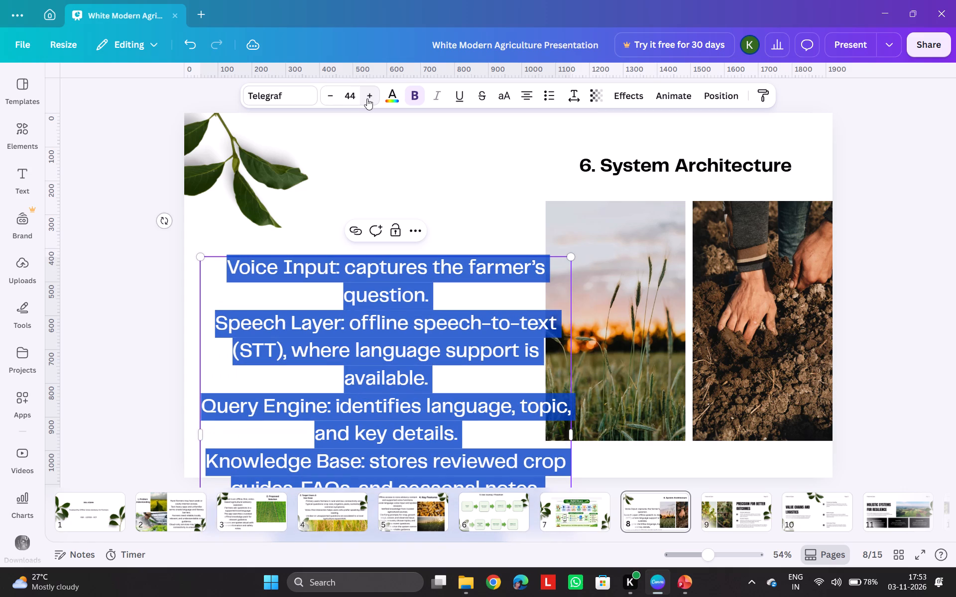
{"action": "left_click", "coordinate": [334, 95]}
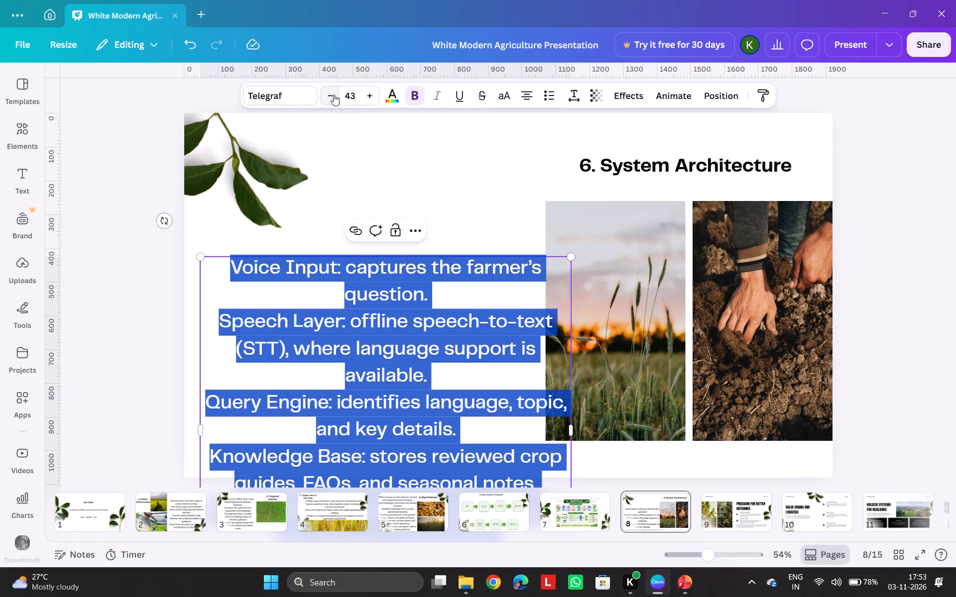
Move the body text block up along the page's leaf side so that all its lines fit within the page.
{"action": "left_click_drag", "start_coordinate": [361, 359], "coordinate": [372, 267]}
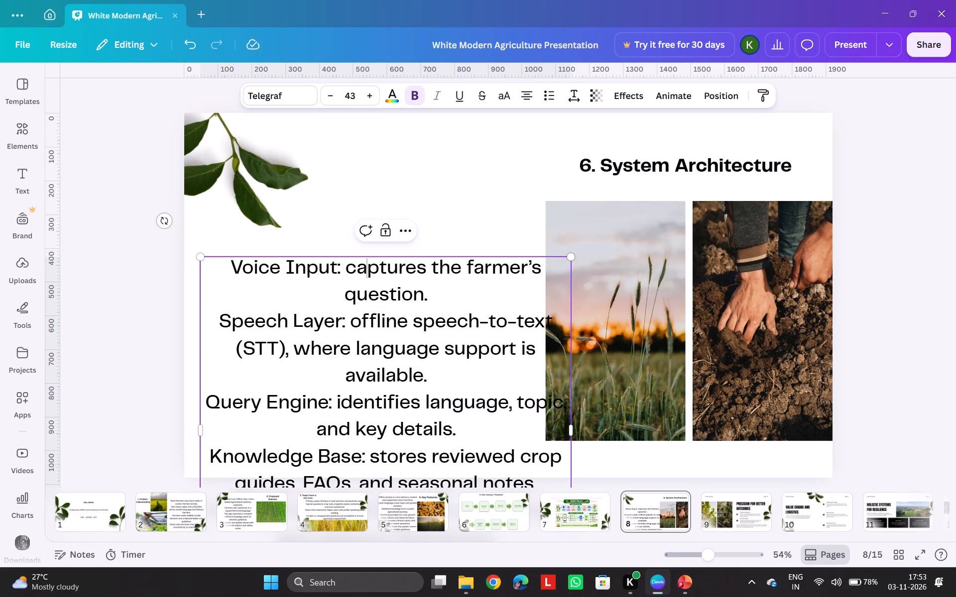
{"action": "left_click", "coordinate": [327, 286]}
{"action": "left_click_drag", "start_coordinate": [326, 237], "coordinate": [303, 297]}
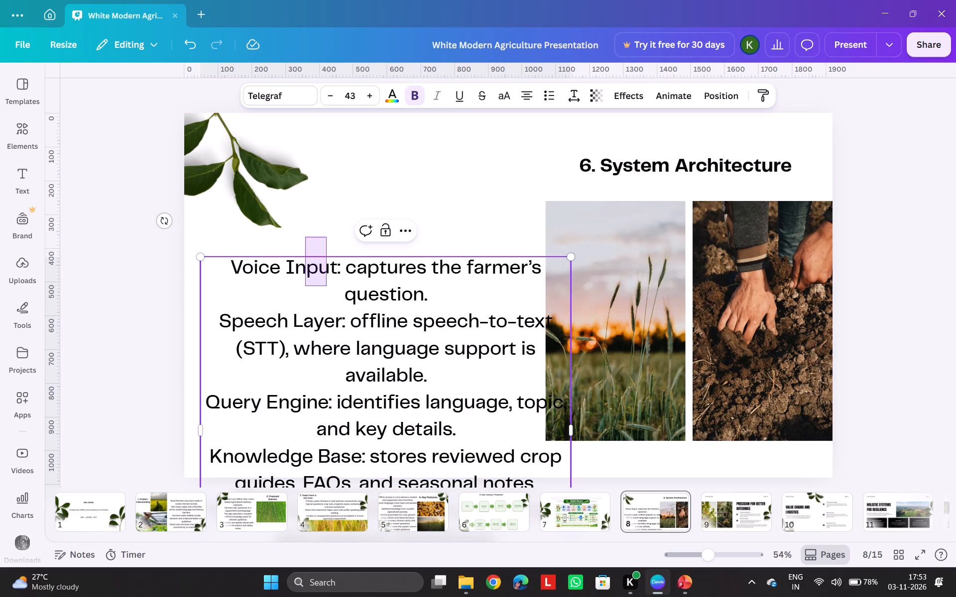
{"action": "left_click_drag", "start_coordinate": [303, 297], "coordinate": [304, 322]}
{"action": "left_click", "coordinate": [304, 322]}
{"action": "left_click_drag", "start_coordinate": [312, 227], "coordinate": [291, 306]}
{"action": "left_click", "coordinate": [291, 306]}
{"action": "left_click_drag", "start_coordinate": [291, 306], "coordinate": [287, 198]}
{"action": "left_click", "coordinate": [287, 198]}
{"action": "left_click_drag", "start_coordinate": [349, 188], "coordinate": [334, 340]}
{"action": "left_click", "coordinate": [334, 340]}
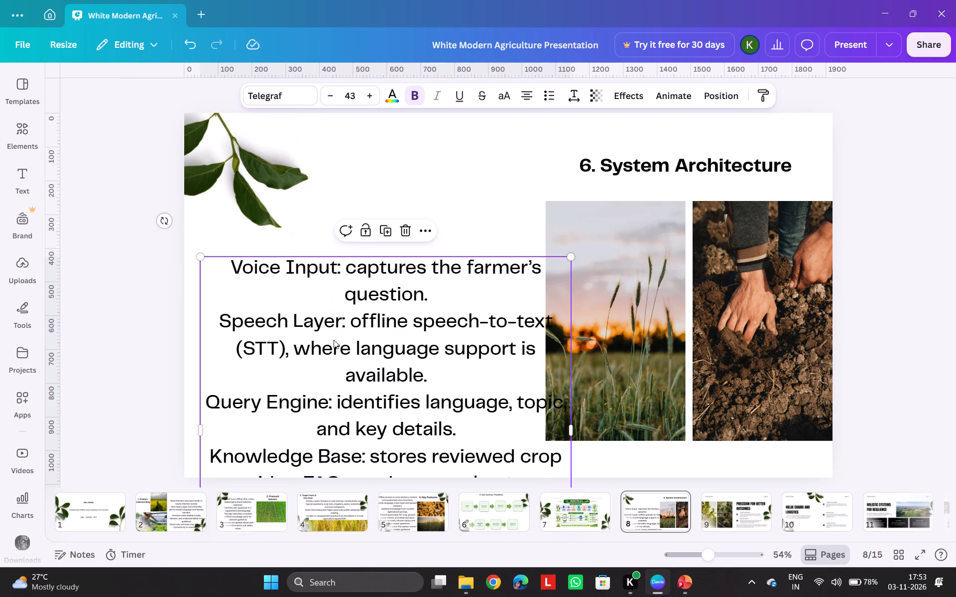
{"action": "left_click_drag", "start_coordinate": [334, 340], "coordinate": [329, 326]}
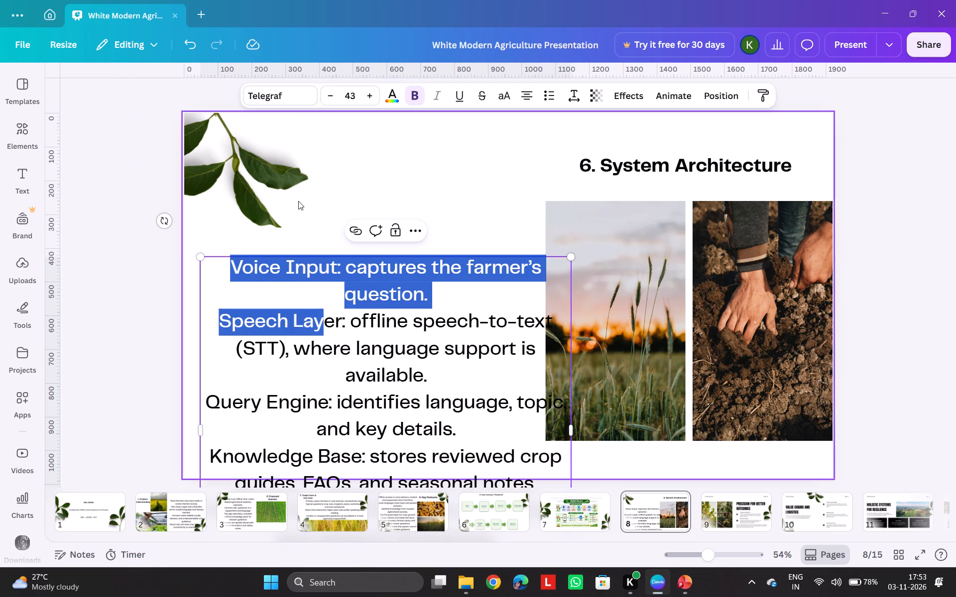
{"action": "left_click", "coordinate": [298, 201]}
{"action": "left_click", "coordinate": [353, 186]}
{"action": "left_click_drag", "start_coordinate": [331, 334], "coordinate": [317, 196]}
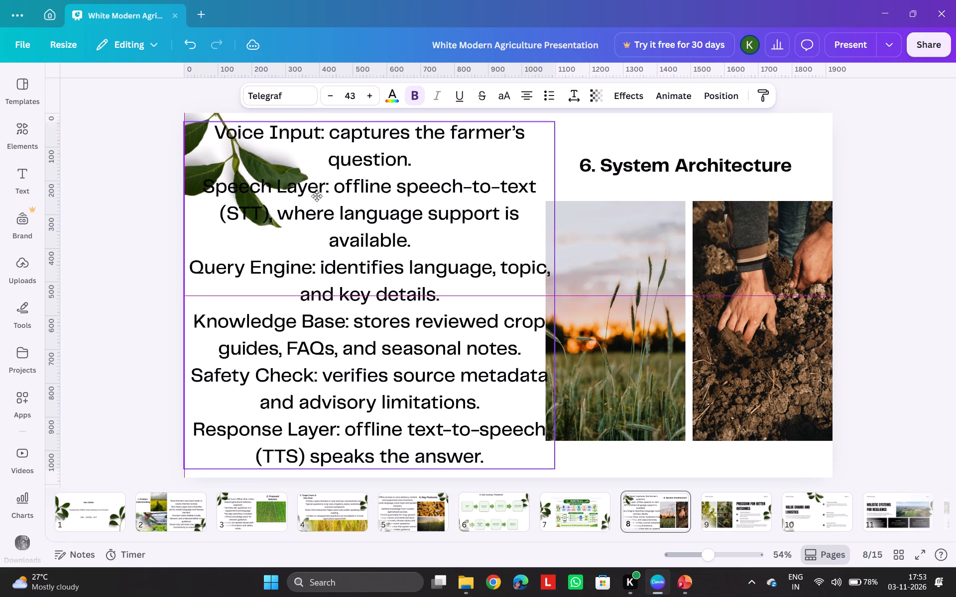
{"action": "left_click_drag", "start_coordinate": [317, 196], "coordinate": [316, 209]}
{"action": "left_click", "coordinate": [160, 245]}
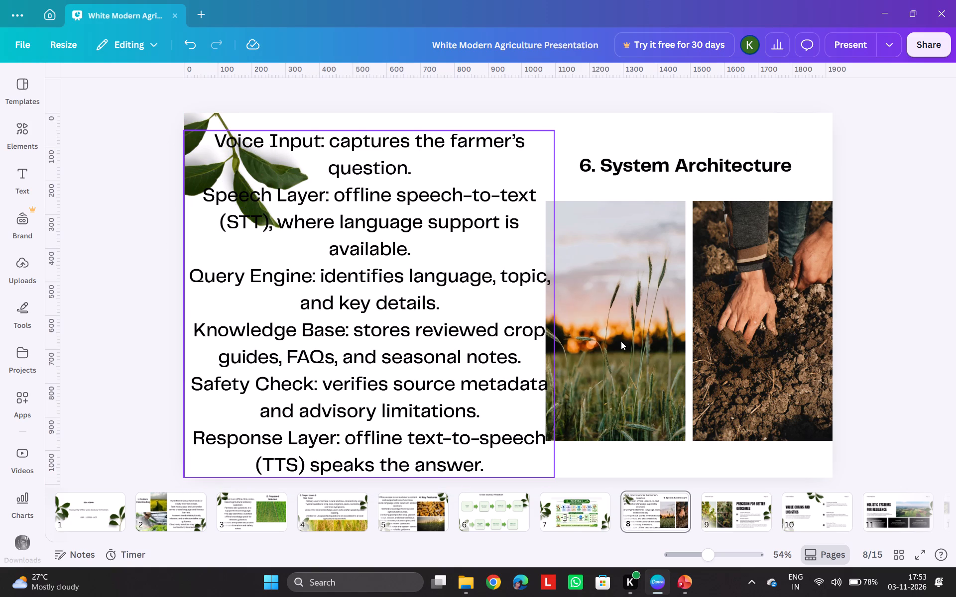
Stagger page 8's two photos, lowering the soil-and-hands photo past the bottom edge and raising the wheat photo flush with the page top.
{"action": "left_click_drag", "start_coordinate": [721, 334], "coordinate": [723, 404]}
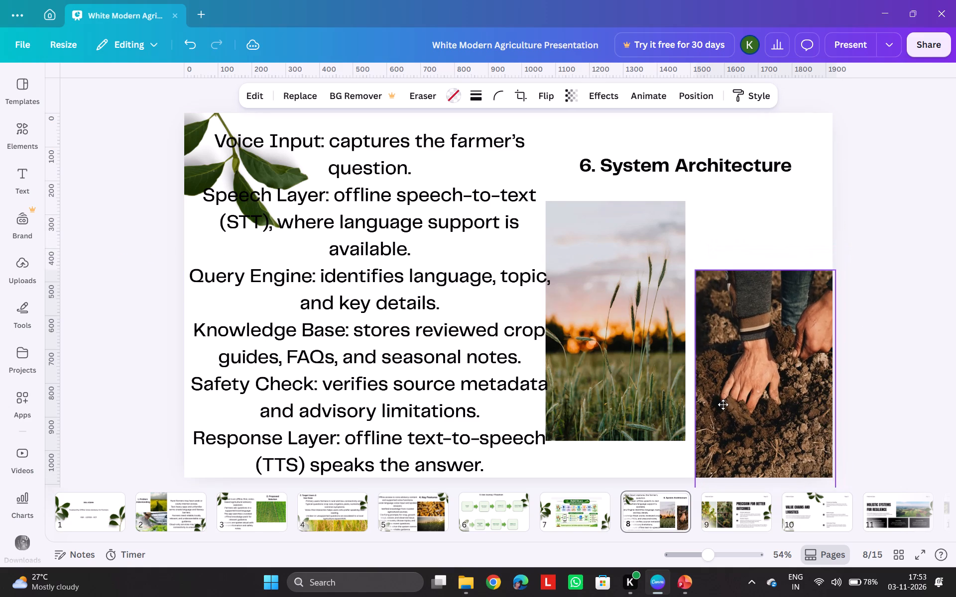
{"action": "left_click_drag", "start_coordinate": [723, 404], "coordinate": [718, 414]}
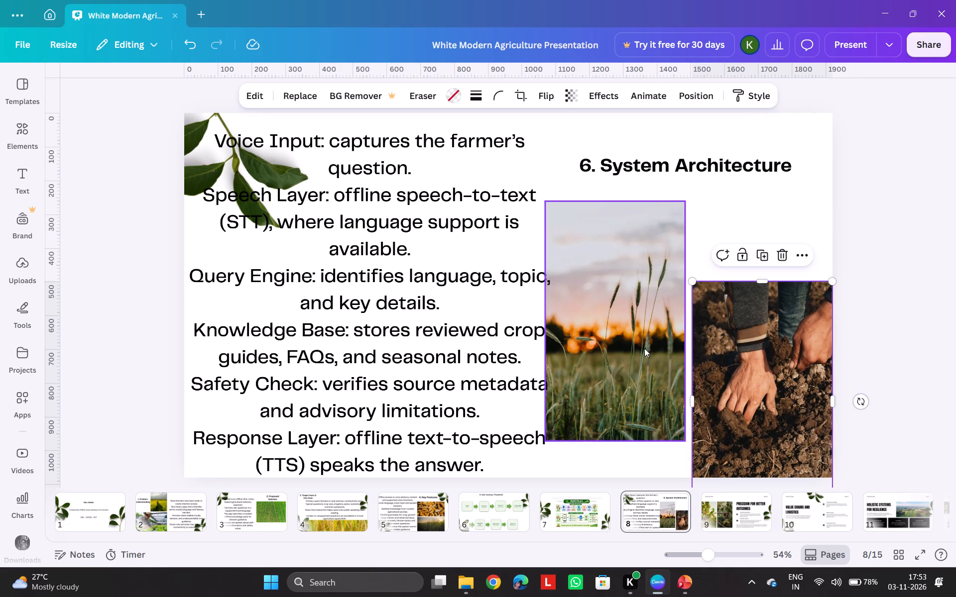
{"action": "left_click", "coordinate": [644, 348]}
{"action": "left_click_drag", "start_coordinate": [644, 348], "coordinate": [653, 267]}
{"action": "left_click", "coordinate": [896, 230]}
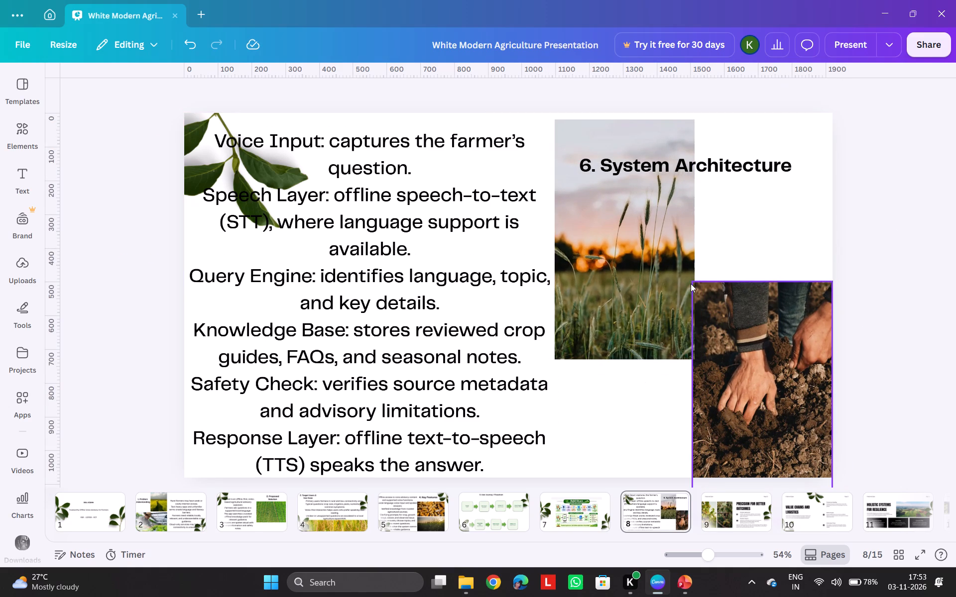
{"action": "left_click_drag", "start_coordinate": [755, 337], "coordinate": [747, 374]}
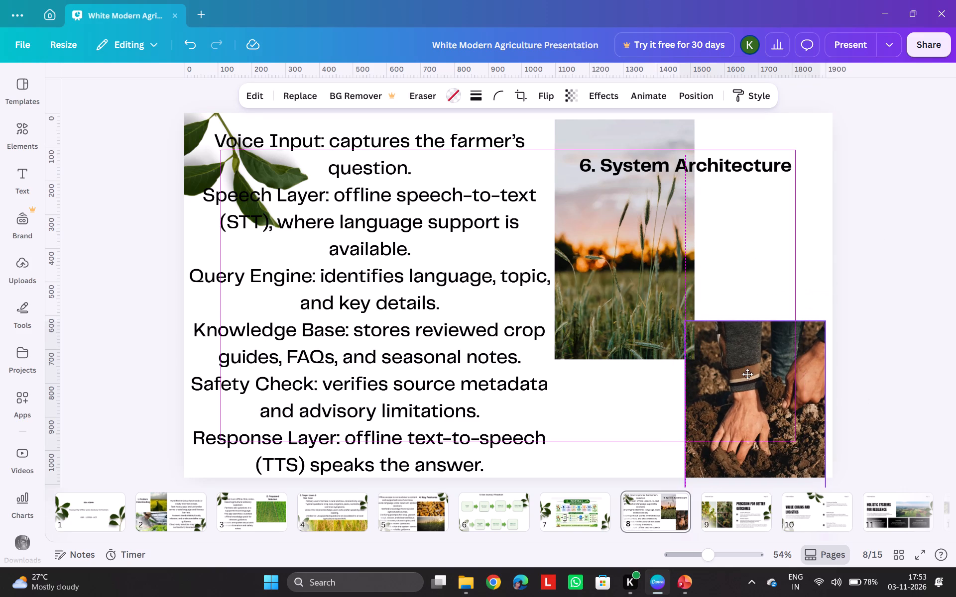
{"action": "left_click_drag", "start_coordinate": [747, 374], "coordinate": [750, 374]}
{"action": "left_click_drag", "start_coordinate": [592, 266], "coordinate": [581, 257]}
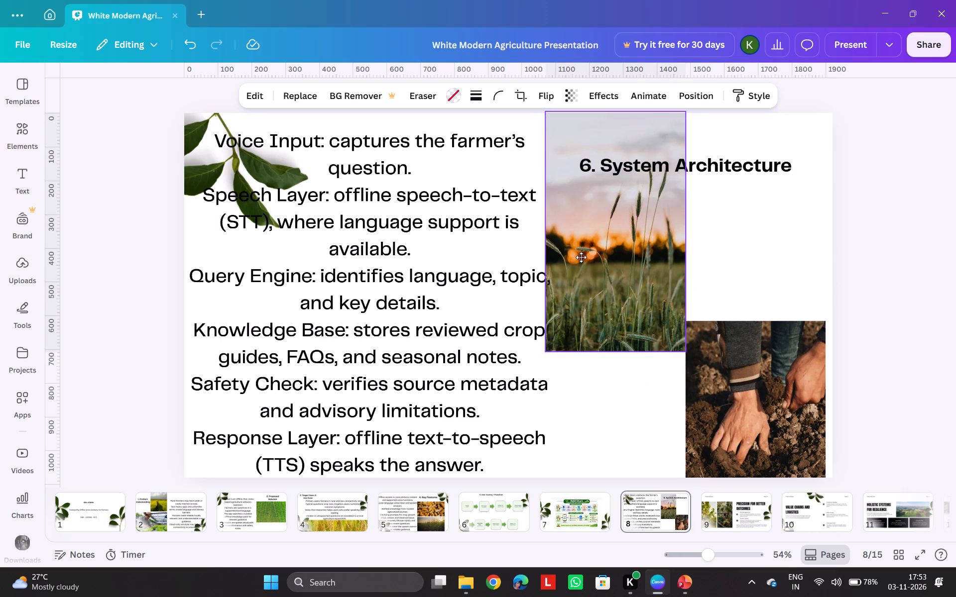
{"action": "left_click_drag", "start_coordinate": [581, 257], "coordinate": [585, 257]}
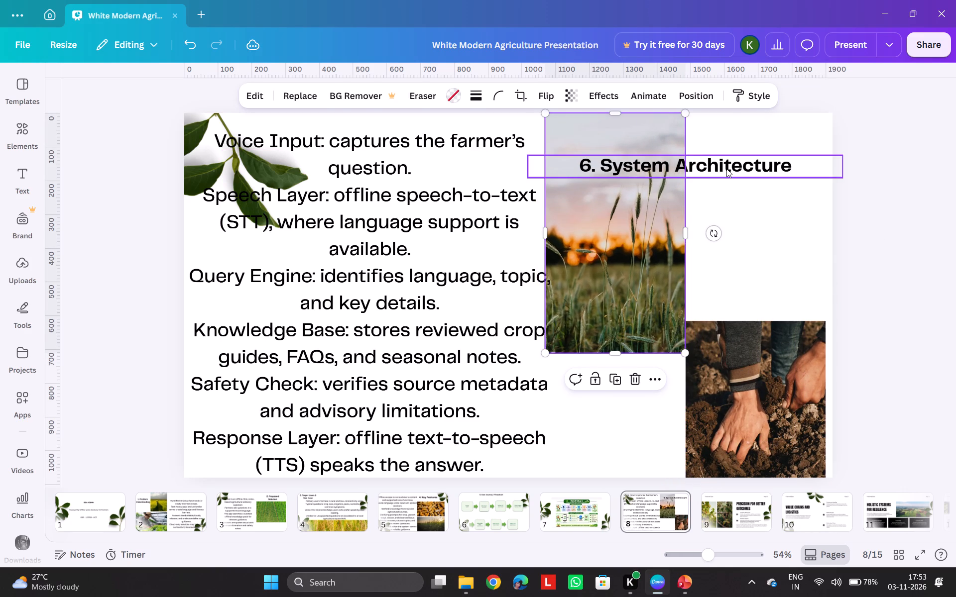
Move the "6. System Architecture" heading above the soil photo and narrow its text box so it wraps onto two lines beside the wheat photo.
{"action": "left_click_drag", "start_coordinate": [726, 169], "coordinate": [780, 198]}
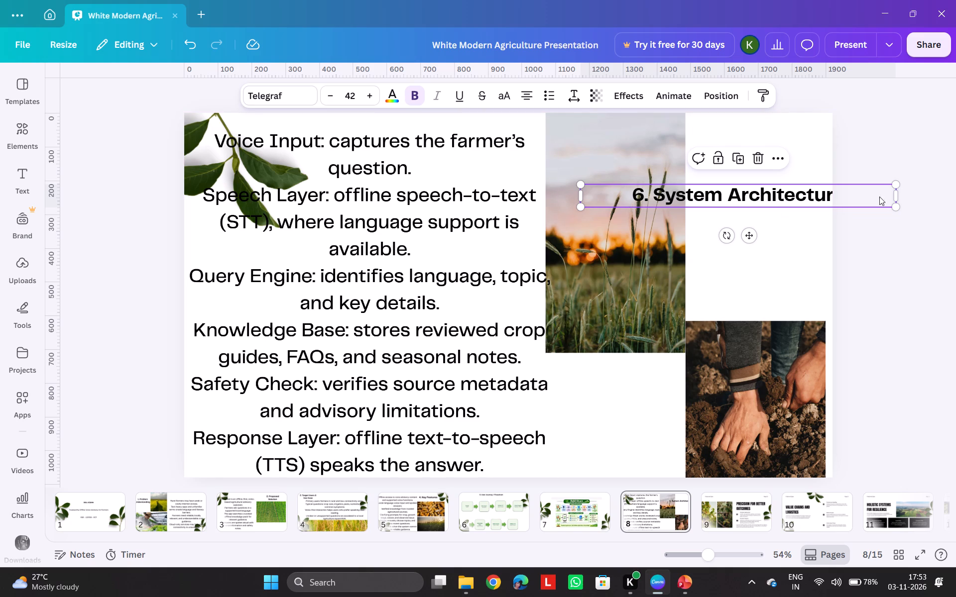
{"action": "left_click_drag", "start_coordinate": [896, 196], "coordinate": [800, 219]}
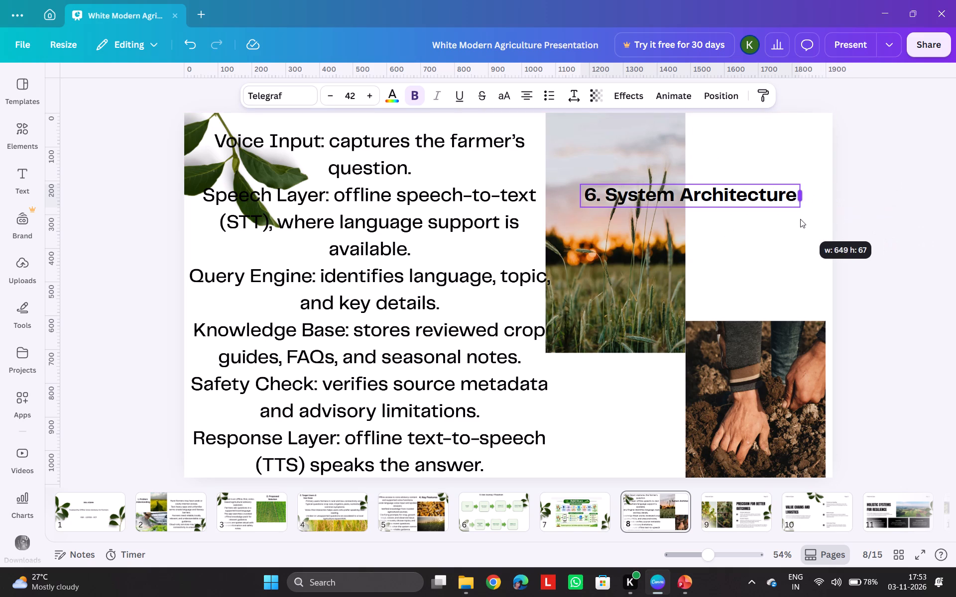
{"action": "left_click_drag", "start_coordinate": [800, 219], "coordinate": [810, 216]}
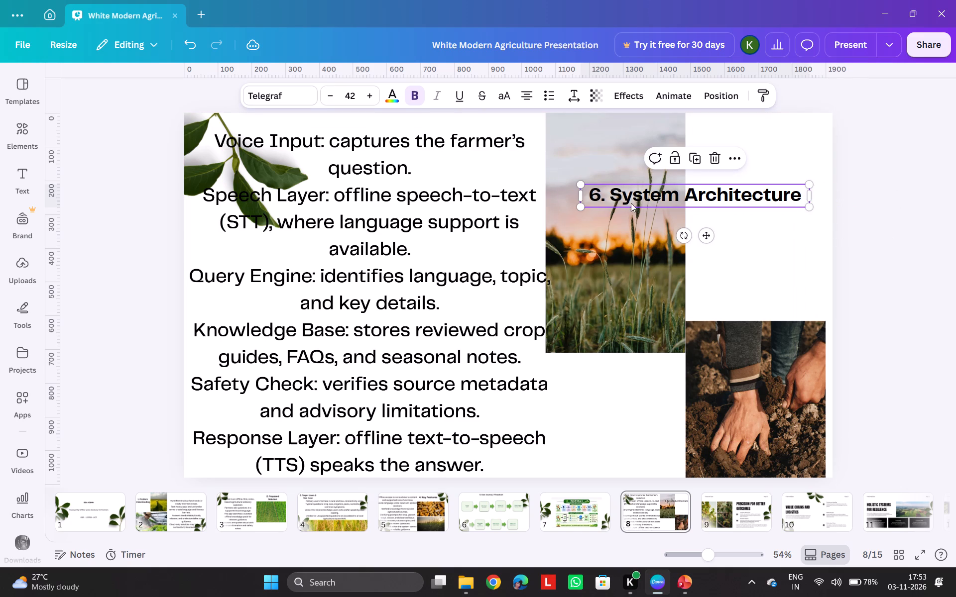
{"action": "left_click_drag", "start_coordinate": [579, 196], "coordinate": [699, 220]}
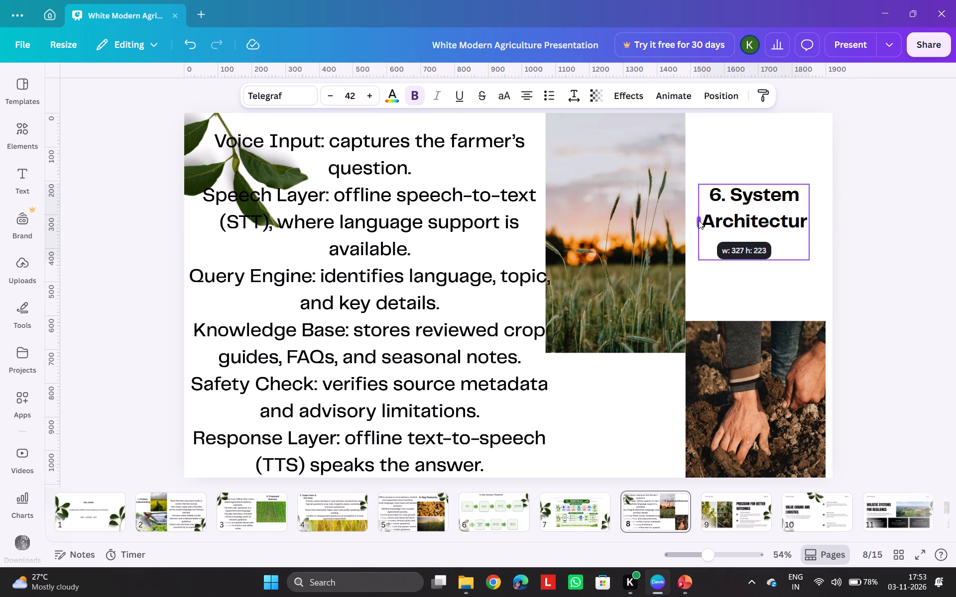
{"action": "left_click_drag", "start_coordinate": [699, 220], "coordinate": [707, 227]}
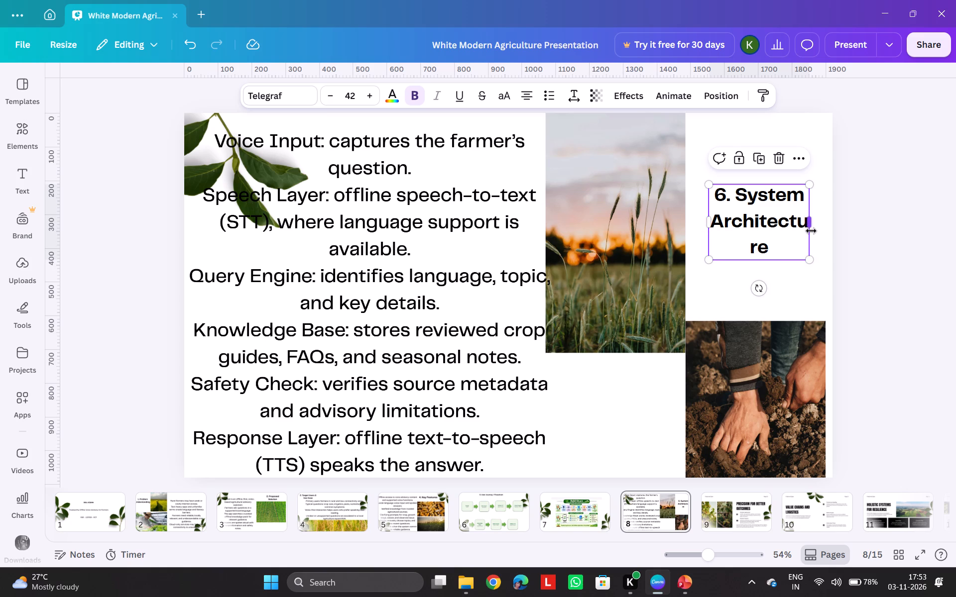
{"action": "left_click_drag", "start_coordinate": [810, 224], "coordinate": [828, 224]}
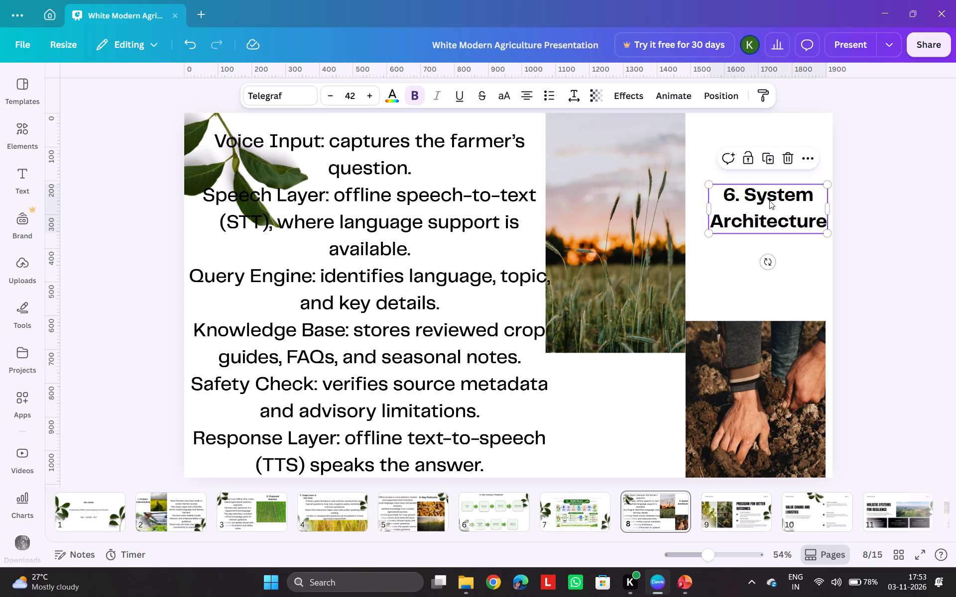
{"action": "left_click_drag", "start_coordinate": [769, 200], "coordinate": [756, 217]}
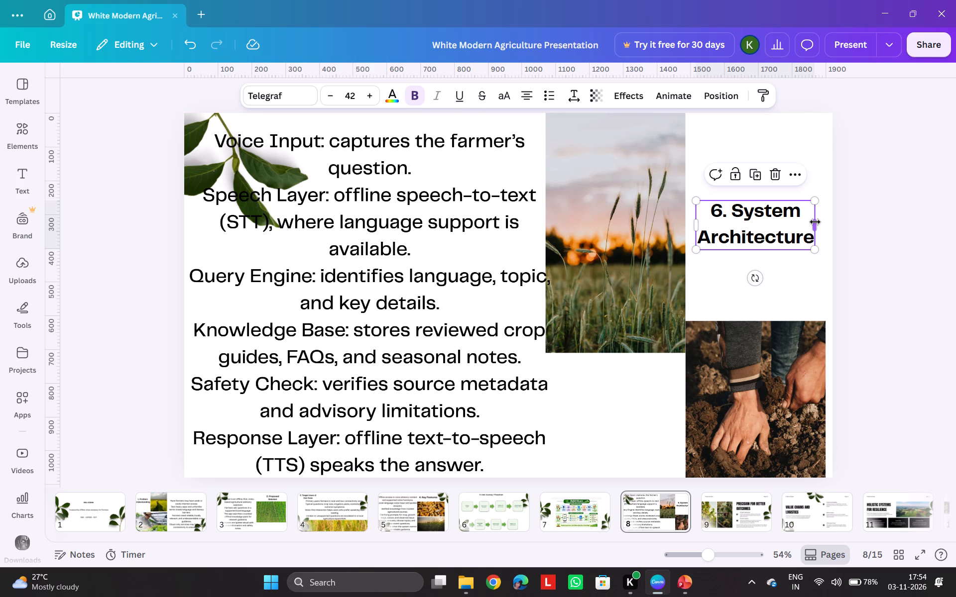
{"action": "left_click_drag", "start_coordinate": [815, 222], "coordinate": [824, 222]}
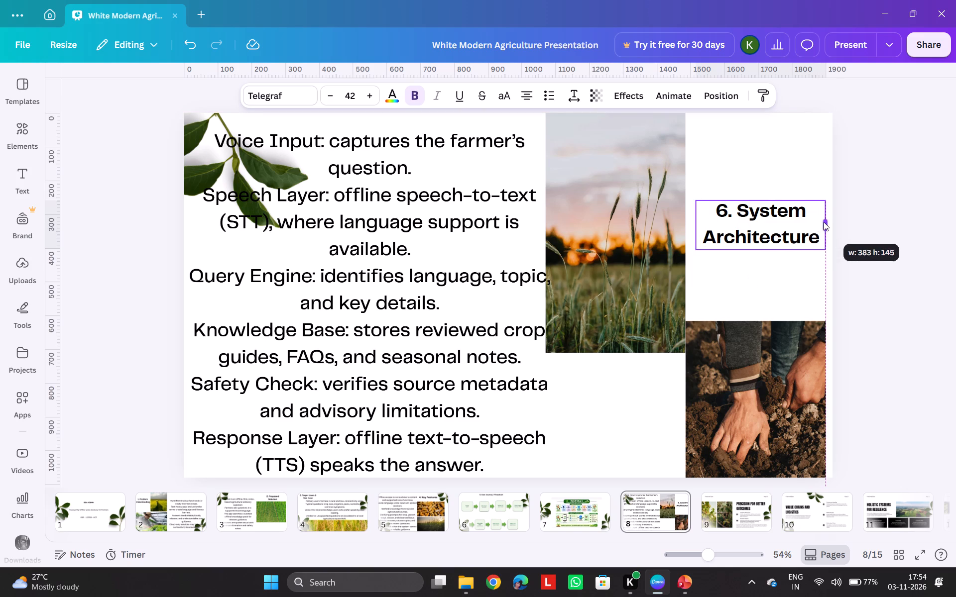
{"action": "left_click_drag", "start_coordinate": [824, 222], "coordinate": [824, 222]}
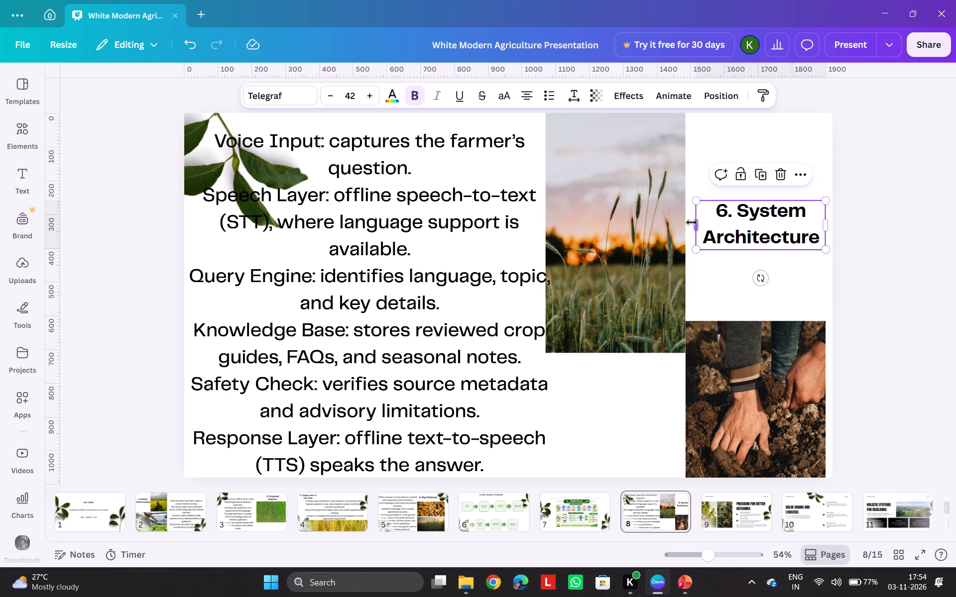
{"action": "left_click_drag", "start_coordinate": [694, 222], "coordinate": [688, 222]}
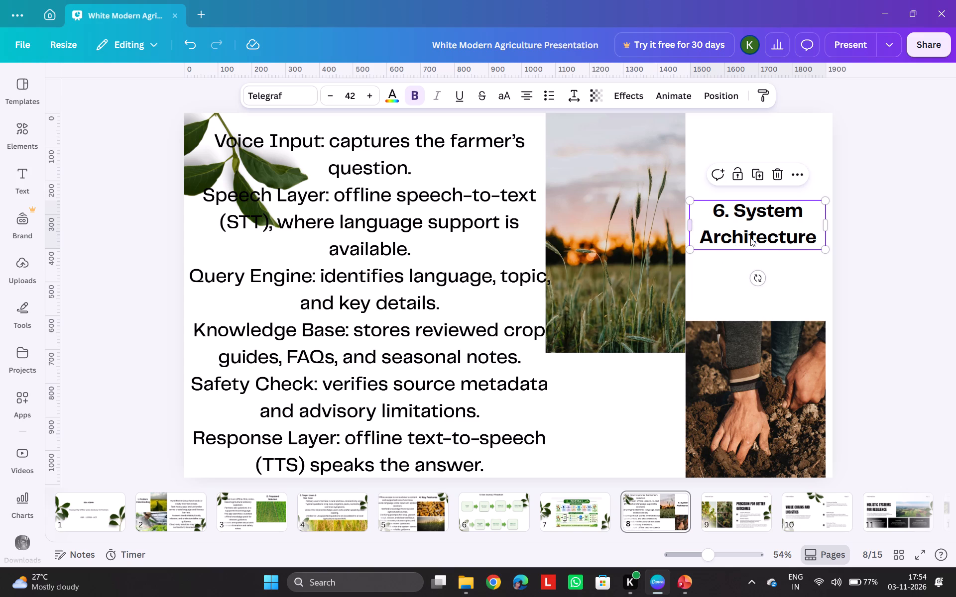
Increase the "6. System Architecture" heading's font size by one point.
{"action": "left_click", "coordinate": [774, 231]}
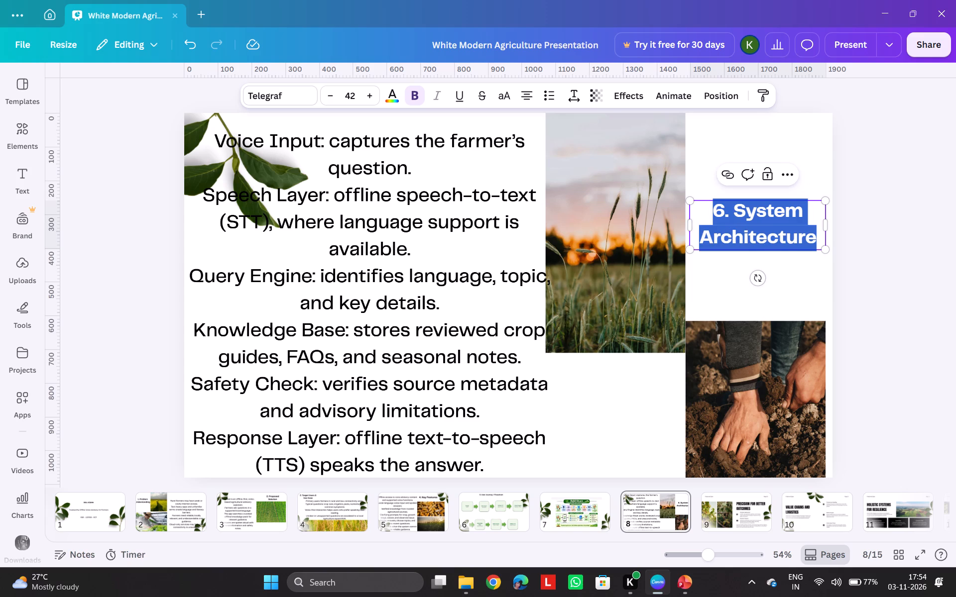
{"action": "left_click", "coordinate": [768, 231]}
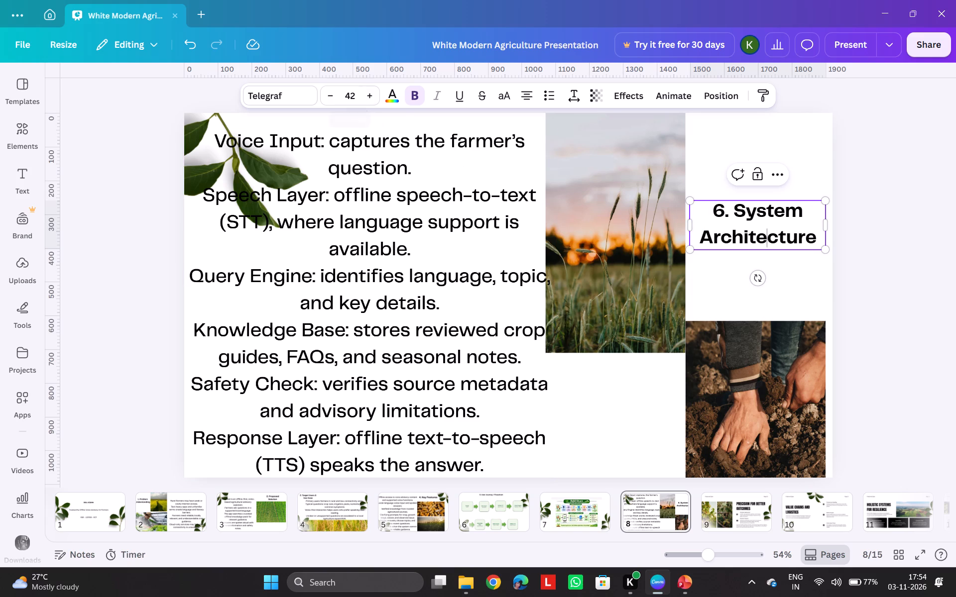
{"action": "left_click", "coordinate": [368, 95]}
Trim the wheat photo's edge next to the body text, making the photo about 400 wide.
{"action": "left_click", "coordinate": [630, 266]}
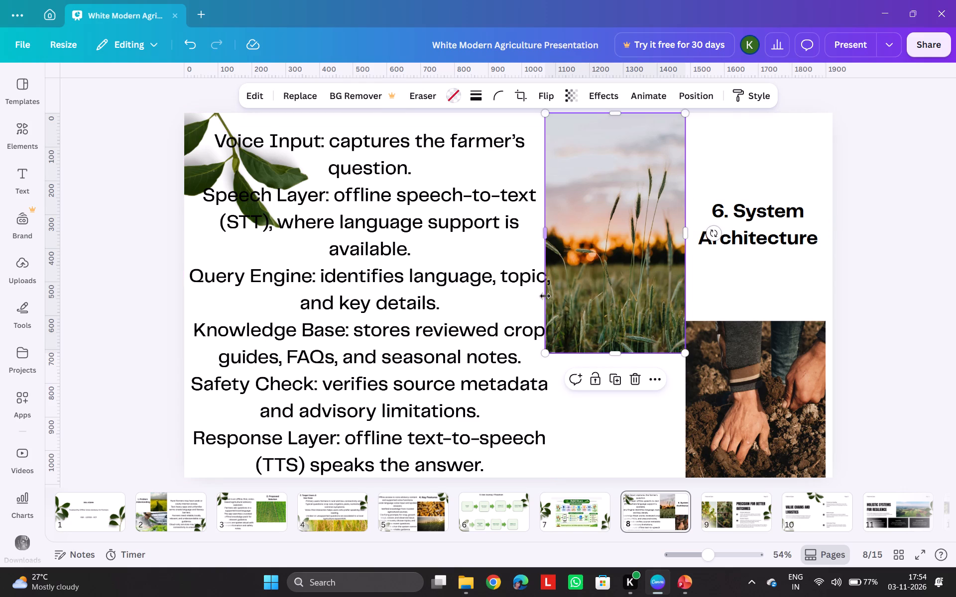
{"action": "left_click_drag", "start_coordinate": [547, 296], "coordinate": [552, 296]}
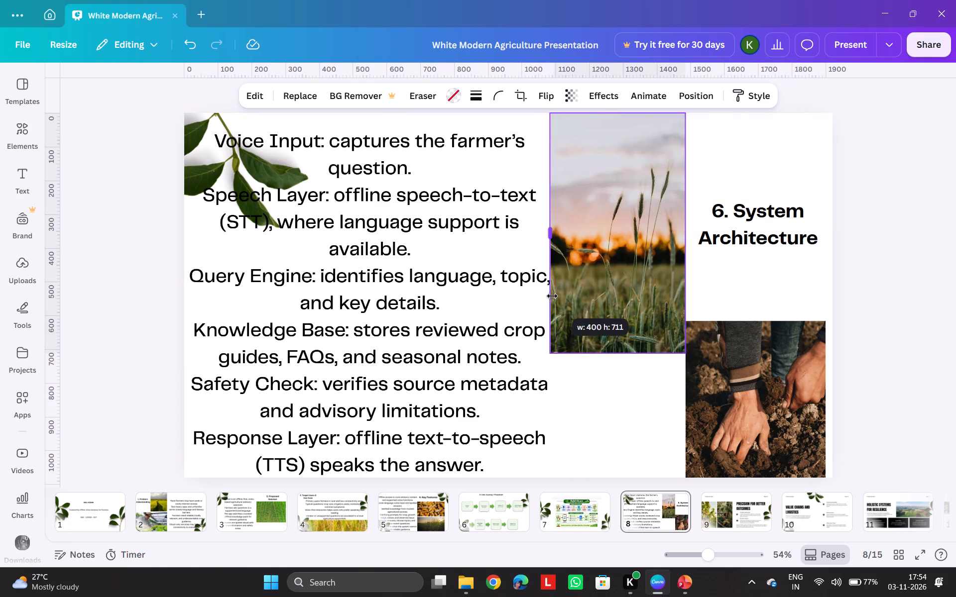
{"action": "left_click_drag", "start_coordinate": [552, 296], "coordinate": [552, 296]}
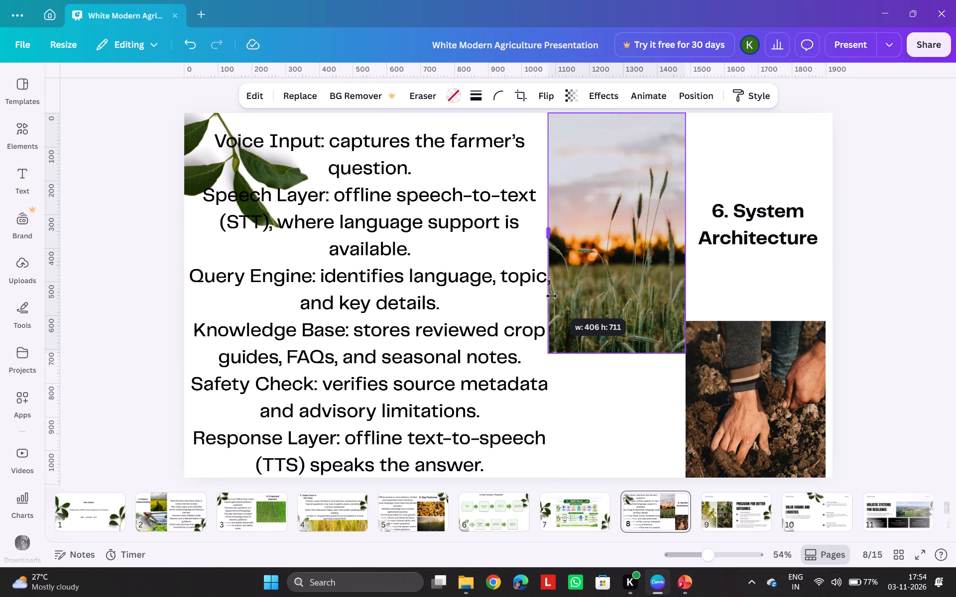
{"action": "left_click_drag", "start_coordinate": [552, 296], "coordinate": [552, 296]}
Reduce page 8's body text to font size 41 and shift the block slightly lower, keeping it aligned with the page's leaf-side edge.
{"action": "left_click", "coordinate": [400, 255]}
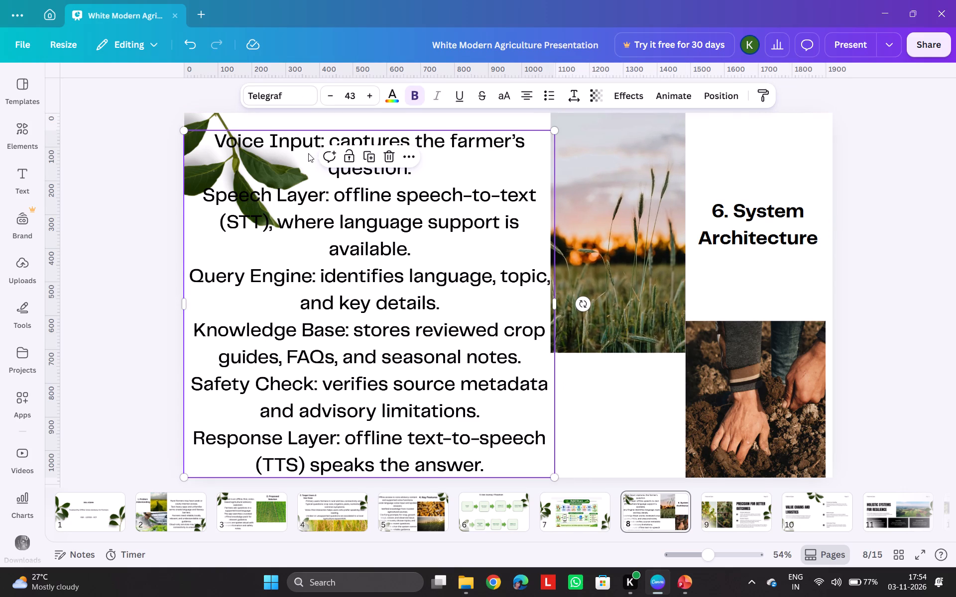
{"action": "double_click", "coordinate": [322, 99]}
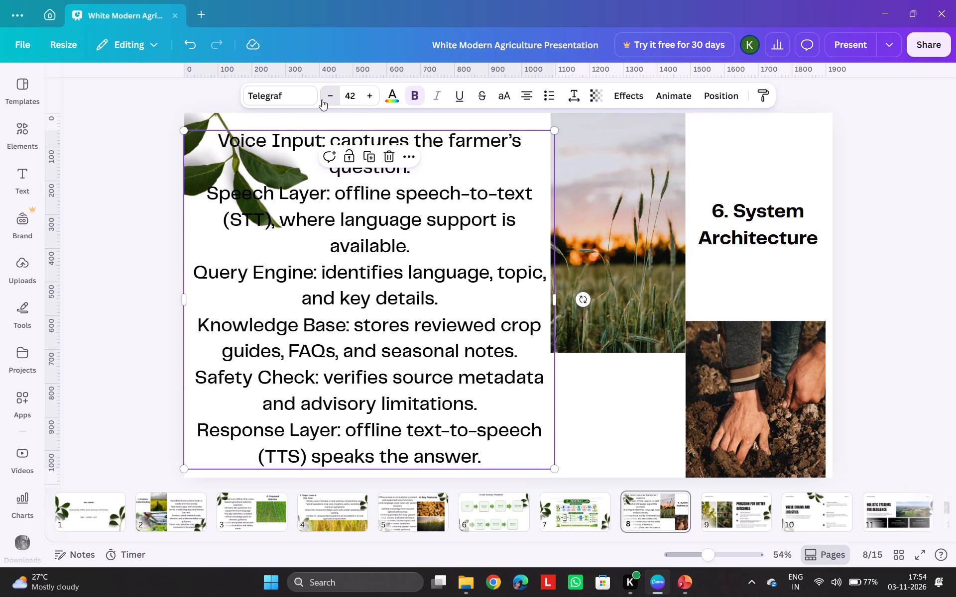
{"action": "left_click_drag", "start_coordinate": [374, 225], "coordinate": [399, 250]}
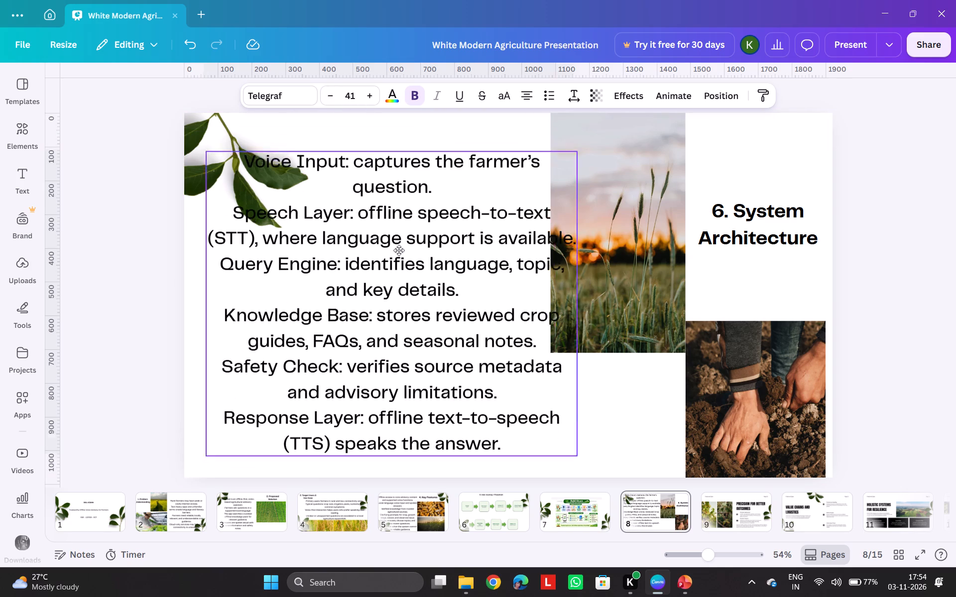
{"action": "left_click_drag", "start_coordinate": [399, 250], "coordinate": [373, 235]}
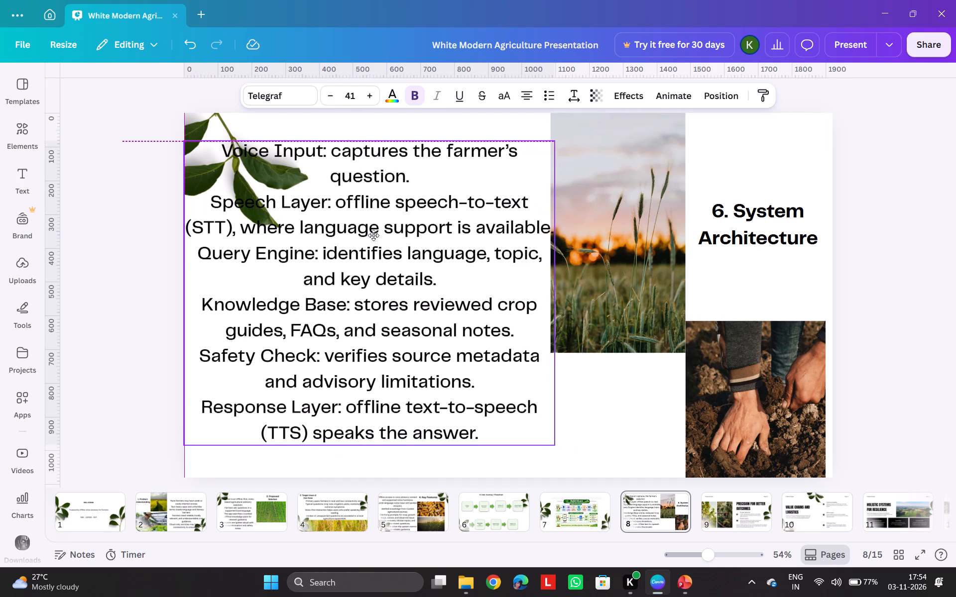
{"action": "left_click_drag", "start_coordinate": [373, 235], "coordinate": [375, 242]}
{"action": "left_click", "coordinate": [151, 287]}
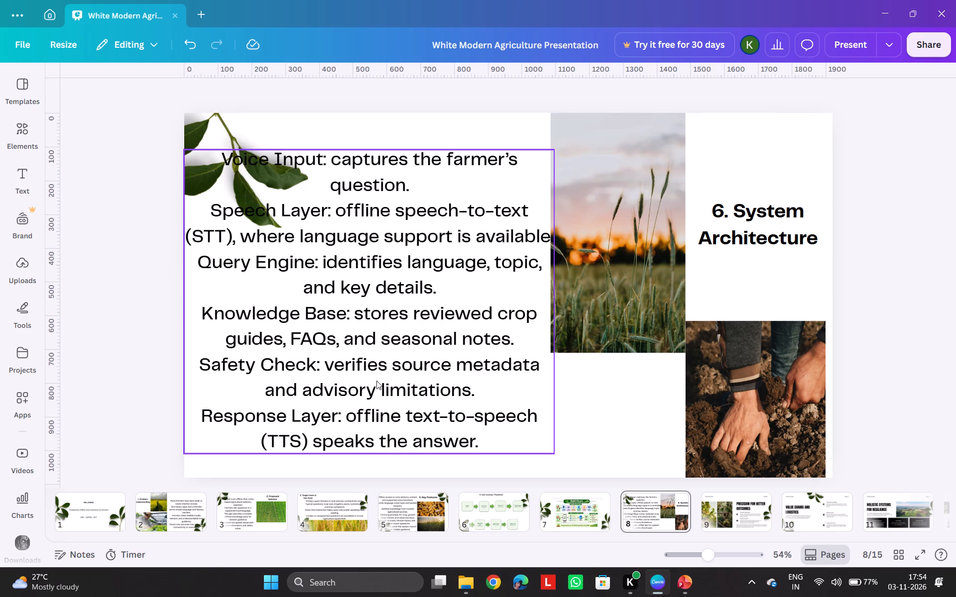
On page 9, delete the "Precision for Better Outcomes" heading and the three placeholder body paragraphs.
{"action": "left_click", "coordinate": [740, 517]}
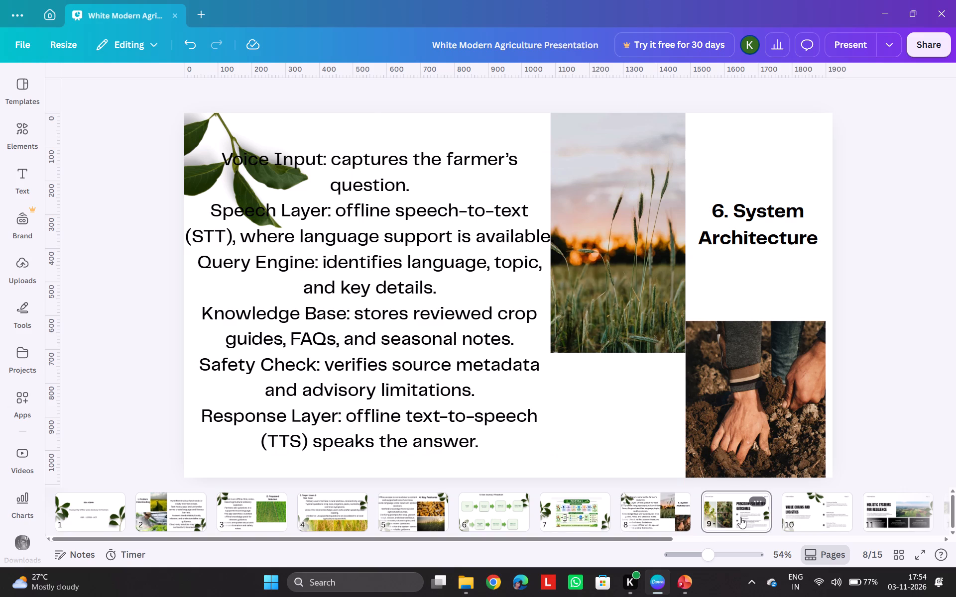
{"action": "left_click", "coordinate": [603, 254]}
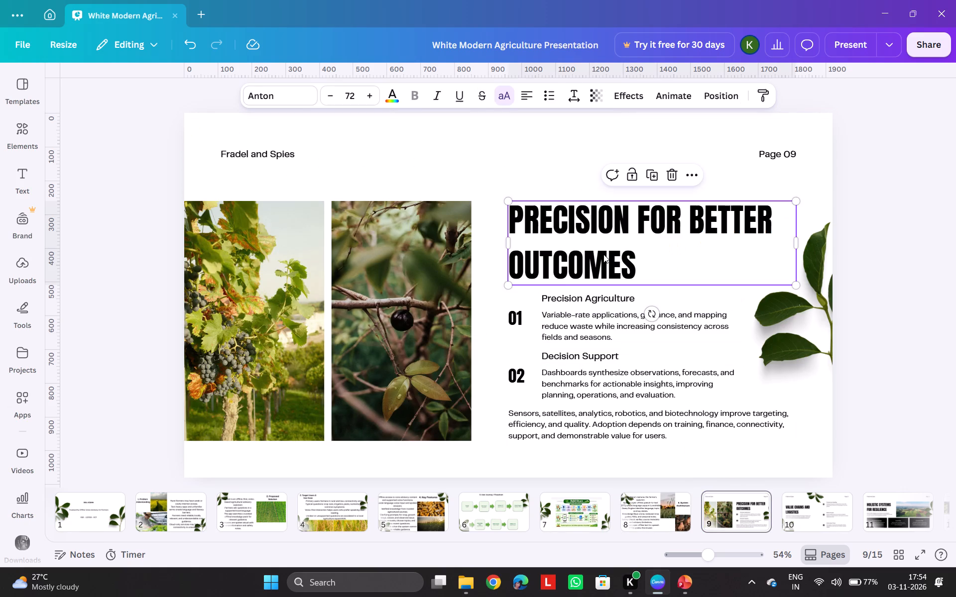
{"action": "key", "text": "Delete"}
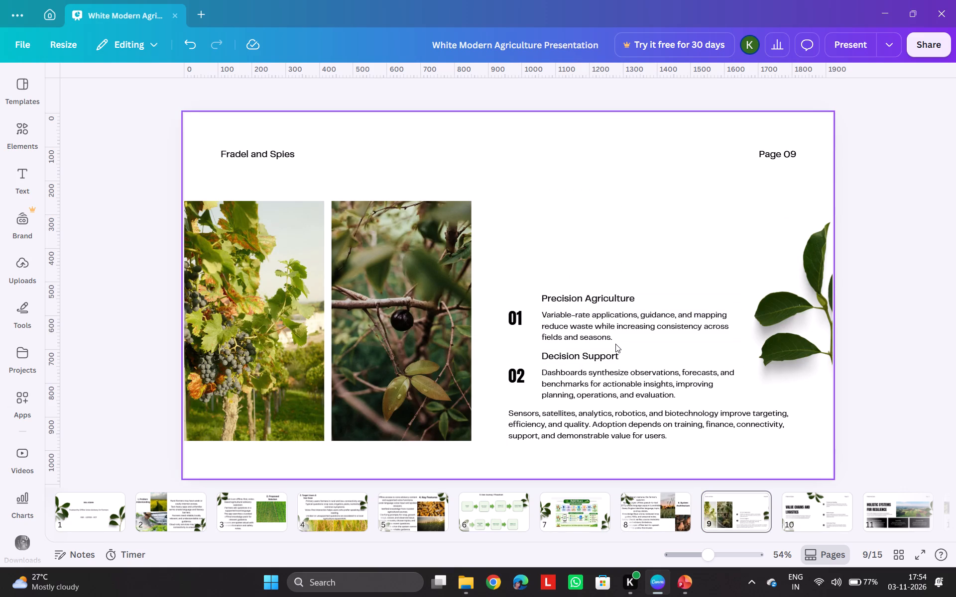
{"action": "left_click", "coordinate": [615, 344]}
{"action": "left_click", "coordinate": [616, 324]}
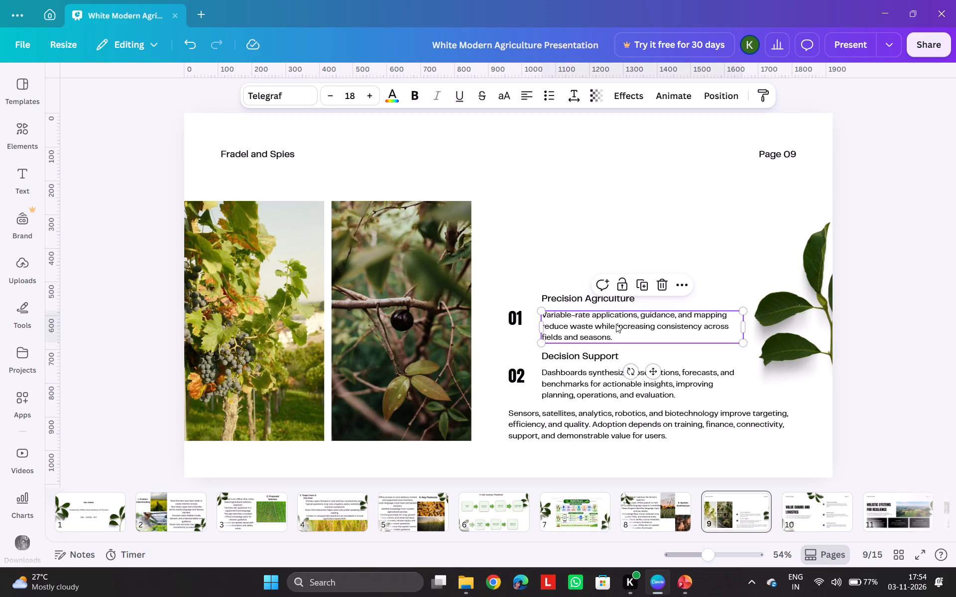
{"action": "key", "text": "Delete"}
{"action": "left_click", "coordinate": [598, 415]}
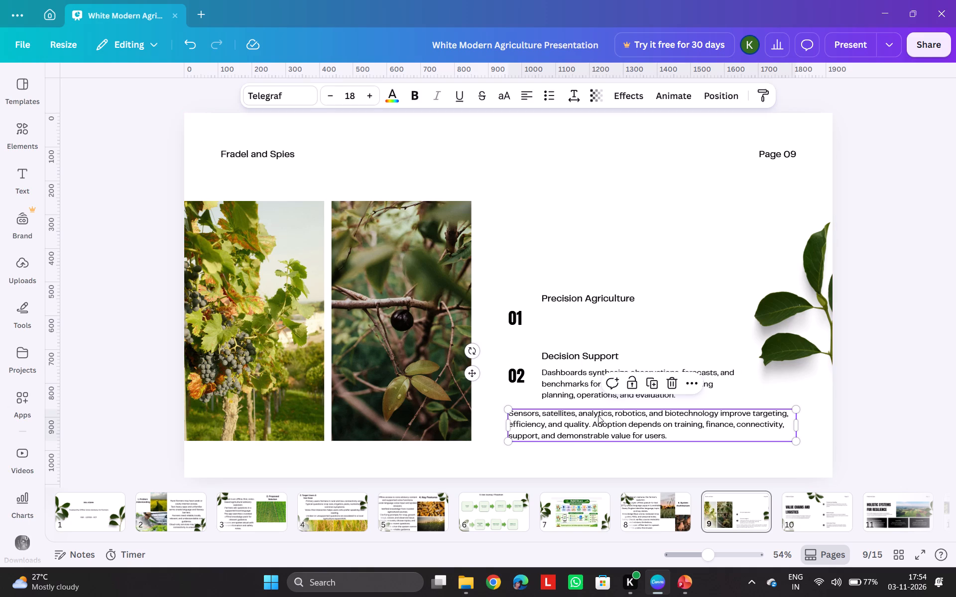
{"action": "key", "text": "Delete"}
{"action": "left_click", "coordinate": [614, 386]}
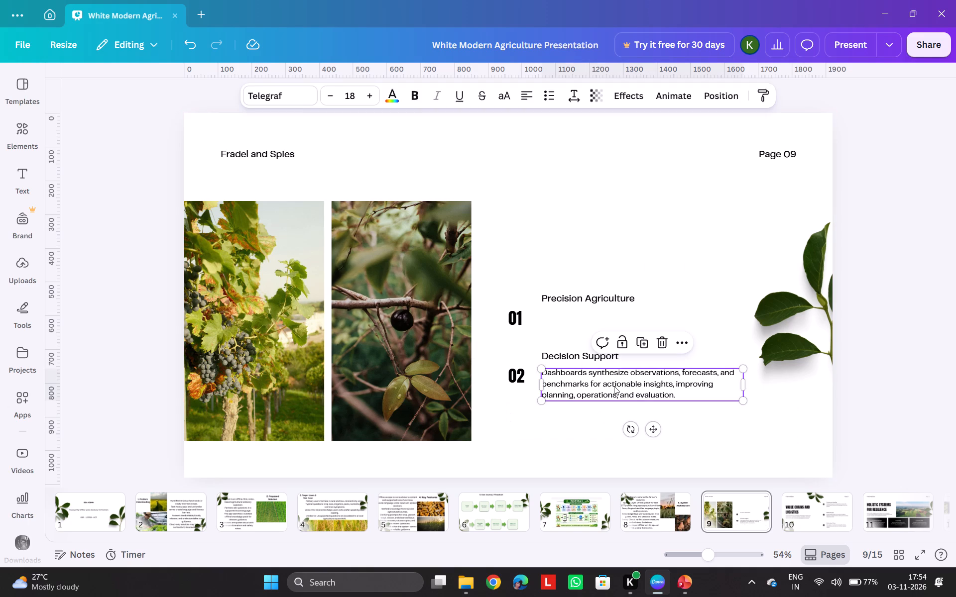
{"action": "key", "text": "Delete"}
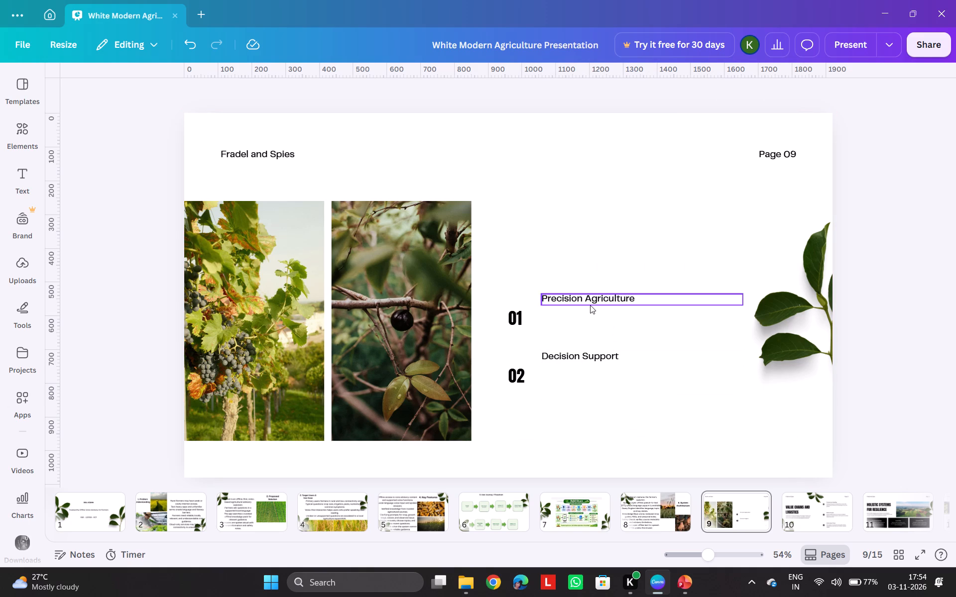
Delete the "Precision Agriculture" and "Decision Support" subheadings and the numbers 01 and 02 from page 9.
{"action": "left_click", "coordinate": [590, 304]}
{"action": "key", "text": "Delete"}
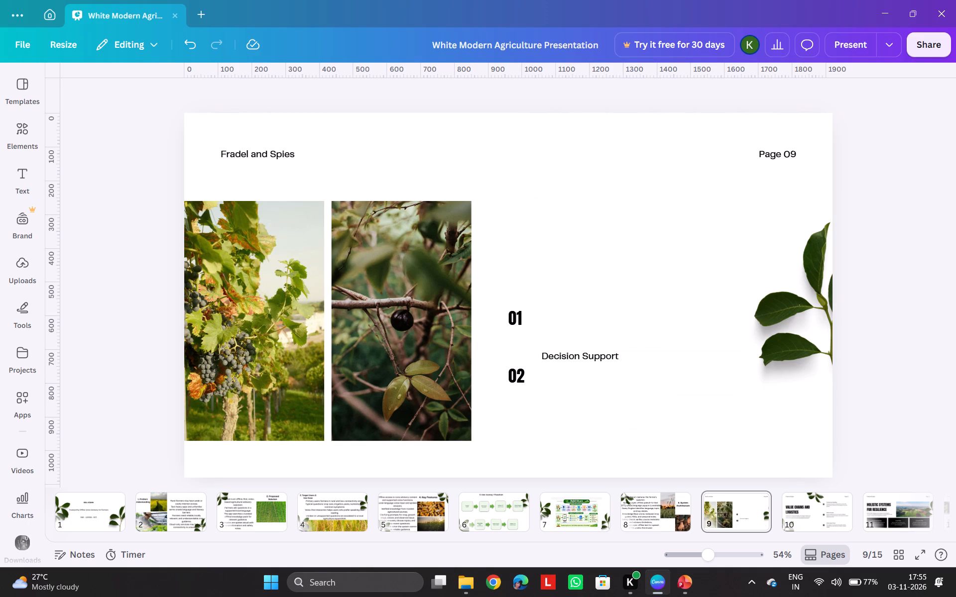
{"action": "left_click", "coordinate": [566, 356]}
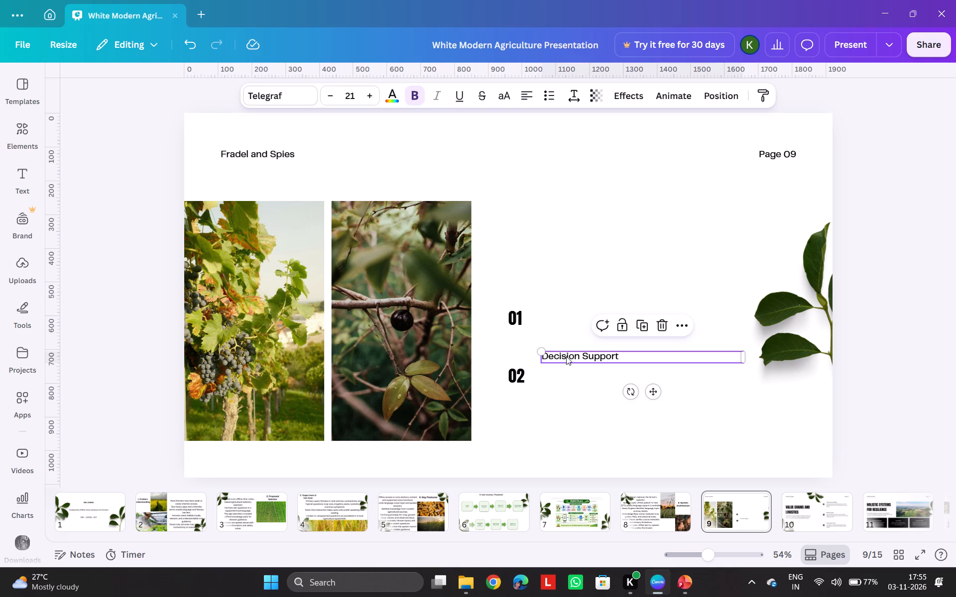
{"action": "key", "text": "Delete"}
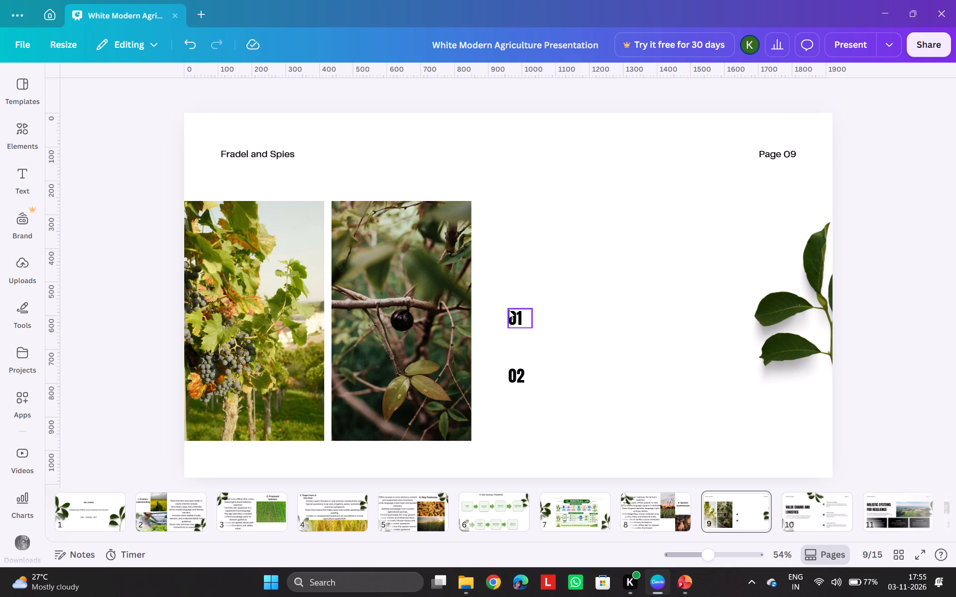
{"action": "left_click", "coordinate": [509, 310]}
{"action": "key", "text": "Delete"}
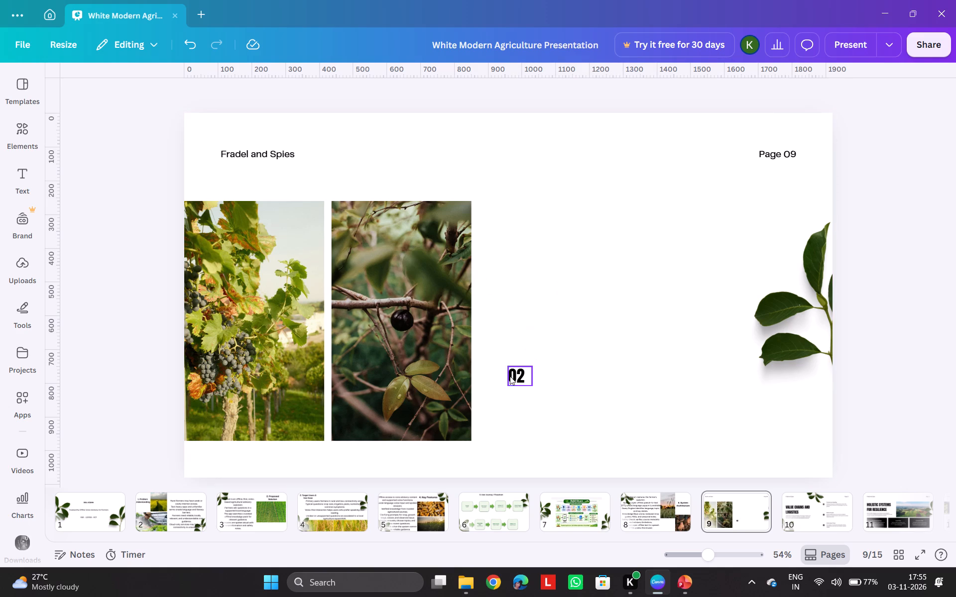
{"action": "left_click", "coordinate": [511, 377]}
{"action": "key", "text": "Delete"}
Delete the "Page 09" label and the "Fradel and Spies" header text from page 9.
{"action": "left_click", "coordinate": [772, 151]}
{"action": "key", "text": "Delete"}
{"action": "left_click", "coordinate": [288, 151]}
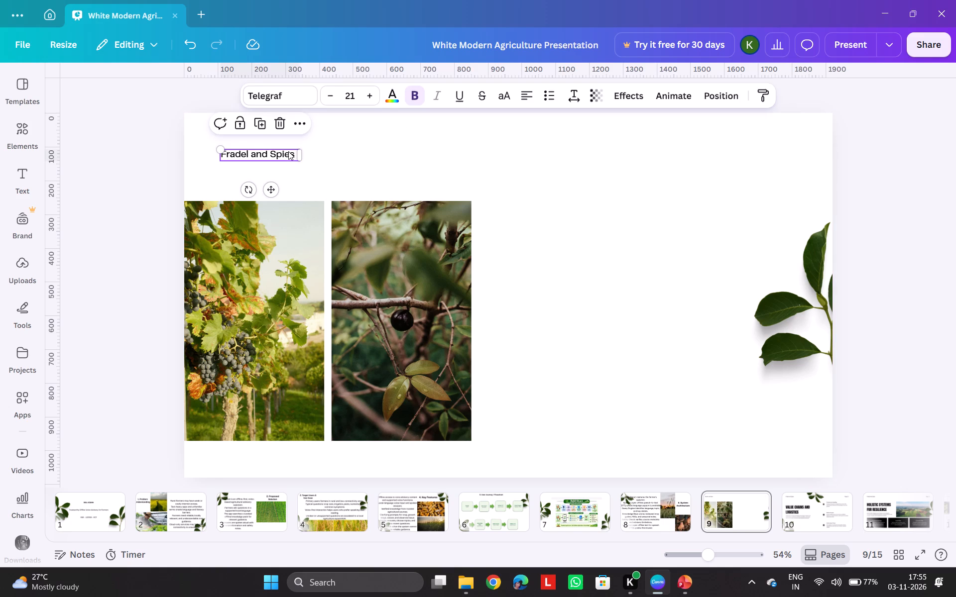
{"action": "key", "text": "Delete"}
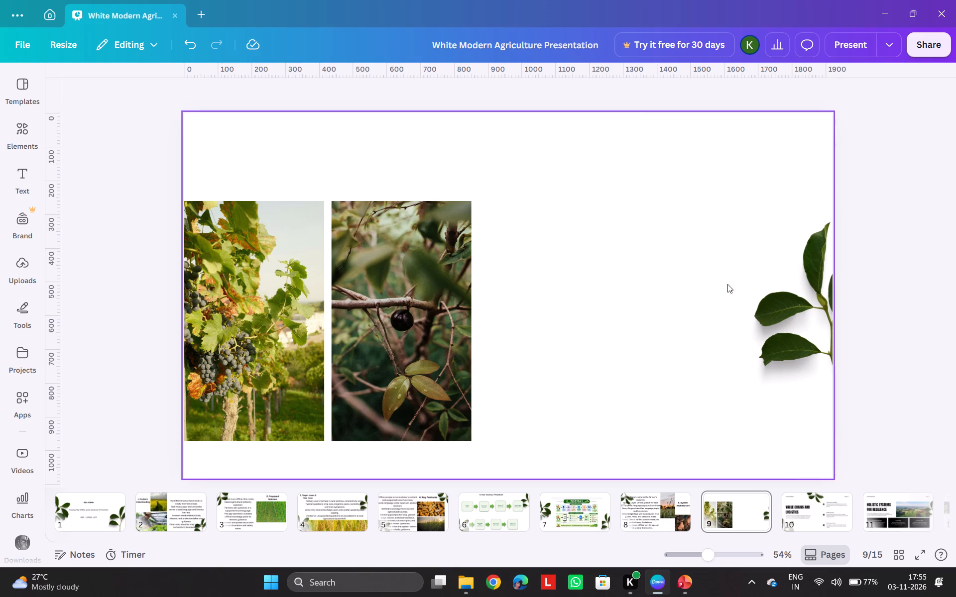
Move the leaf branch up into page 9's upper-right corner so it runs off the page edge.
{"action": "left_click_drag", "start_coordinate": [771, 296], "coordinate": [752, 176]}
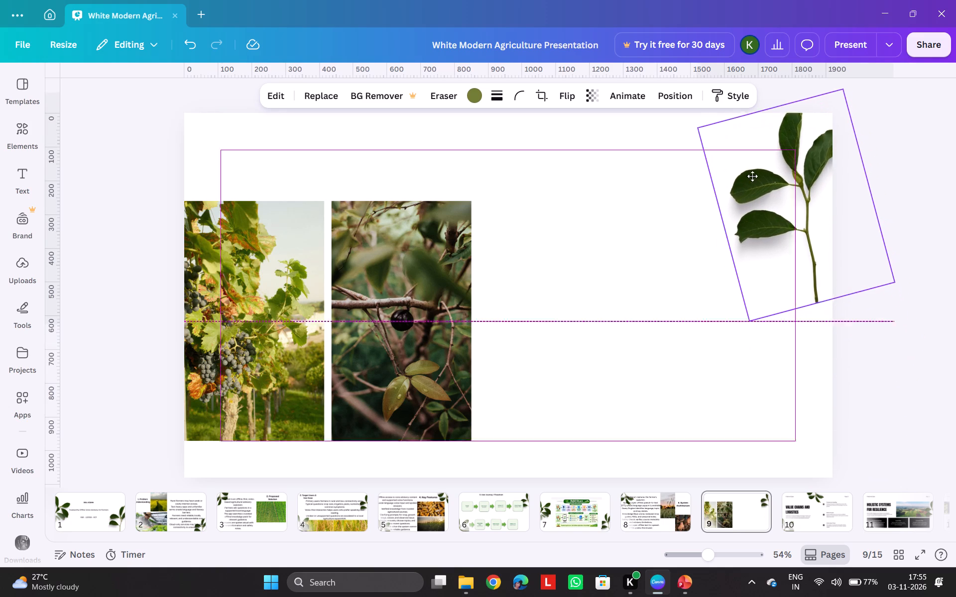
{"action": "left_click_drag", "start_coordinate": [752, 176], "coordinate": [761, 183]}
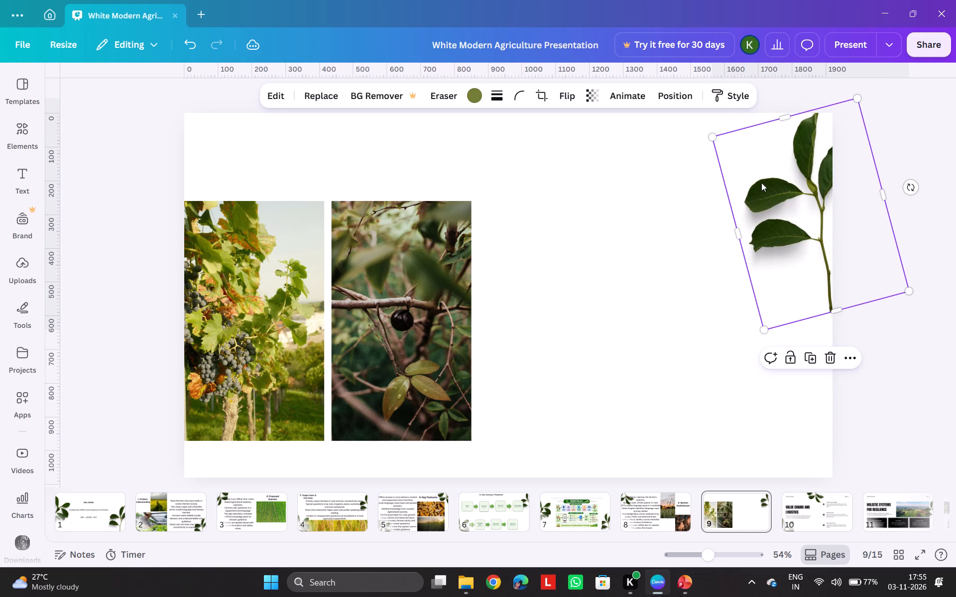
{"action": "left_click", "coordinate": [603, 396]}
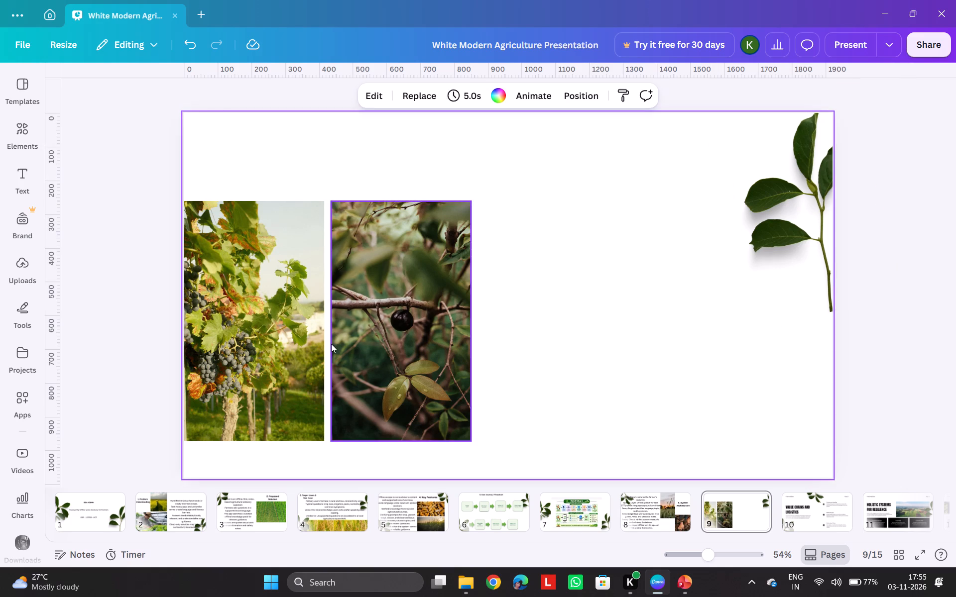
Stagger the two photos, with the vineyard photo in the page's upper-left corner and the berry photo beside it running off the bottom edge.
{"action": "left_click_drag", "start_coordinate": [281, 301], "coordinate": [275, 209]}
{"action": "left_click", "coordinate": [397, 314]}
{"action": "left_click_drag", "start_coordinate": [397, 314], "coordinate": [379, 353]}
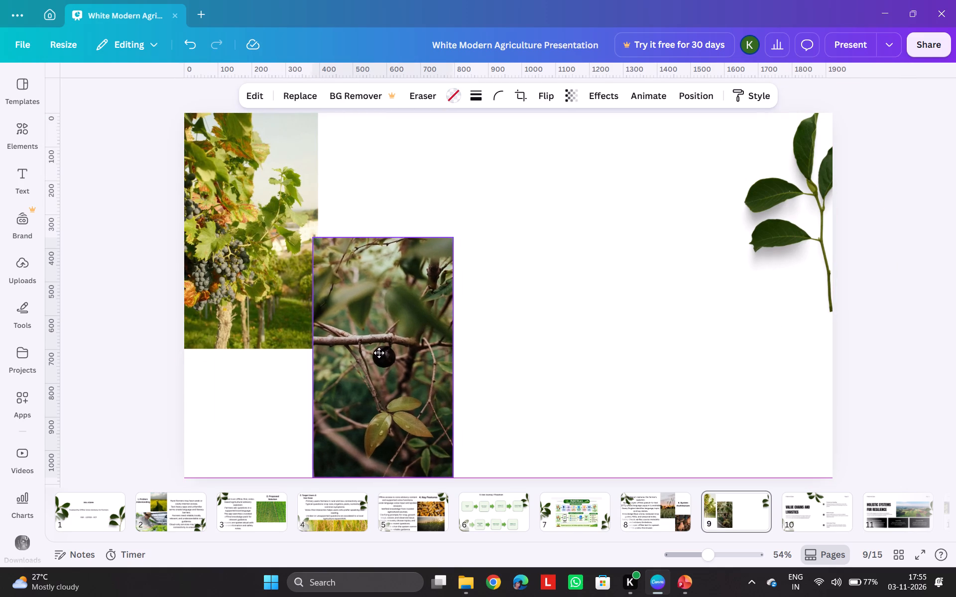
{"action": "left_click_drag", "start_coordinate": [379, 353], "coordinate": [379, 353]}
{"action": "left_click", "coordinate": [257, 396]}
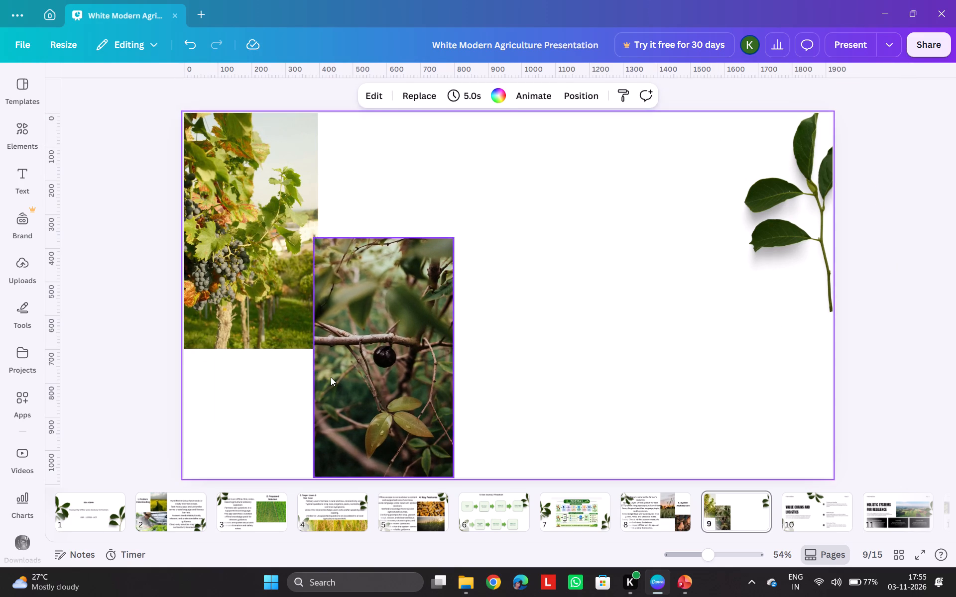
{"action": "left_click_drag", "start_coordinate": [331, 377], "coordinate": [332, 391]}
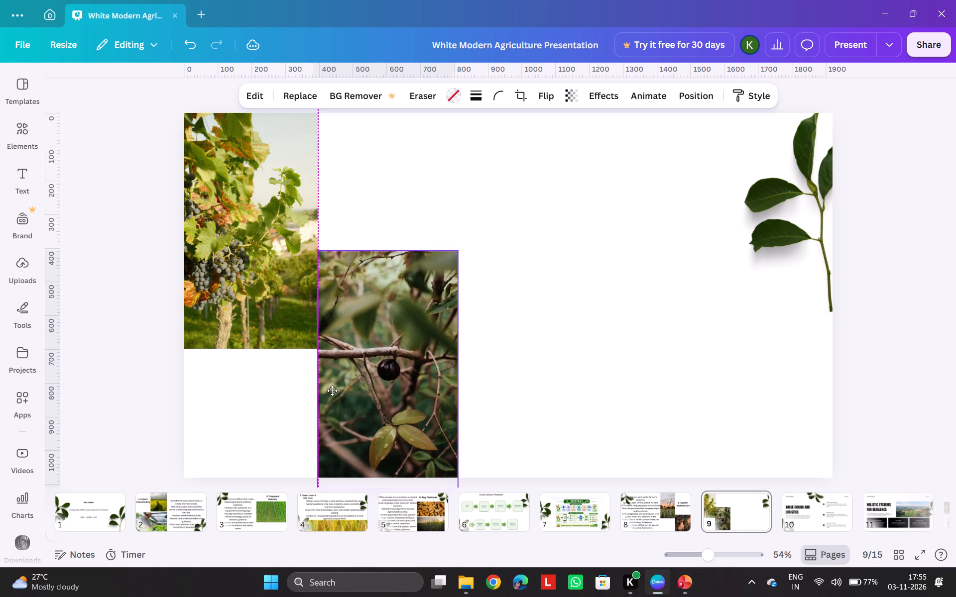
{"action": "left_click_drag", "start_coordinate": [332, 391], "coordinate": [334, 403]}
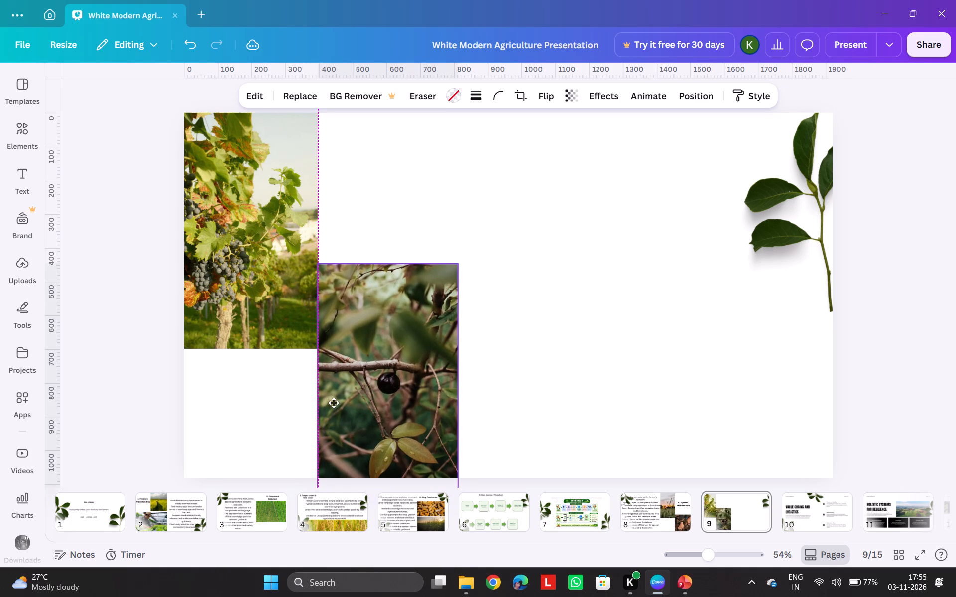
{"action": "left_click_drag", "start_coordinate": [334, 403], "coordinate": [333, 400]}
Shift the vineyard photo farther past the page's upper-left corner and move the berry photo over to slightly overlap its edge.
{"action": "left_click_drag", "start_coordinate": [246, 318], "coordinate": [247, 307]}
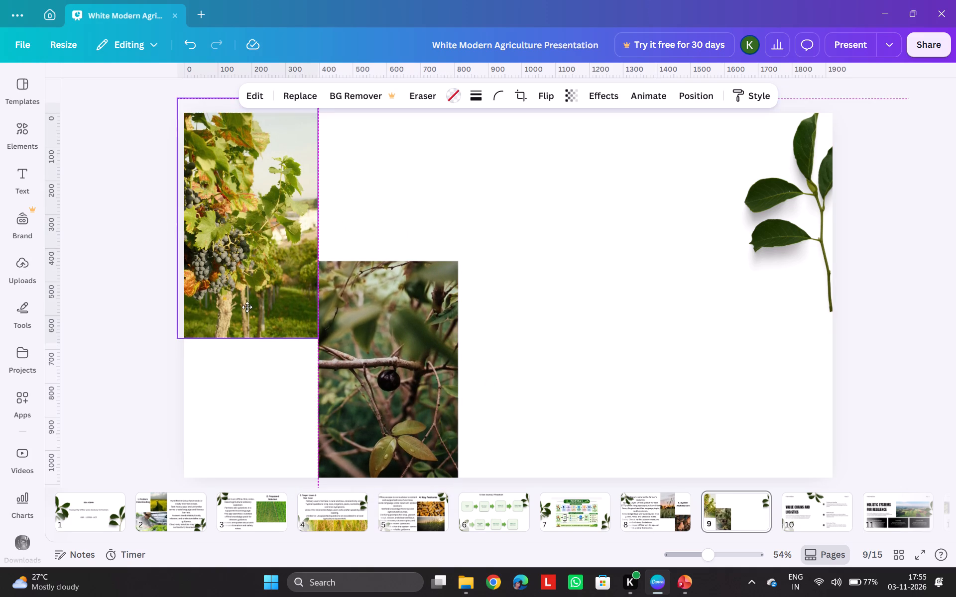
{"action": "left_click_drag", "start_coordinate": [247, 307], "coordinate": [243, 298]}
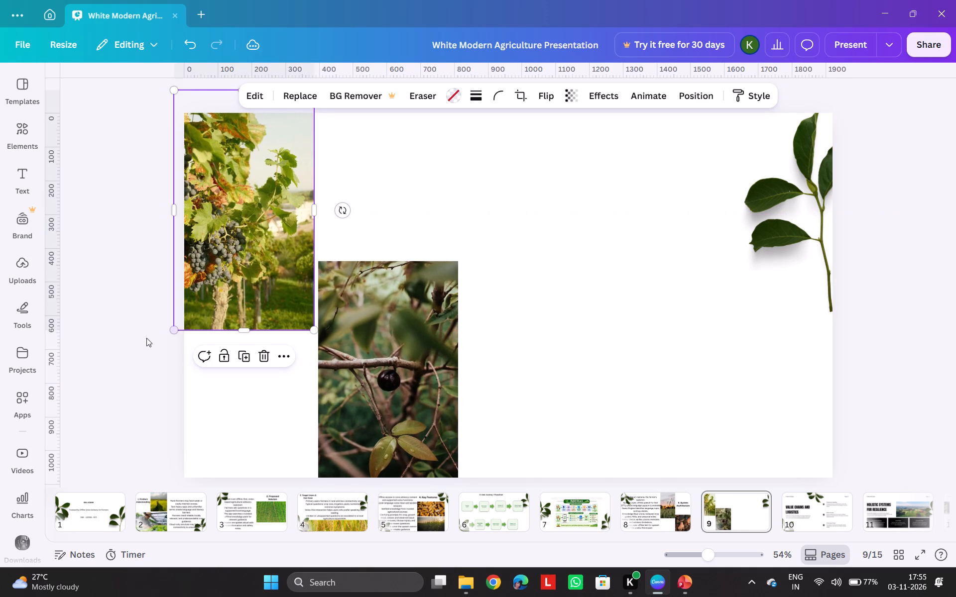
{"action": "left_click", "coordinate": [125, 348]}
{"action": "left_click_drag", "start_coordinate": [348, 331], "coordinate": [338, 331]}
{"action": "left_click", "coordinate": [88, 381]}
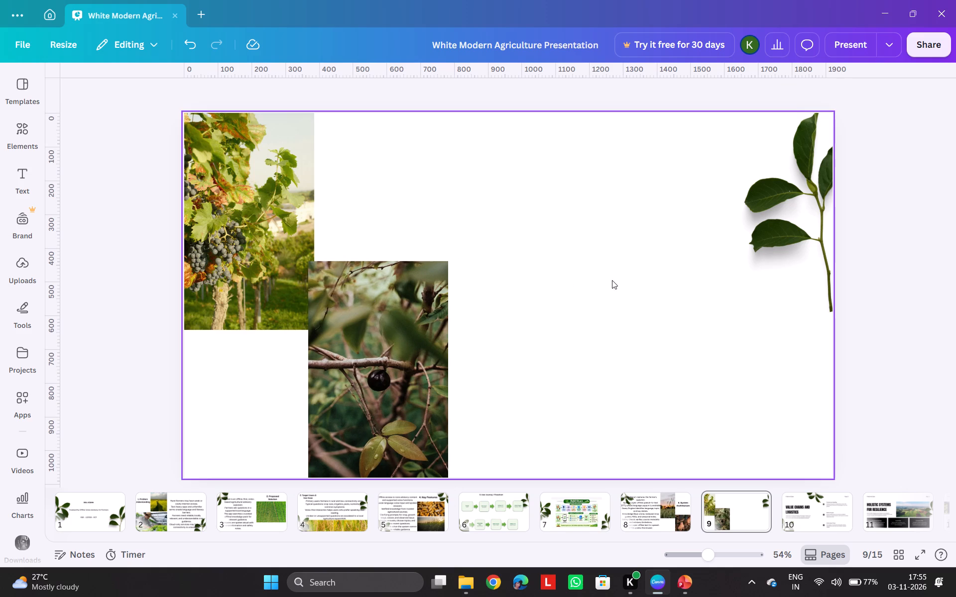
Copy the leaf branch and paste a duplicate of it on page 9.
{"action": "right_click", "coordinate": [810, 208]}
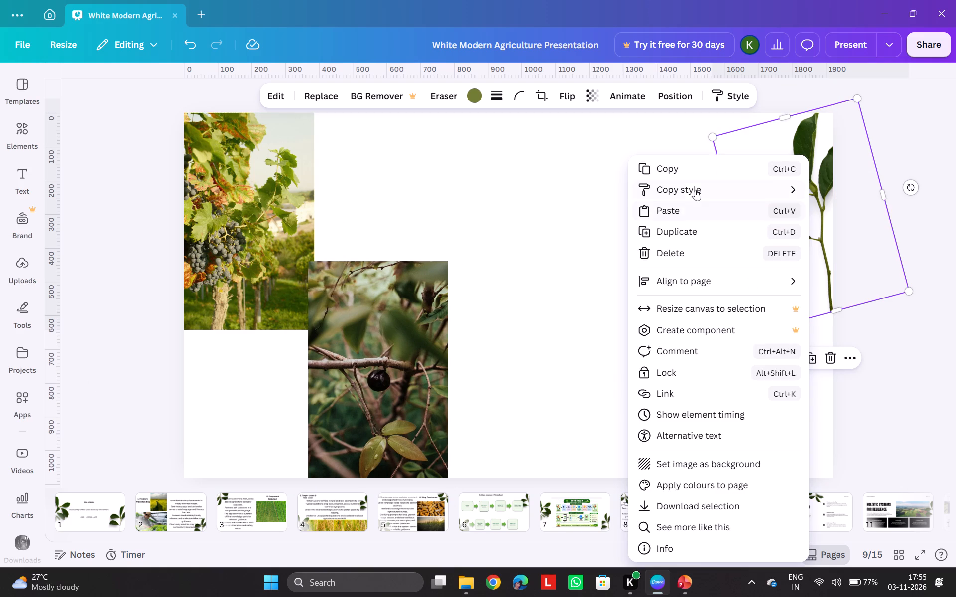
{"action": "left_click", "coordinate": [688, 170]}
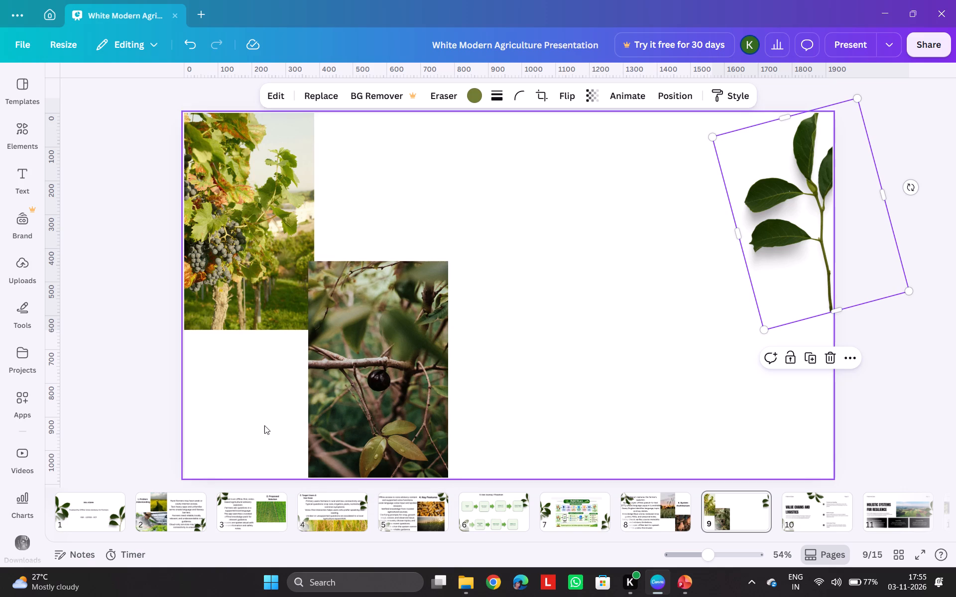
{"action": "left_click", "coordinate": [264, 425]}
{"action": "key", "text": "ctrl+v"}
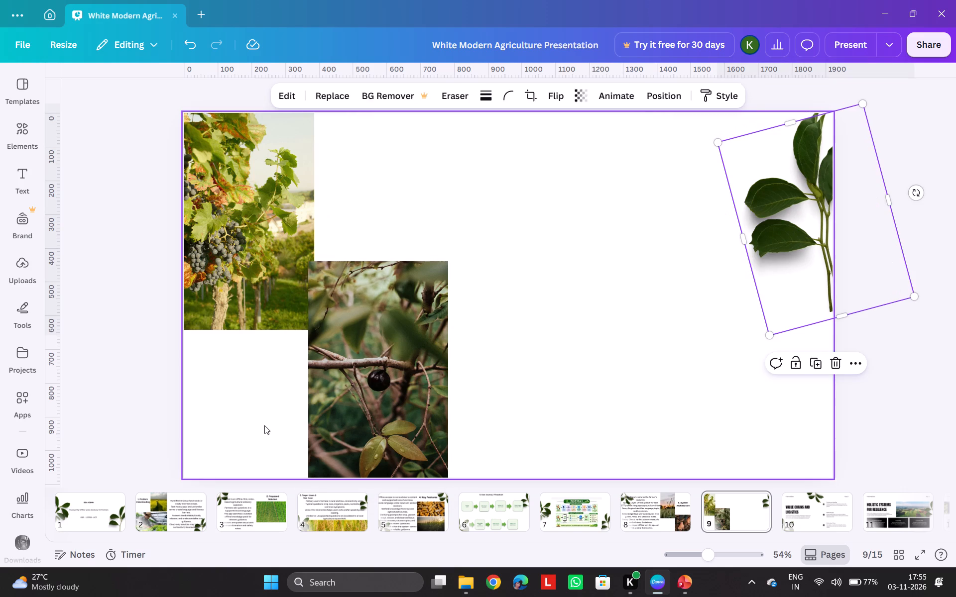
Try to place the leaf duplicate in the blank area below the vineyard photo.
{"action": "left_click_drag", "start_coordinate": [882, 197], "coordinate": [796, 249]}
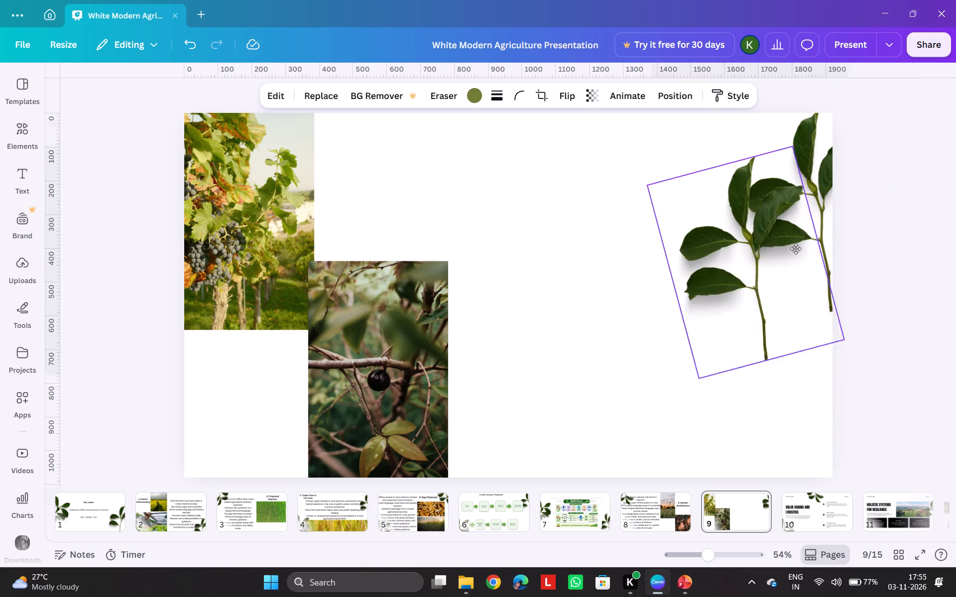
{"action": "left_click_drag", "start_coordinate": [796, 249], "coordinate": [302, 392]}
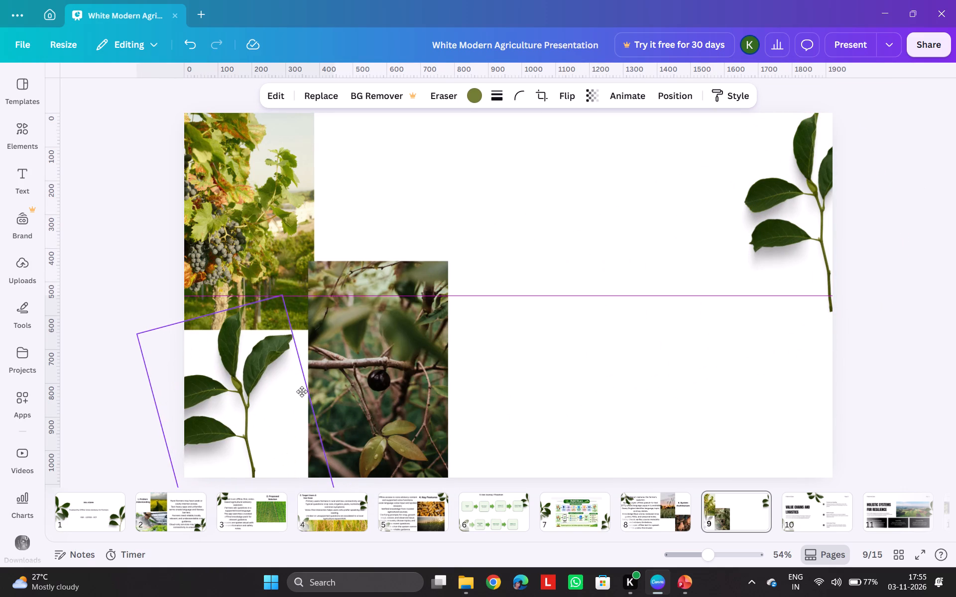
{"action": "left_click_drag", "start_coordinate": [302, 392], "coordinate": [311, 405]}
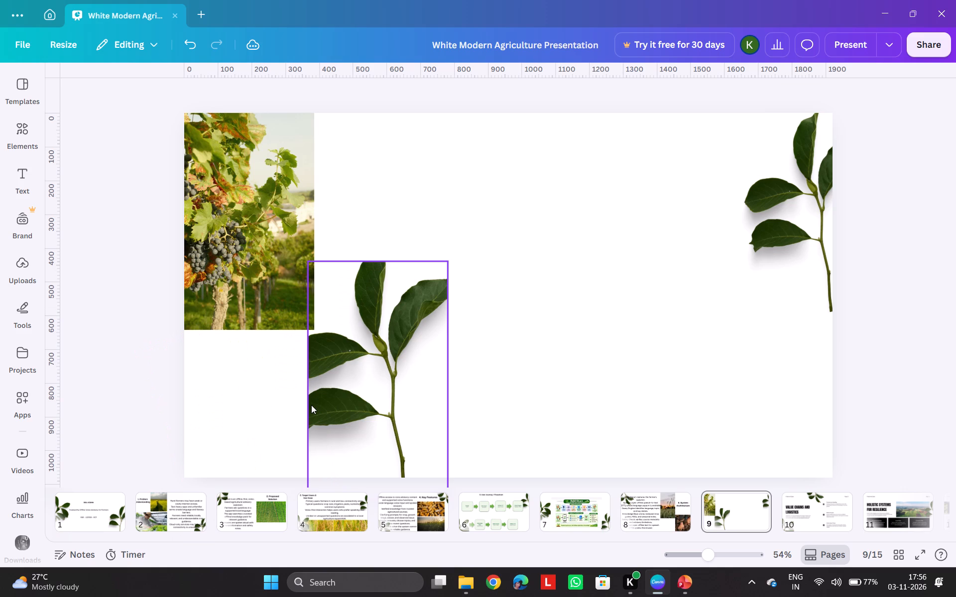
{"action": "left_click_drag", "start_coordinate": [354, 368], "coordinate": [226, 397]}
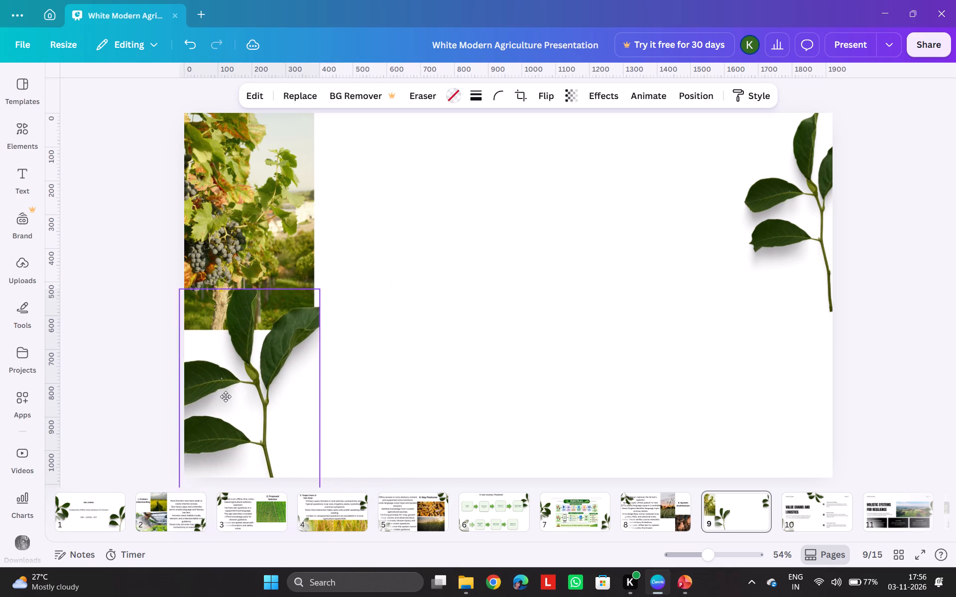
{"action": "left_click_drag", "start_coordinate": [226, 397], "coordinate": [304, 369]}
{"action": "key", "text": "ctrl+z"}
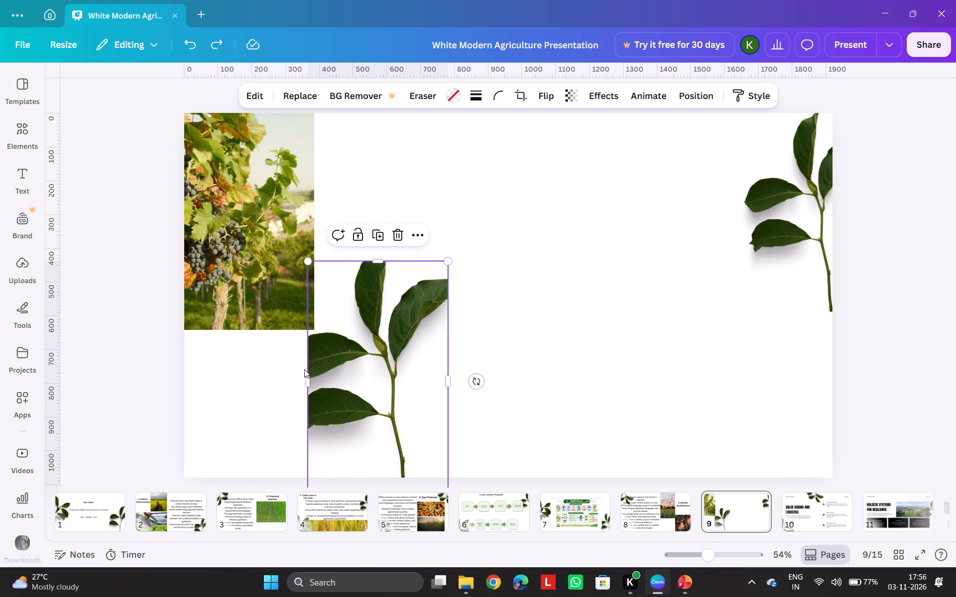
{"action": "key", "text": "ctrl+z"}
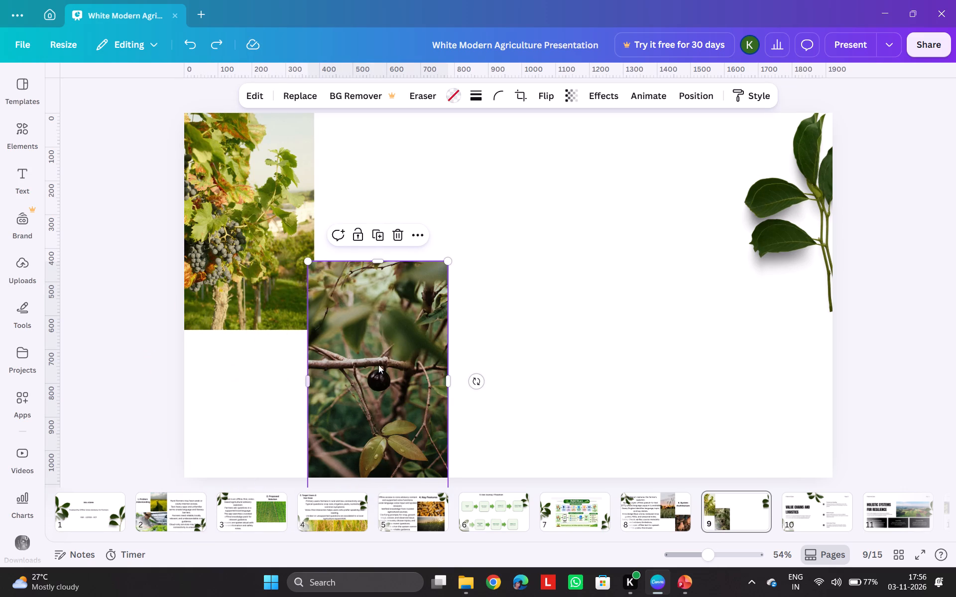
Move the duplicate leaf branch into the blank lower-left corner of page 9, below the vineyard photo and beside the berry photo.
{"action": "left_click_drag", "start_coordinate": [787, 186], "coordinate": [248, 381]}
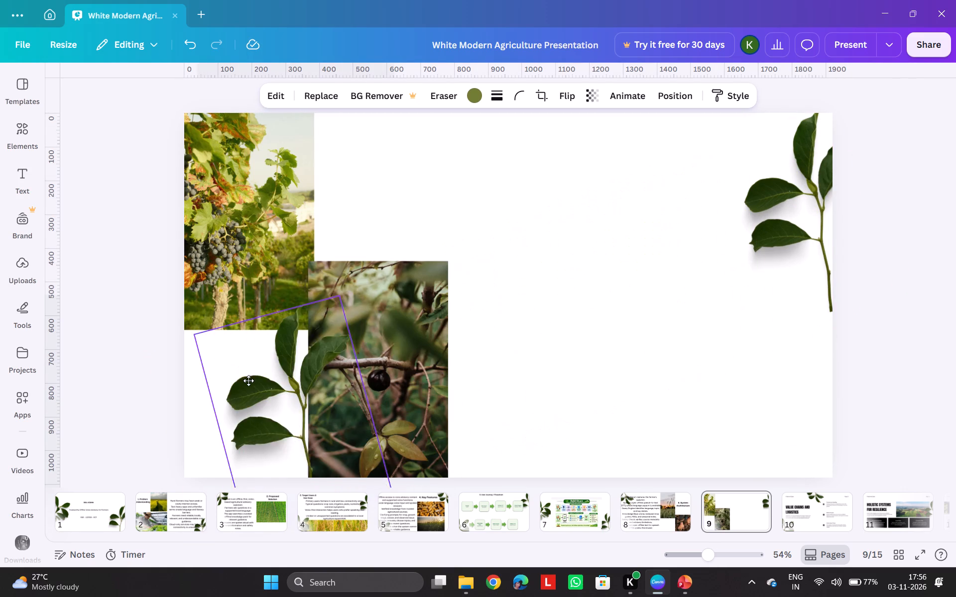
{"action": "left_click_drag", "start_coordinate": [248, 381], "coordinate": [220, 410]}
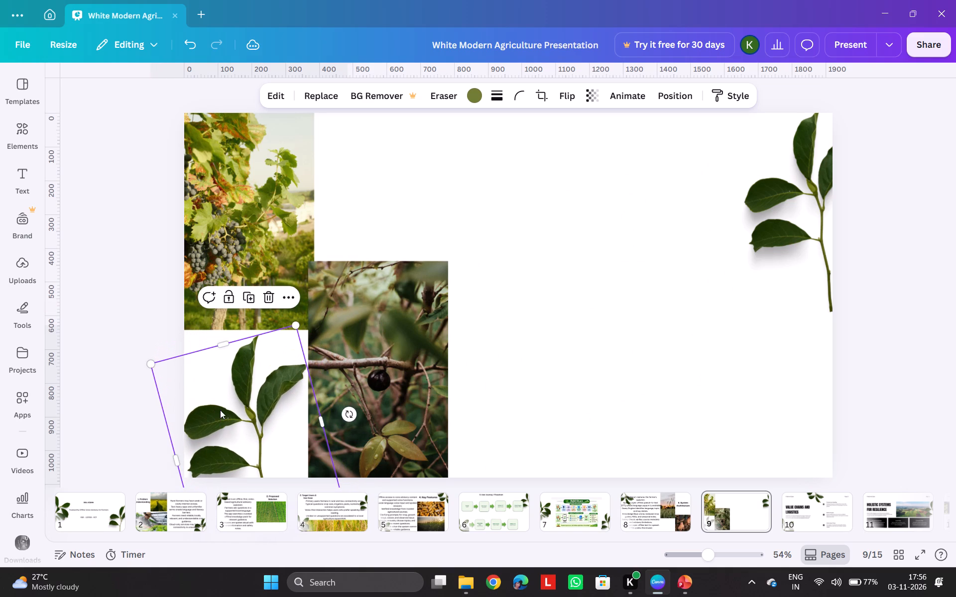
{"action": "left_click", "coordinate": [96, 267]}
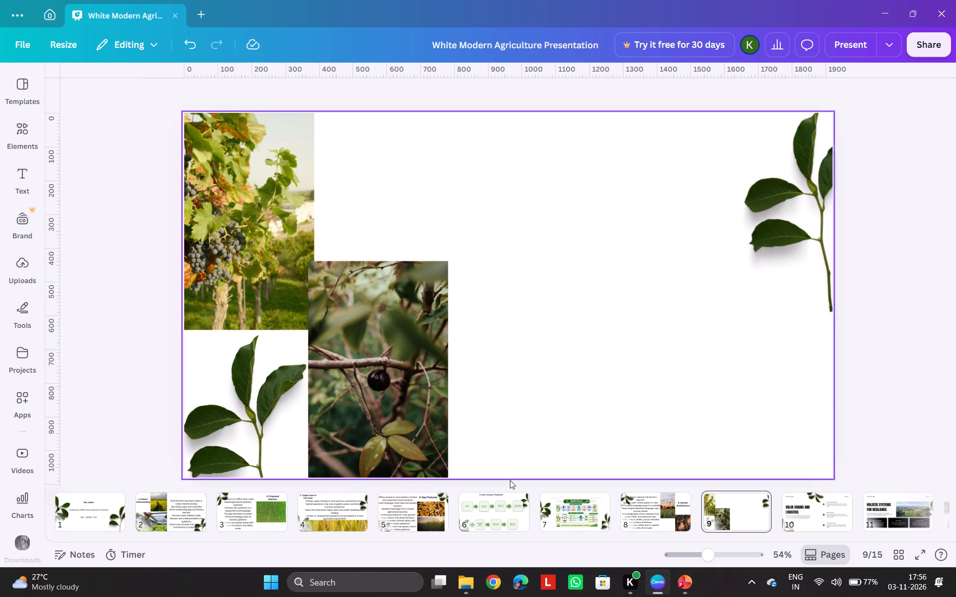
Copy the heading "7. Trust, Safety & Reliability" from slide 8 of the PowerPoint deck and paste it onto page 9 in Canva.
{"action": "left_click", "coordinate": [689, 579]}
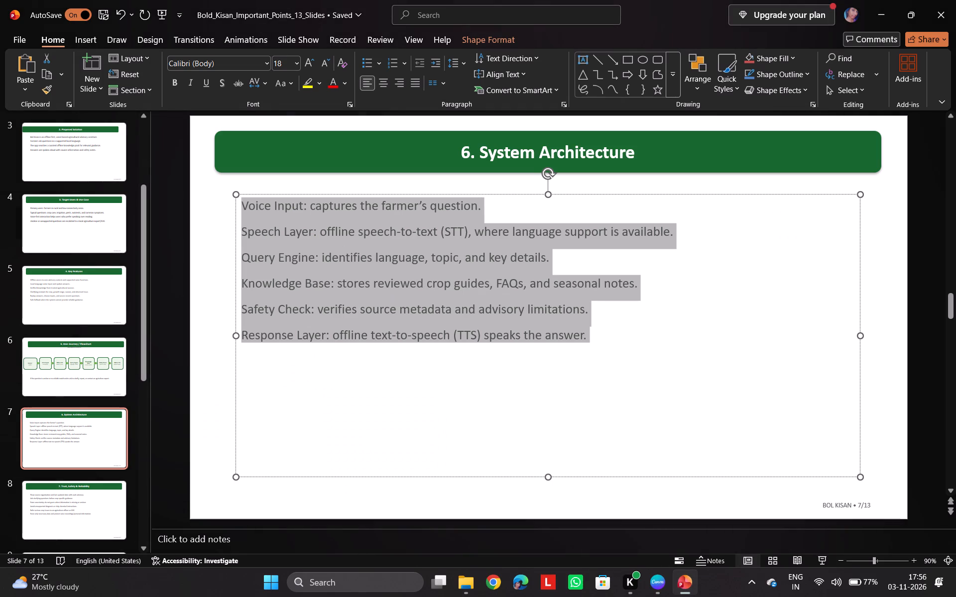
{"action": "left_click", "coordinate": [648, 585]}
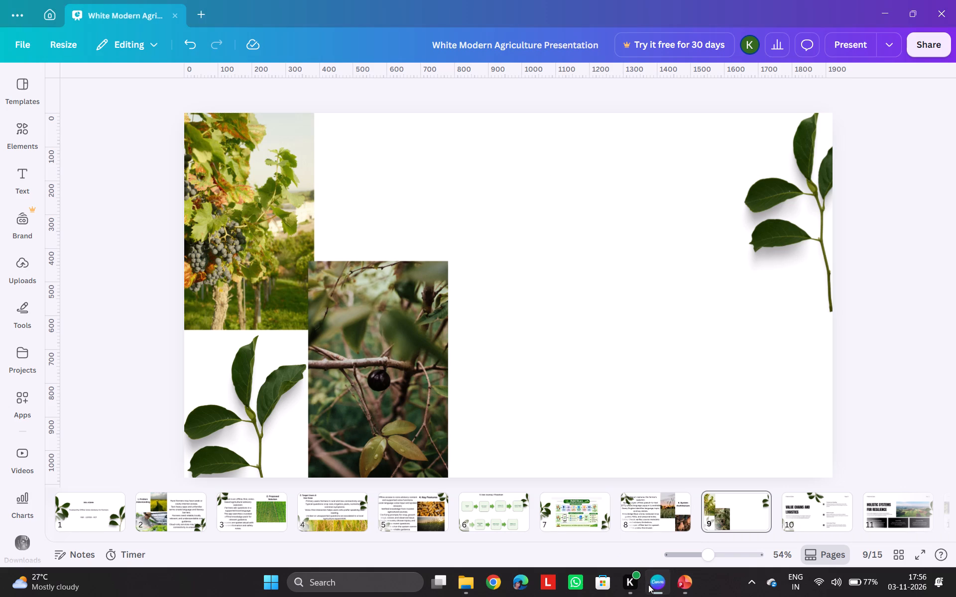
{"action": "left_click", "coordinate": [646, 510]}
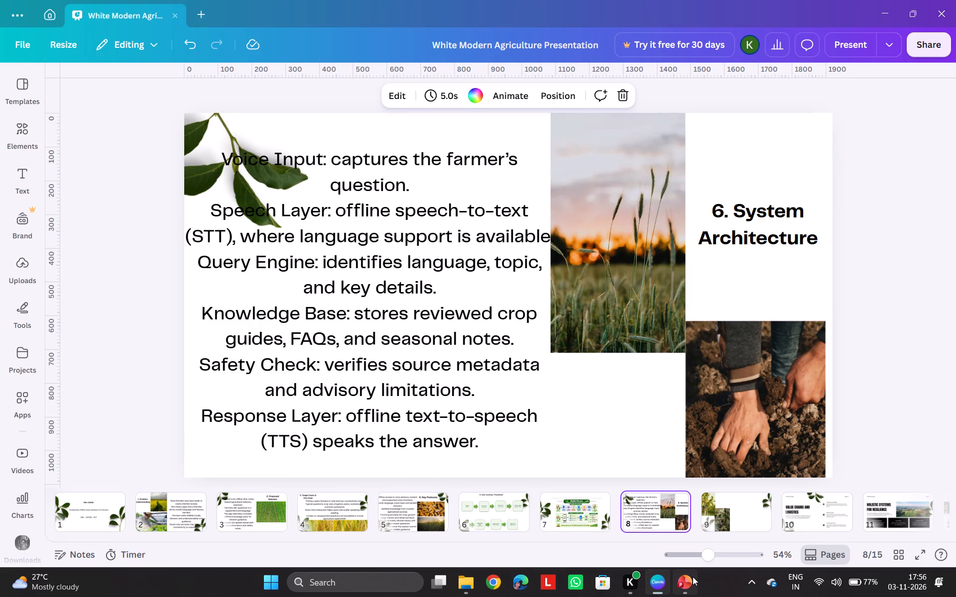
{"action": "left_click", "coordinate": [691, 577]}
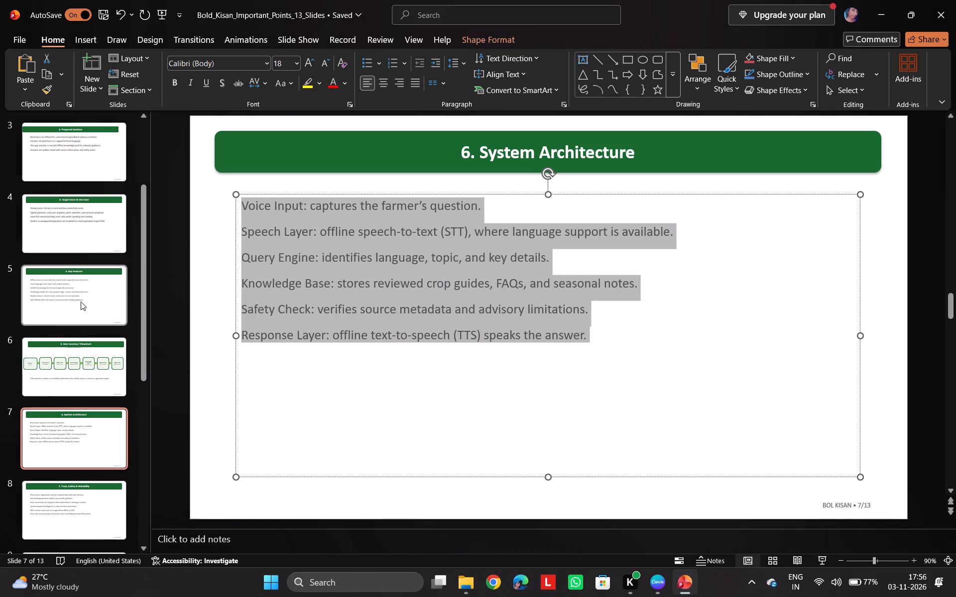
{"action": "left_click", "coordinate": [66, 501]}
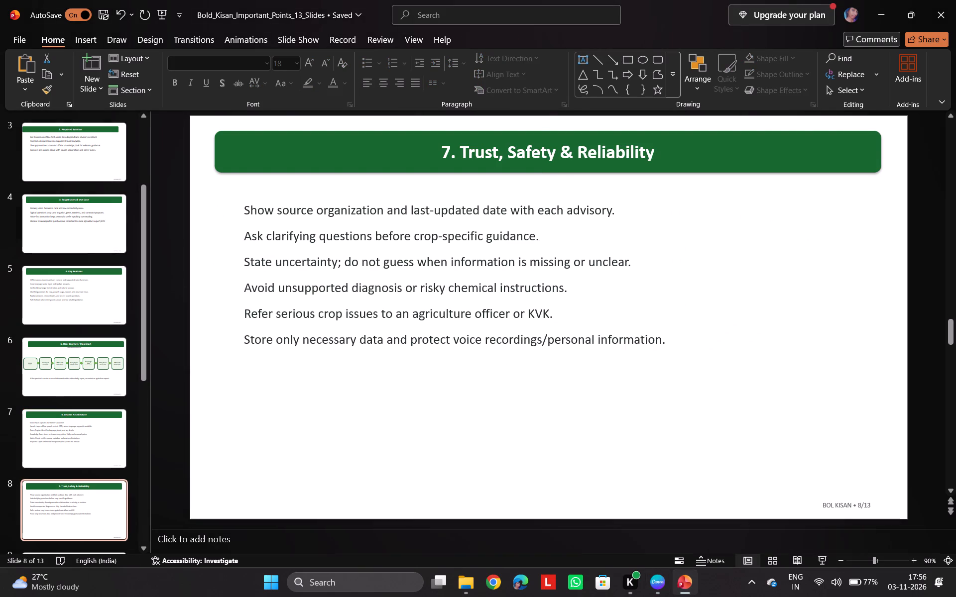
{"action": "left_click_drag", "start_coordinate": [442, 152], "coordinate": [613, 155]}
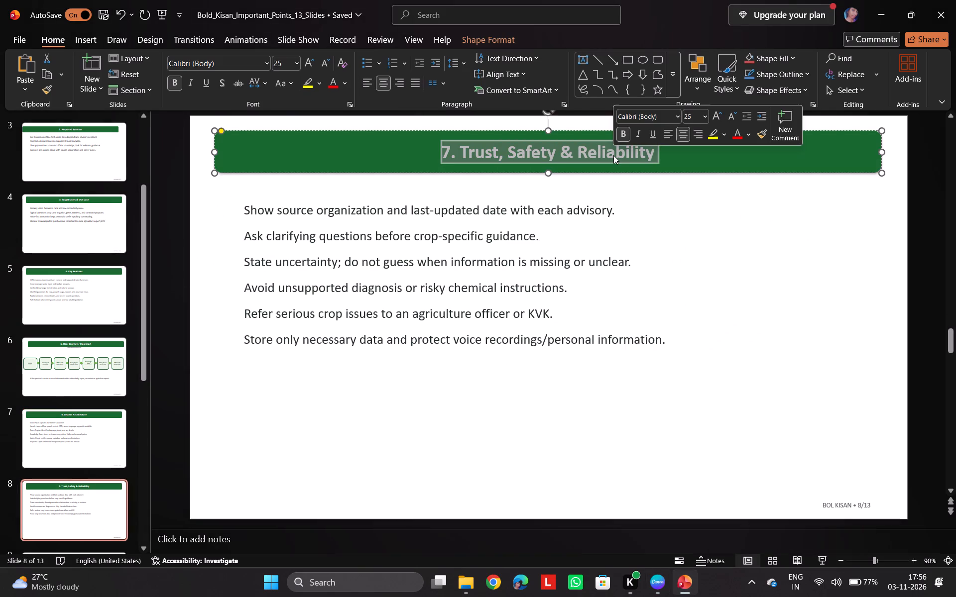
{"action": "key", "text": "ctrl+c"}
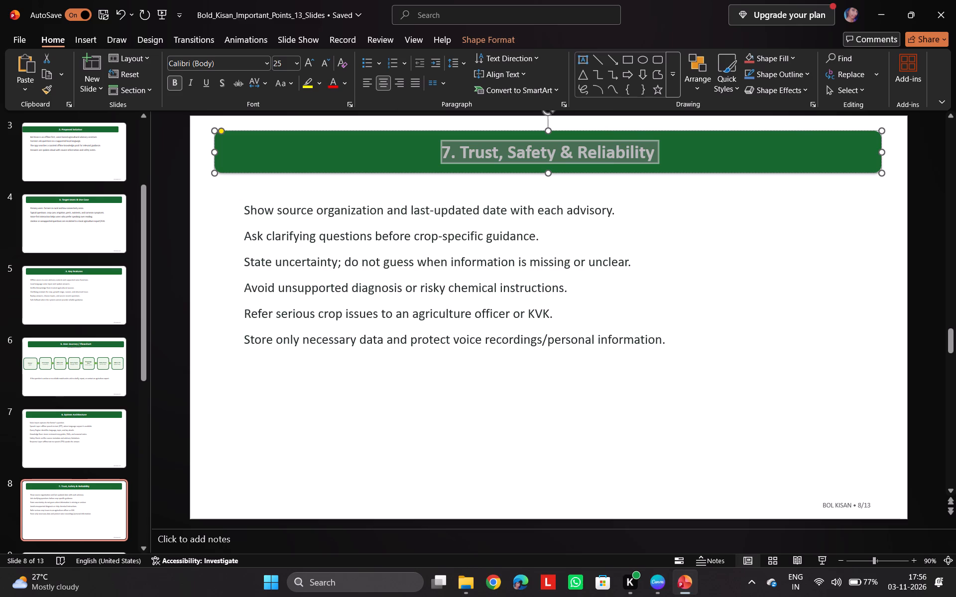
{"action": "left_click", "coordinate": [657, 578]}
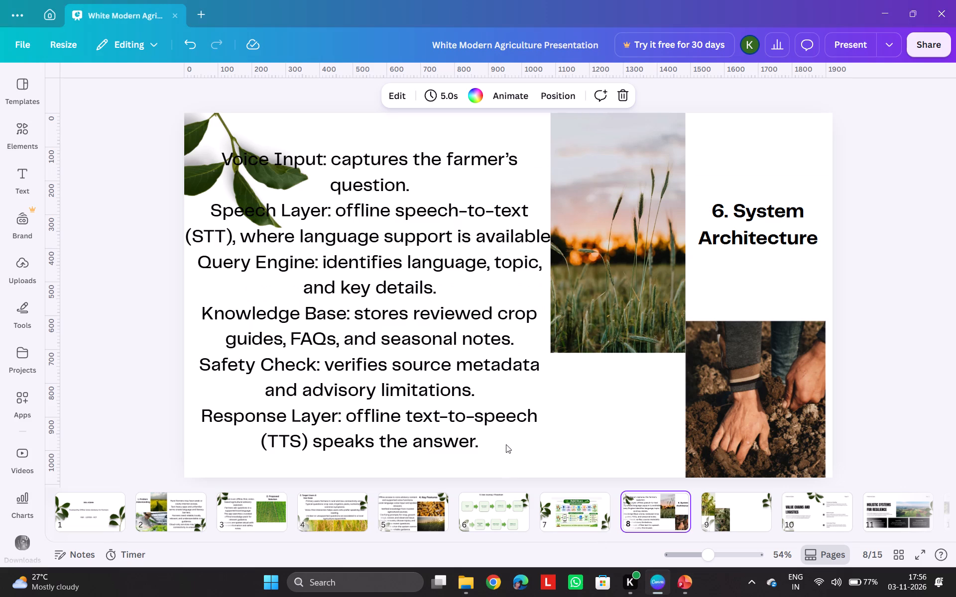
{"action": "left_click", "coordinate": [721, 506]}
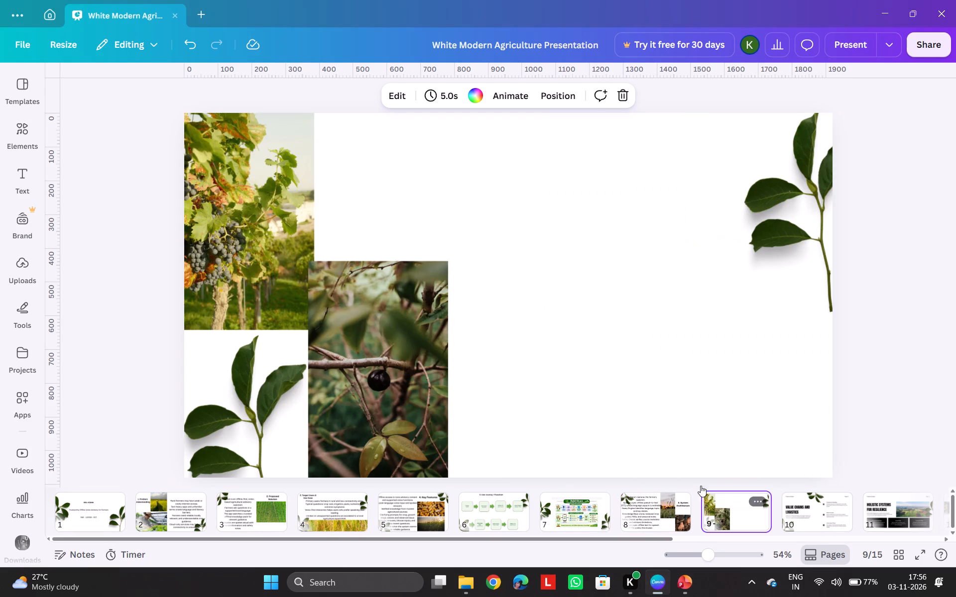
{"action": "key", "text": "ctrl+v"}
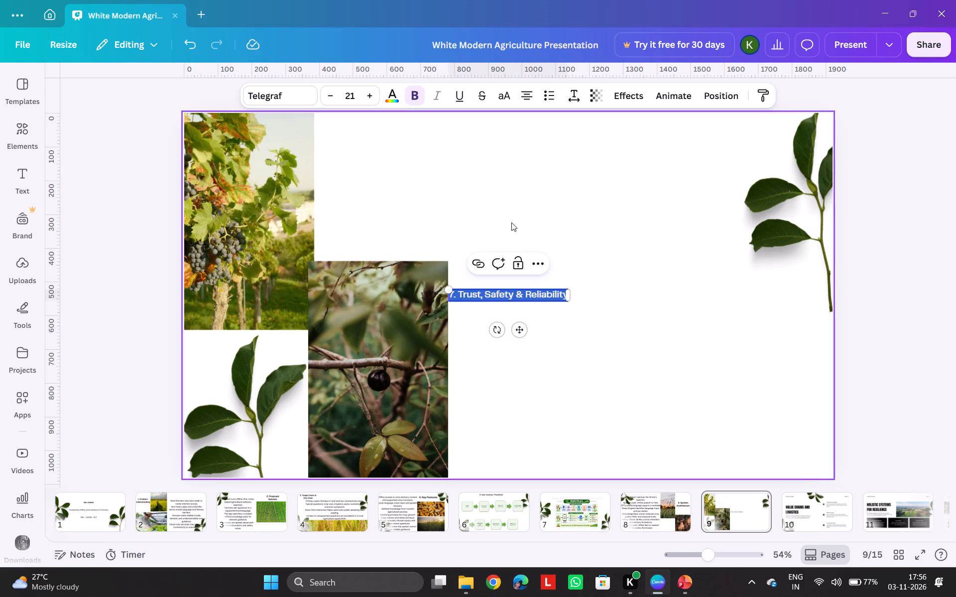
Move the pasted heading to the blank area beside the vineyard photo and widen its text box toward the upper-right leaf branch.
{"action": "left_click_drag", "start_coordinate": [521, 335], "coordinate": [427, 235]}
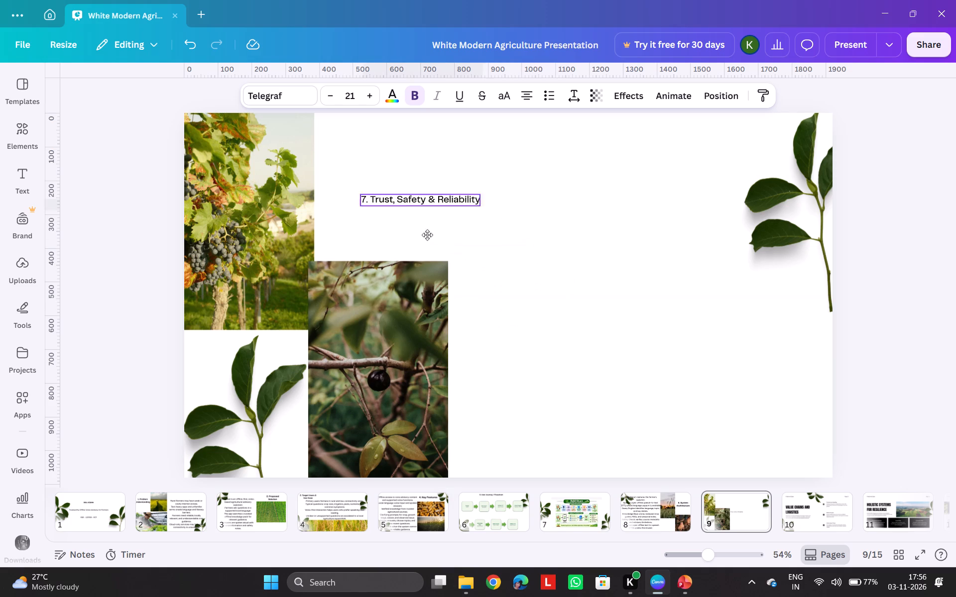
{"action": "left_click_drag", "start_coordinate": [427, 235], "coordinate": [411, 216]}
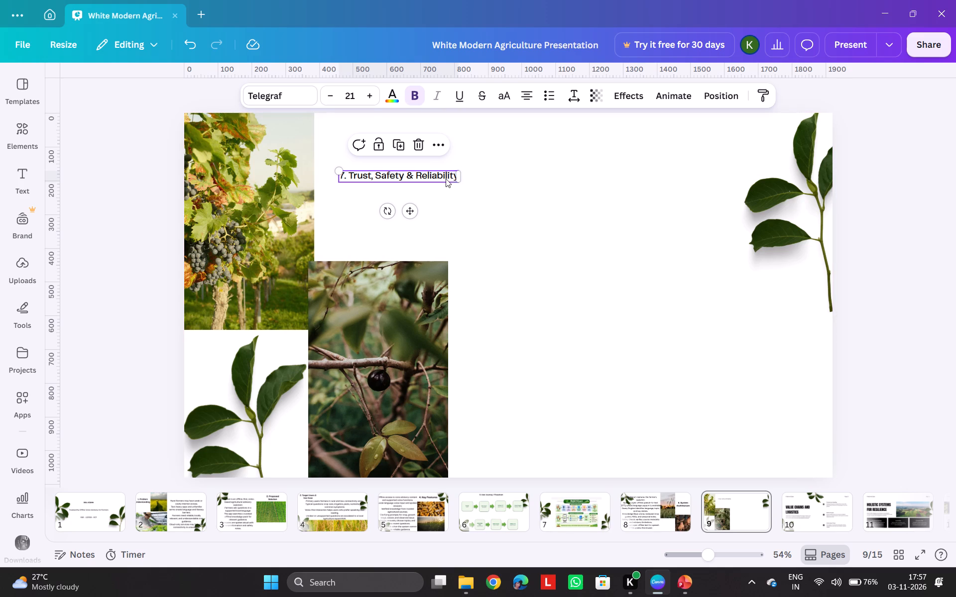
{"action": "left_click_drag", "start_coordinate": [461, 177], "coordinate": [484, 175]}
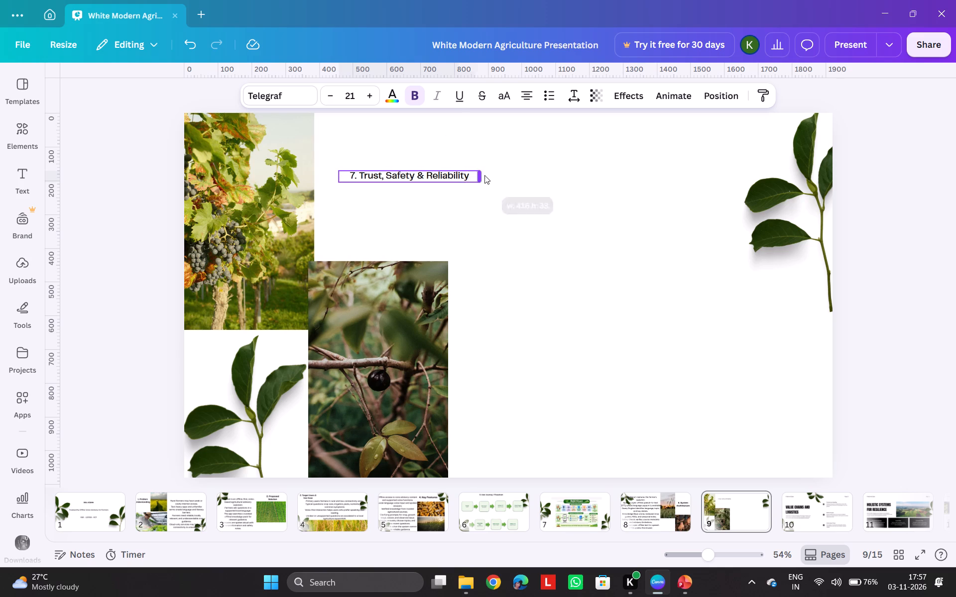
{"action": "left_click_drag", "start_coordinate": [484, 175], "coordinate": [611, 183]}
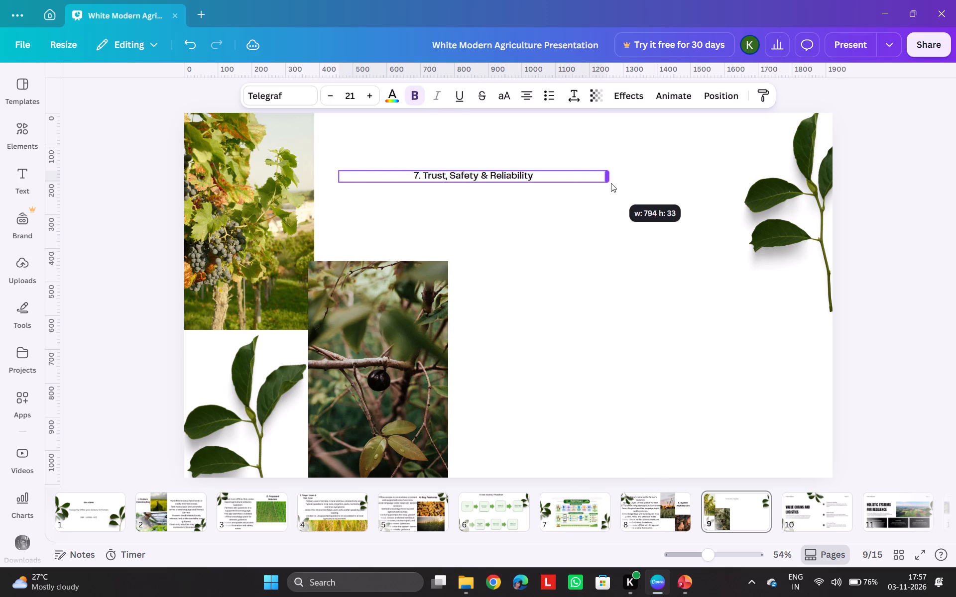
{"action": "left_click_drag", "start_coordinate": [611, 183], "coordinate": [637, 189]}
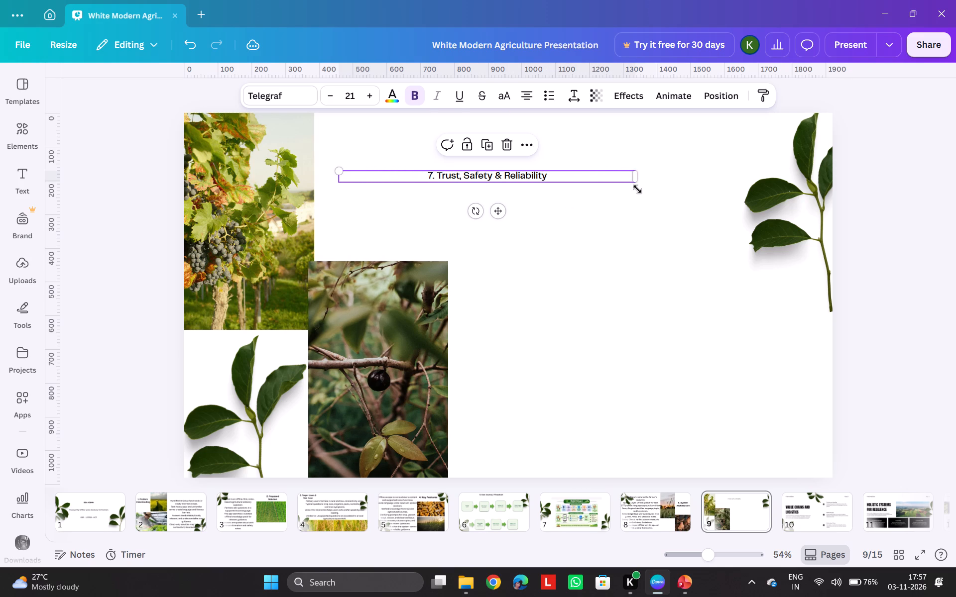
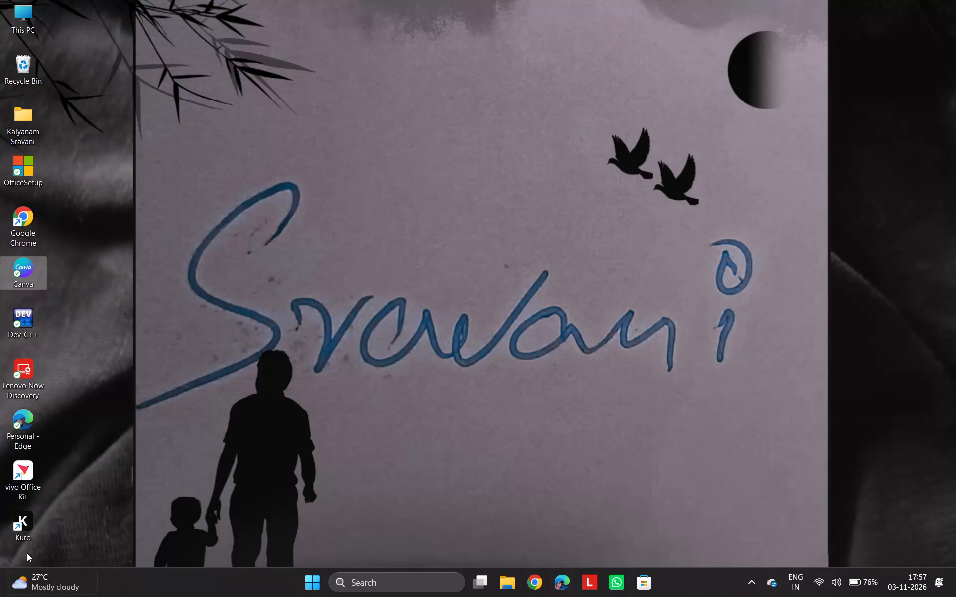
Launch the Kuro application from its desktop shortcut.
{"action": "double_click", "coordinate": [19, 529]}
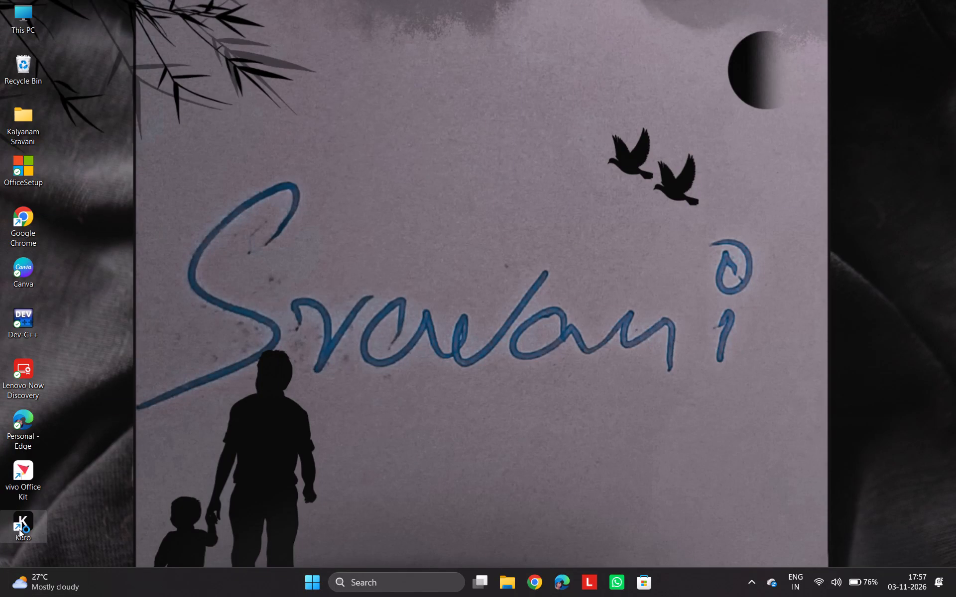
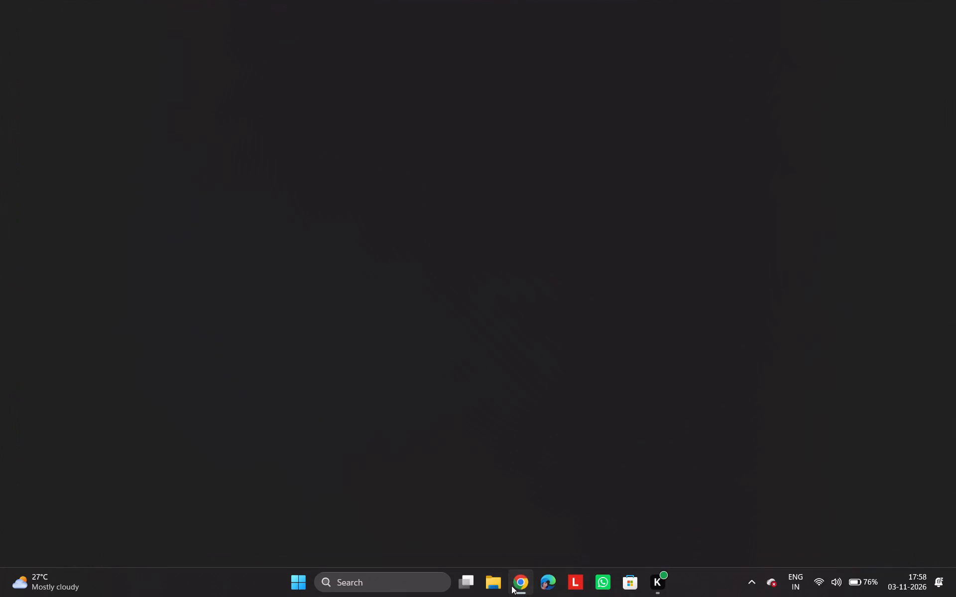
In Google Chrome, open the contest page hive.smartinterviews.in/contests/gcet-pps-2029-p5.
{"action": "type", "text": "hiv"}
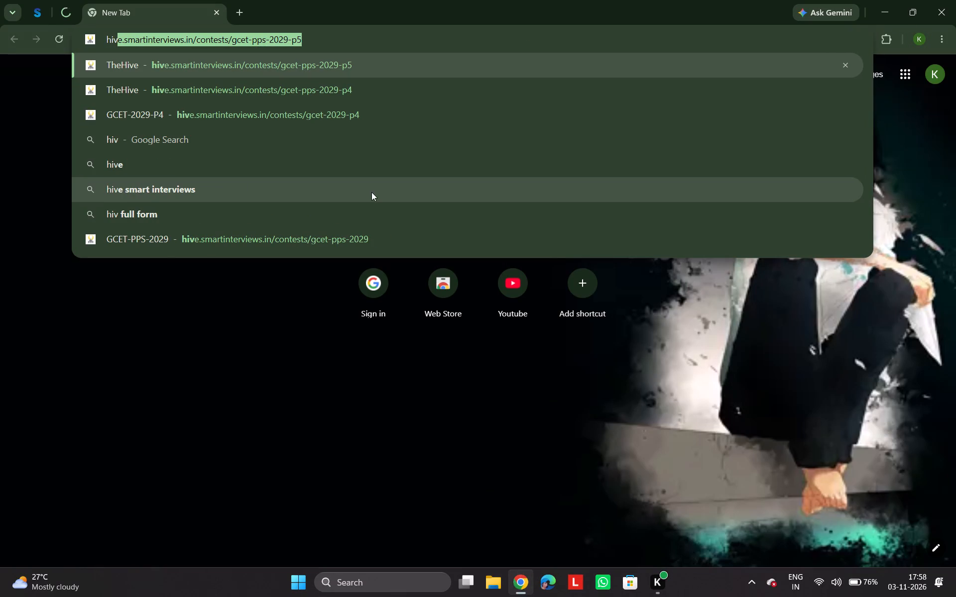
{"action": "key", "text": "Return"}
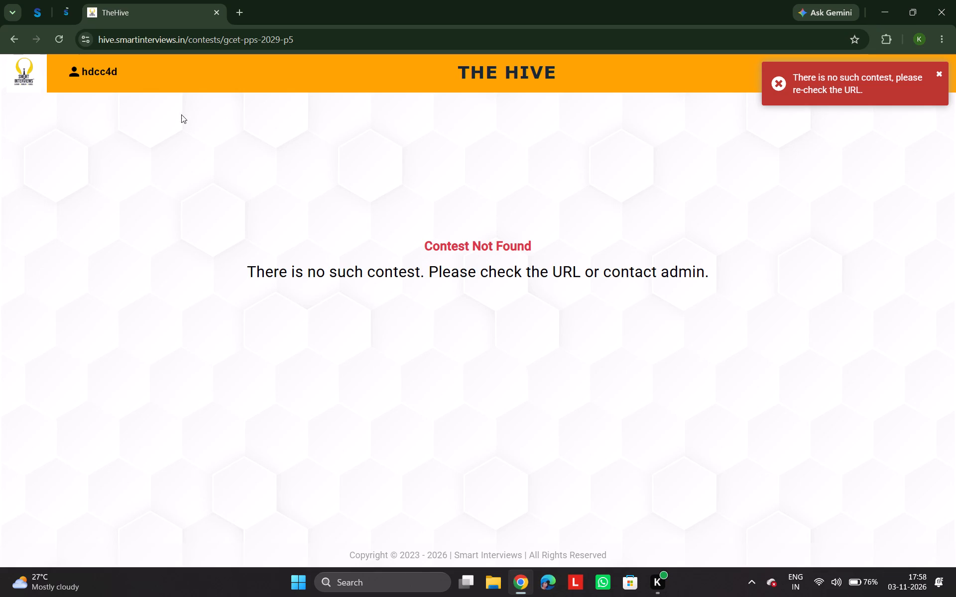
Open the contest page's URL for editing just before the "p5" ending.
{"action": "left_click", "coordinate": [299, 39]}
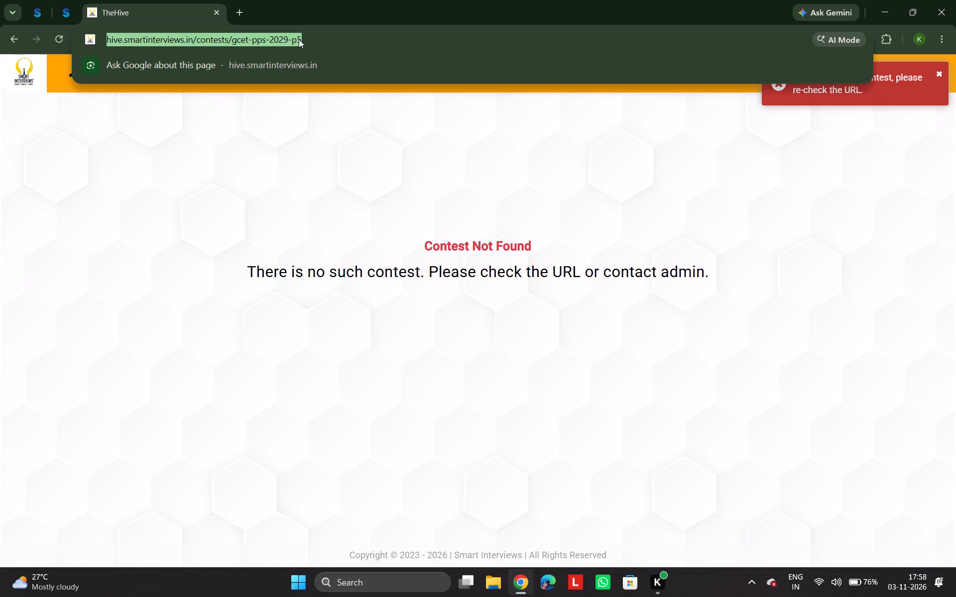
{"action": "left_click", "coordinate": [299, 39]}
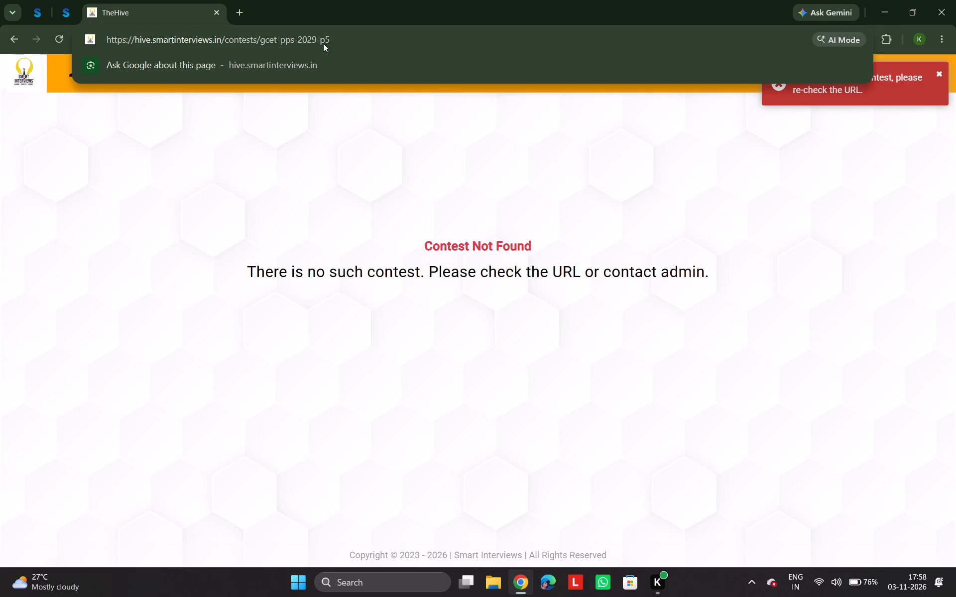
{"action": "left_click", "coordinate": [333, 39]}
{"action": "key", "text": "Left"}
{"action": "key", "text": "Left"}
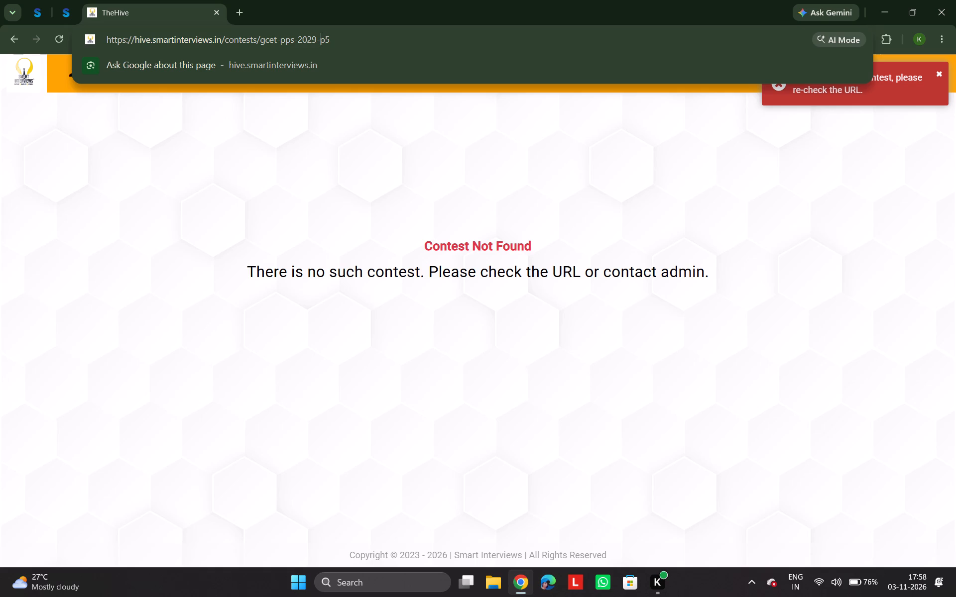
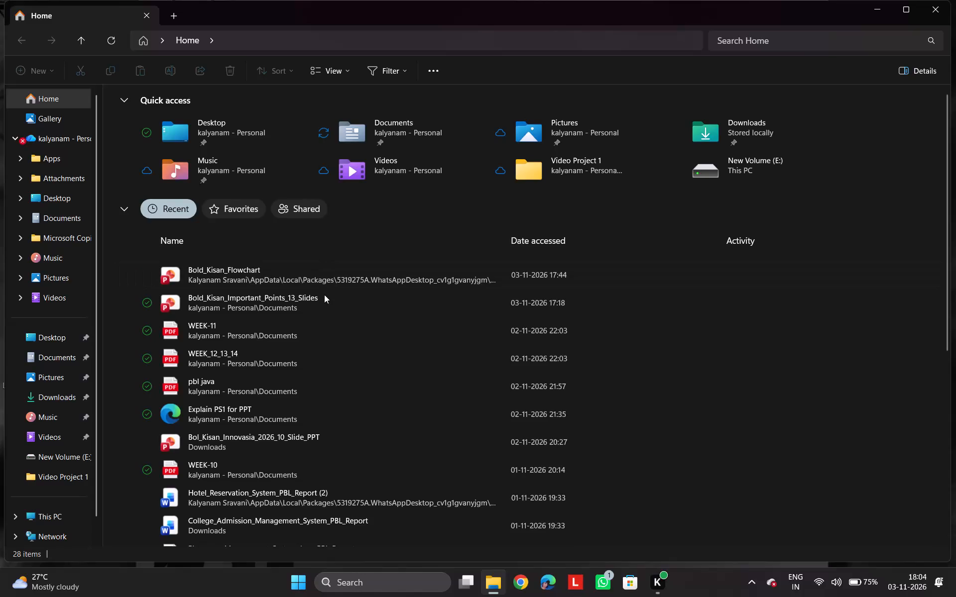
Open the recent Bold_Kisan_Important_Points_13_Slides presentation in PowerPoint, view its System Architecture slide, and minimize the presentation.
{"action": "double_click", "coordinate": [324, 306]}
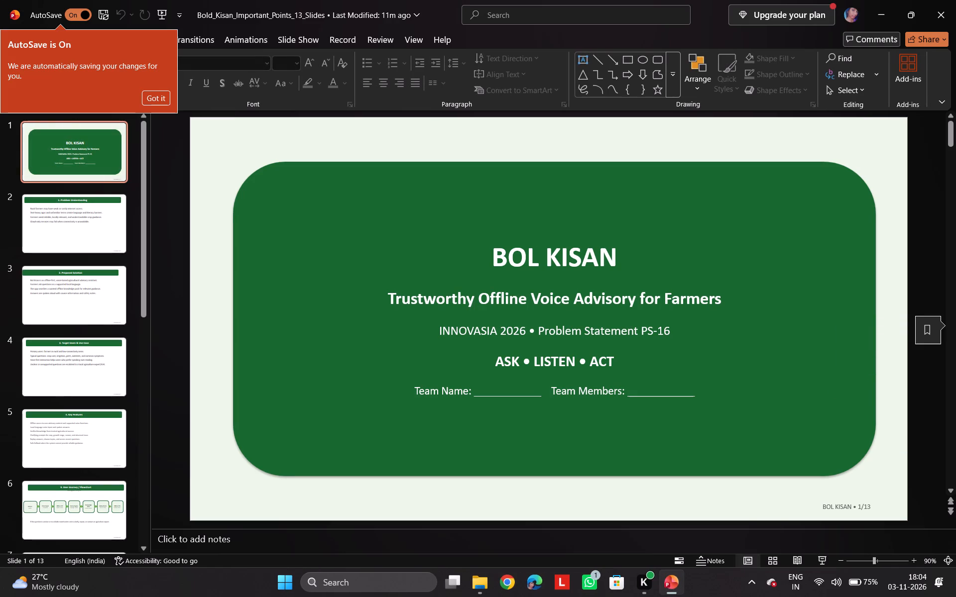
{"action": "scroll", "coordinate": [68, 412], "scroll_direction": "down", "scroll_amount": 2}
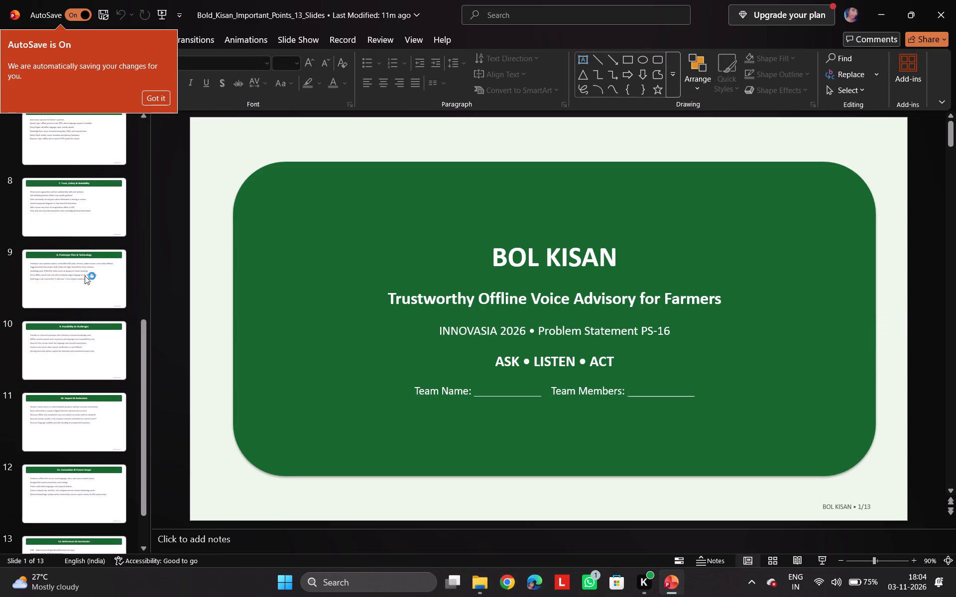
{"action": "scroll", "coordinate": [85, 260], "scroll_direction": "up", "scroll_amount": 1}
{"action": "left_click", "coordinate": [77, 243]}
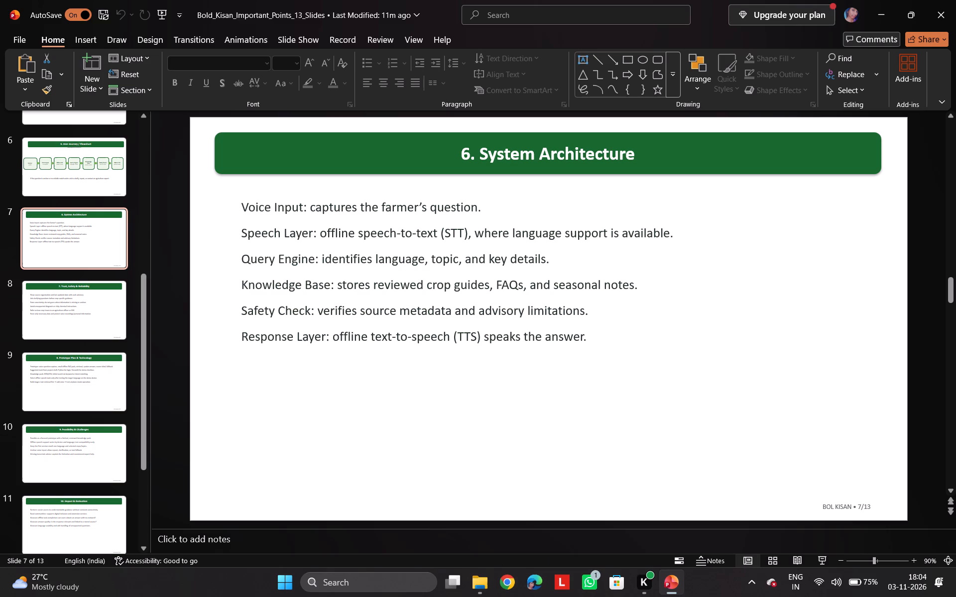
{"action": "left_click", "coordinate": [889, 9]}
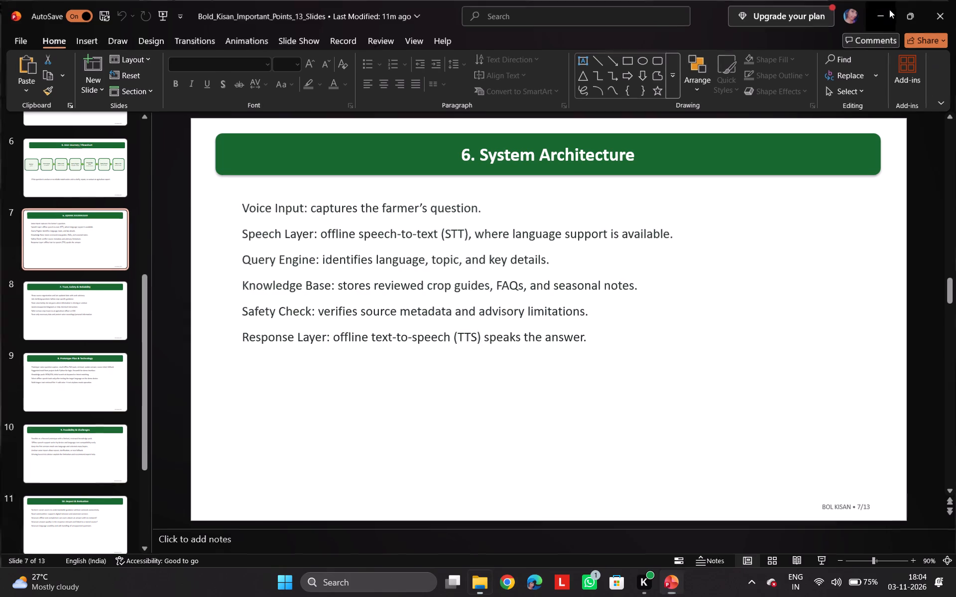
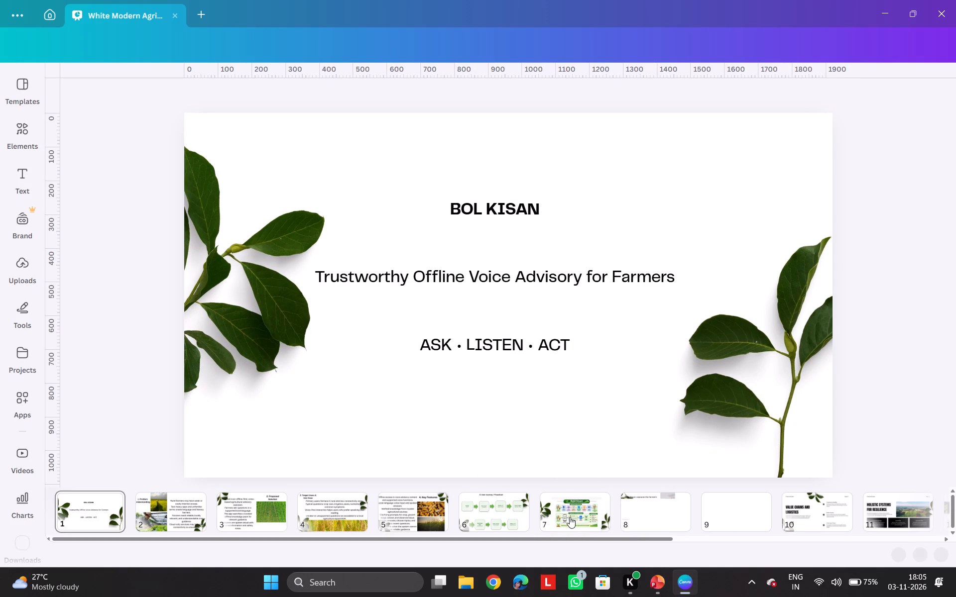
Make the "7. Trust, Safety & Reliability" heading on page 9 of the Canva presentation bold.
{"action": "left_click", "coordinate": [570, 517]}
{"action": "left_click", "coordinate": [660, 511]}
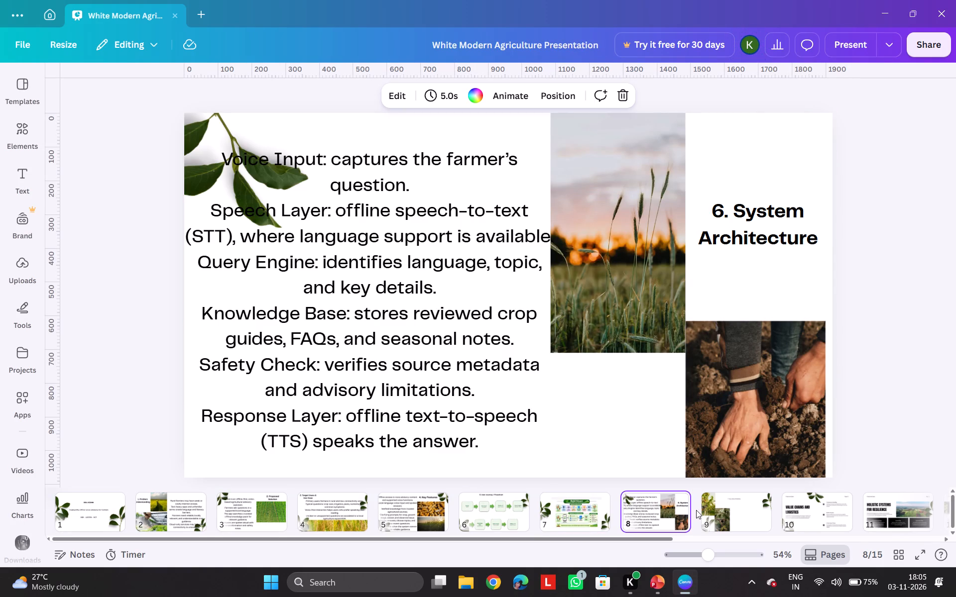
{"action": "left_click", "coordinate": [720, 512]}
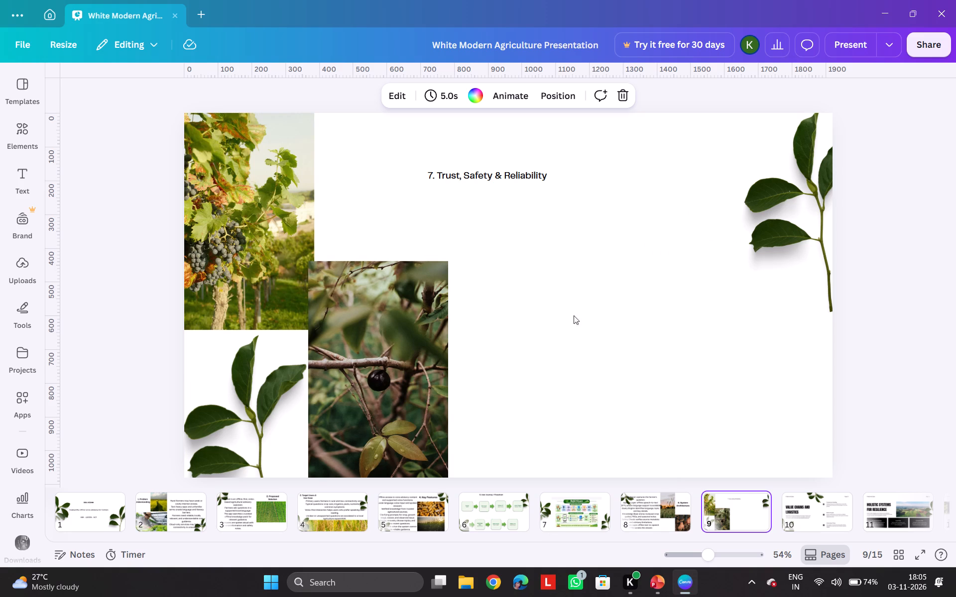
{"action": "left_click", "coordinate": [475, 174]}
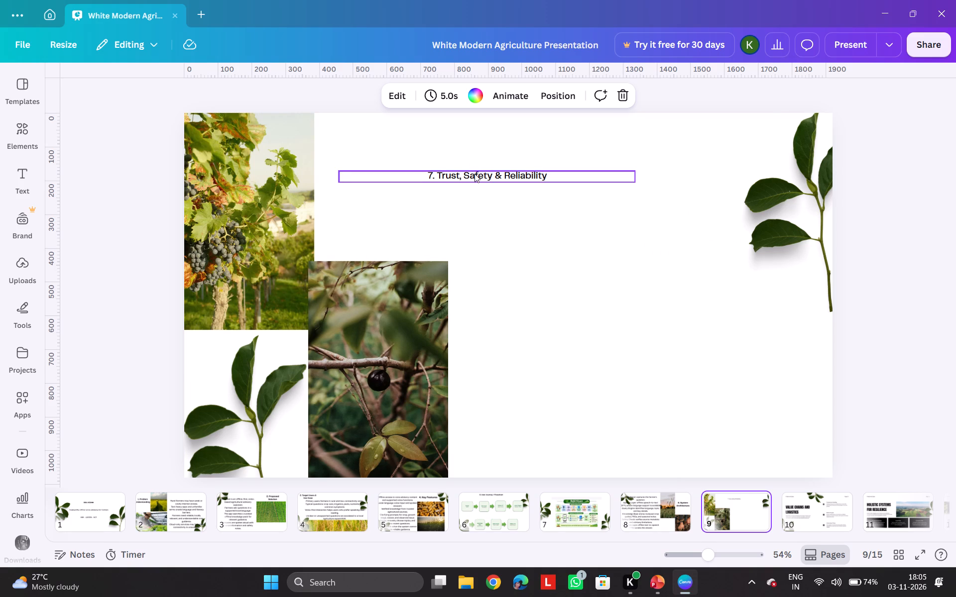
{"action": "left_click", "coordinate": [413, 92]}
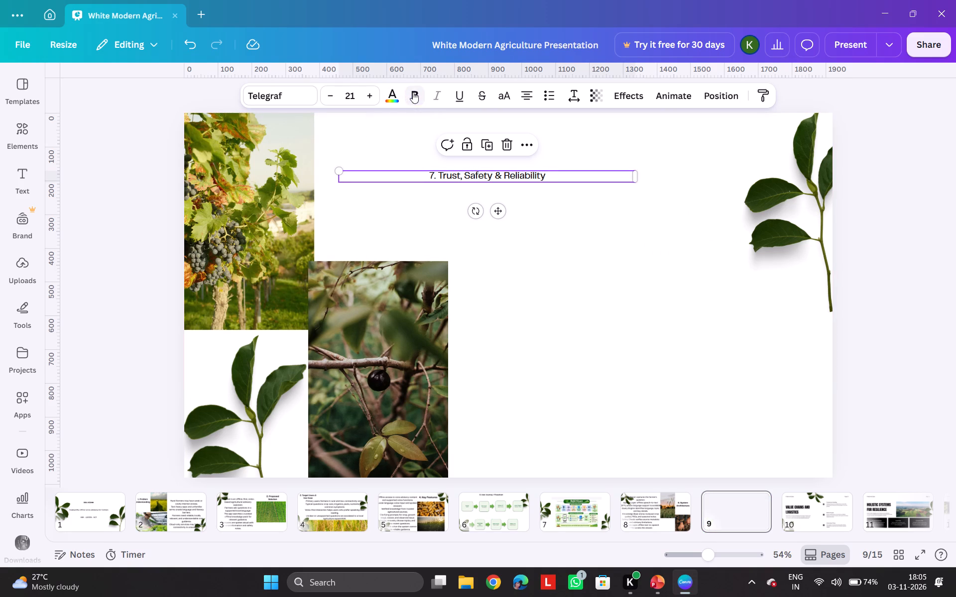
{"action": "left_click", "coordinate": [412, 99]}
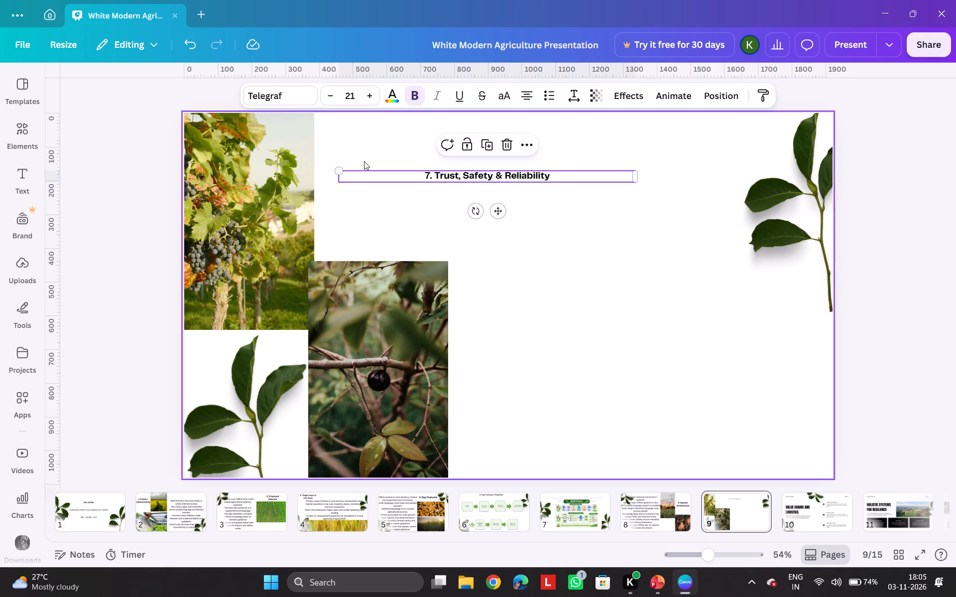
Narrow the heading's text box to about 283 wide and place it beside the grapevine photo, above the branch photo.
{"action": "left_click_drag", "start_coordinate": [339, 177], "coordinate": [305, 176]}
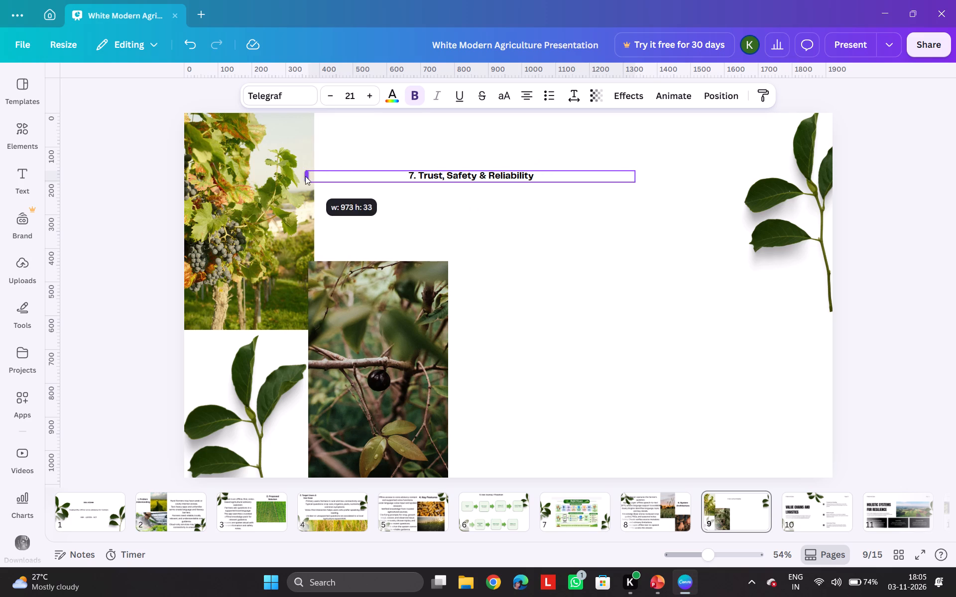
{"action": "left_click_drag", "start_coordinate": [305, 176], "coordinate": [195, 190]}
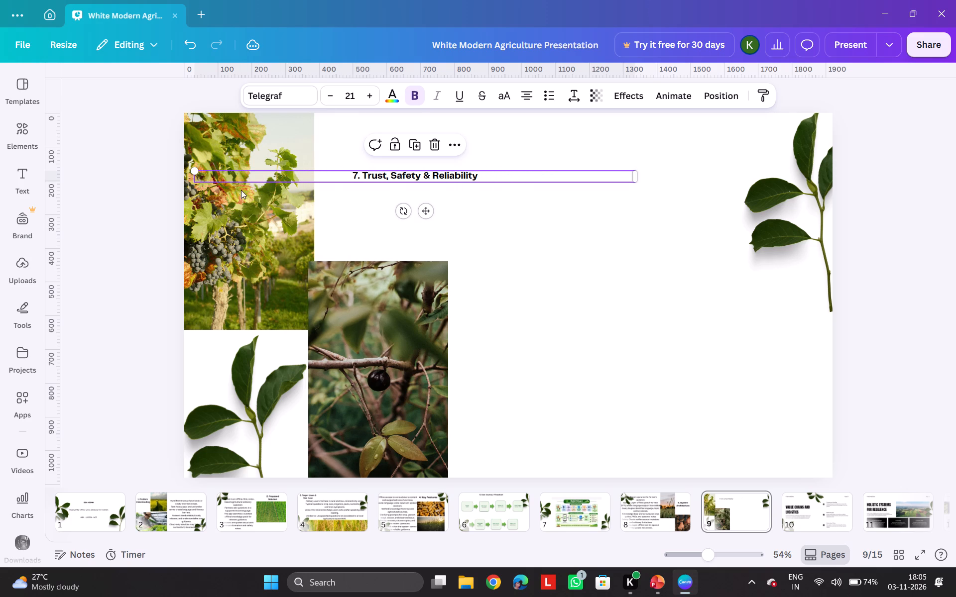
{"action": "left_click_drag", "start_coordinate": [422, 210], "coordinate": [417, 179]}
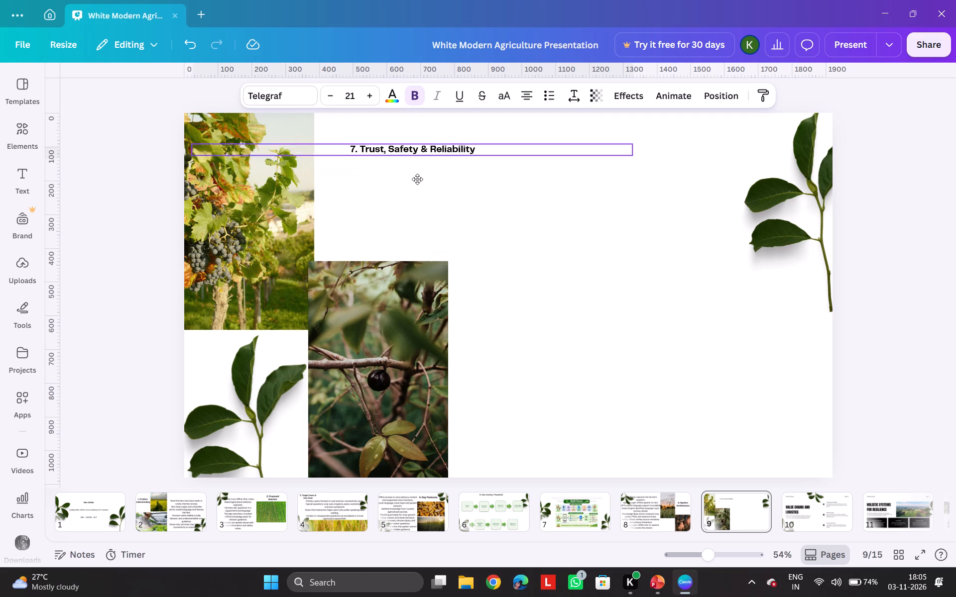
{"action": "left_click_drag", "start_coordinate": [417, 179], "coordinate": [421, 184]}
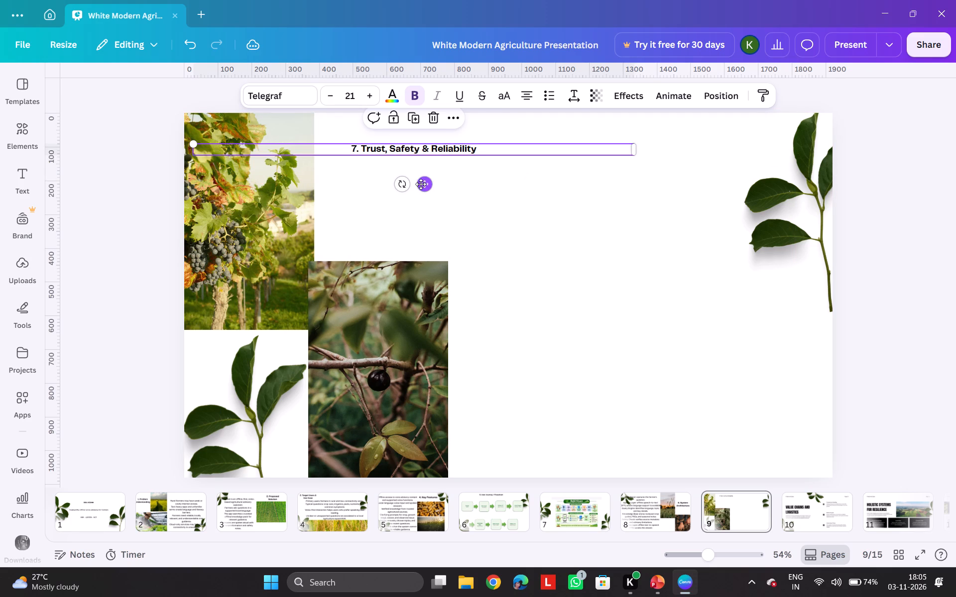
{"action": "left_click", "coordinate": [633, 150]}
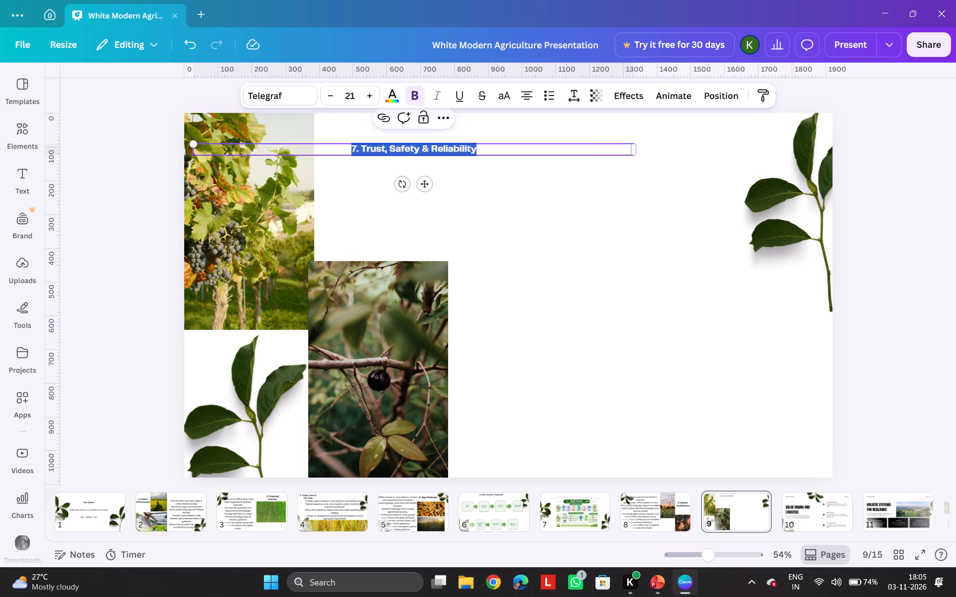
{"action": "left_click_drag", "start_coordinate": [637, 150], "coordinate": [615, 158]}
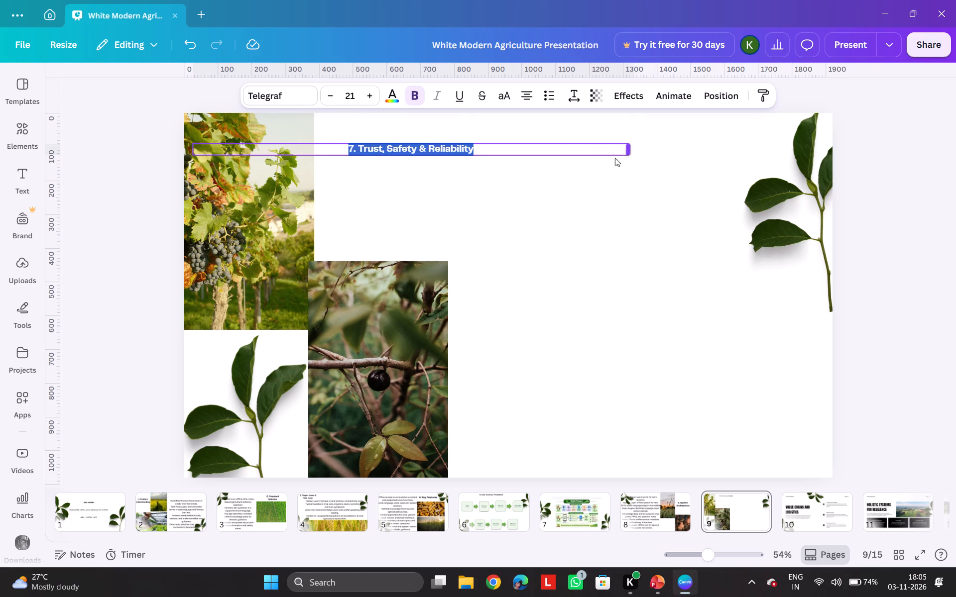
{"action": "left_click_drag", "start_coordinate": [615, 158], "coordinate": [293, 212]}
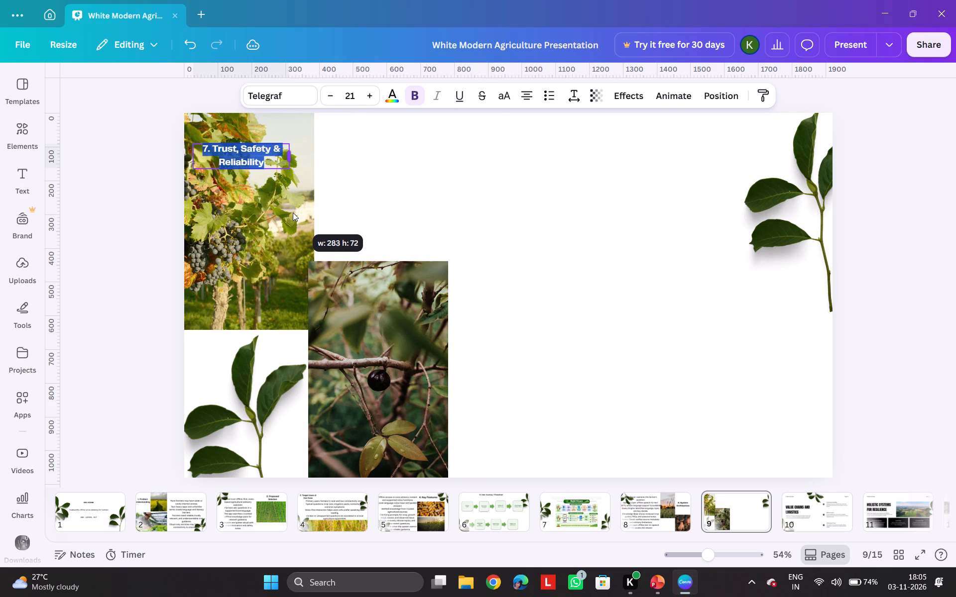
{"action": "left_click_drag", "start_coordinate": [293, 212], "coordinate": [292, 212]}
{"action": "left_click_drag", "start_coordinate": [242, 163], "coordinate": [254, 195]}
{"action": "left_click_drag", "start_coordinate": [254, 195], "coordinate": [385, 228]}
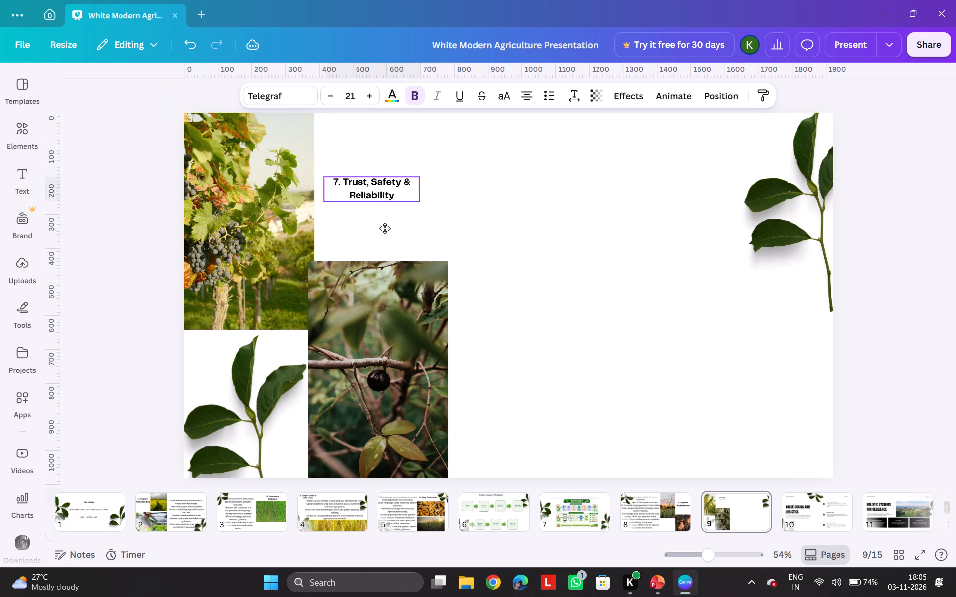
{"action": "left_click_drag", "start_coordinate": [385, 228], "coordinate": [391, 228]}
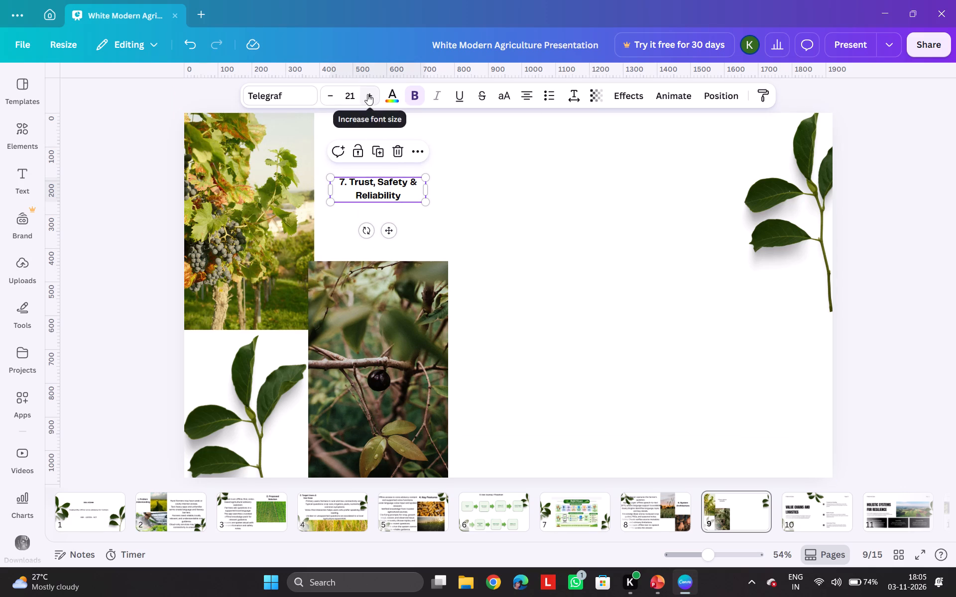
Enlarge the heading to font size 38, widening its box to about 372 and fitting it in the space above the branch photo.
{"action": "triple_click", "coordinate": [365, 93]}
{"action": "triple_click", "coordinate": [365, 93]}
{"action": "triple_click", "coordinate": [365, 93]}
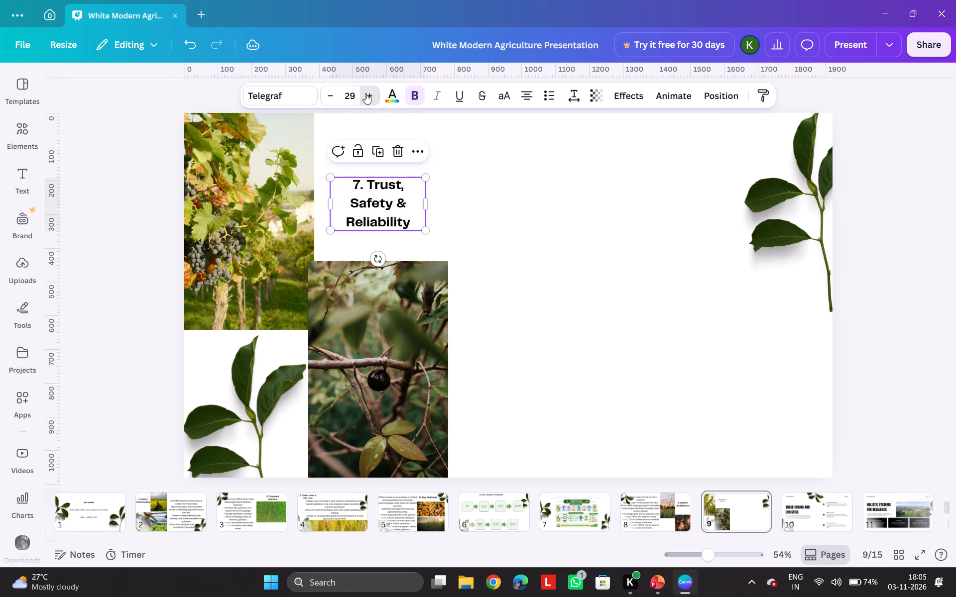
{"action": "triple_click", "coordinate": [365, 93]}
{"action": "left_click", "coordinate": [365, 93]}
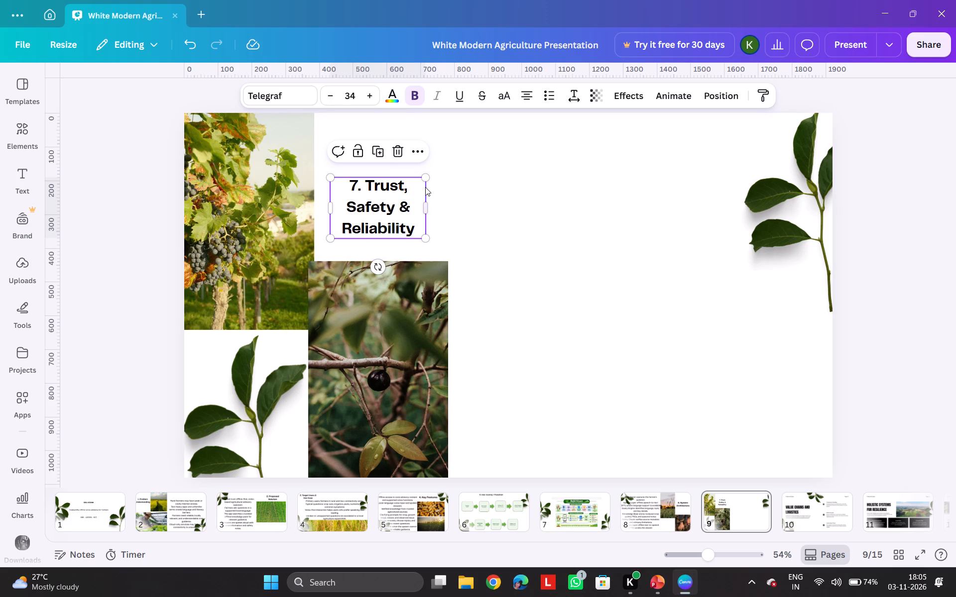
{"action": "left_click_drag", "start_coordinate": [428, 206], "coordinate": [458, 207]}
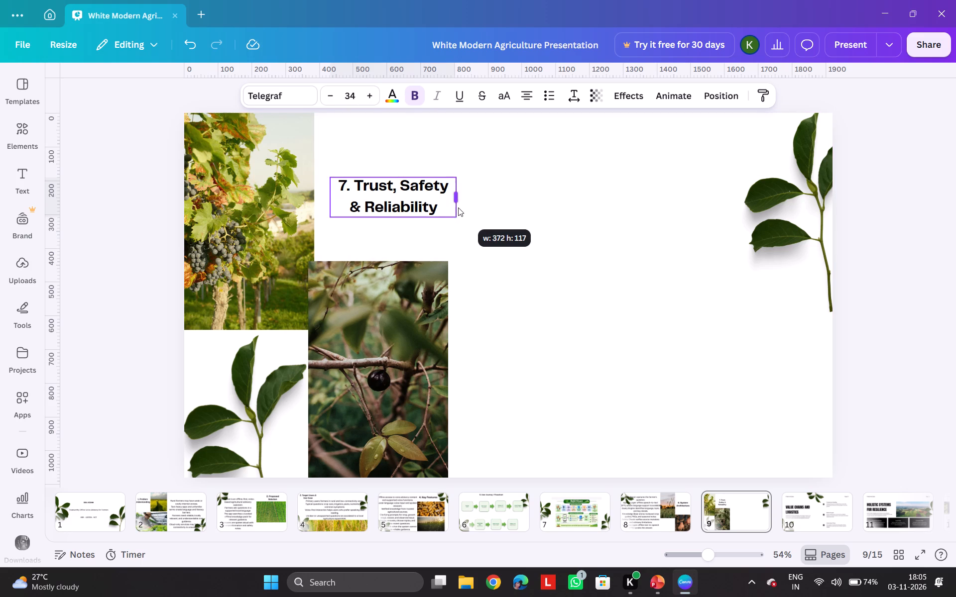
{"action": "left_click_drag", "start_coordinate": [458, 207], "coordinate": [459, 207]}
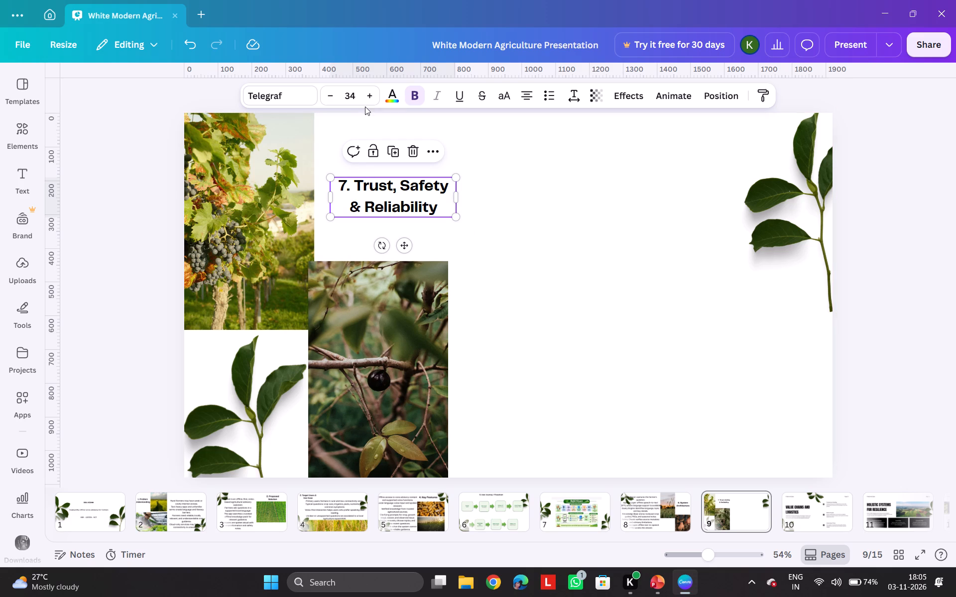
{"action": "left_click", "coordinate": [367, 101]}
{"action": "left_click", "coordinate": [367, 101]}
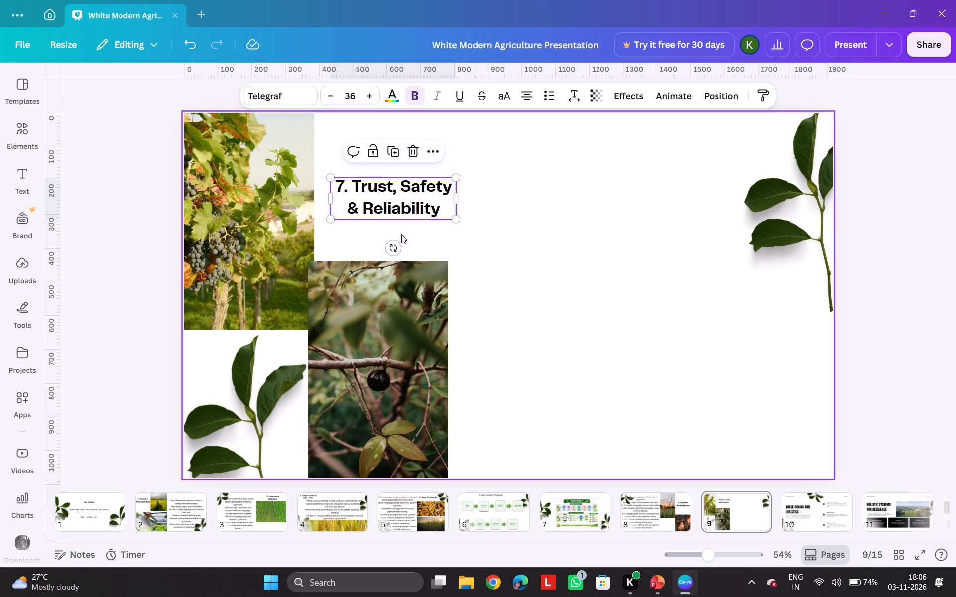
{"action": "left_click", "coordinate": [412, 242]}
{"action": "left_click_drag", "start_coordinate": [402, 207], "coordinate": [398, 193]}
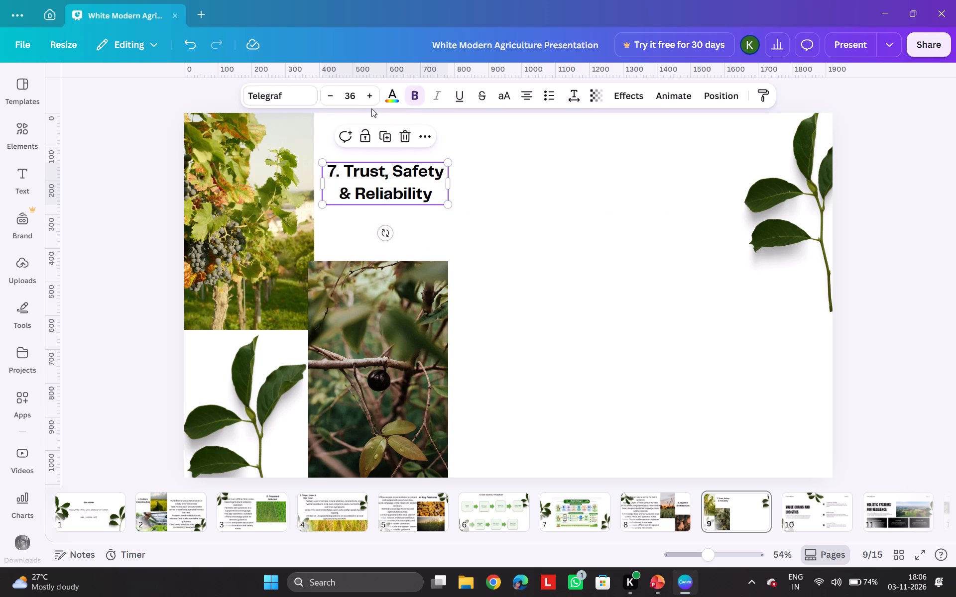
{"action": "left_click", "coordinate": [369, 96]}
{"action": "left_click", "coordinate": [369, 96]}
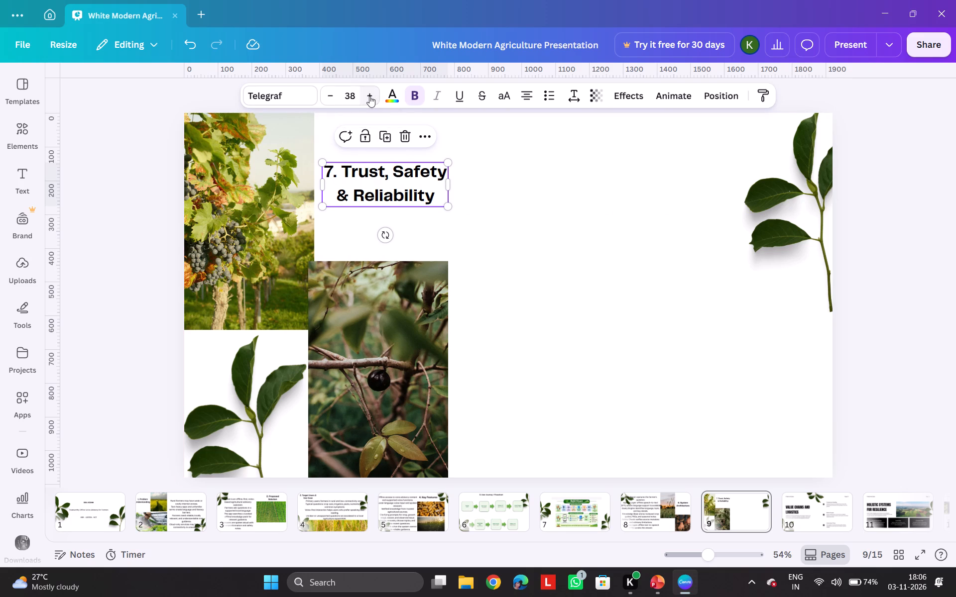
{"action": "left_click", "coordinate": [508, 298]}
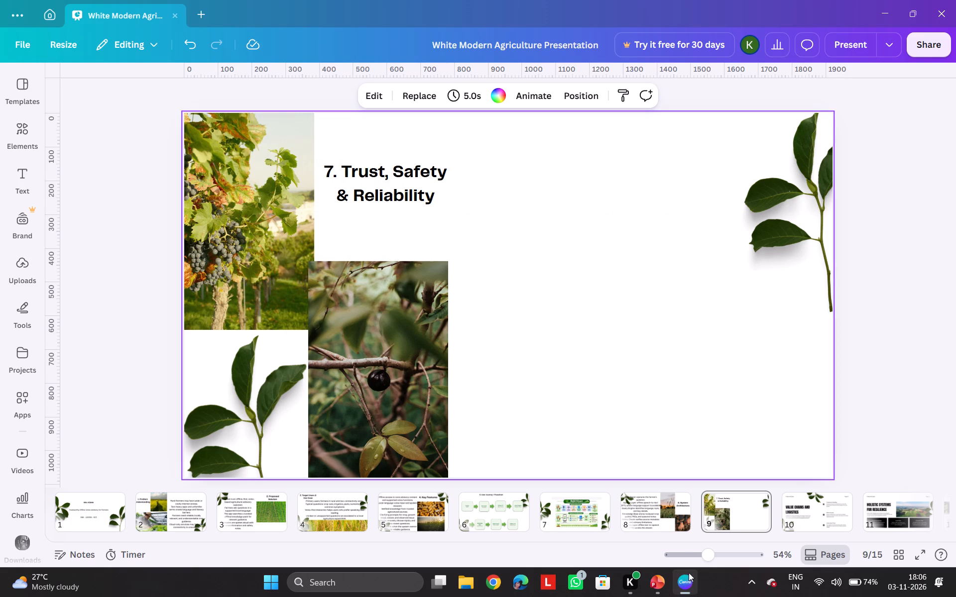
Copy the six System Architecture body lines from the PowerPoint slide and paste them onto page 9 in Canva.
{"action": "left_click", "coordinate": [653, 580]}
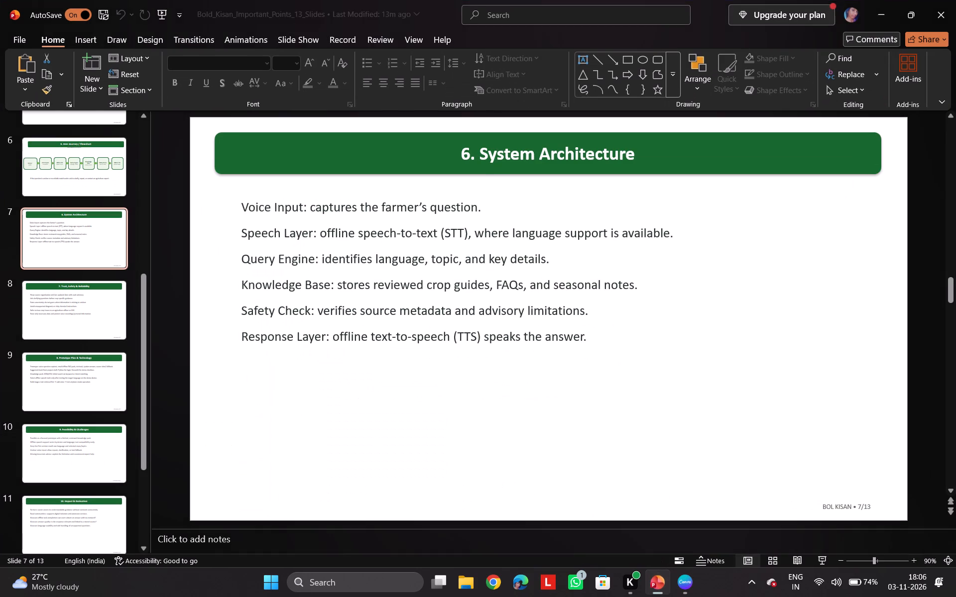
{"action": "scroll", "coordinate": [574, 444], "scroll_direction": "down", "scroll_amount": 1}
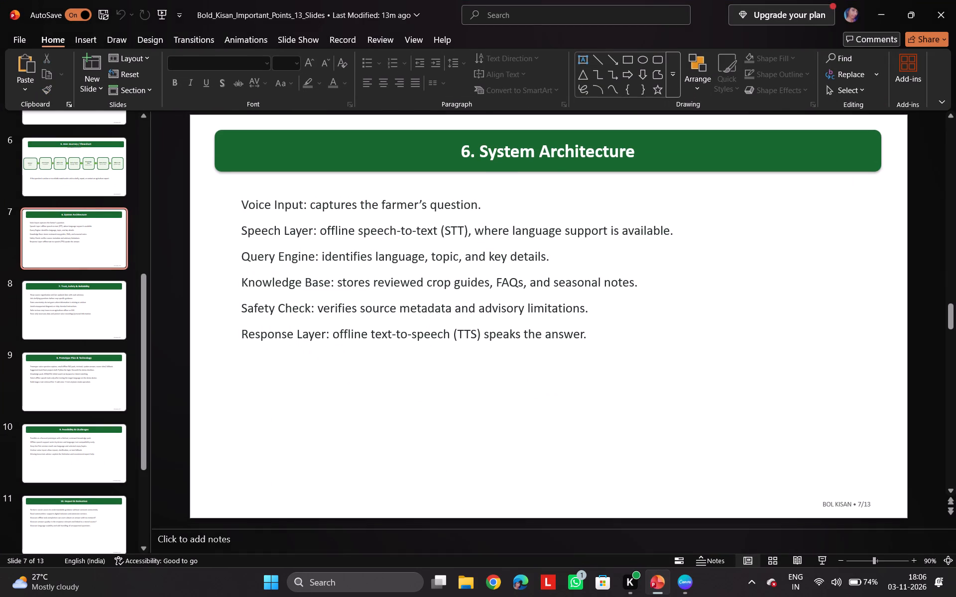
{"action": "left_click_drag", "start_coordinate": [243, 202], "coordinate": [521, 345]}
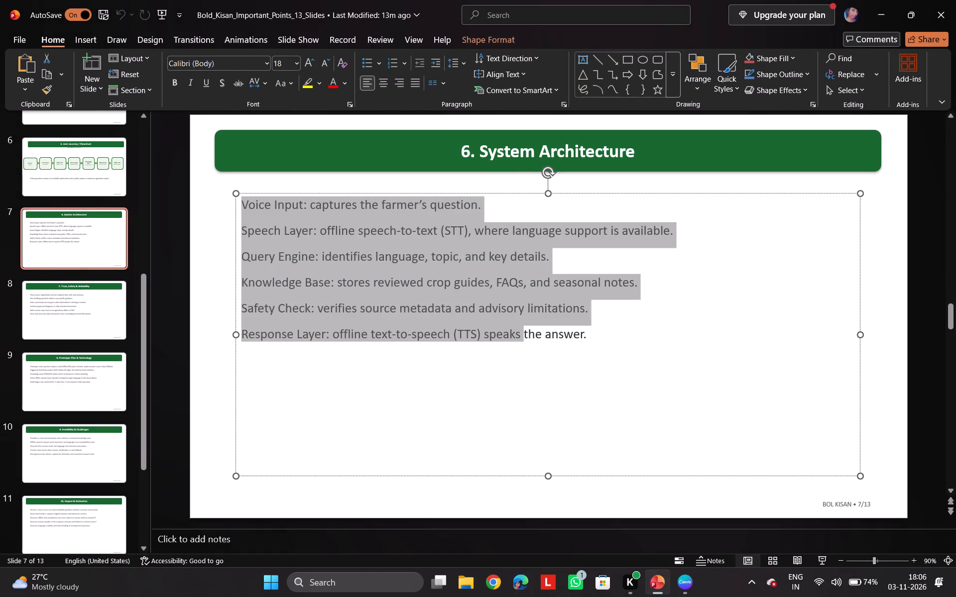
{"action": "left_click_drag", "start_coordinate": [521, 345], "coordinate": [612, 348]}
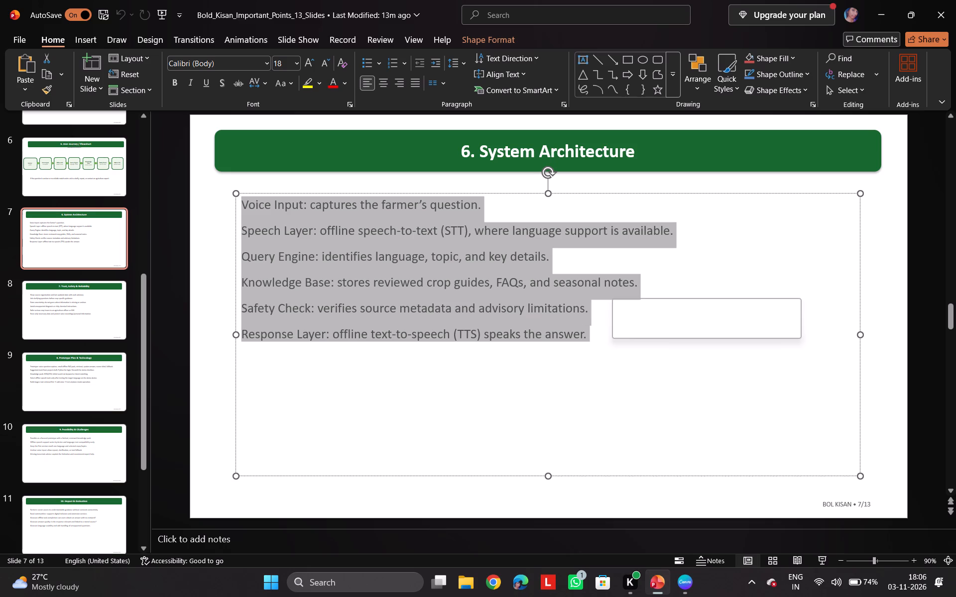
{"action": "key", "text": "ctrl+c"}
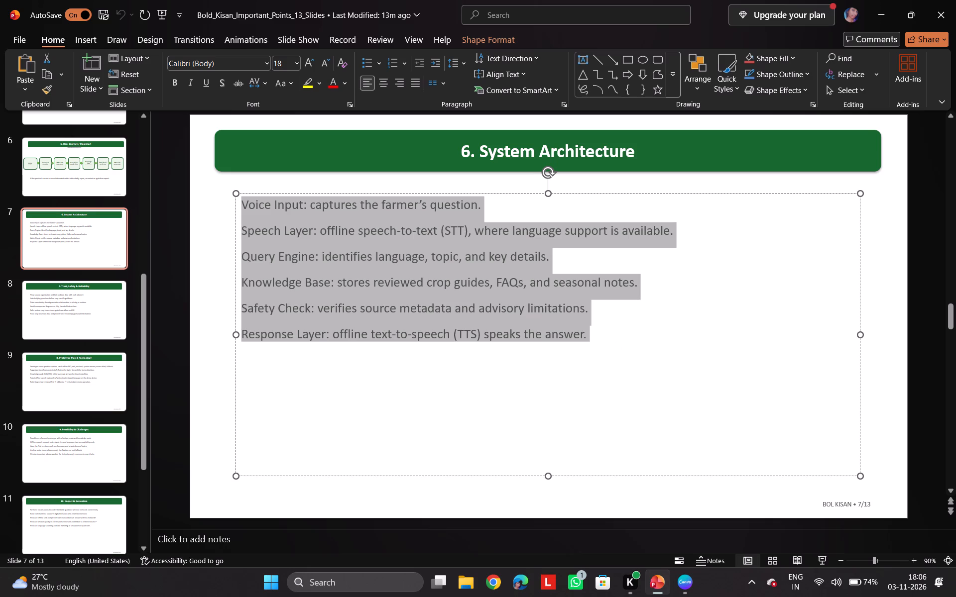
{"action": "left_click", "coordinate": [689, 589]}
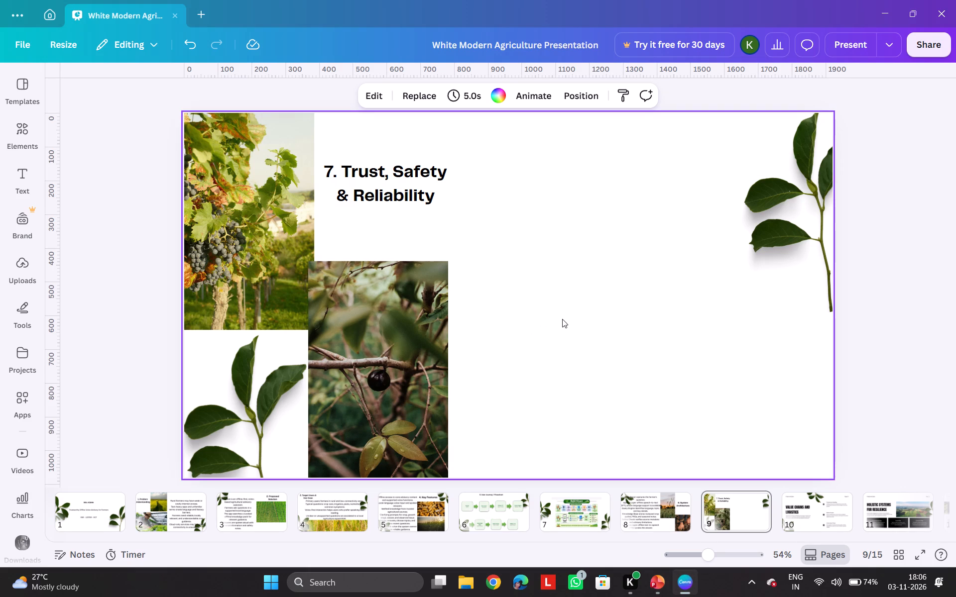
{"action": "key", "text": "ctrl+v"}
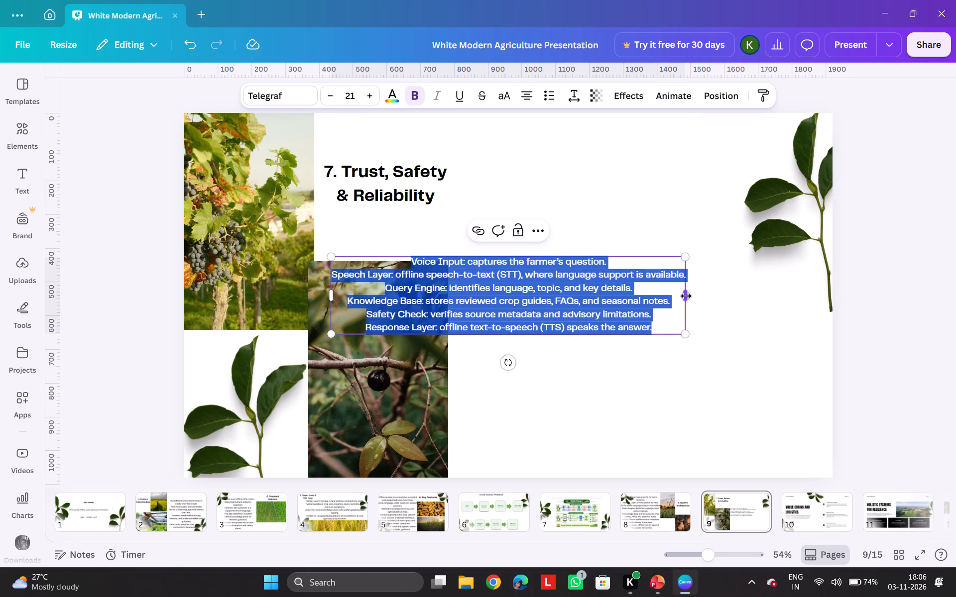
Resize the pasted text box so it starts just past the branch photo and extends slightly beyond the page's far edge.
{"action": "left_click_drag", "start_coordinate": [687, 296], "coordinate": [916, 310]}
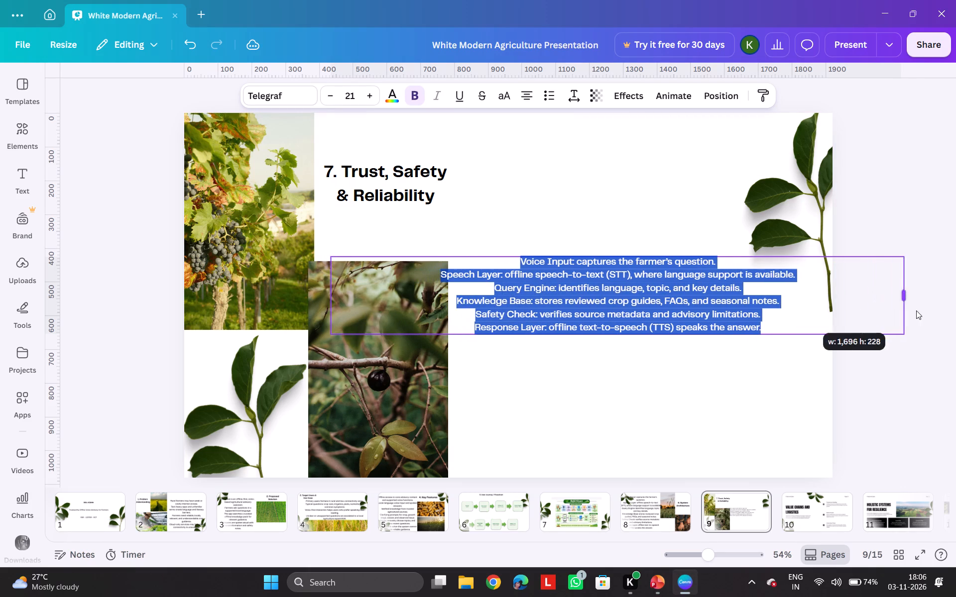
{"action": "left_click_drag", "start_coordinate": [916, 310], "coordinate": [886, 313]}
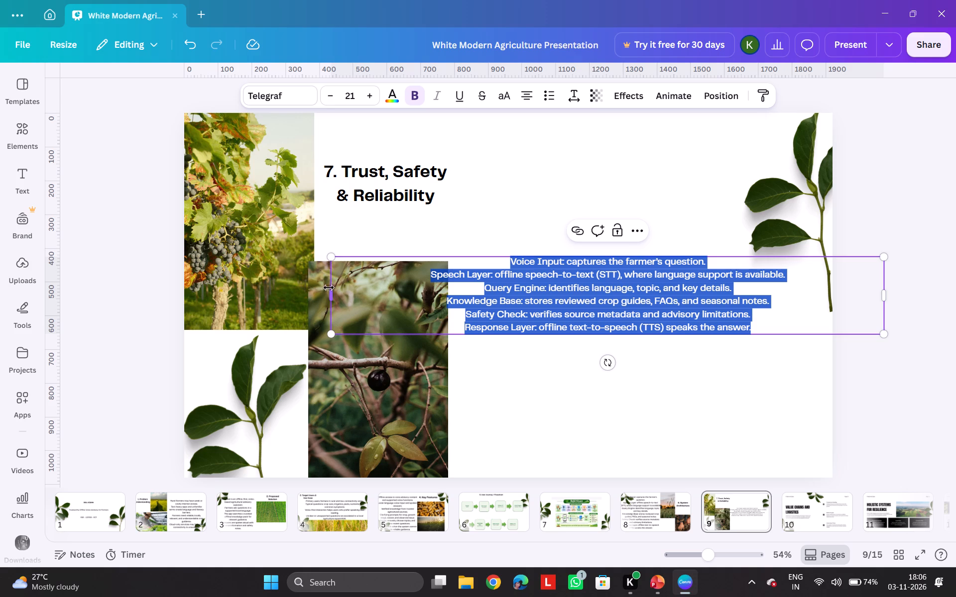
{"action": "left_click_drag", "start_coordinate": [329, 291], "coordinate": [462, 323]}
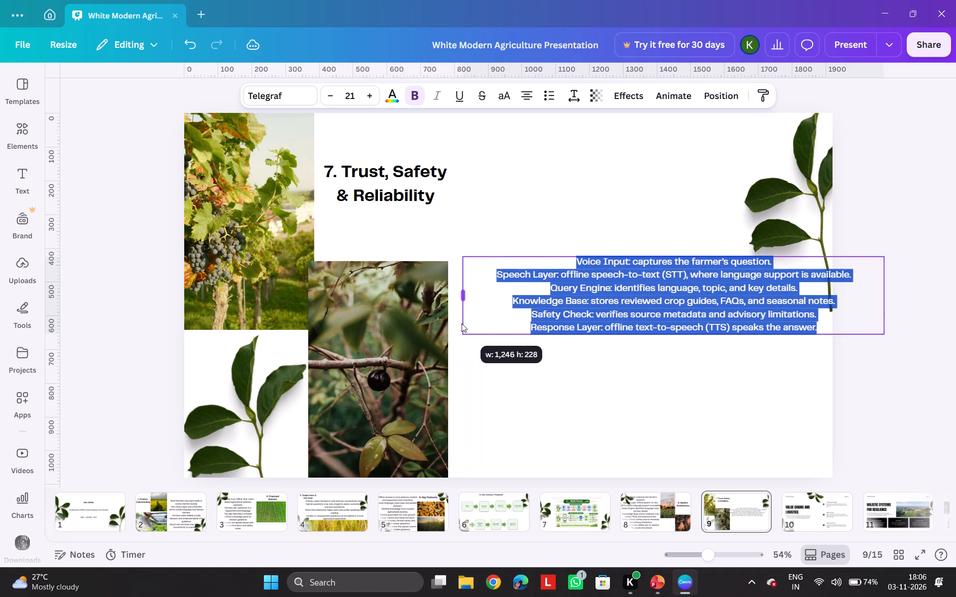
{"action": "left_click_drag", "start_coordinate": [462, 323], "coordinate": [470, 324]}
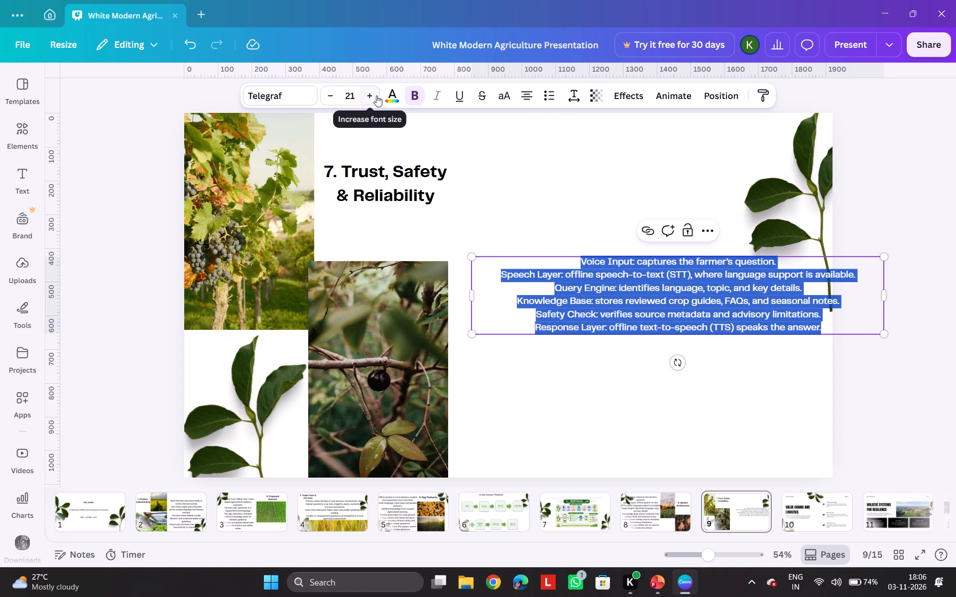
Increase the pasted body text's font size to 38.
{"action": "triple_click", "coordinate": [376, 96]}
{"action": "triple_click", "coordinate": [376, 96]}
{"action": "triple_click", "coordinate": [376, 96]}
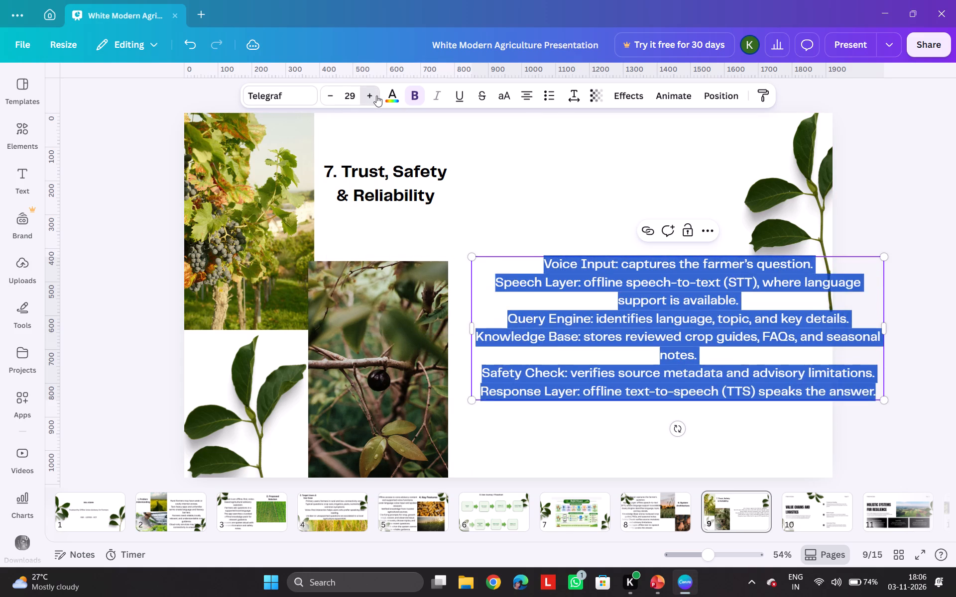
{"action": "triple_click", "coordinate": [376, 96]}
{"action": "triple_click", "coordinate": [376, 96]}
{"action": "double_click", "coordinate": [376, 96]}
{"action": "left_click", "coordinate": [376, 96]}
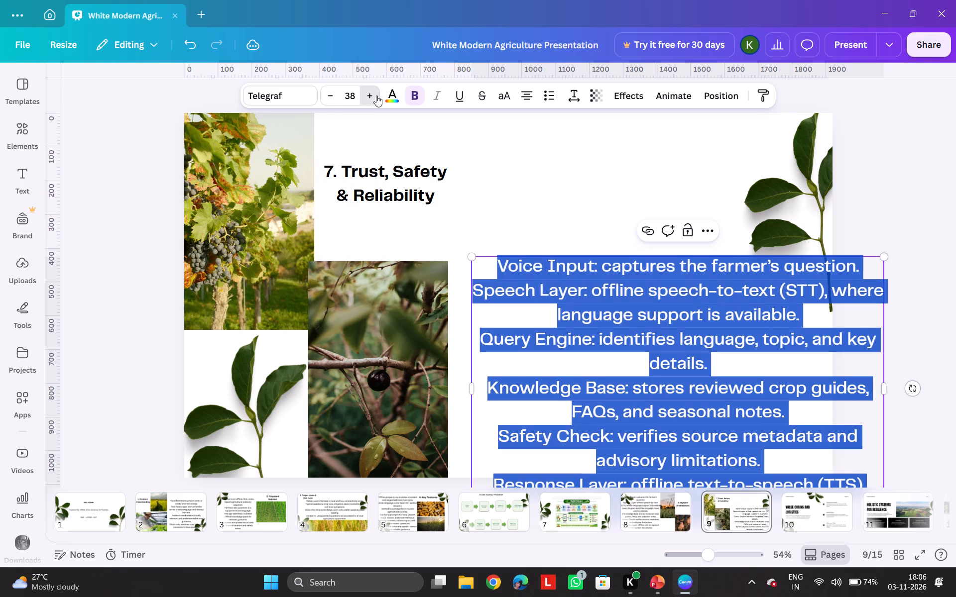
Increase the body text's font size to 41.
{"action": "left_click", "coordinate": [376, 96]}
{"action": "left_click", "coordinate": [376, 96]}
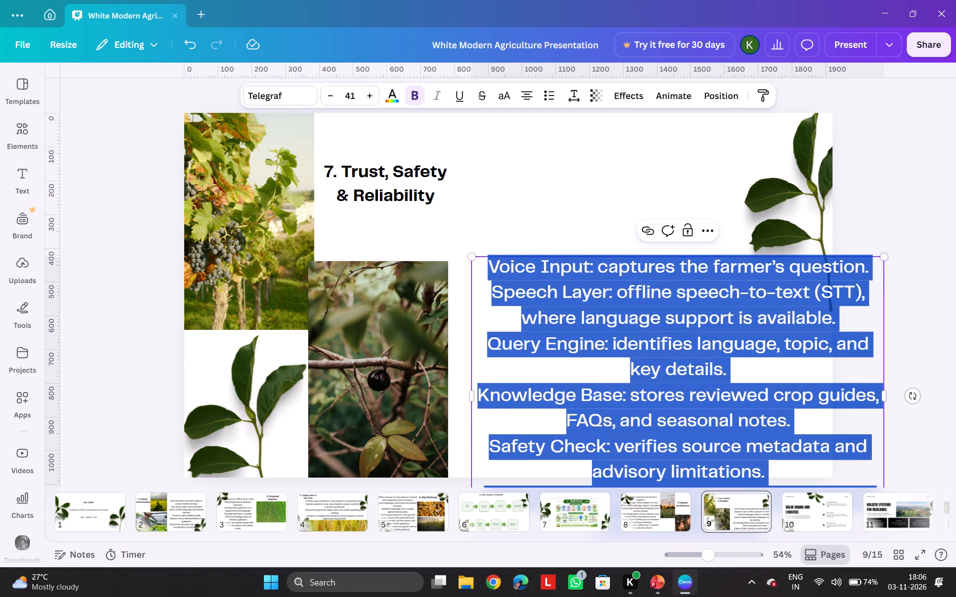
Move the body text box up and slightly toward the photos so all six items fit within the page height.
{"action": "left_click_drag", "start_coordinate": [571, 331], "coordinate": [554, 284]}
{"action": "left_click", "coordinate": [554, 284]}
{"action": "left_click_drag", "start_coordinate": [554, 284], "coordinate": [540, 241]}
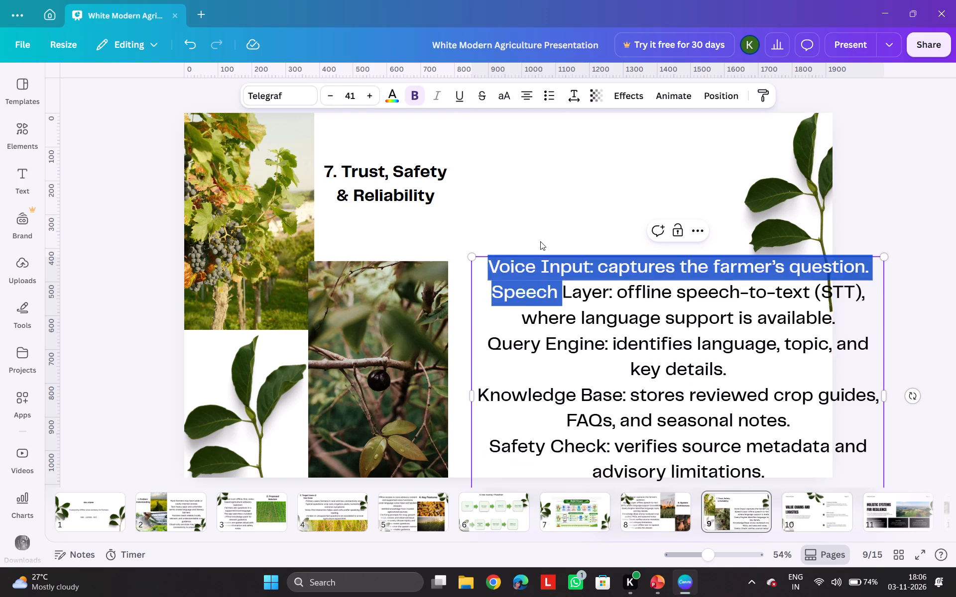
{"action": "left_click_drag", "start_coordinate": [540, 241], "coordinate": [535, 231]}
{"action": "left_click", "coordinate": [535, 231]}
{"action": "left_click_drag", "start_coordinate": [529, 283], "coordinate": [515, 249]}
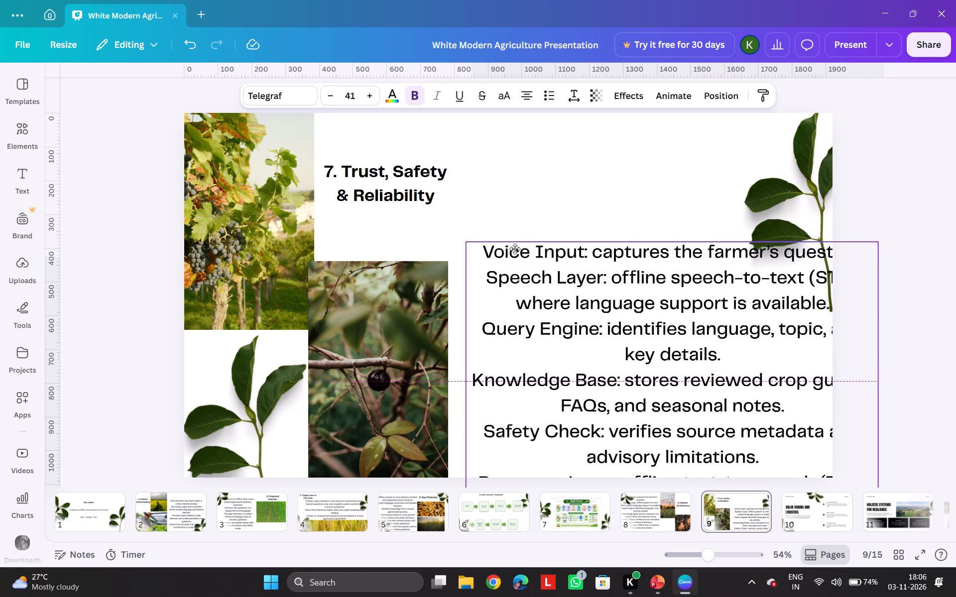
{"action": "left_click_drag", "start_coordinate": [515, 249], "coordinate": [497, 226]}
Shift the branch photo toward the page's left edge and slightly down, overlapping the lower leaf image, to free room for the body text.
{"action": "left_click_drag", "start_coordinate": [373, 311], "coordinate": [333, 314]}
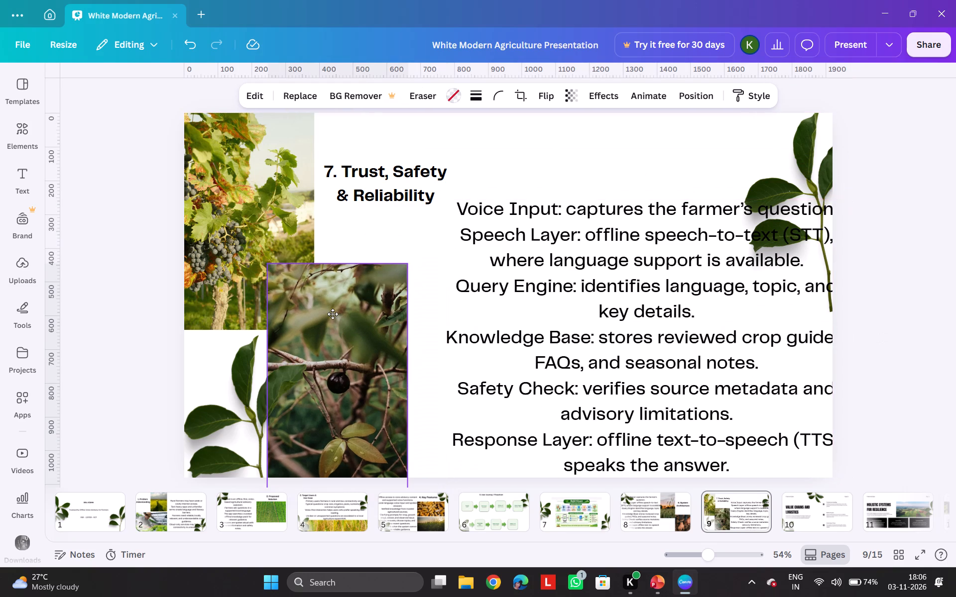
{"action": "left_click_drag", "start_coordinate": [333, 314], "coordinate": [347, 316]}
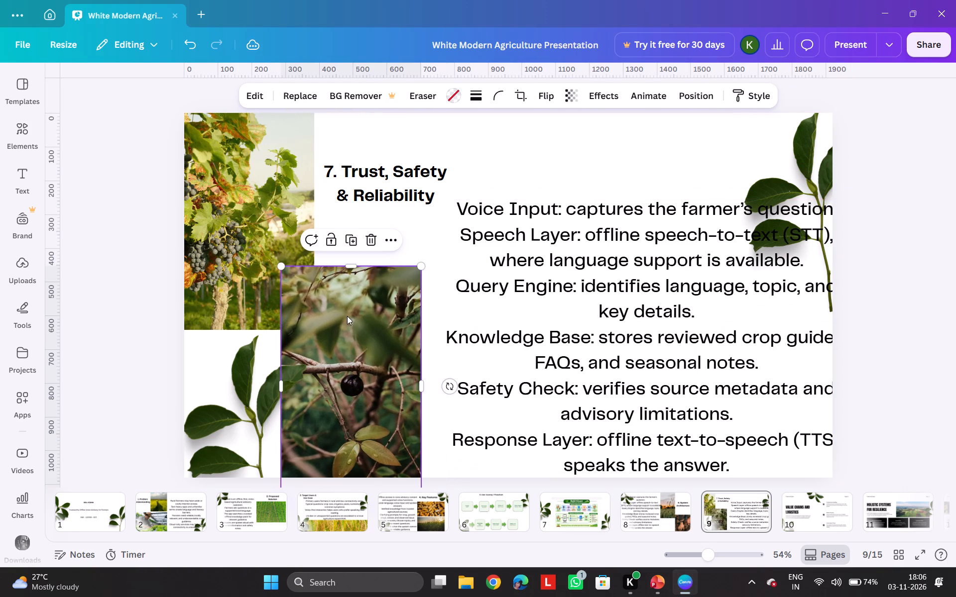
{"action": "left_click", "coordinate": [118, 366]}
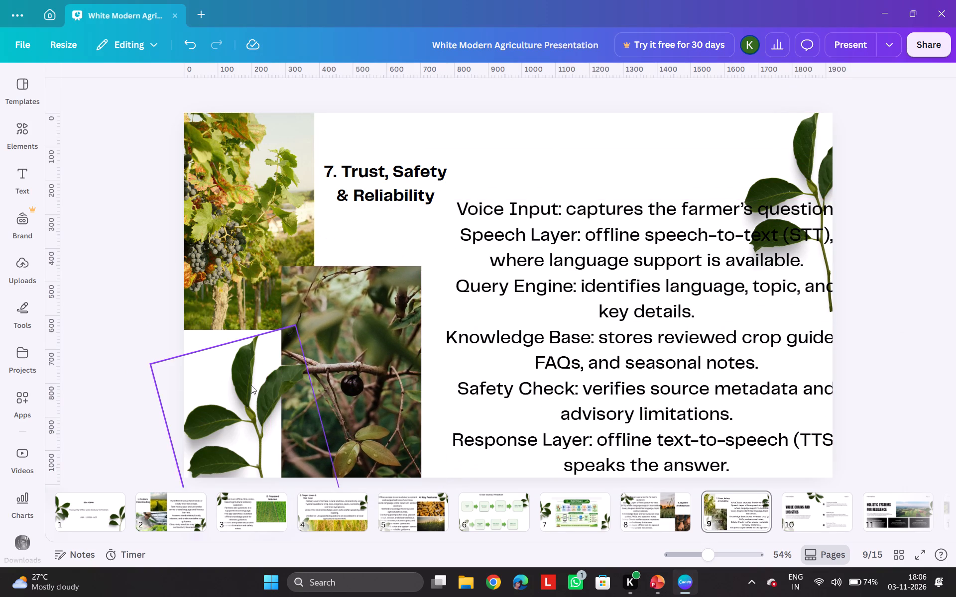
Move the leaf image beneath the grapevine photo slightly outward and down so its leaves sit beside the shifted branch photo.
{"action": "left_click_drag", "start_coordinate": [231, 420], "coordinate": [210, 419]}
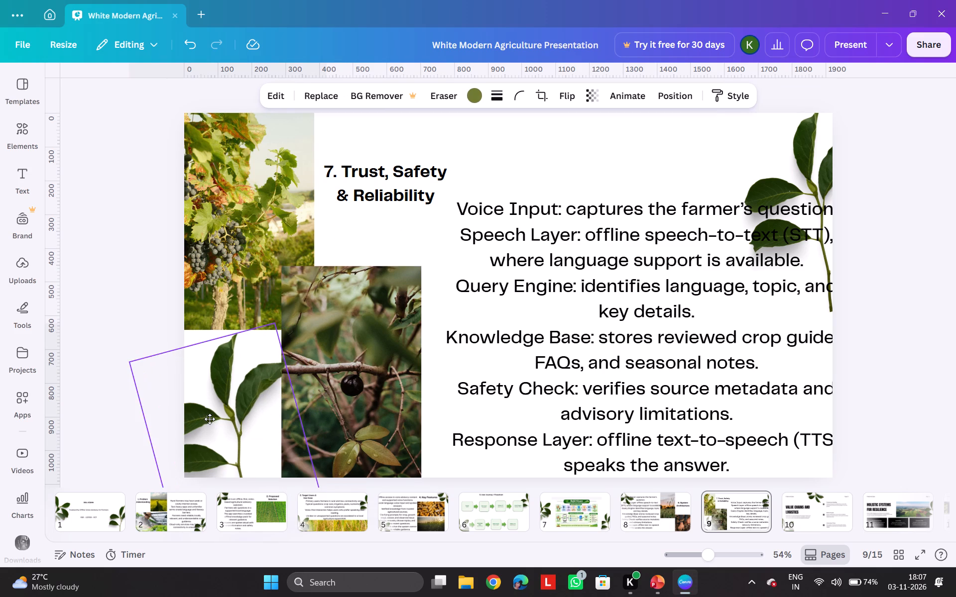
{"action": "left_click_drag", "start_coordinate": [210, 419], "coordinate": [210, 431]}
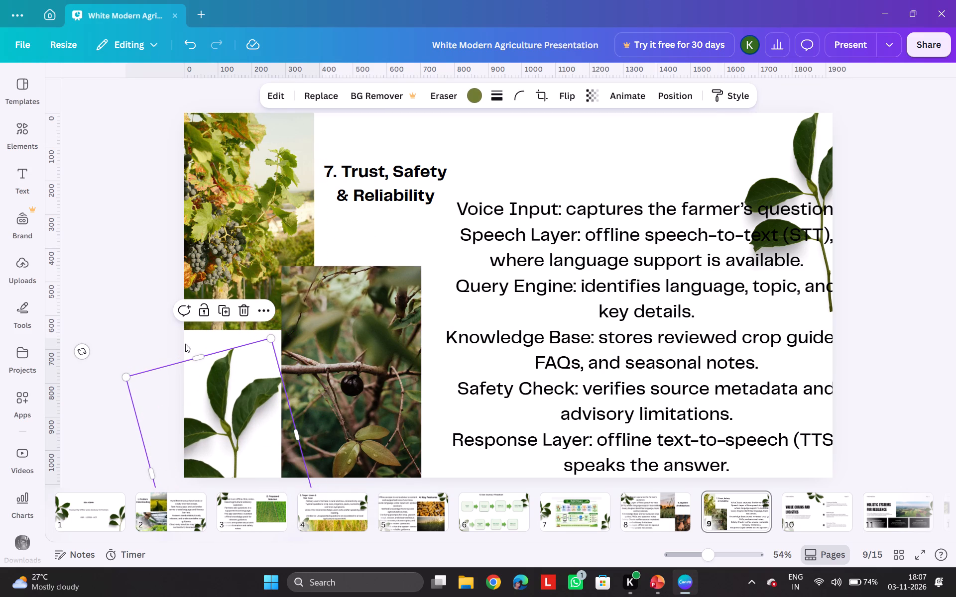
{"action": "left_click", "coordinate": [162, 326]}
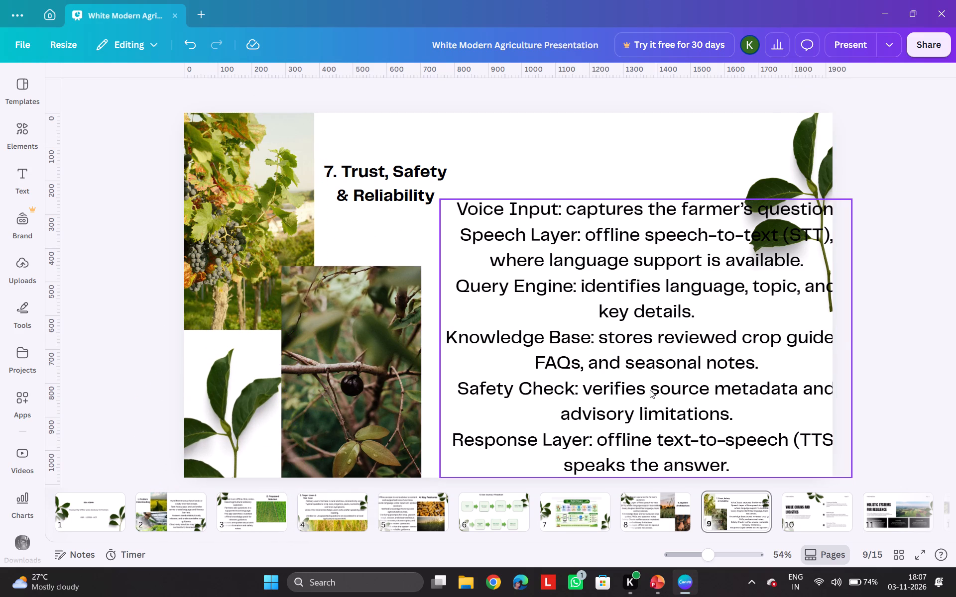
Position the body text box flush against the branch photo's edge, with its base on the page's bottom edge.
{"action": "left_click_drag", "start_coordinate": [650, 390], "coordinate": [645, 421]}
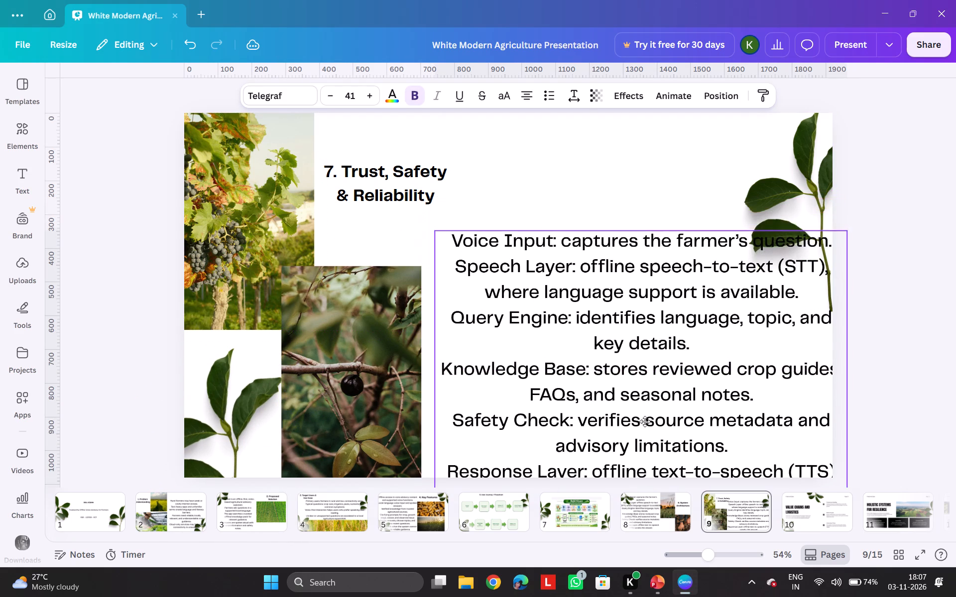
{"action": "left_click_drag", "start_coordinate": [645, 421], "coordinate": [632, 386]}
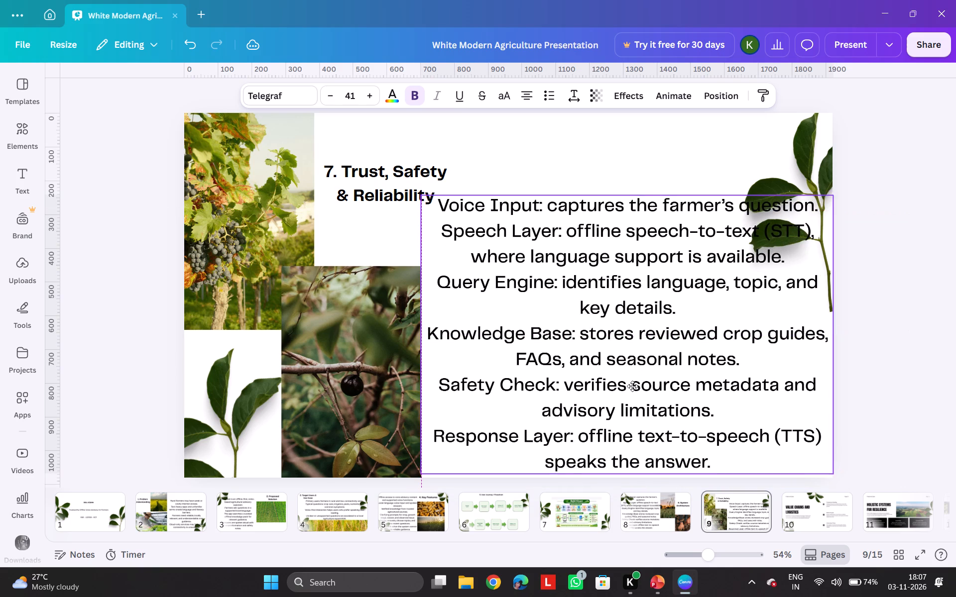
{"action": "left_click_drag", "start_coordinate": [632, 386], "coordinate": [632, 388]}
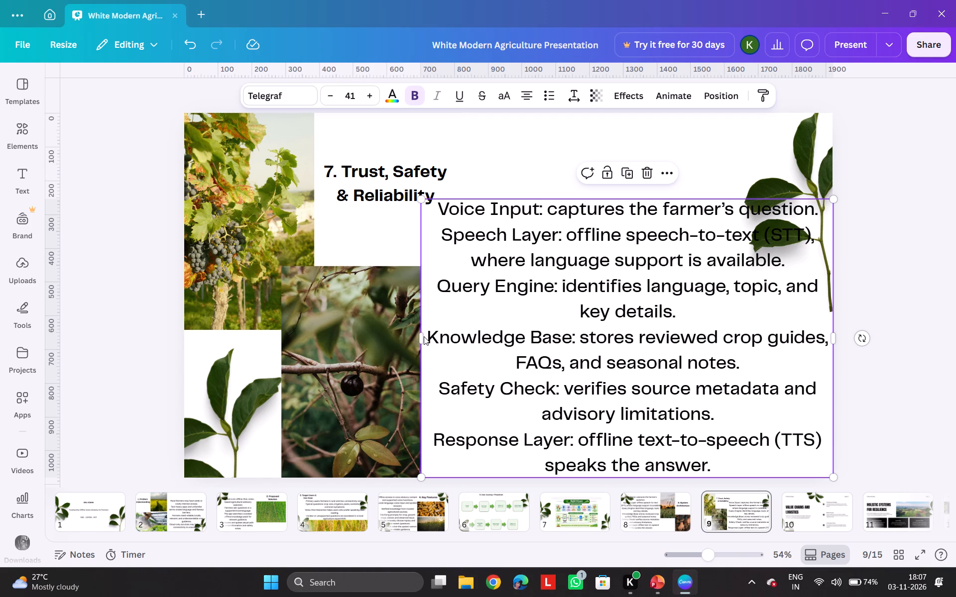
Narrow the body text box from its photo side and reposition it flush with the branch photo and the page's bottom edge.
{"action": "left_click_drag", "start_coordinate": [416, 336], "coordinate": [440, 343]}
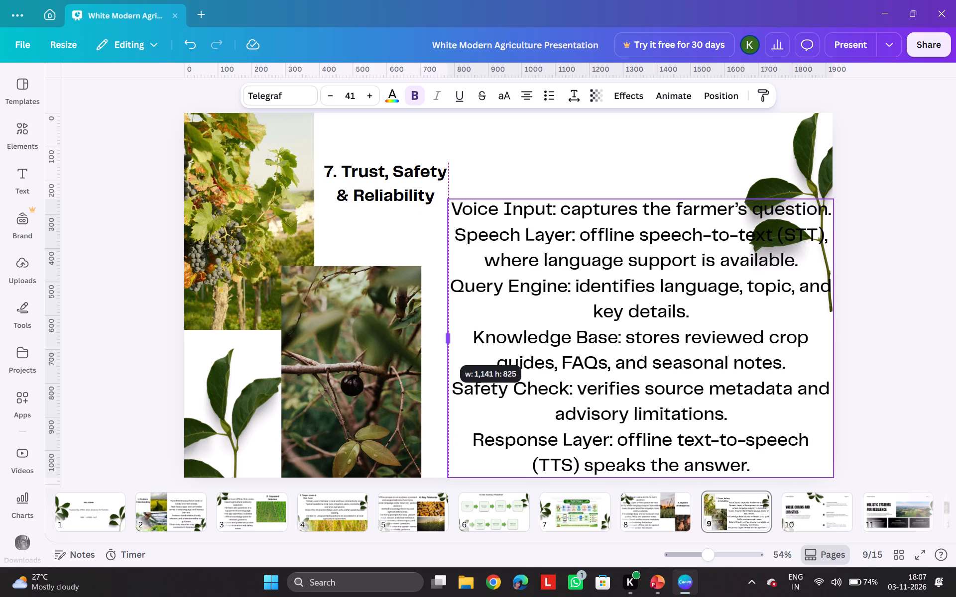
{"action": "left_click_drag", "start_coordinate": [440, 343], "coordinate": [459, 349]}
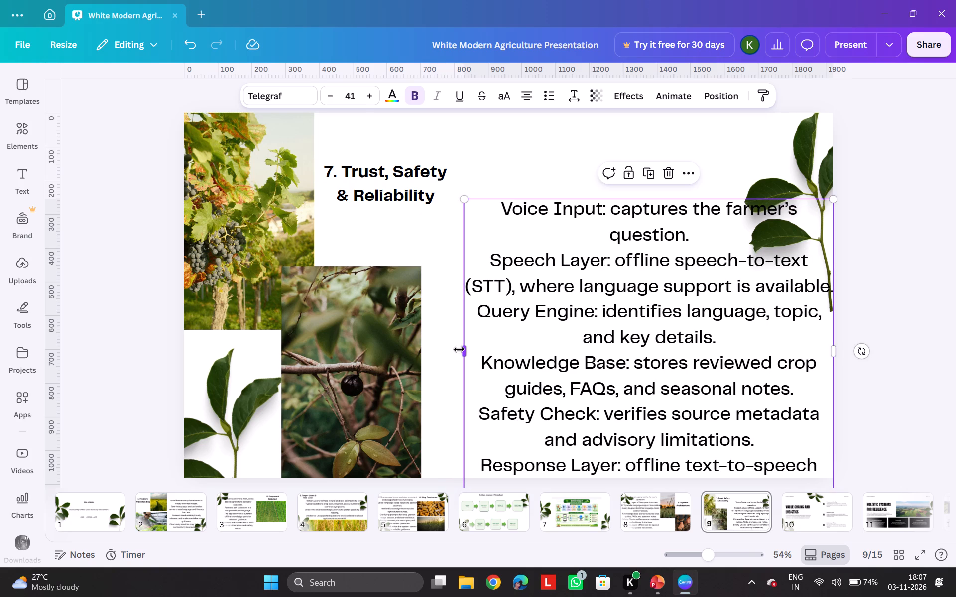
{"action": "left_click_drag", "start_coordinate": [640, 341], "coordinate": [624, 353]}
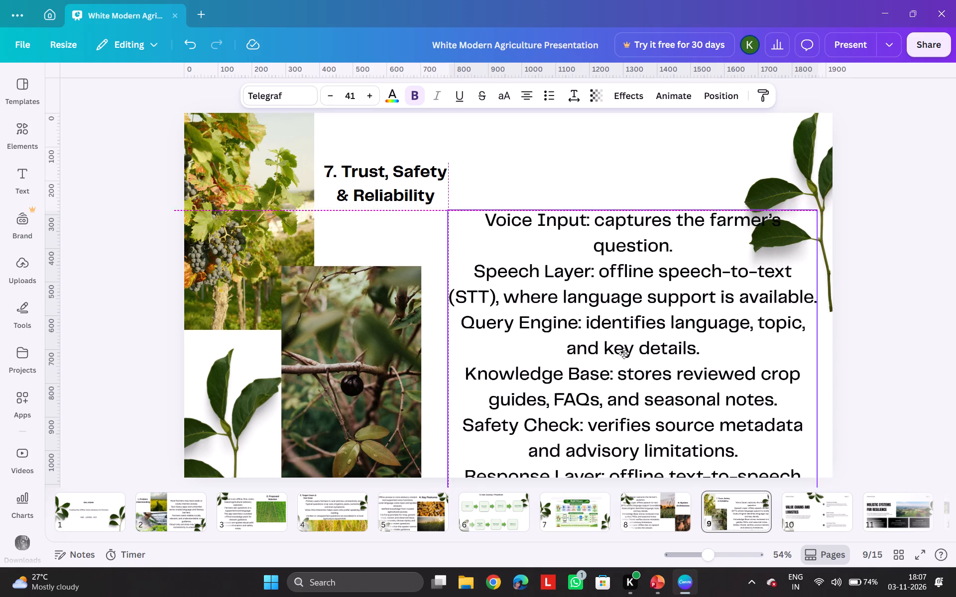
{"action": "left_click_drag", "start_coordinate": [624, 353], "coordinate": [603, 311]}
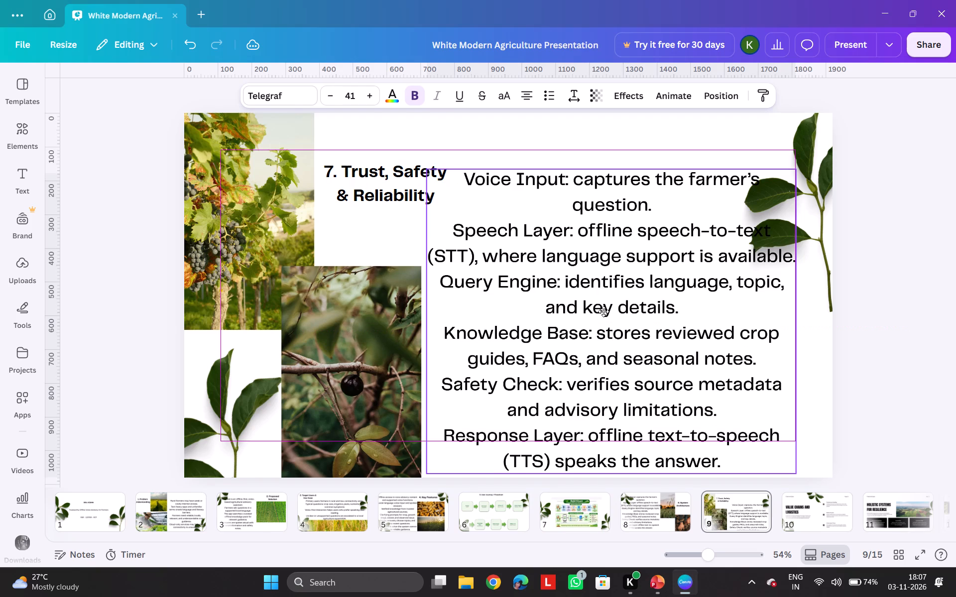
{"action": "left_click_drag", "start_coordinate": [603, 311], "coordinate": [602, 304]}
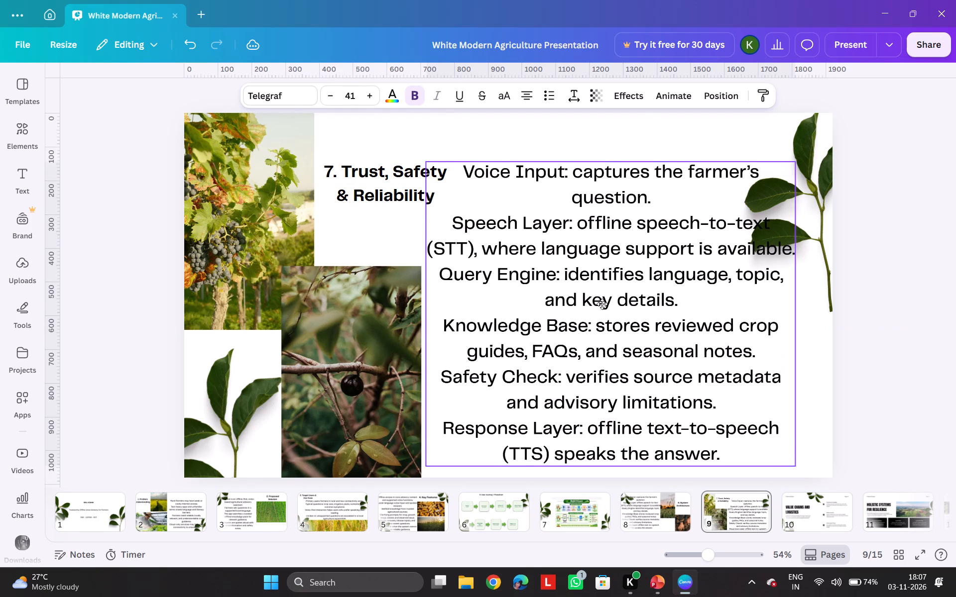
{"action": "left_click_drag", "start_coordinate": [602, 304], "coordinate": [598, 315]}
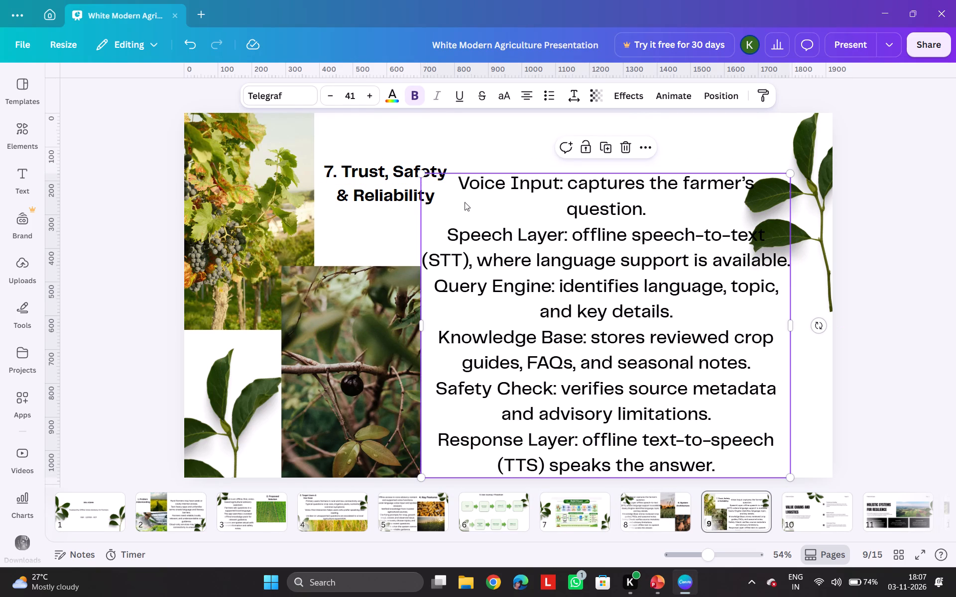
Move the "7. Trust, Safety & Reliability" heading up near the page's top edge, just past the grapevine photo and above the body text.
{"action": "left_click_drag", "start_coordinate": [395, 186], "coordinate": [390, 146]}
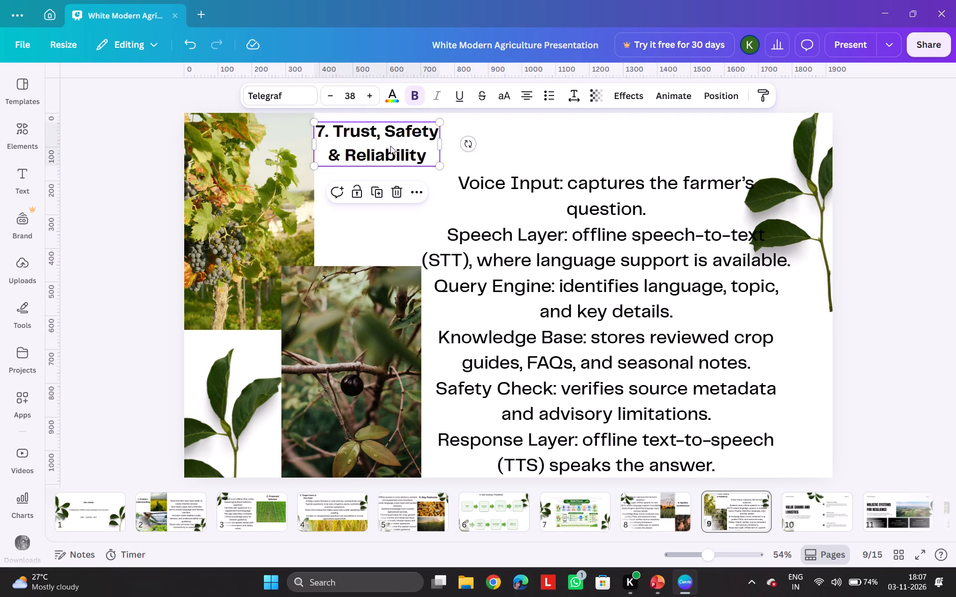
{"action": "left_click_drag", "start_coordinate": [405, 143], "coordinate": [409, 143]}
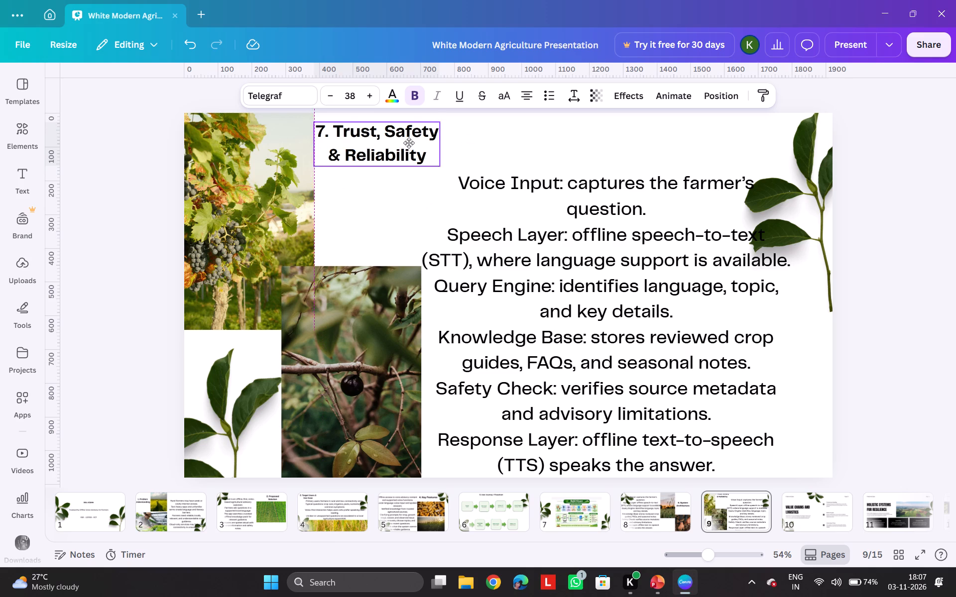
{"action": "left_click_drag", "start_coordinate": [409, 143], "coordinate": [419, 143]}
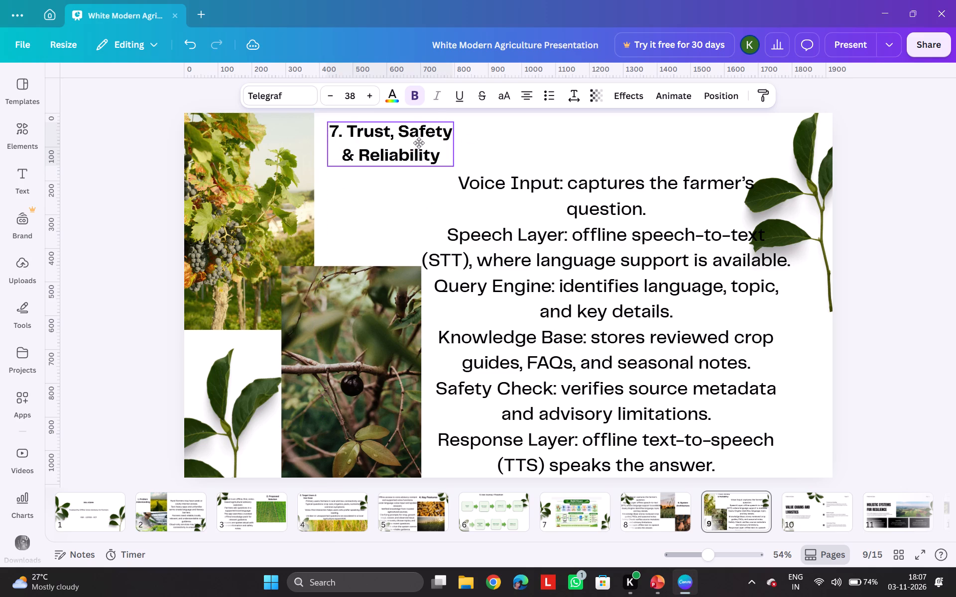
{"action": "left_click_drag", "start_coordinate": [419, 143], "coordinate": [422, 147]}
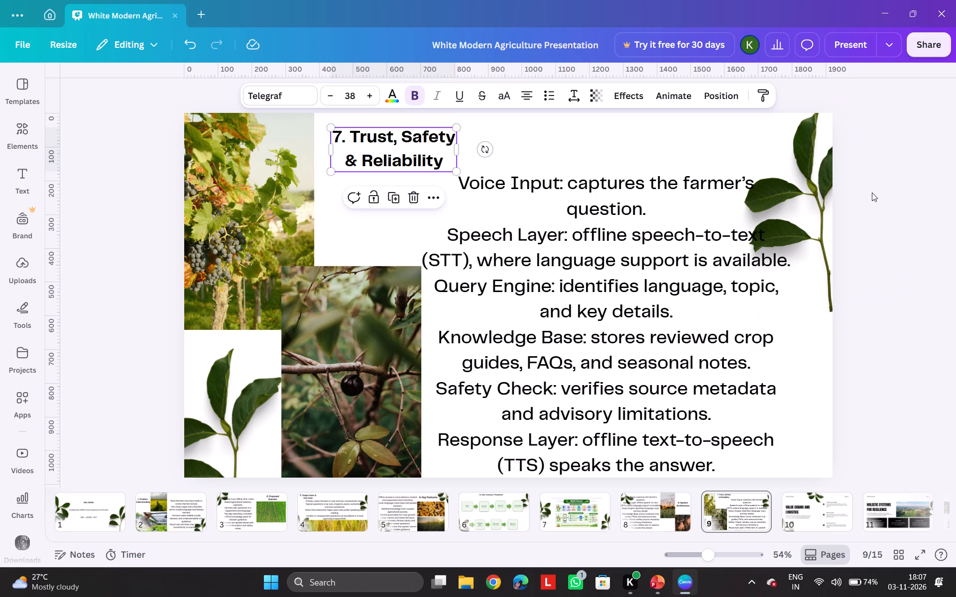
{"action": "left_click", "coordinate": [872, 193]}
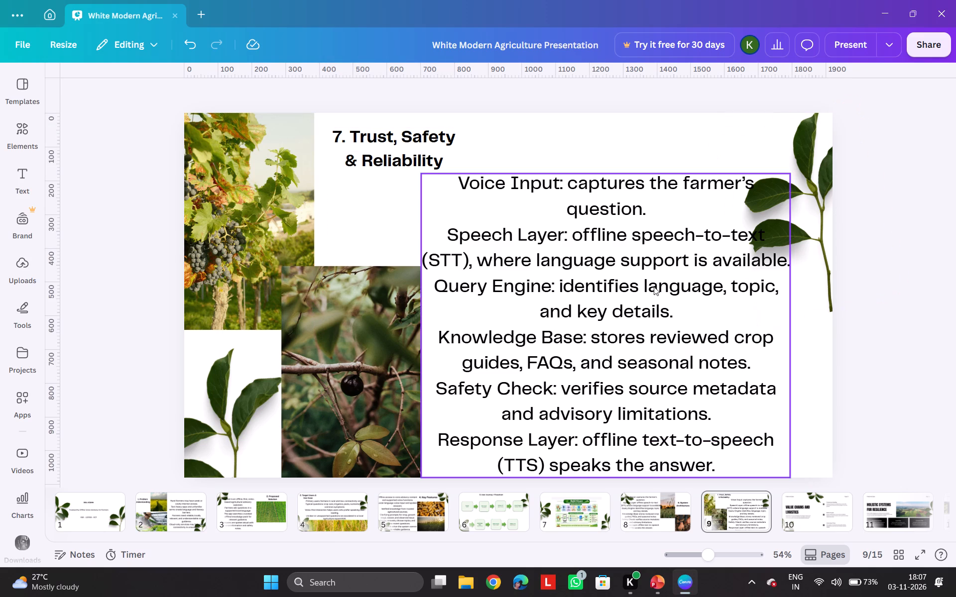
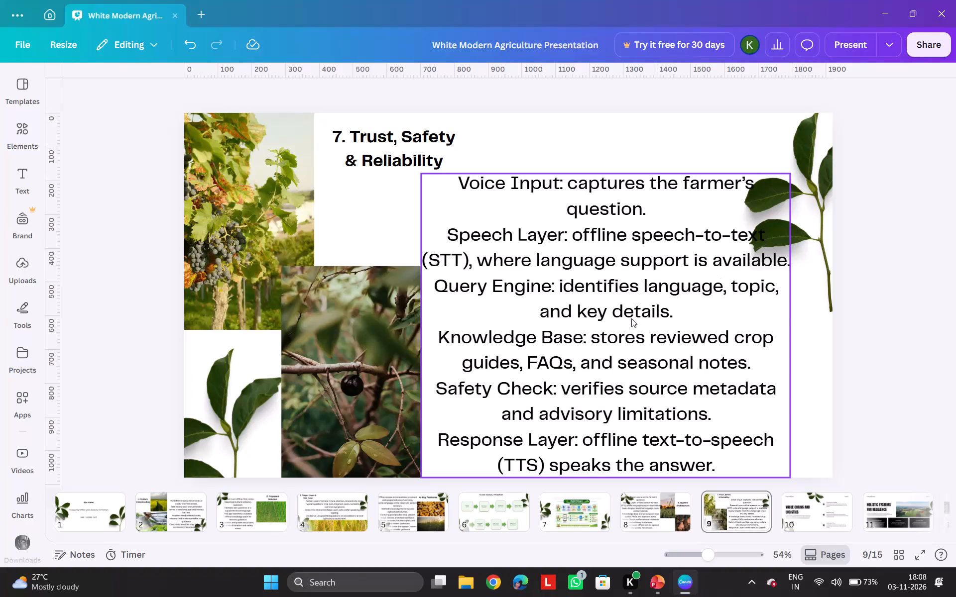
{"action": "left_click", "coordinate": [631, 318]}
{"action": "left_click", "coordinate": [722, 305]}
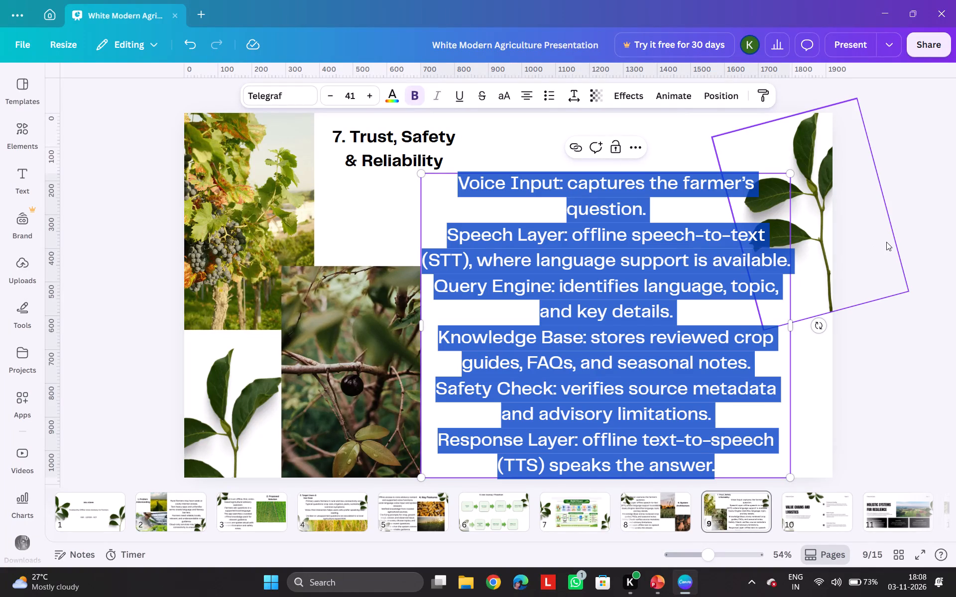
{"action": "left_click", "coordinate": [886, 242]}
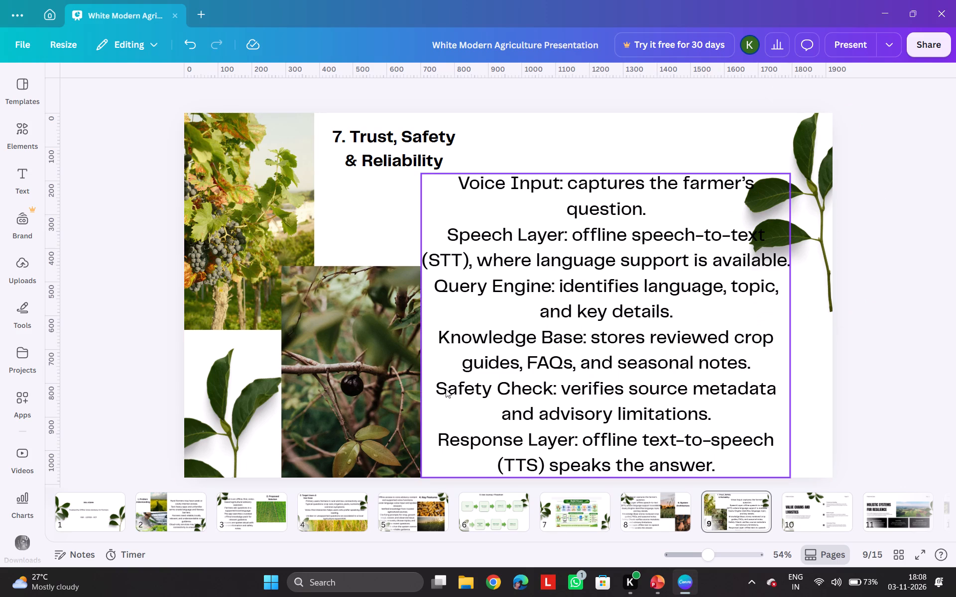
Move the branch photo on page 9 slightly up and toward the body text, overlapping the text's edge.
{"action": "left_click_drag", "start_coordinate": [351, 376], "coordinate": [356, 352]}
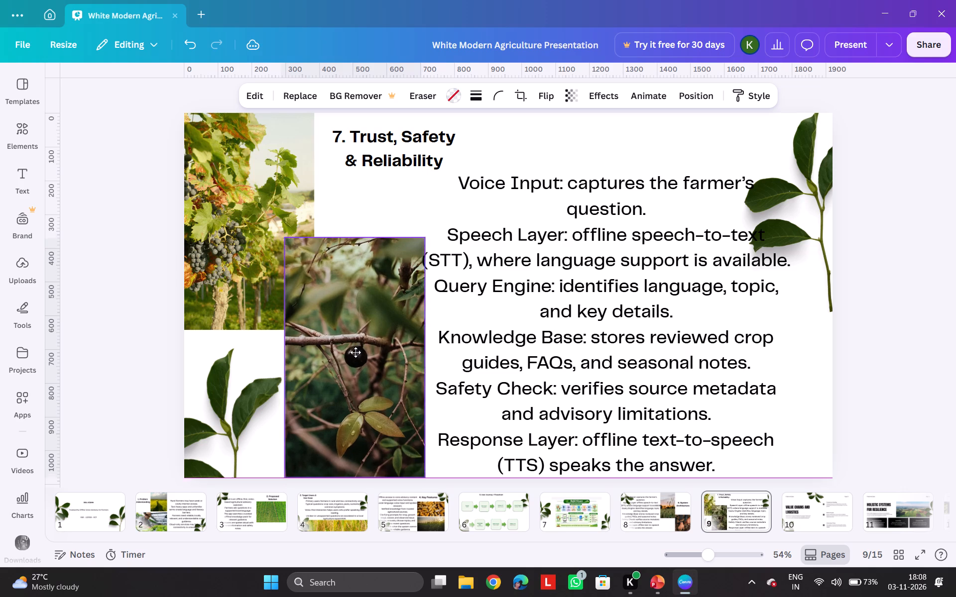
{"action": "left_click_drag", "start_coordinate": [356, 352], "coordinate": [358, 355]}
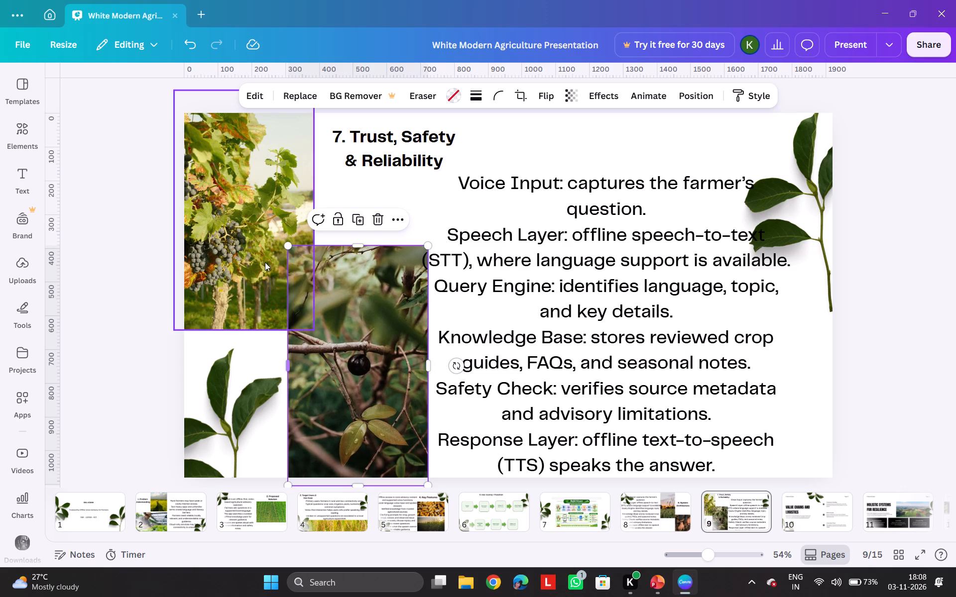
Shift the grapevine photo so its outer side is flush with the page's side edge, slightly higher and overlapping the branch photo's corner.
{"action": "left_click_drag", "start_coordinate": [256, 216], "coordinate": [275, 216]}
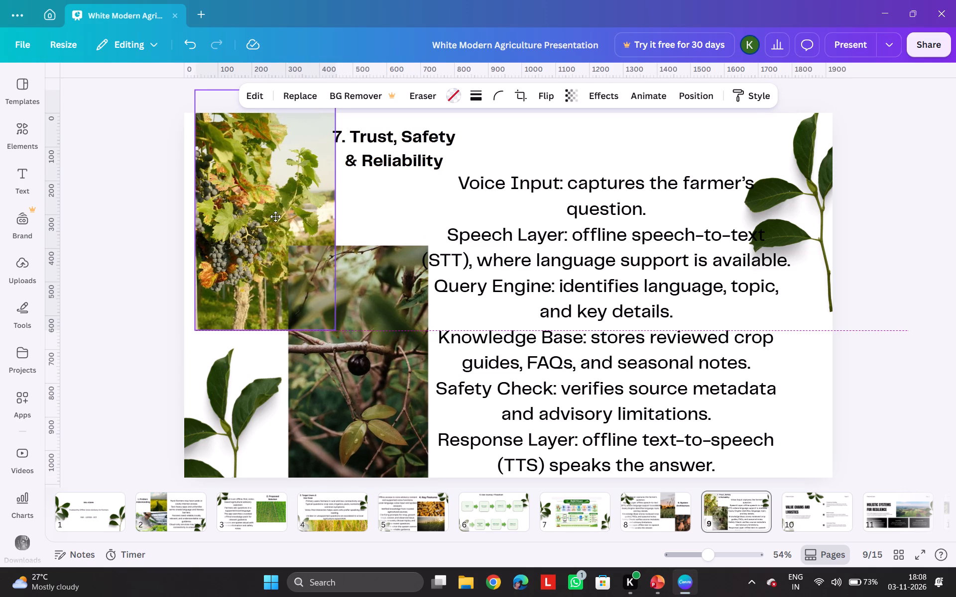
{"action": "left_click_drag", "start_coordinate": [275, 216], "coordinate": [268, 216]}
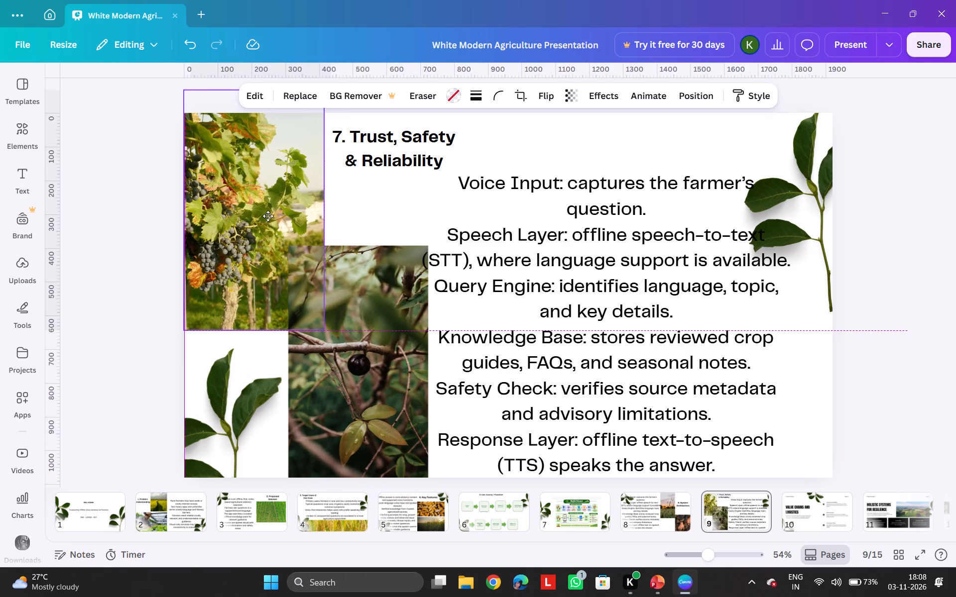
{"action": "left_click_drag", "start_coordinate": [268, 216], "coordinate": [269, 214]}
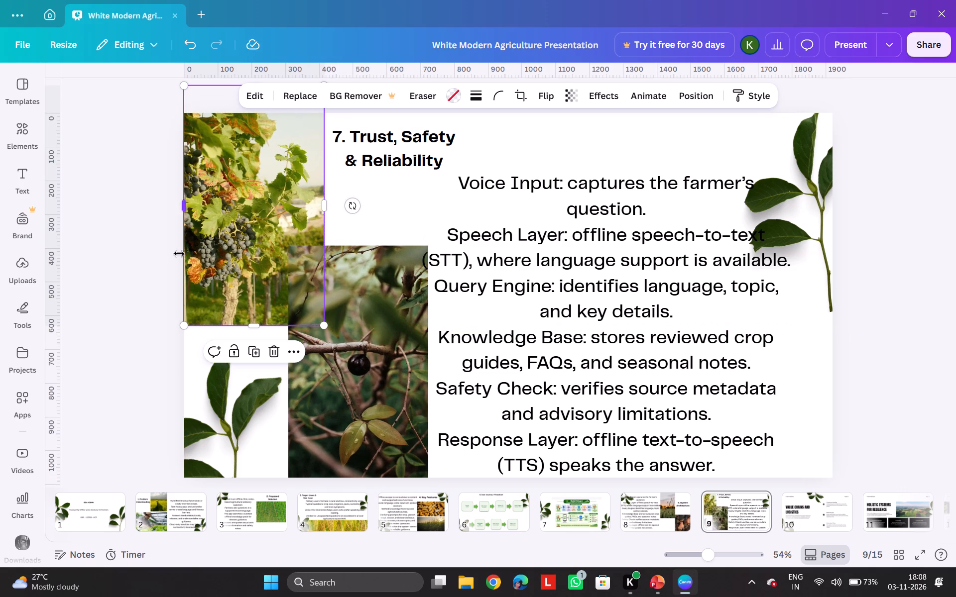
{"action": "left_click", "coordinate": [161, 263]}
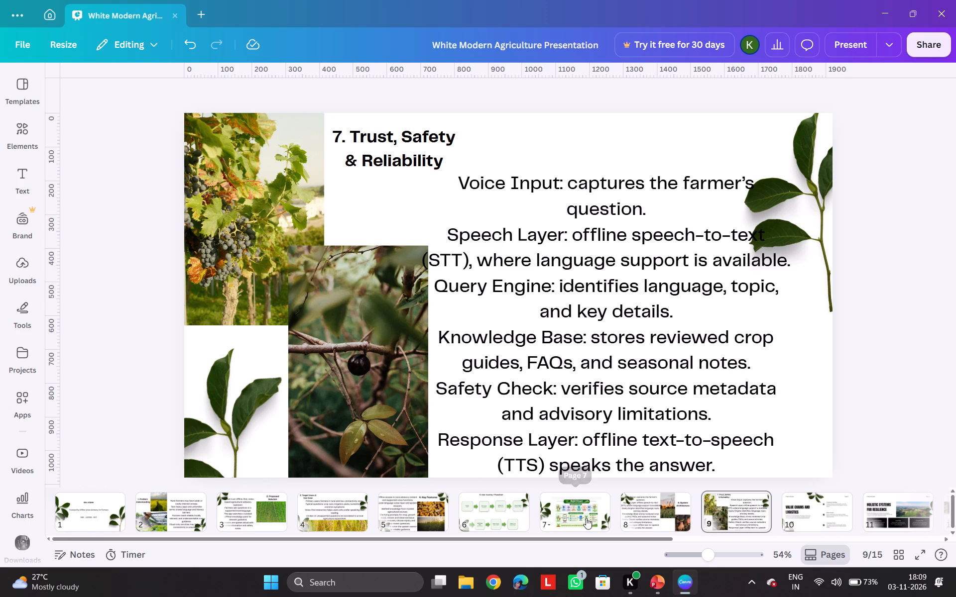
Duplicate the leaf image from page 8's upper corner by copy and paste, and transfer the copy onto page 9.
{"action": "left_click", "coordinate": [630, 504]}
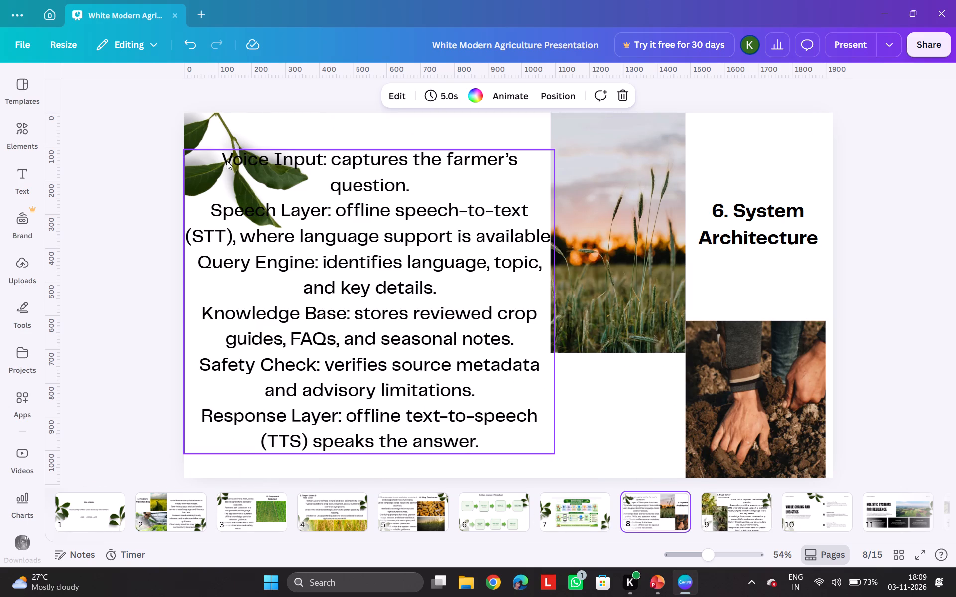
{"action": "left_click", "coordinate": [208, 140]}
{"action": "right_click", "coordinate": [208, 140]}
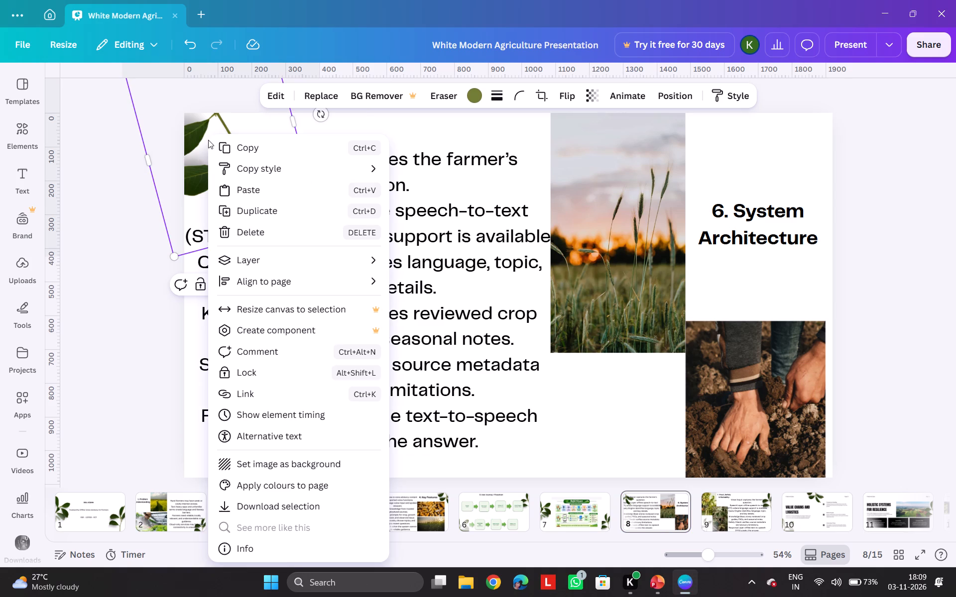
{"action": "left_click", "coordinate": [248, 151]}
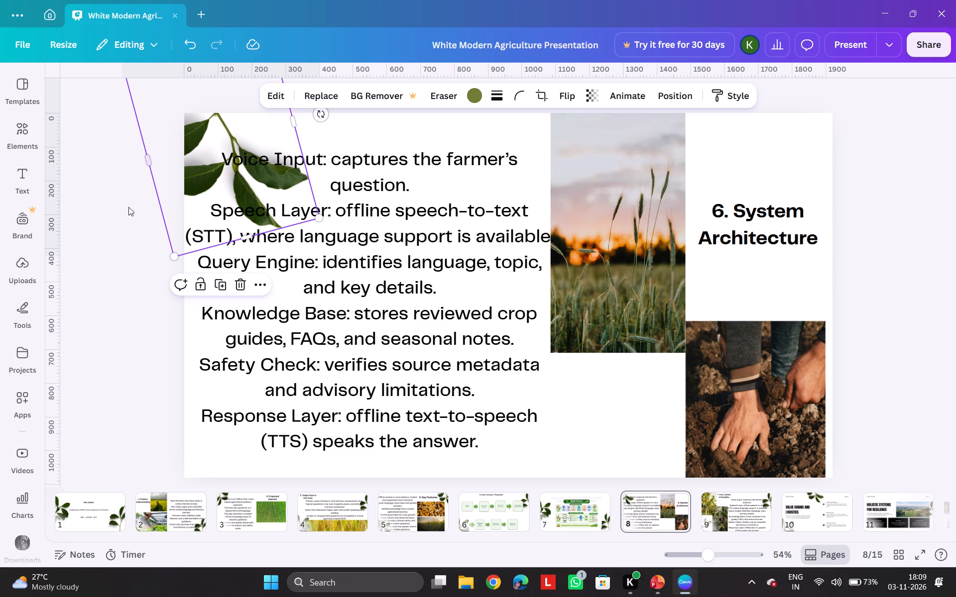
{"action": "key", "text": "ctrl+v"}
{"action": "left_click_drag", "start_coordinate": [208, 183], "coordinate": [513, 514]}
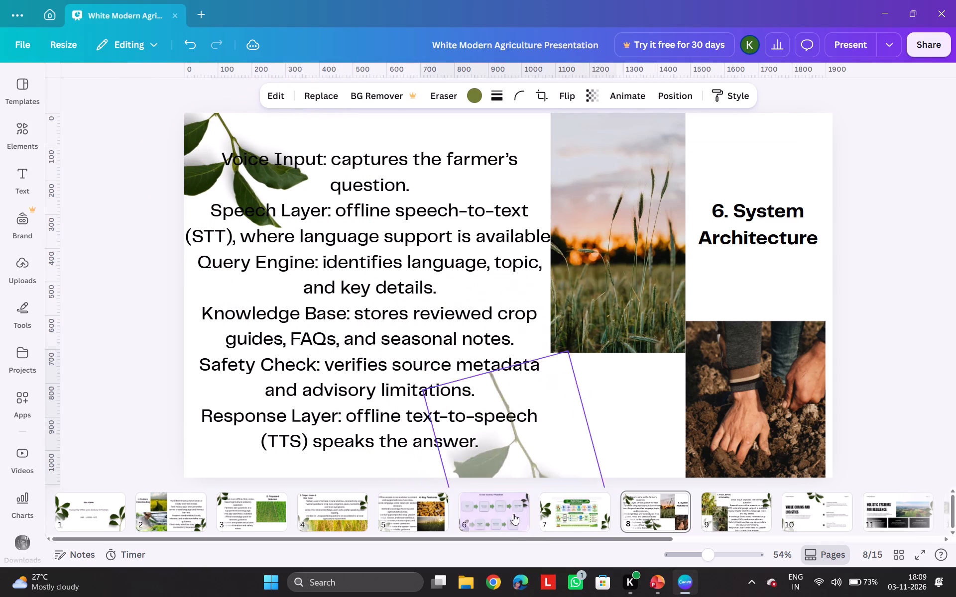
{"action": "left_click_drag", "start_coordinate": [513, 514], "coordinate": [837, 512]}
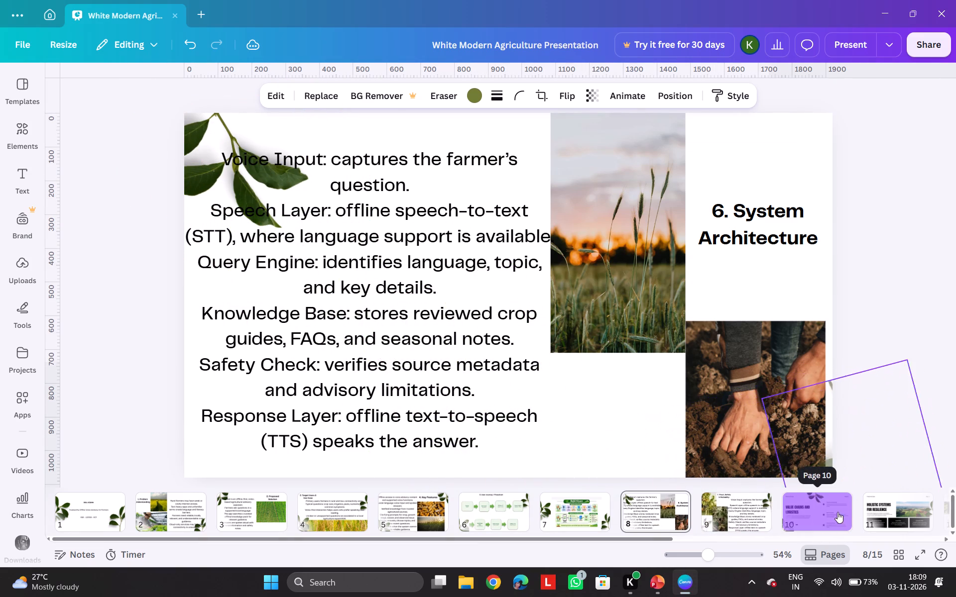
{"action": "left_click_drag", "start_coordinate": [837, 512], "coordinate": [891, 509]}
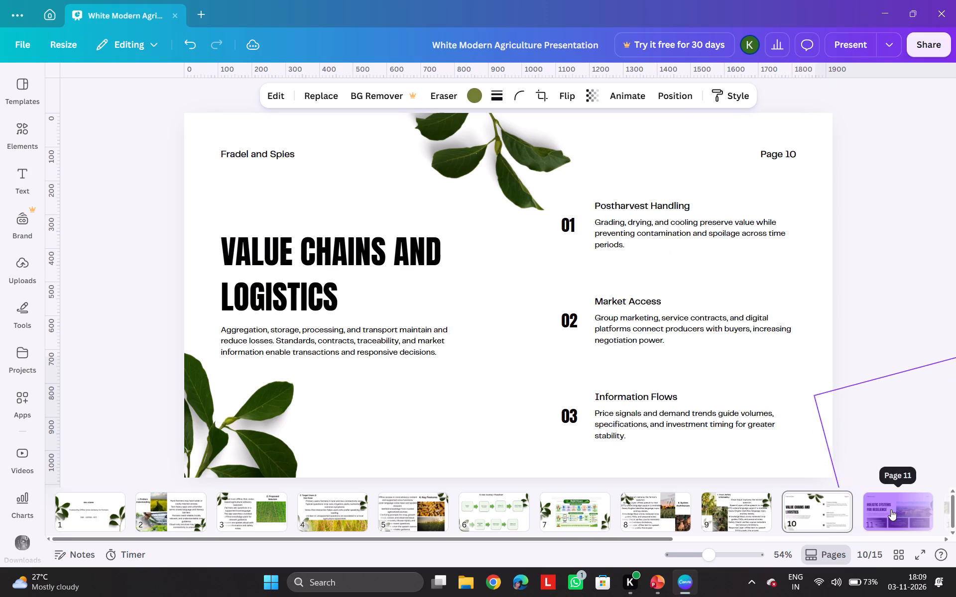
{"action": "left_click_drag", "start_coordinate": [891, 509], "coordinate": [757, 518]}
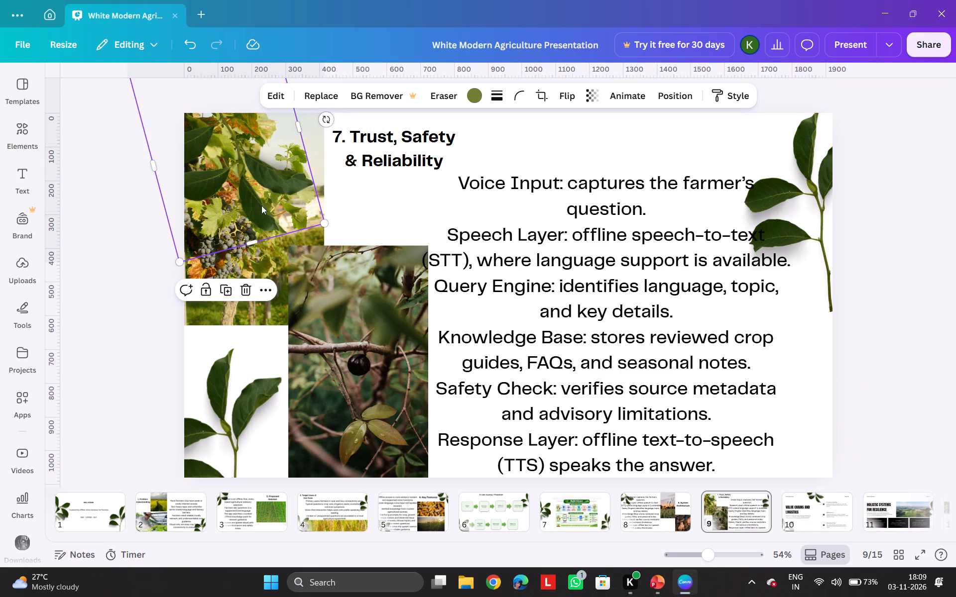
Position the copied leaf image across the grapevine photo's inner edge, below the heading and just above the branch photo.
{"action": "left_click_drag", "start_coordinate": [246, 192], "coordinate": [382, 183]}
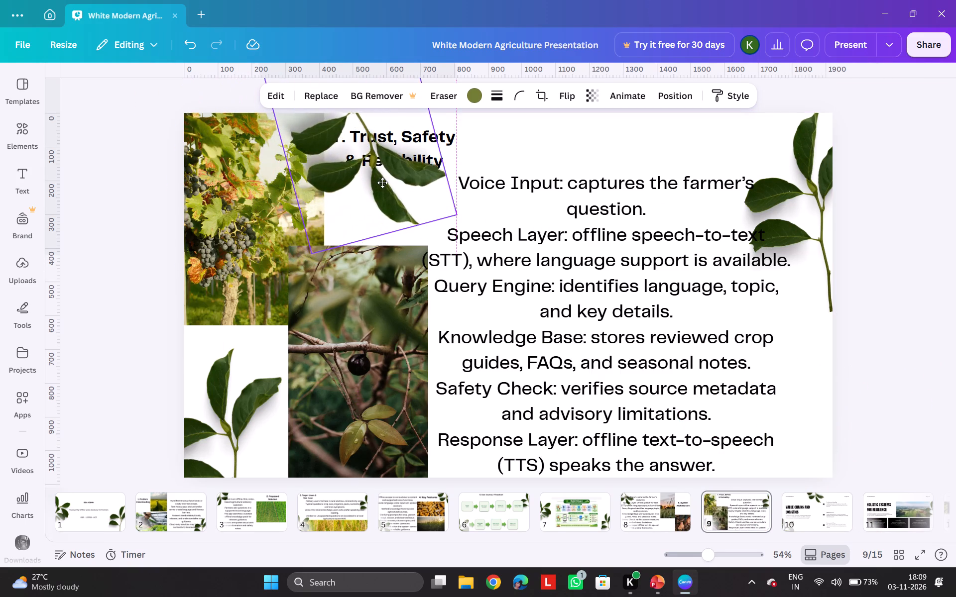
{"action": "left_click_drag", "start_coordinate": [382, 183], "coordinate": [505, 156]}
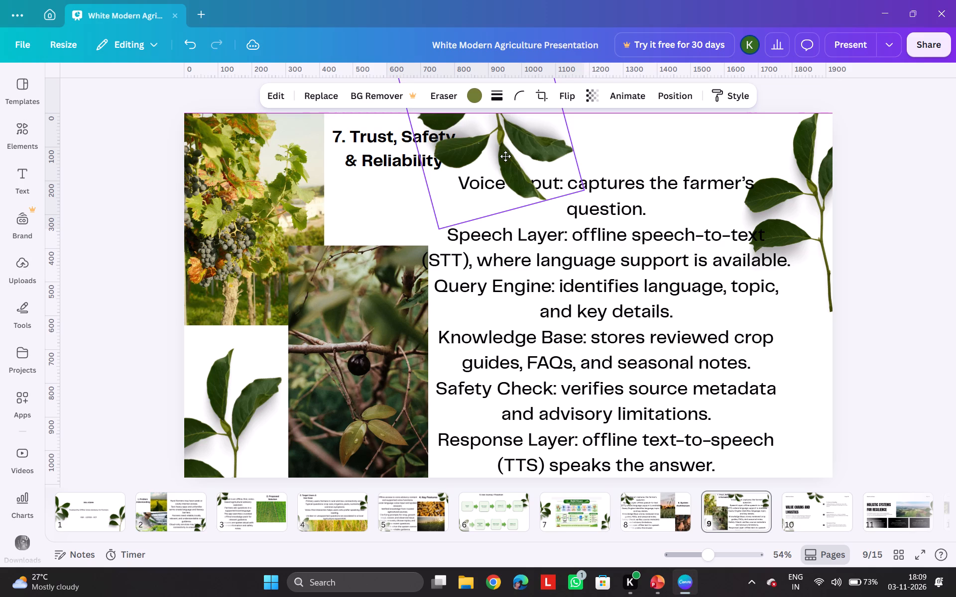
{"action": "left_click_drag", "start_coordinate": [505, 156], "coordinate": [538, 122]}
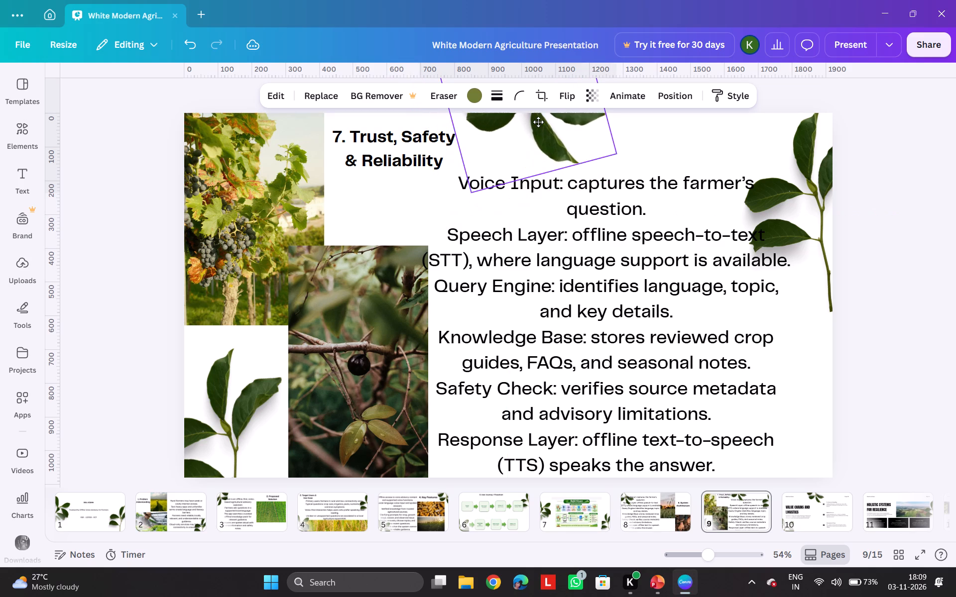
{"action": "left_click_drag", "start_coordinate": [538, 122], "coordinate": [524, 132]}
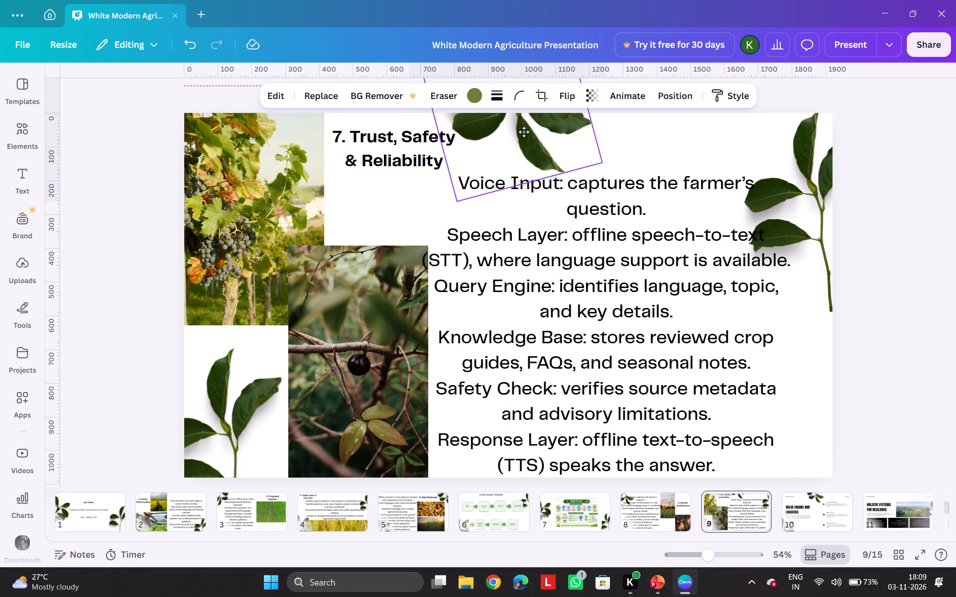
{"action": "left_click_drag", "start_coordinate": [524, 132], "coordinate": [340, 212]}
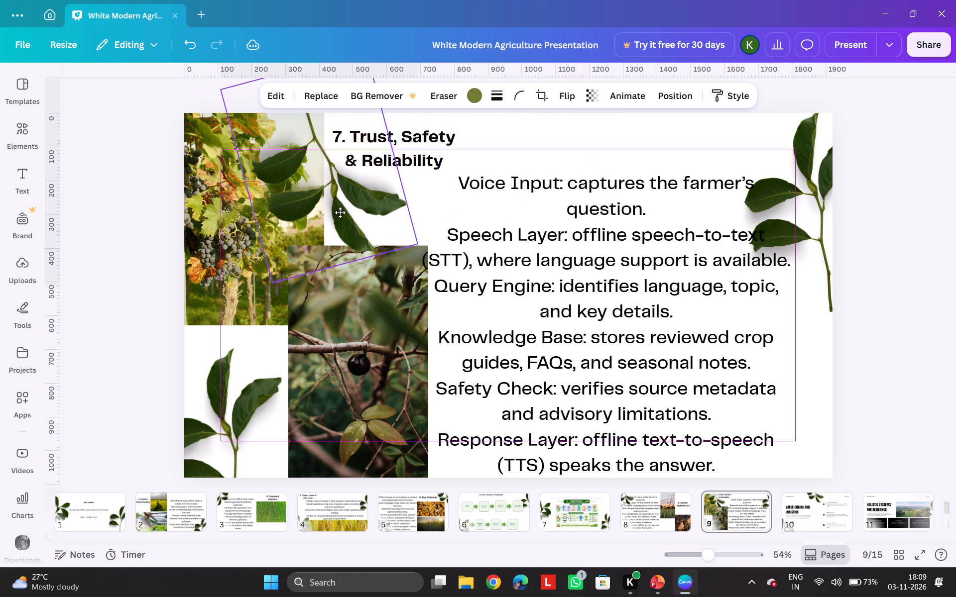
{"action": "left_click_drag", "start_coordinate": [340, 212], "coordinate": [341, 212]}
{"action": "left_click", "coordinate": [126, 217]}
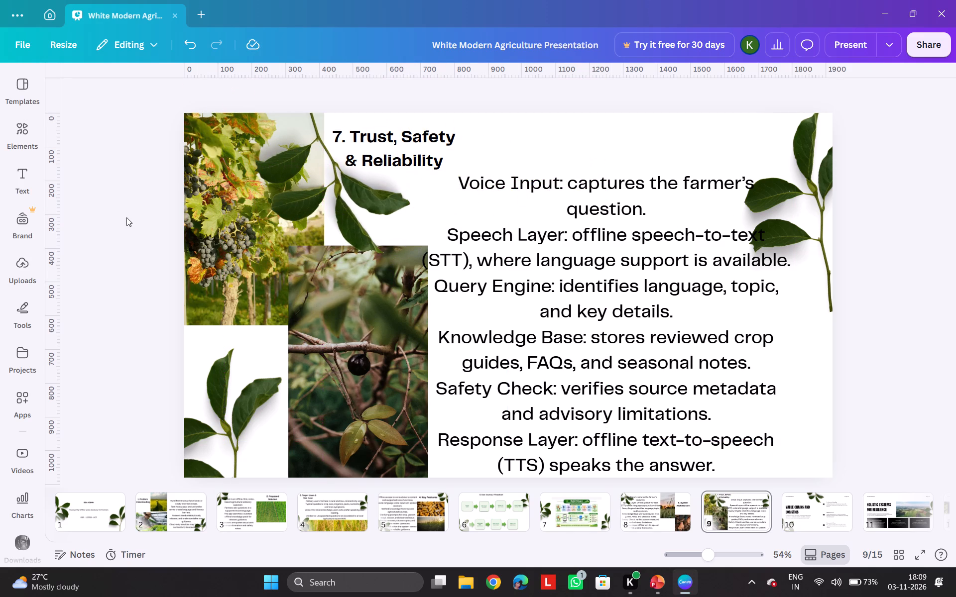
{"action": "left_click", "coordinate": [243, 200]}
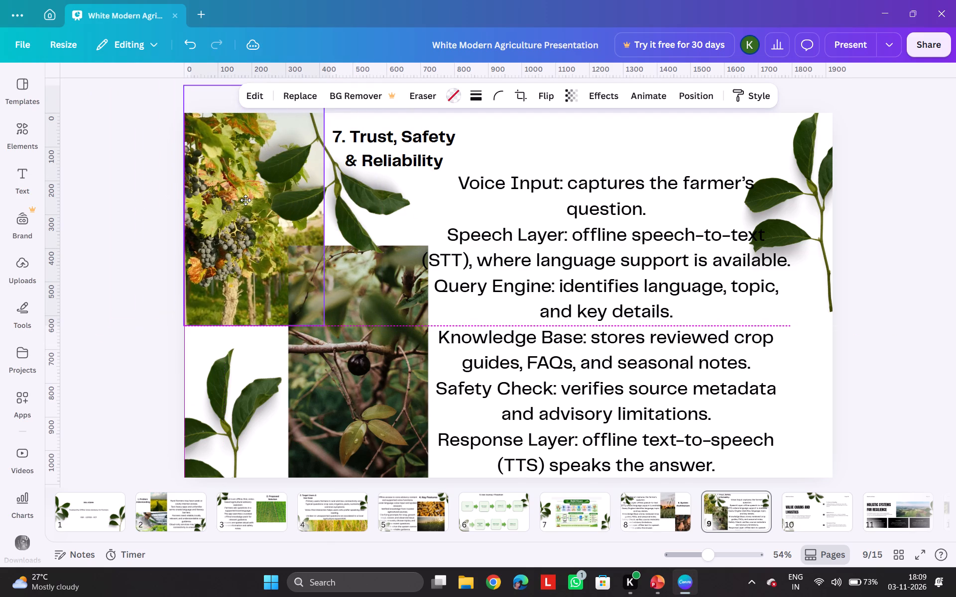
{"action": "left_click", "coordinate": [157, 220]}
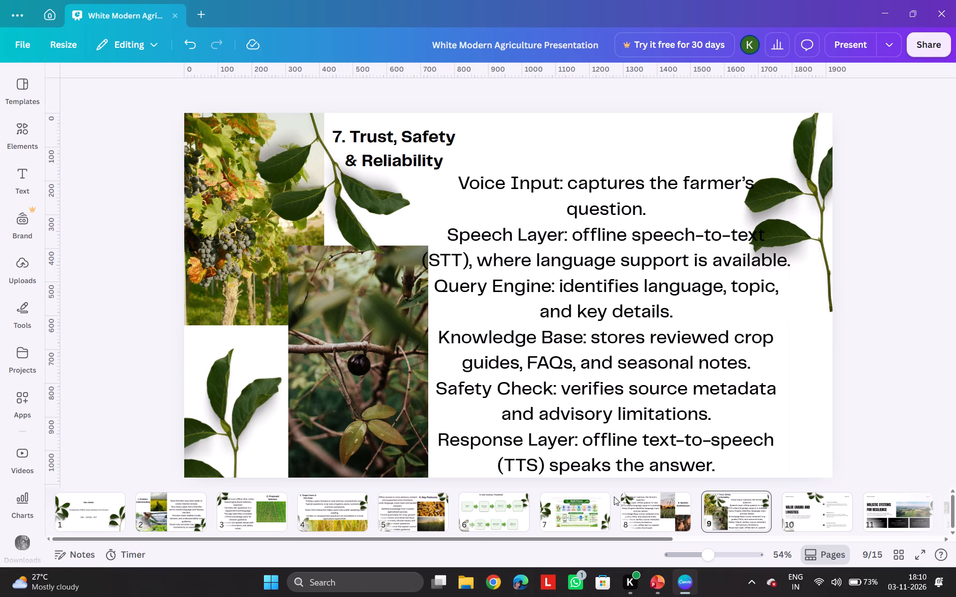
Delete the "Value Chains and Logistics" heading, its paragraph and the "Fradel and Spies" label from page 10.
{"action": "left_click", "coordinate": [805, 509]}
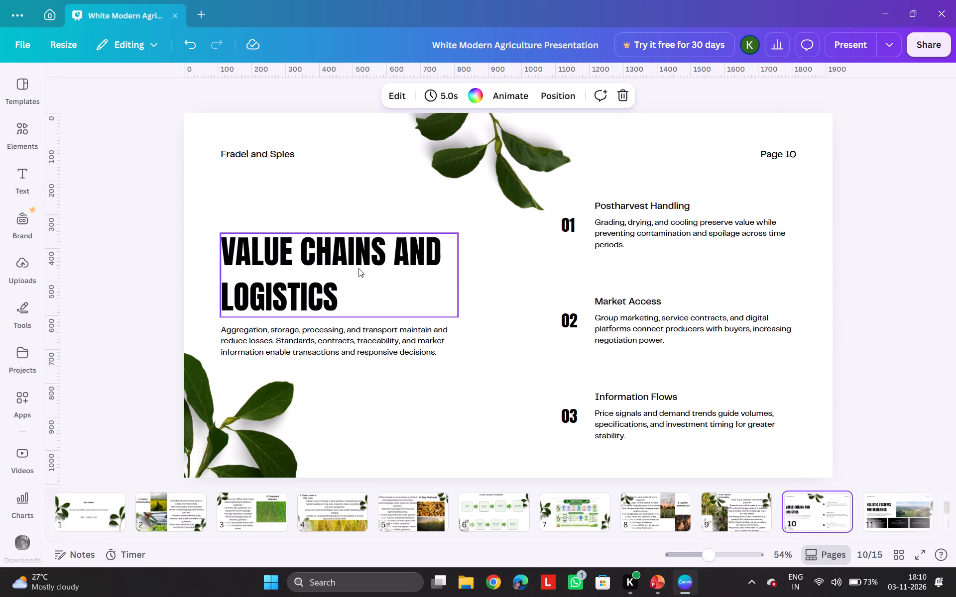
{"action": "left_click", "coordinate": [358, 268]}
{"action": "key", "text": "Delete"}
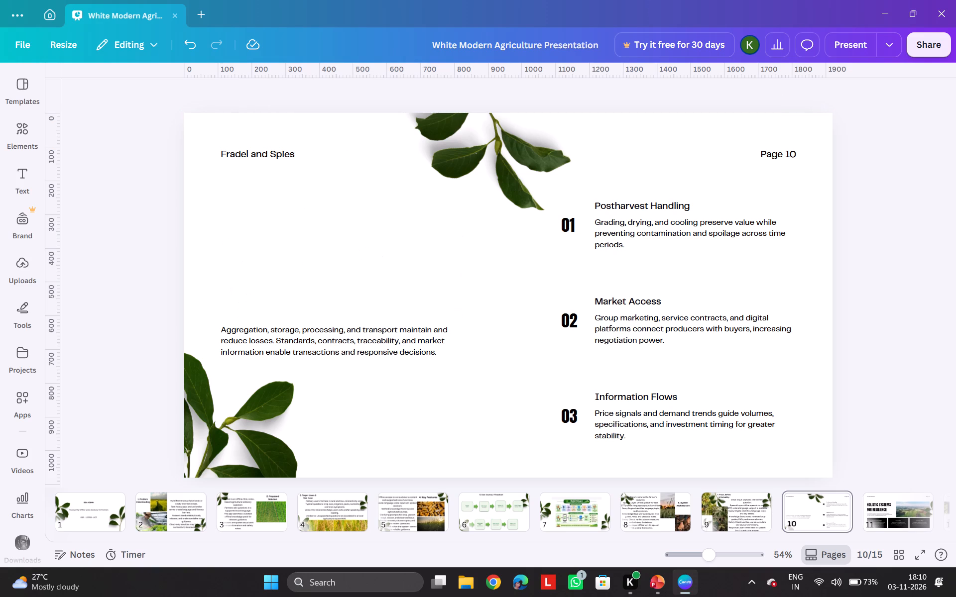
{"action": "left_click", "coordinate": [361, 338]}
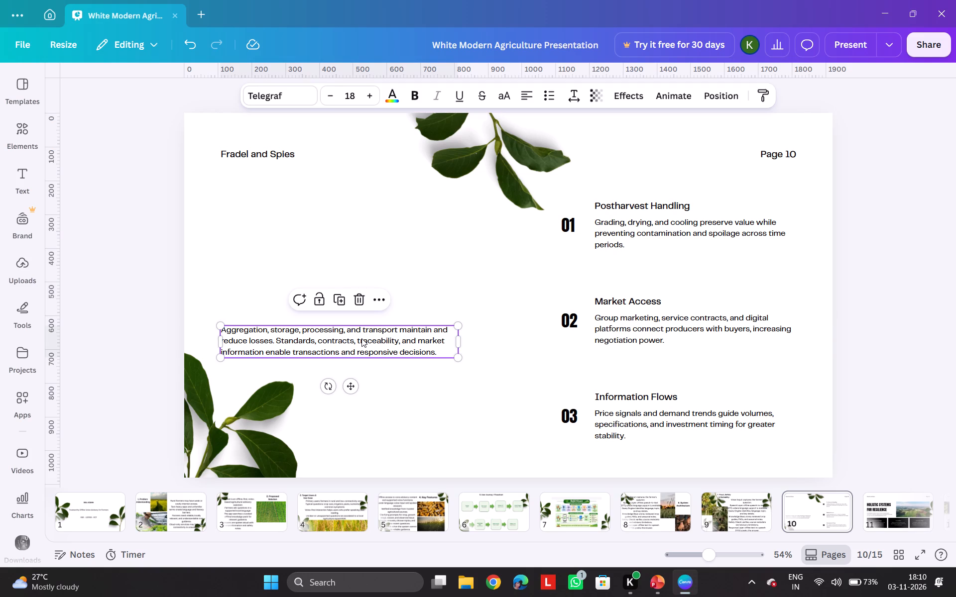
{"action": "key", "text": "Delete"}
{"action": "left_click", "coordinate": [271, 151]}
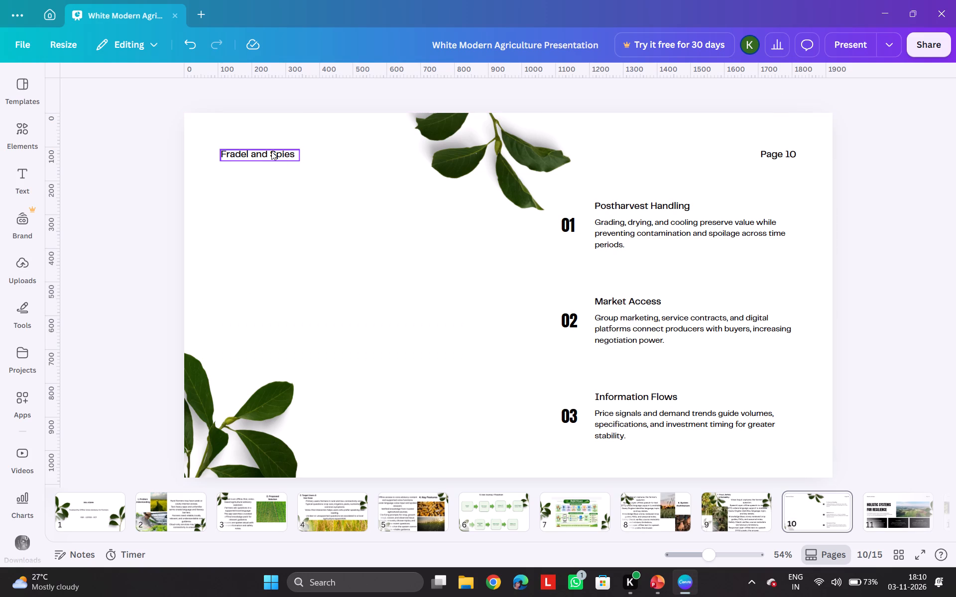
{"action": "key", "text": "Delete"}
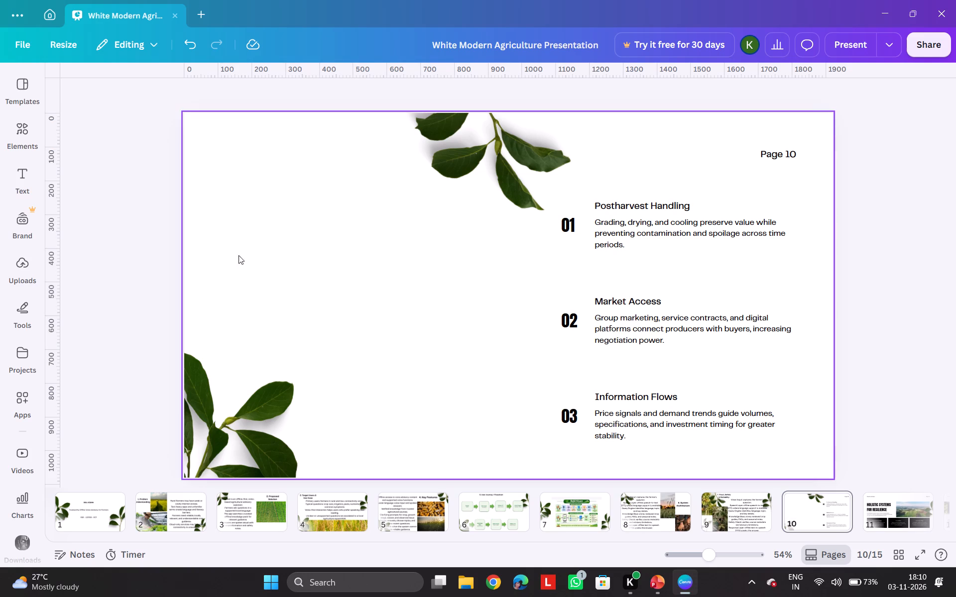
Delete the "Page 10" label and the three numbered text groups, Postharvest Handling, Market Access and Information Flows, from page 10.
{"action": "left_click", "coordinate": [650, 246]}
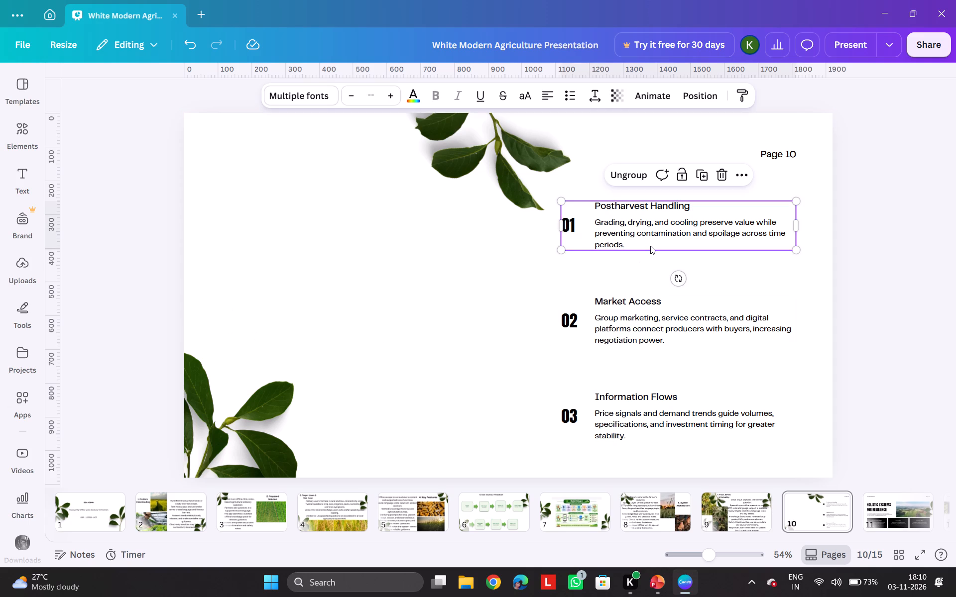
{"action": "key", "text": "Delete"}
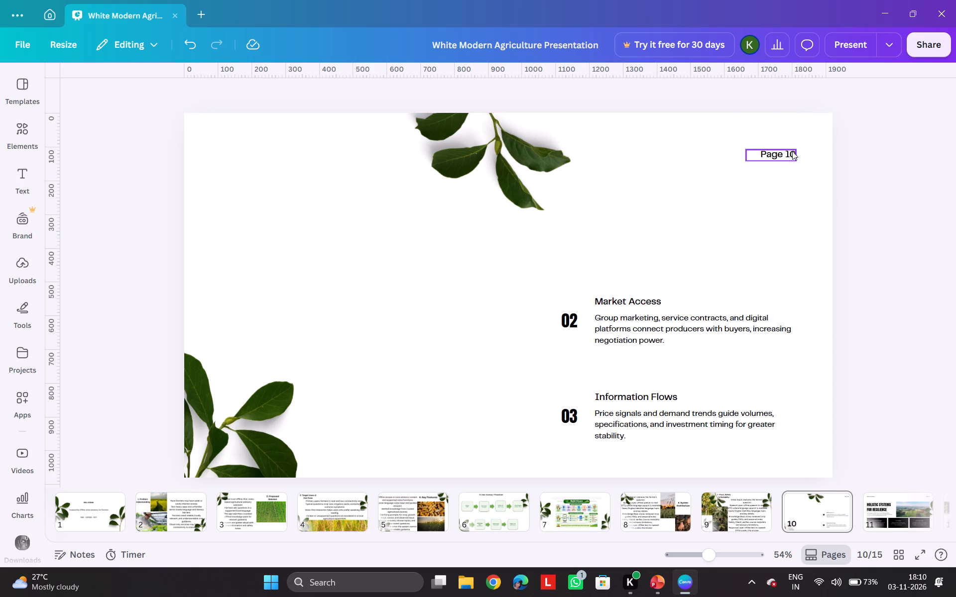
{"action": "left_click", "coordinate": [792, 151]}
{"action": "key", "text": "Delete"}
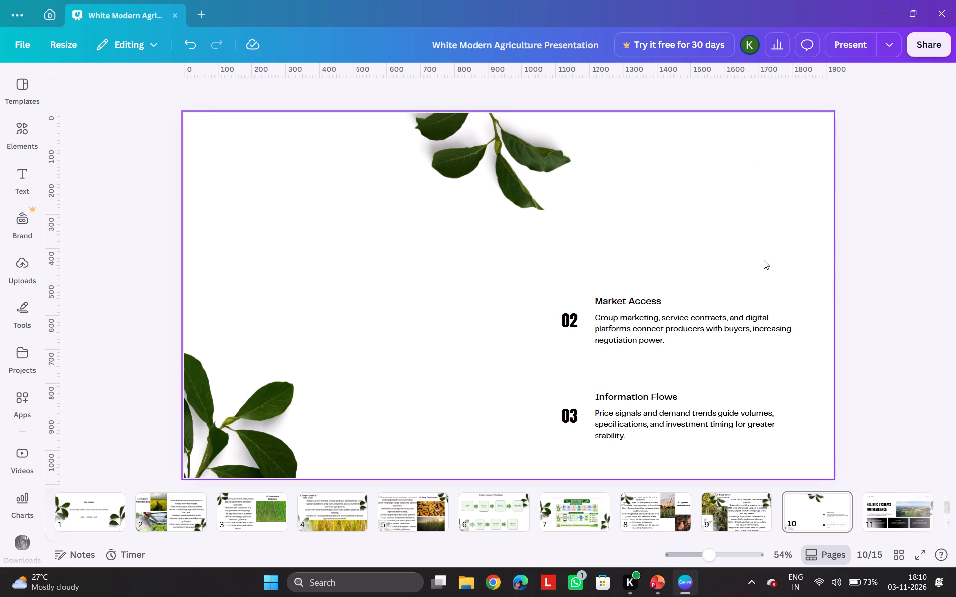
{"action": "left_click", "coordinate": [690, 300]}
{"action": "key", "text": "Delete"}
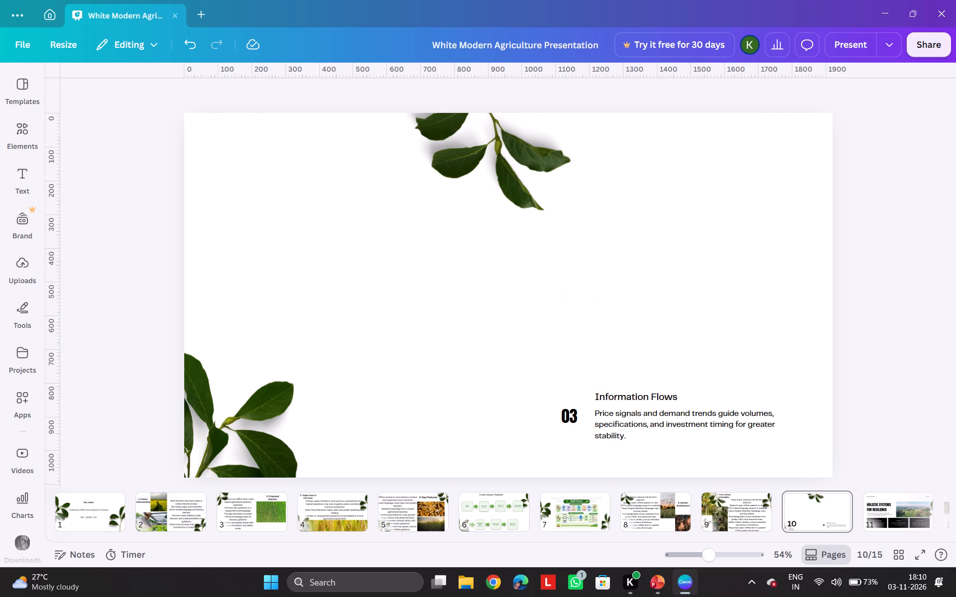
{"action": "left_click", "coordinate": [661, 419]}
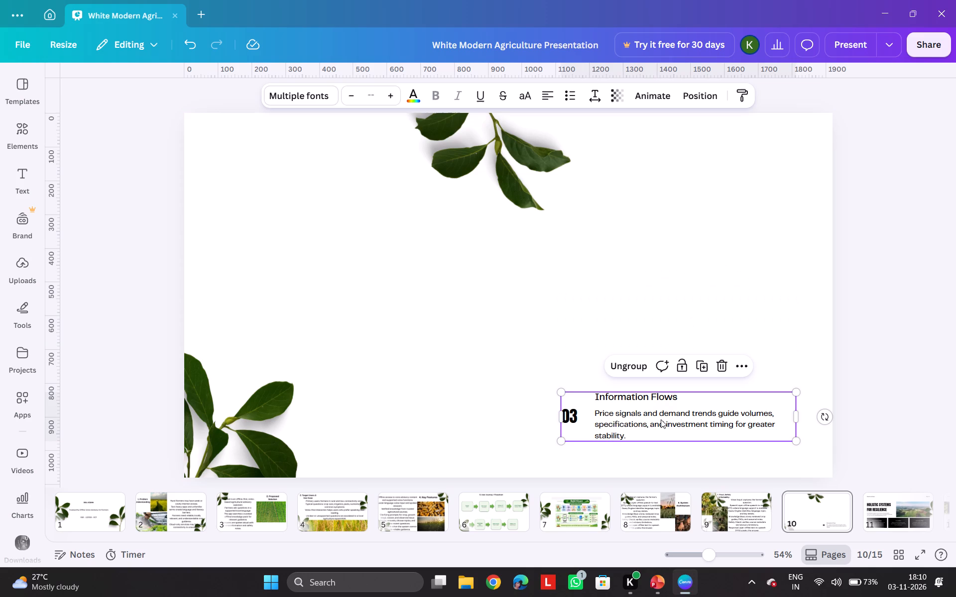
{"action": "key", "text": "Delete"}
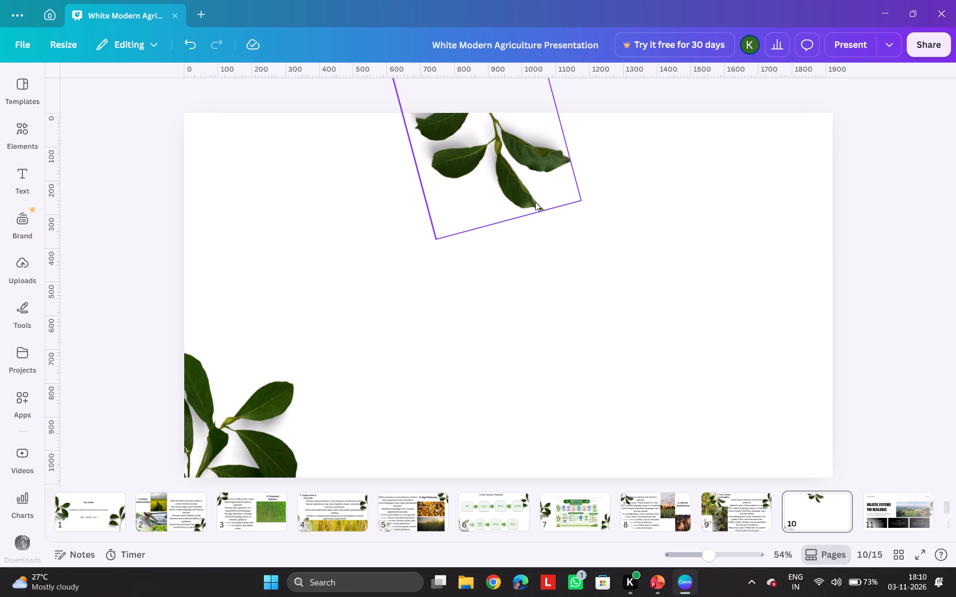
Move the leaf image from the top middle of page 10 into the page's upper-right corner.
{"action": "left_click_drag", "start_coordinate": [505, 186], "coordinate": [789, 207]}
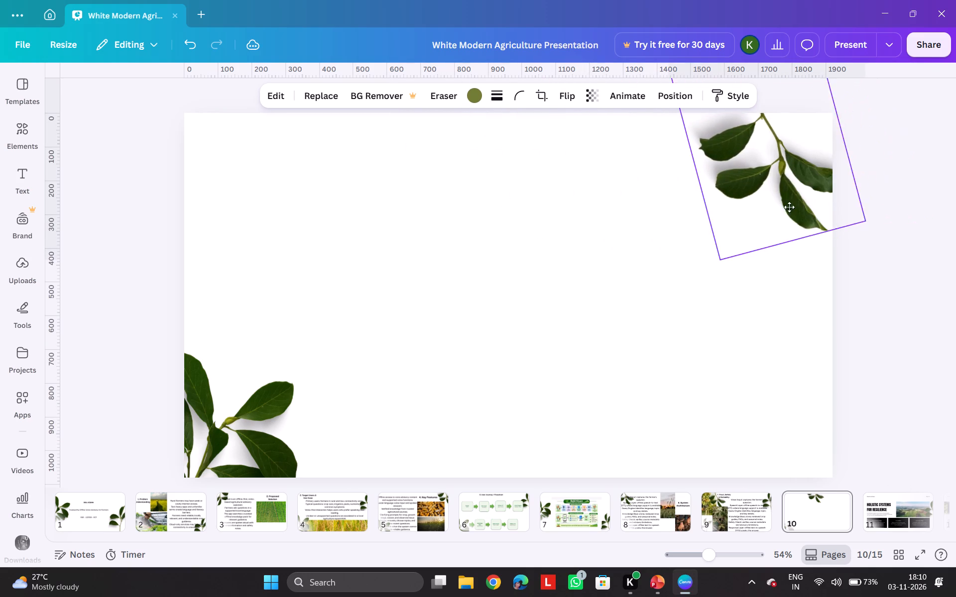
{"action": "left_click_drag", "start_coordinate": [789, 207], "coordinate": [770, 206]}
{"action": "left_click", "coordinate": [942, 300]}
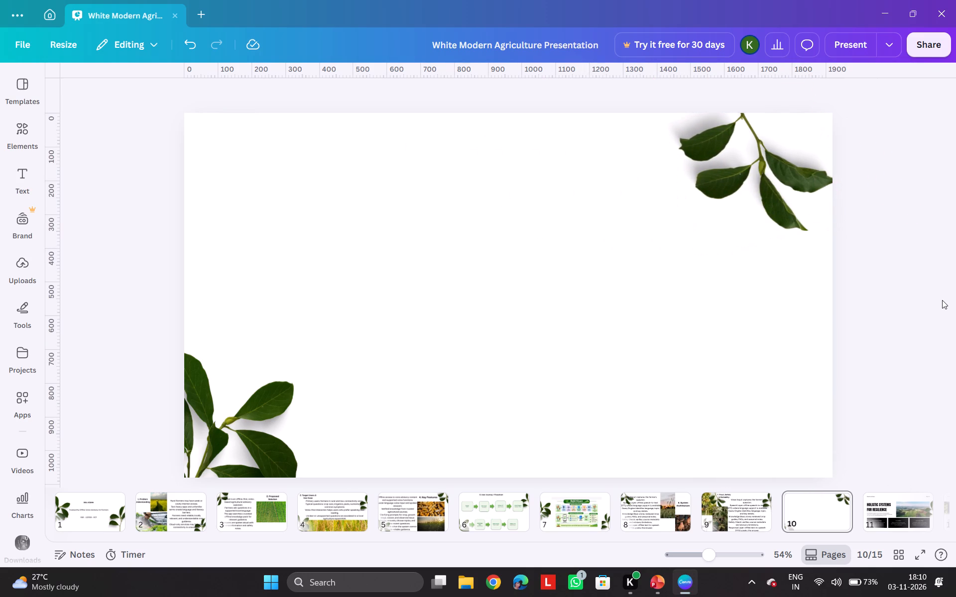
Copy the "8. Prototype Plan & Technology" heading from PowerPoint slide 9 to Canva page 10, placing it near the page's upper-left corner.
{"action": "left_click", "coordinate": [663, 588]}
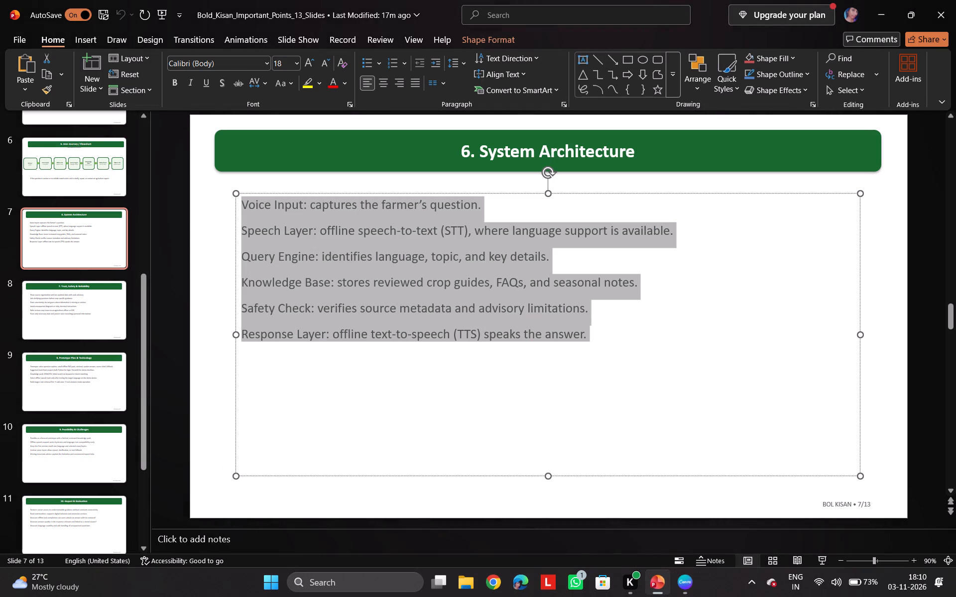
{"action": "left_click", "coordinate": [318, 386]}
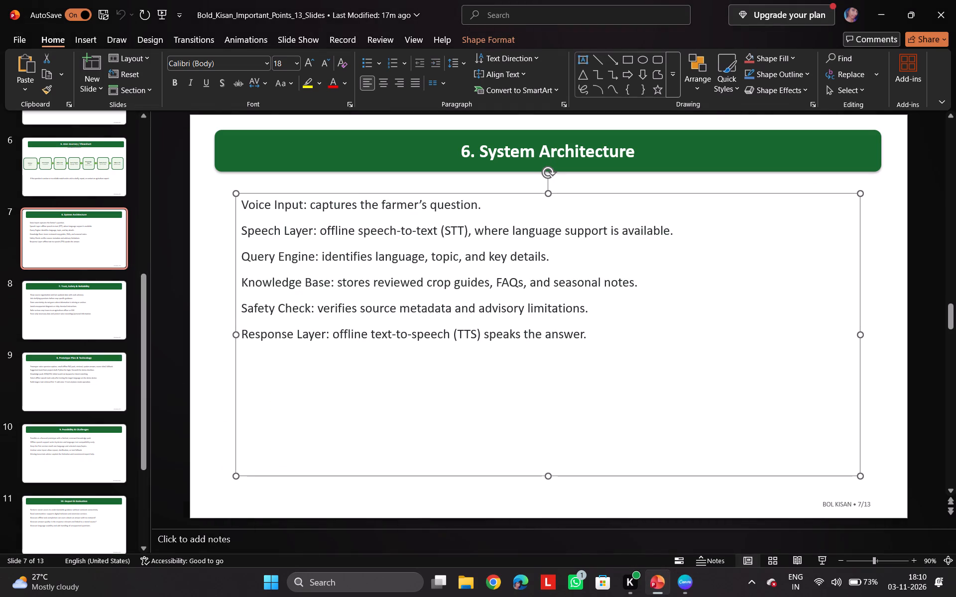
{"action": "left_click", "coordinate": [85, 440]}
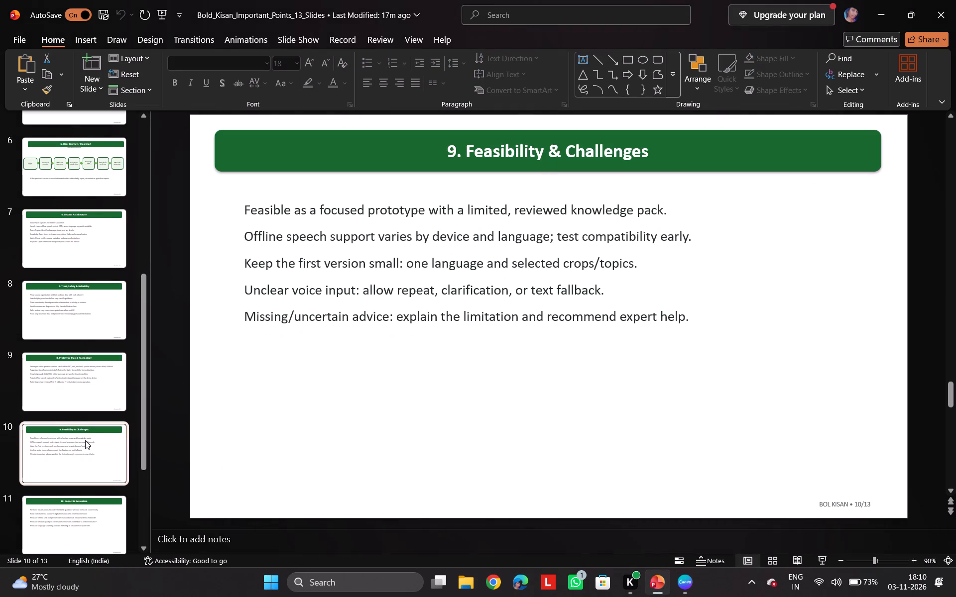
{"action": "left_click", "coordinate": [81, 394]}
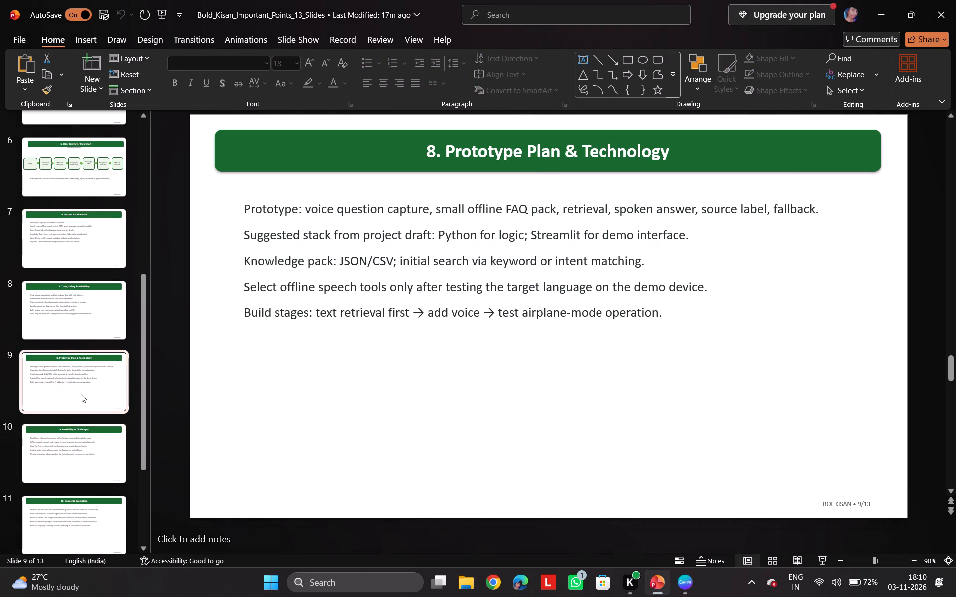
{"action": "left_click", "coordinate": [83, 317]}
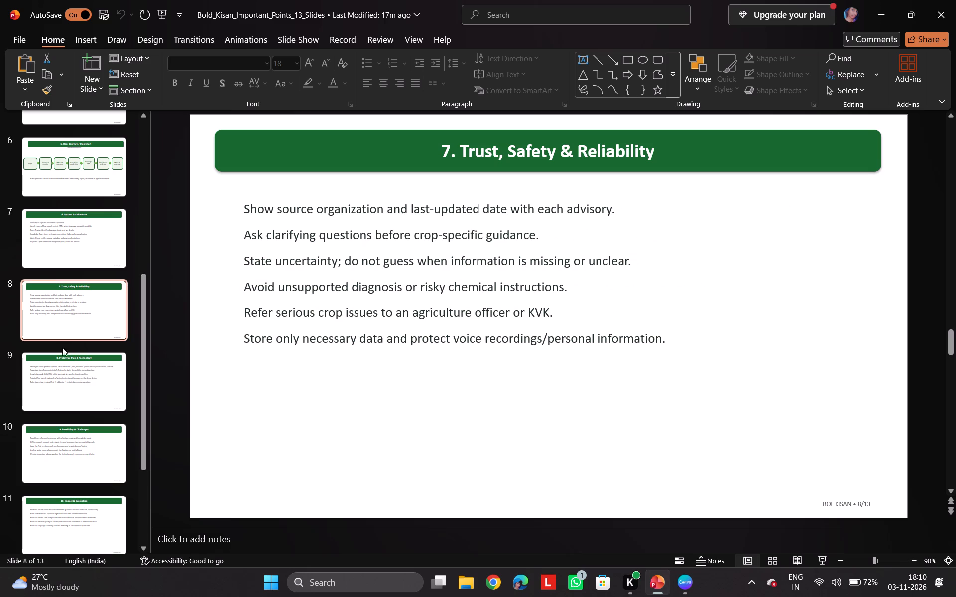
{"action": "left_click", "coordinate": [54, 440]}
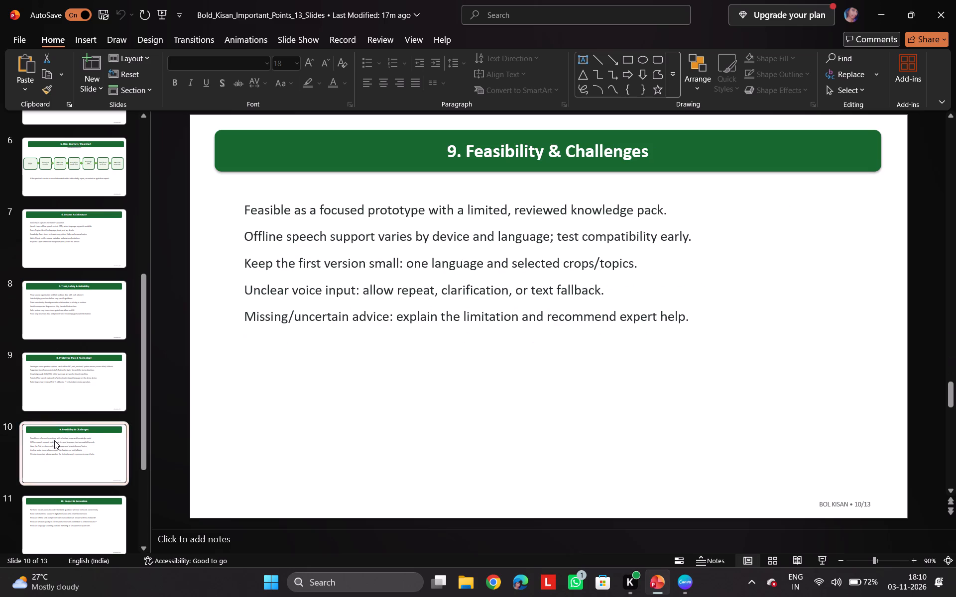
{"action": "left_click", "coordinate": [57, 395]}
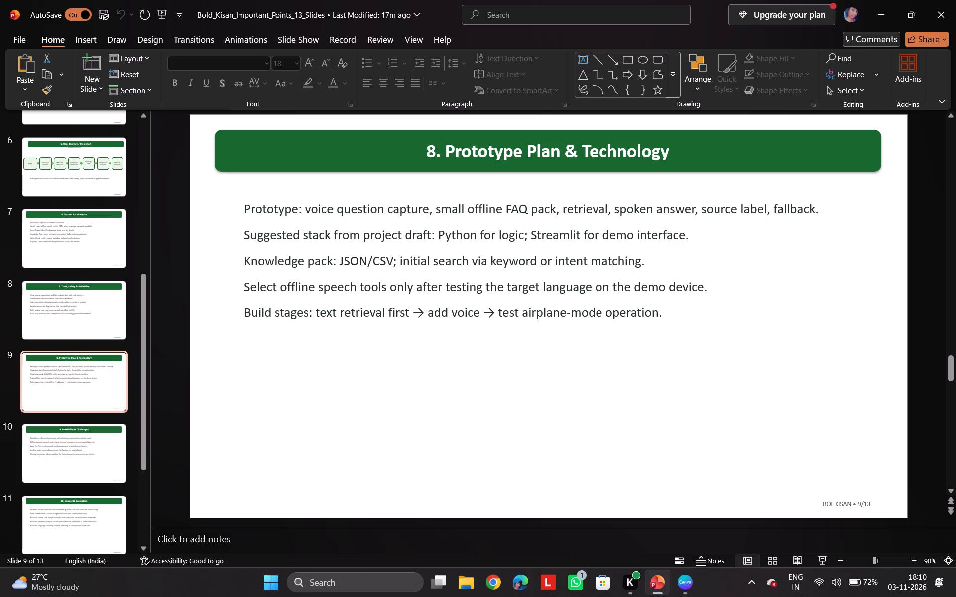
{"action": "left_click_drag", "start_coordinate": [429, 152], "coordinate": [657, 154]}
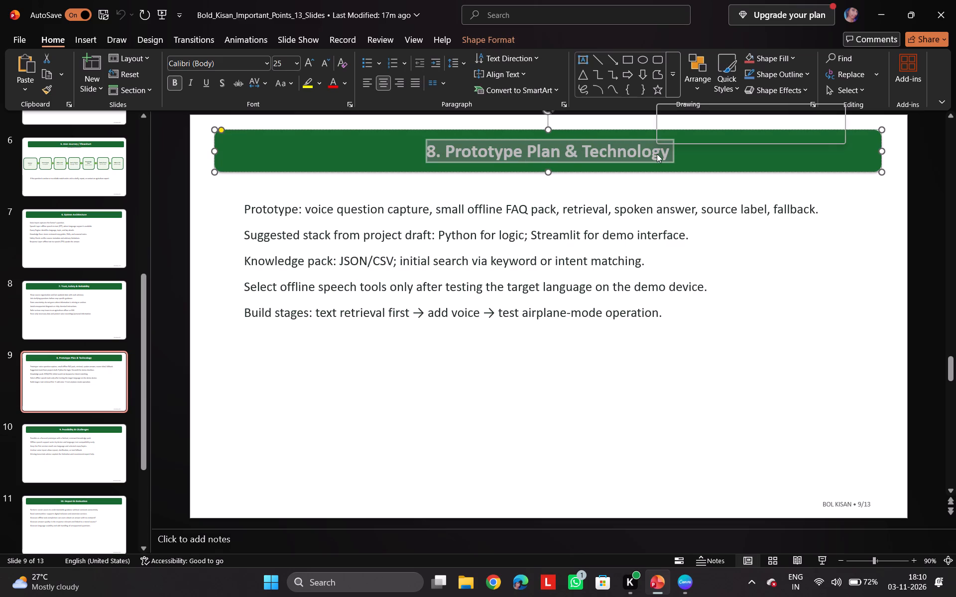
{"action": "key", "text": "ctrl+c"}
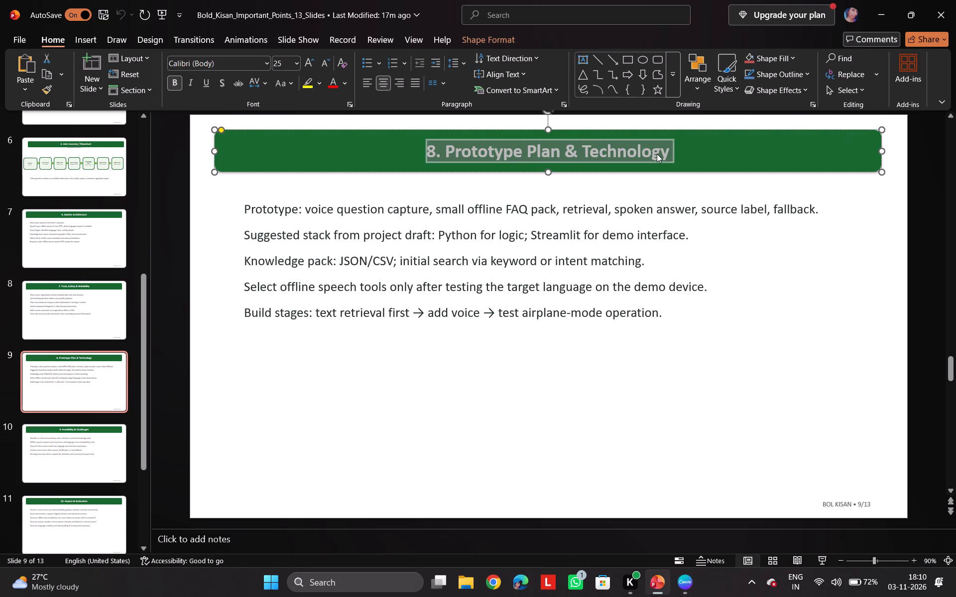
{"action": "left_click", "coordinate": [678, 585]}
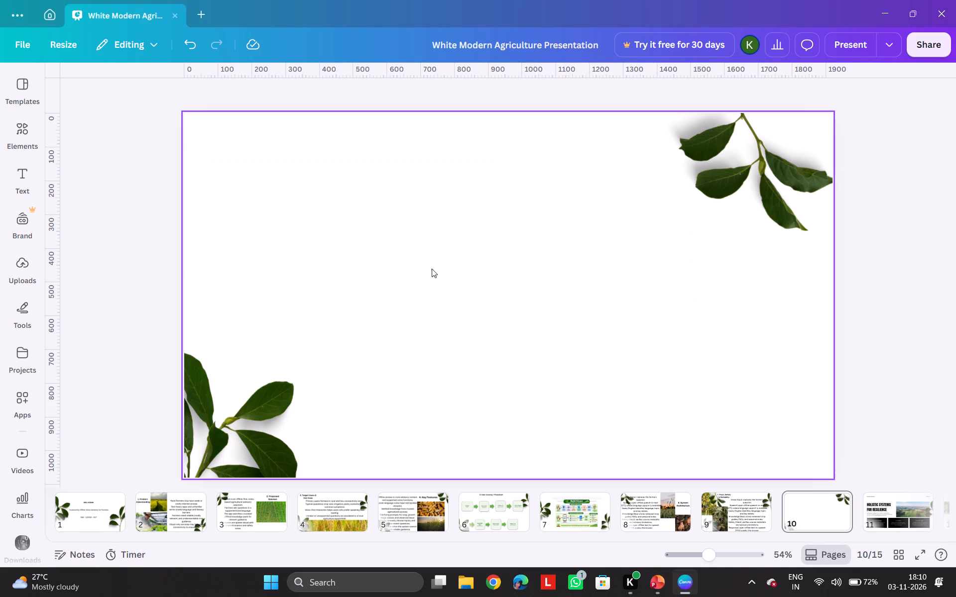
{"action": "key", "text": "ctrl+v"}
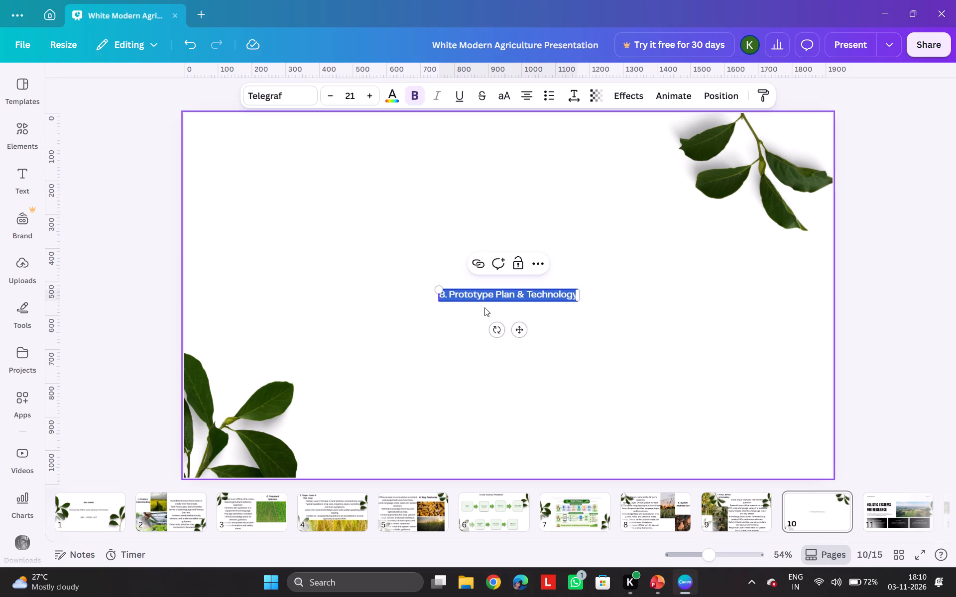
{"action": "left_click_drag", "start_coordinate": [516, 329], "coordinate": [309, 177]}
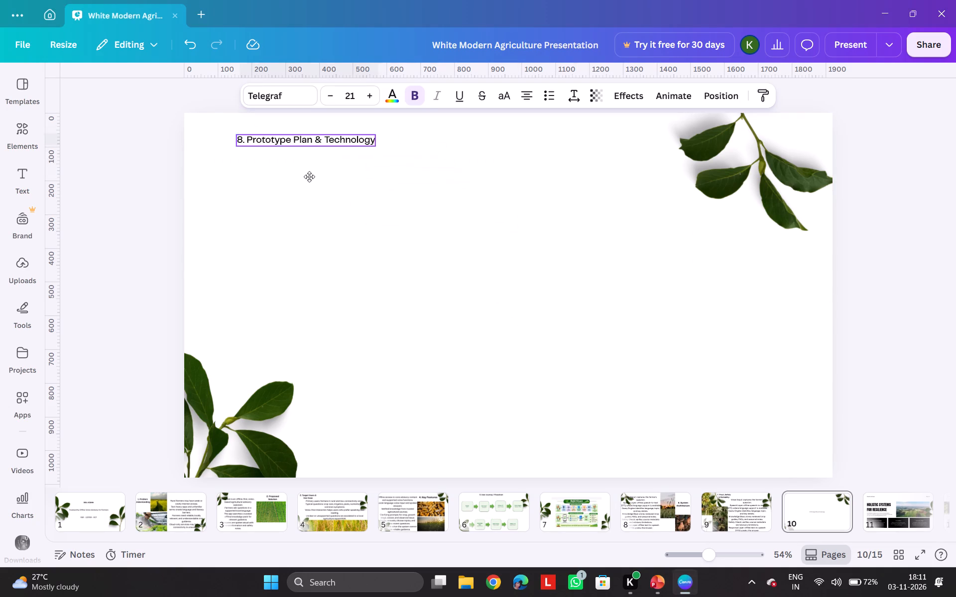
{"action": "left_click_drag", "start_coordinate": [309, 177], "coordinate": [300, 183]}
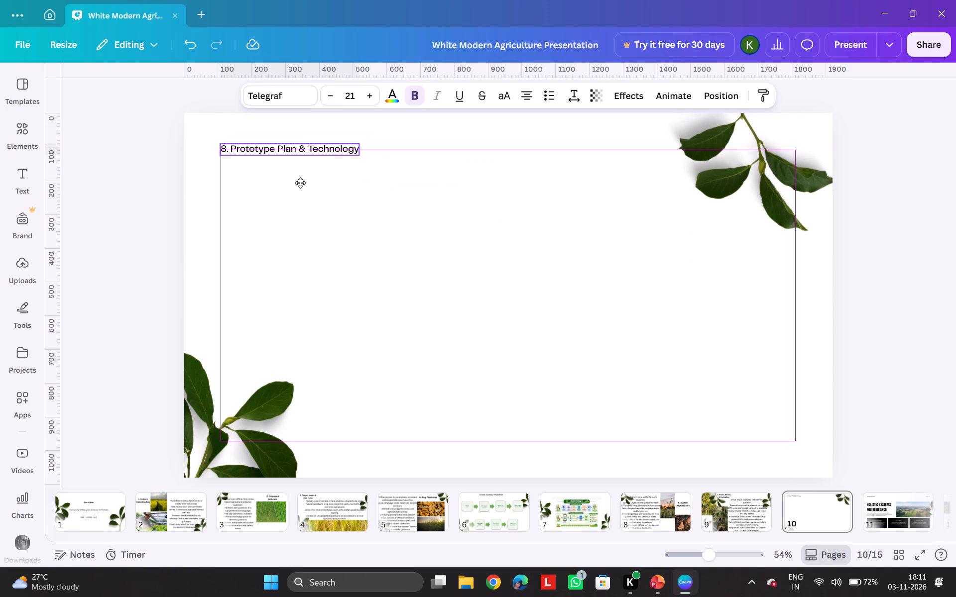
{"action": "left_click_drag", "start_coordinate": [300, 183], "coordinate": [302, 183]}
Set the "8. Prototype Plan & Technology" heading's font size to 32, keeping it bold, and widen its text box towards the page's middle.
{"action": "triple_click", "coordinate": [415, 94]}
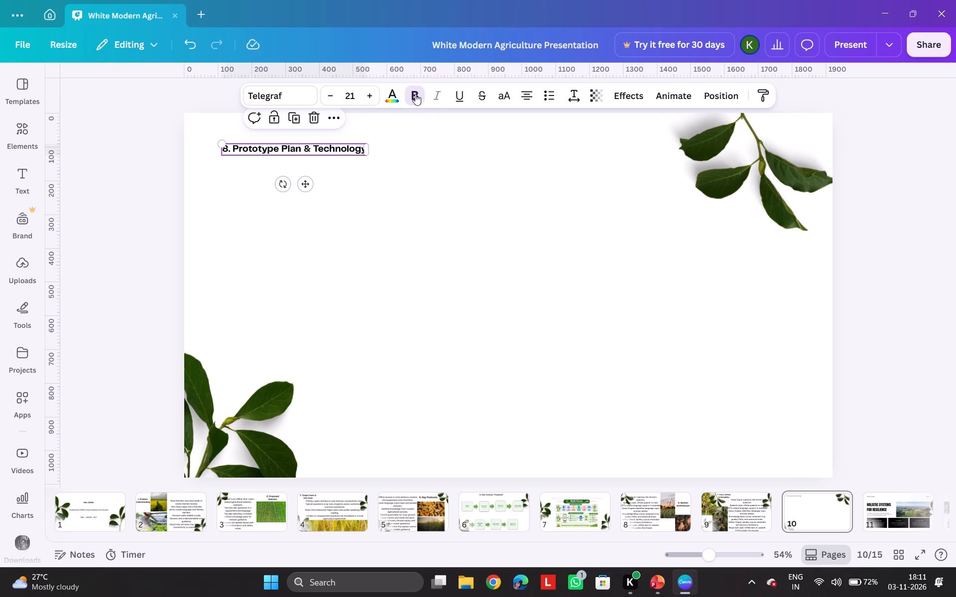
{"action": "triple_click", "coordinate": [415, 94]}
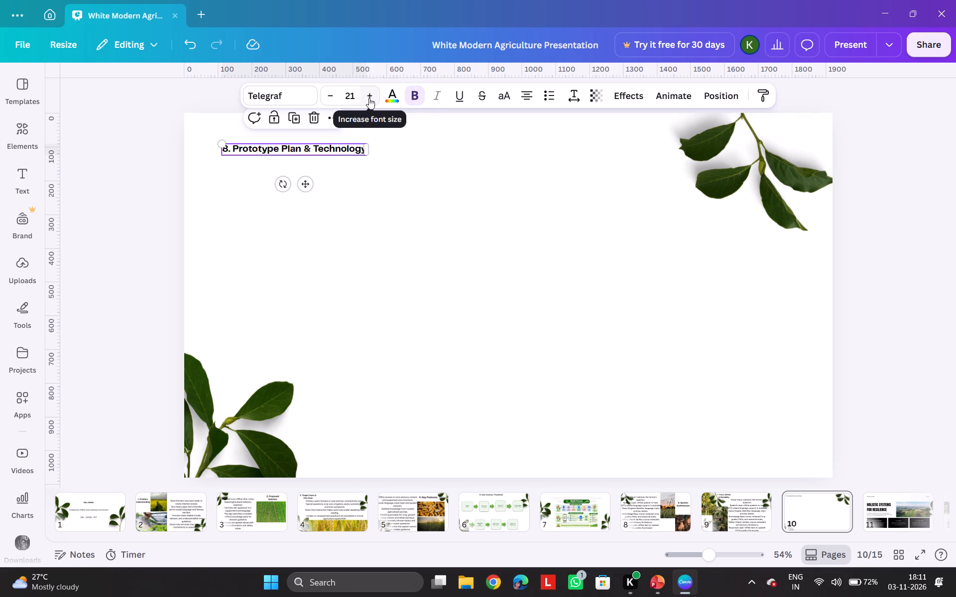
{"action": "triple_click", "coordinate": [368, 97]}
{"action": "triple_click", "coordinate": [368, 97]}
{"action": "triple_click", "coordinate": [368, 97]}
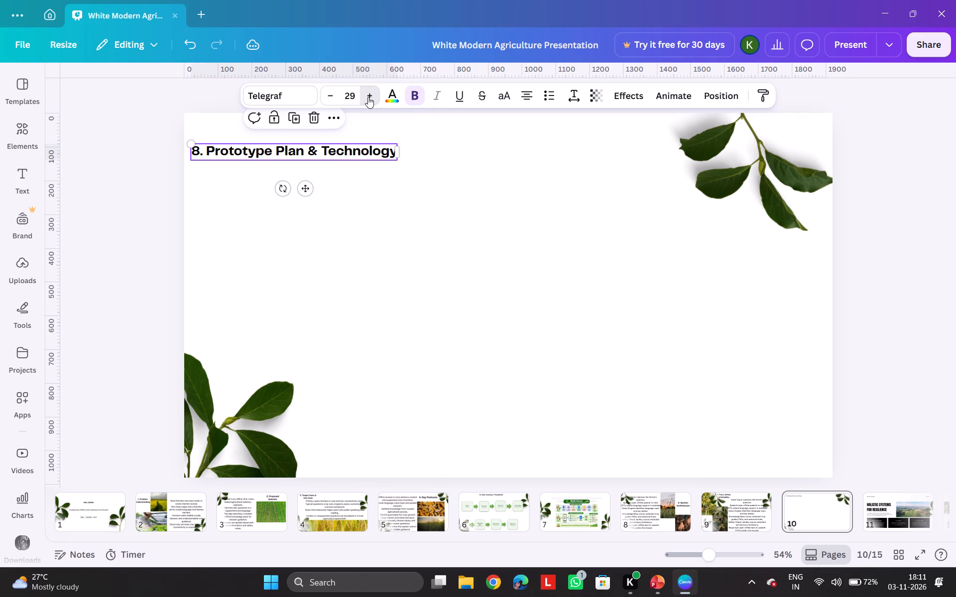
{"action": "double_click", "coordinate": [368, 97]}
{"action": "left_click_drag", "start_coordinate": [409, 154], "coordinate": [446, 144]}
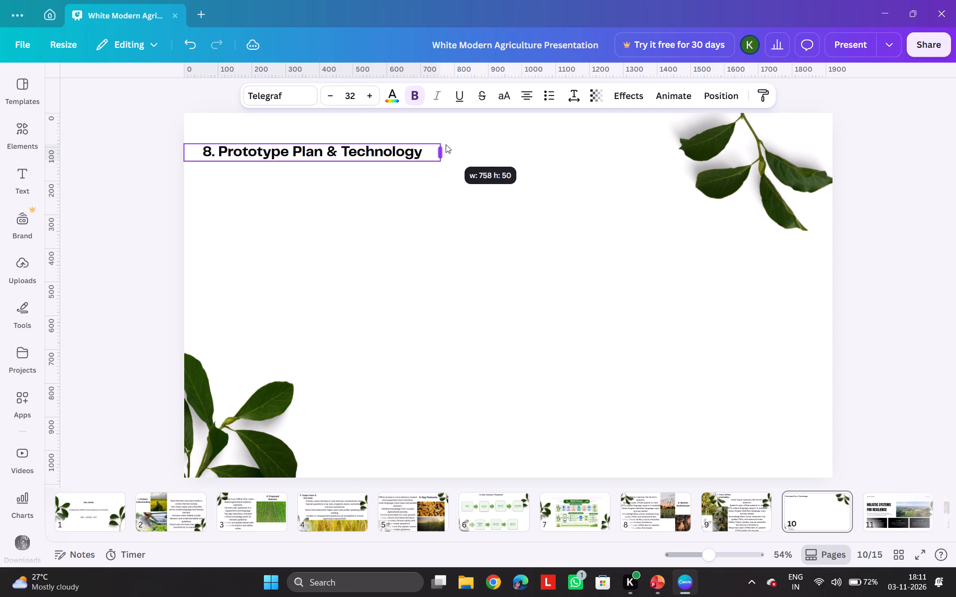
{"action": "left_click_drag", "start_coordinate": [446, 144], "coordinate": [457, 147]}
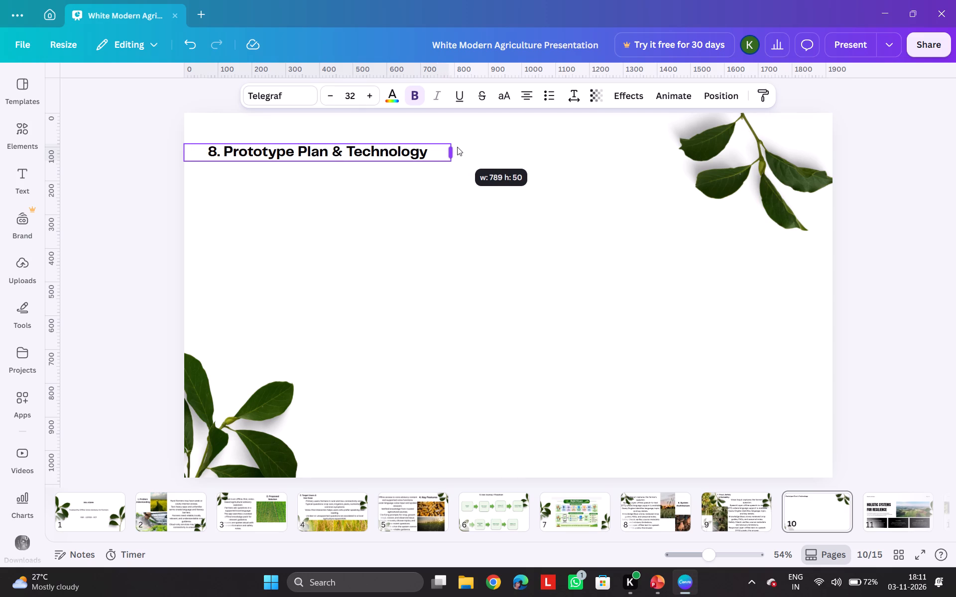
{"action": "left_click_drag", "start_coordinate": [457, 147], "coordinate": [485, 150]}
{"action": "left_click", "coordinate": [288, 268]}
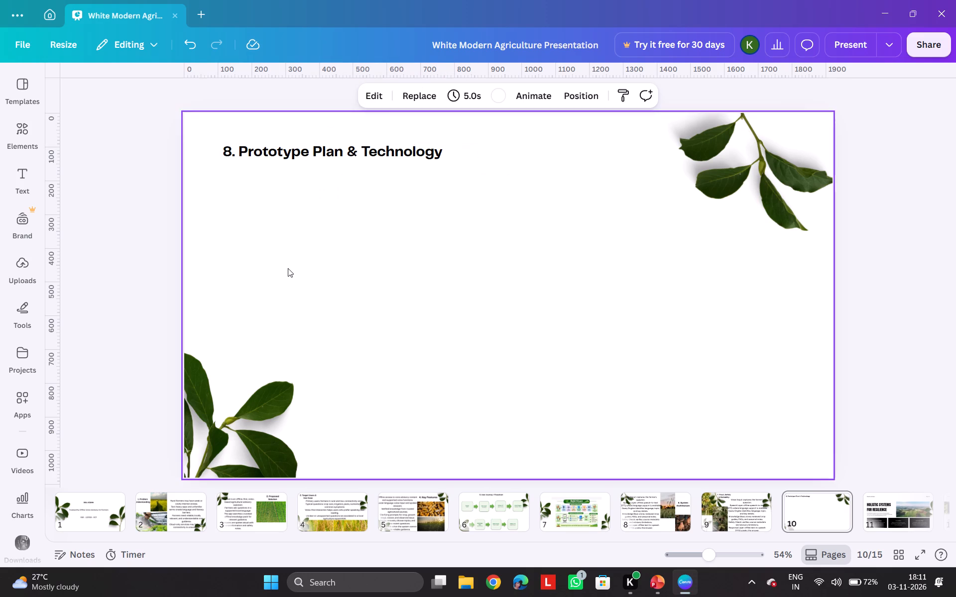
Move the page 10 heading slightly upward and inward from the page edge, and increase its font size by three points.
{"action": "left_click", "coordinate": [355, 158]}
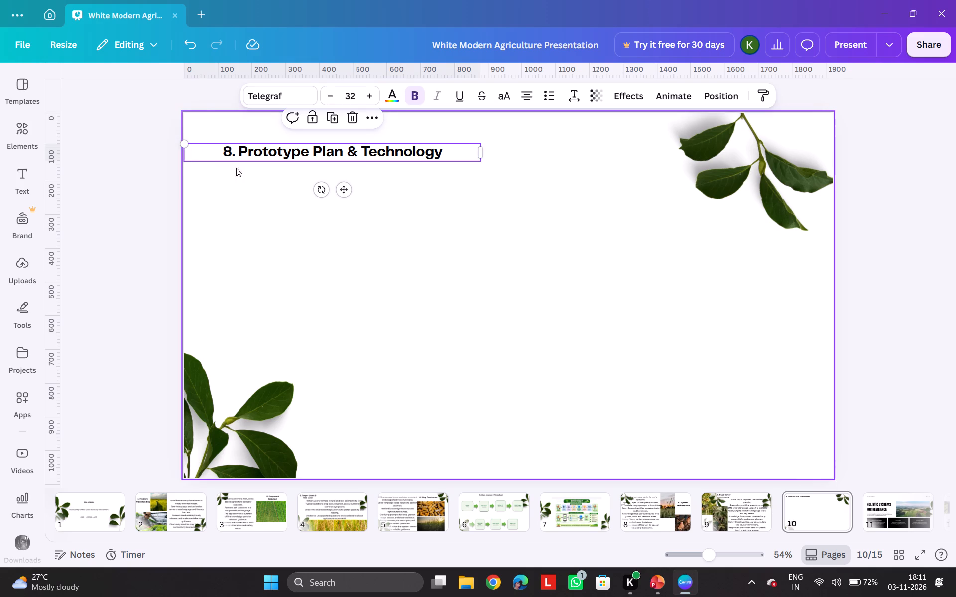
{"action": "left_click_drag", "start_coordinate": [316, 154], "coordinate": [317, 149]}
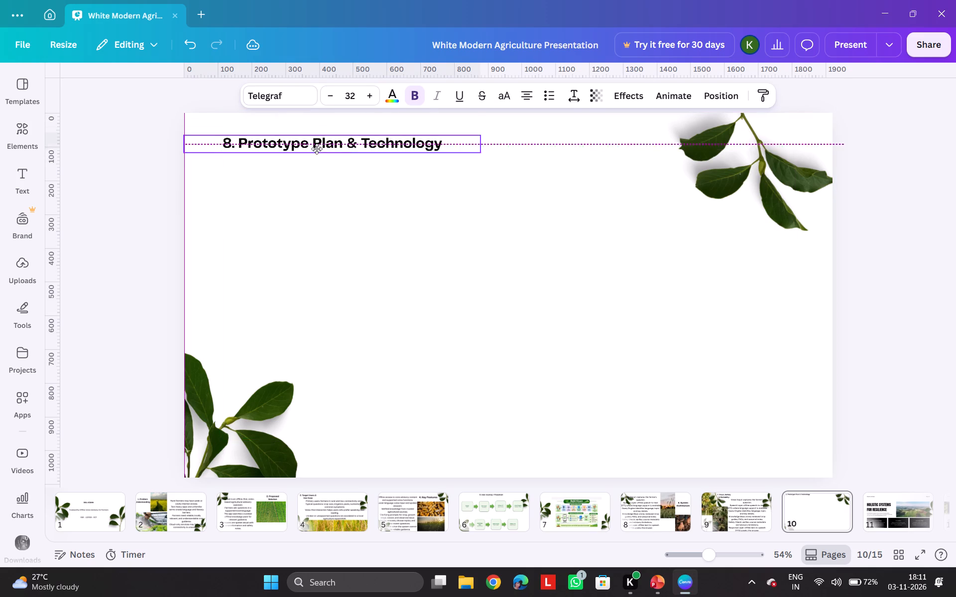
{"action": "left_click_drag", "start_coordinate": [317, 149], "coordinate": [321, 146]}
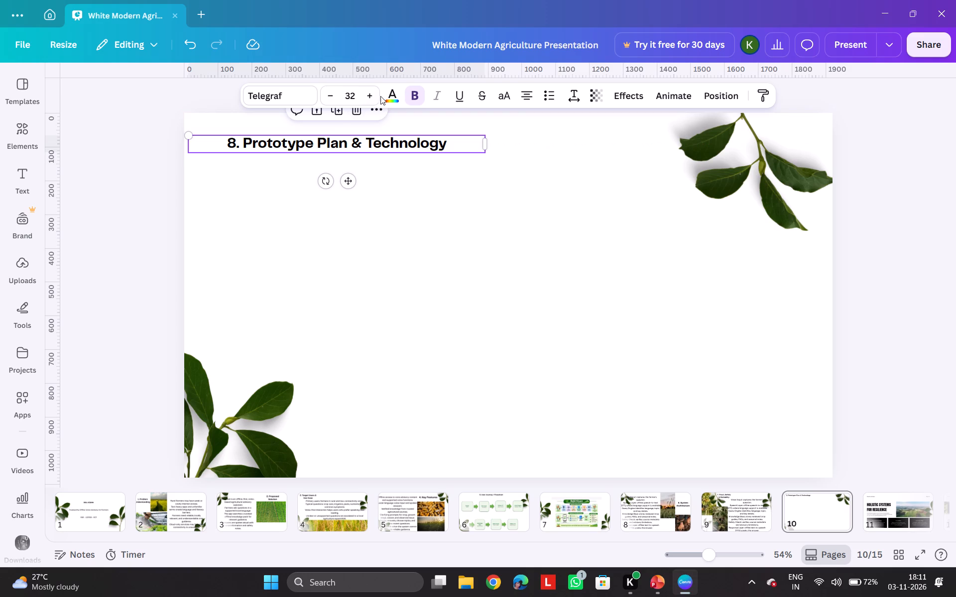
{"action": "left_click", "coordinate": [369, 93]}
{"action": "left_click", "coordinate": [369, 93]}
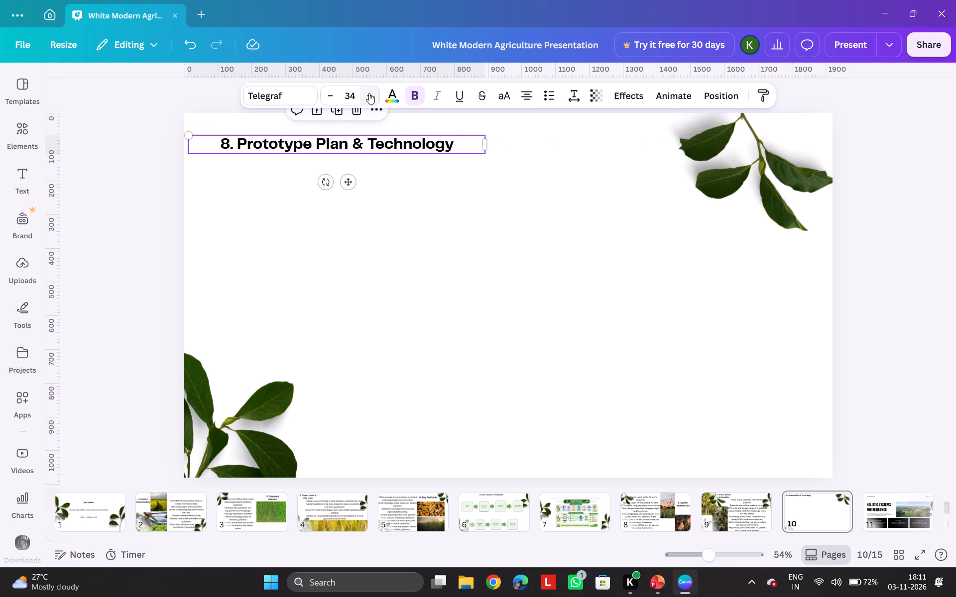
{"action": "left_click", "coordinate": [369, 93]}
{"action": "left_click", "coordinate": [458, 277]}
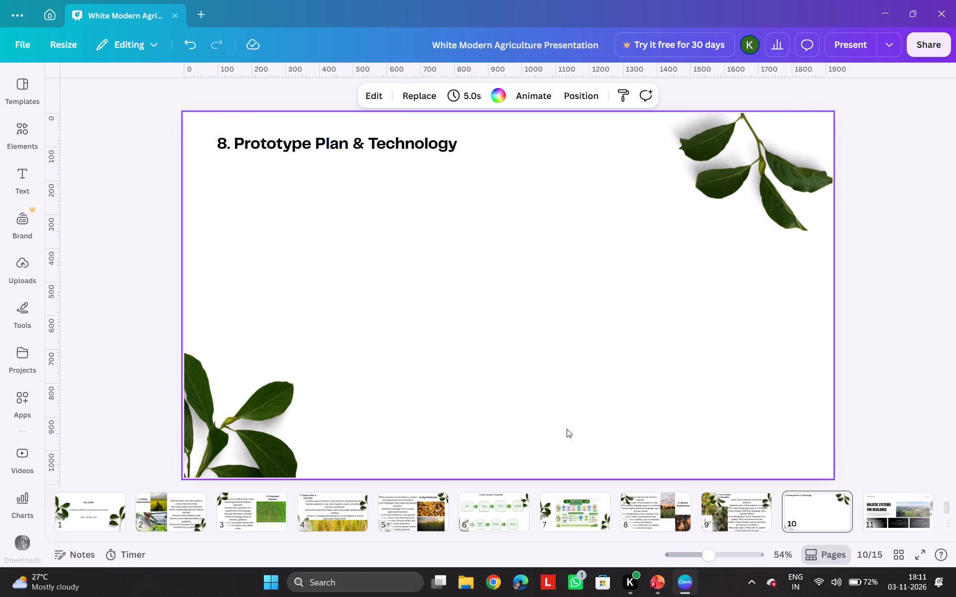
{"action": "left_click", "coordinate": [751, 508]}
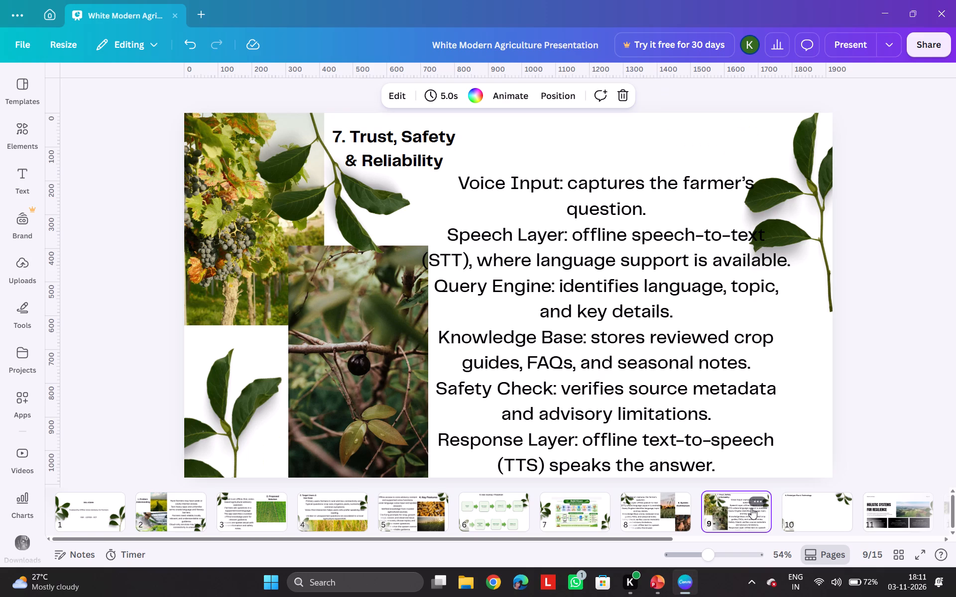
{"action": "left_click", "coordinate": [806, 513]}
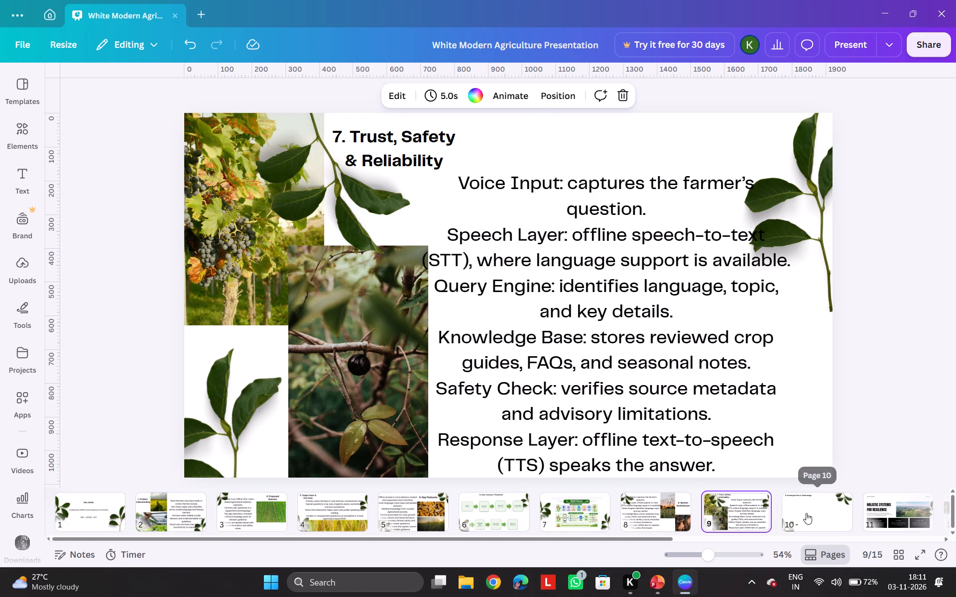
Copy all five body lines, from "Prototype" to "Build stages", from PowerPoint slide 9 and paste them onto Canva page 10.
{"action": "left_click", "coordinate": [656, 578]}
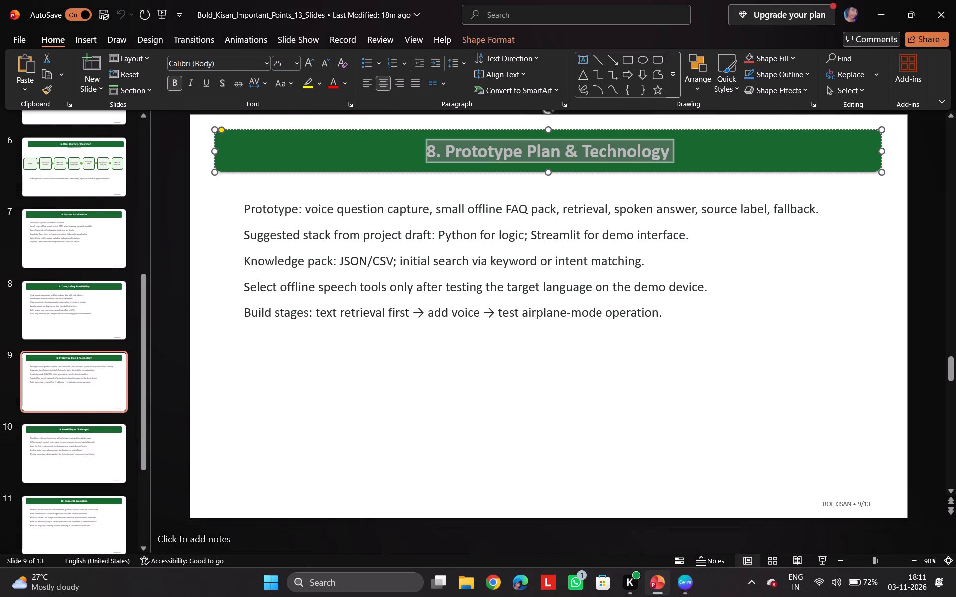
{"action": "left_click_drag", "start_coordinate": [245, 208], "coordinate": [425, 310]}
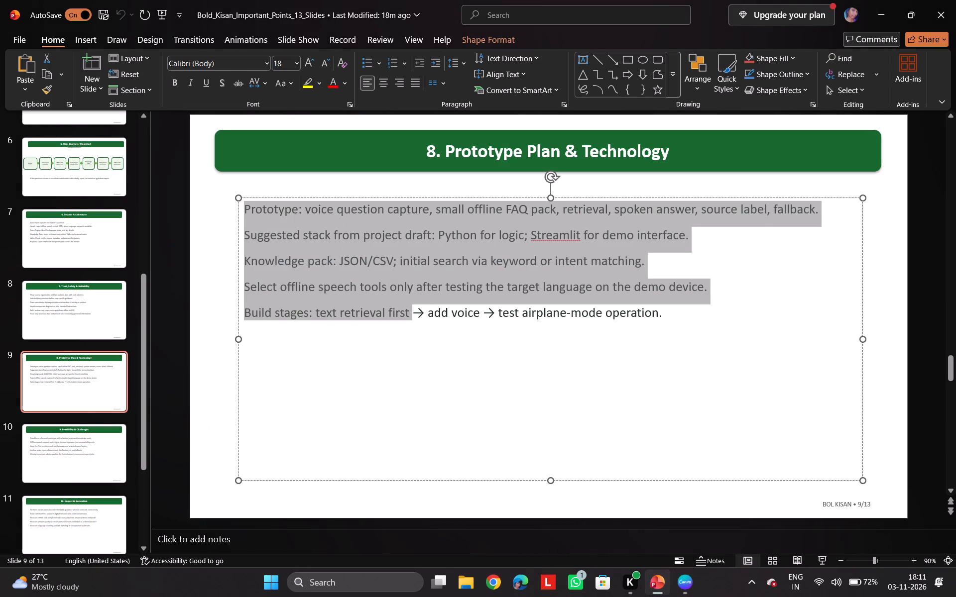
{"action": "left_click_drag", "start_coordinate": [425, 310], "coordinate": [643, 316]}
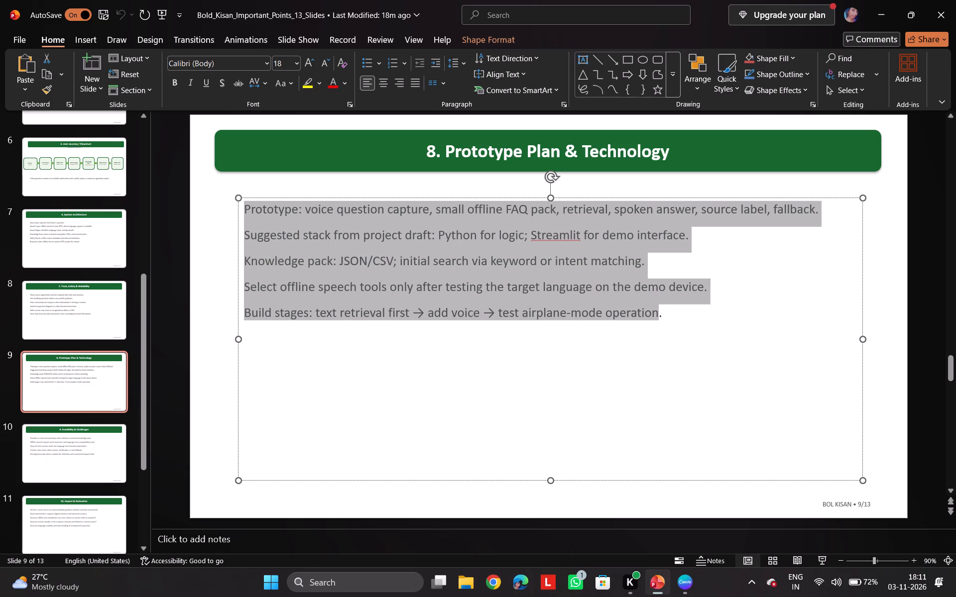
{"action": "left_click_drag", "start_coordinate": [643, 316], "coordinate": [814, 311]}
{"action": "key", "text": "ctrl+c"}
{"action": "left_click", "coordinate": [687, 581]}
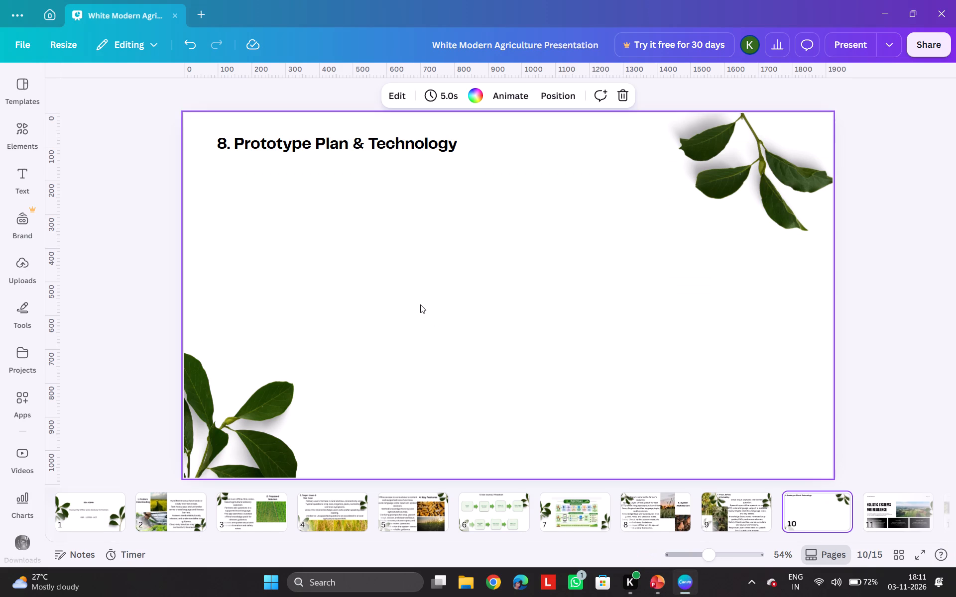
{"action": "key", "text": "ctrl+v"}
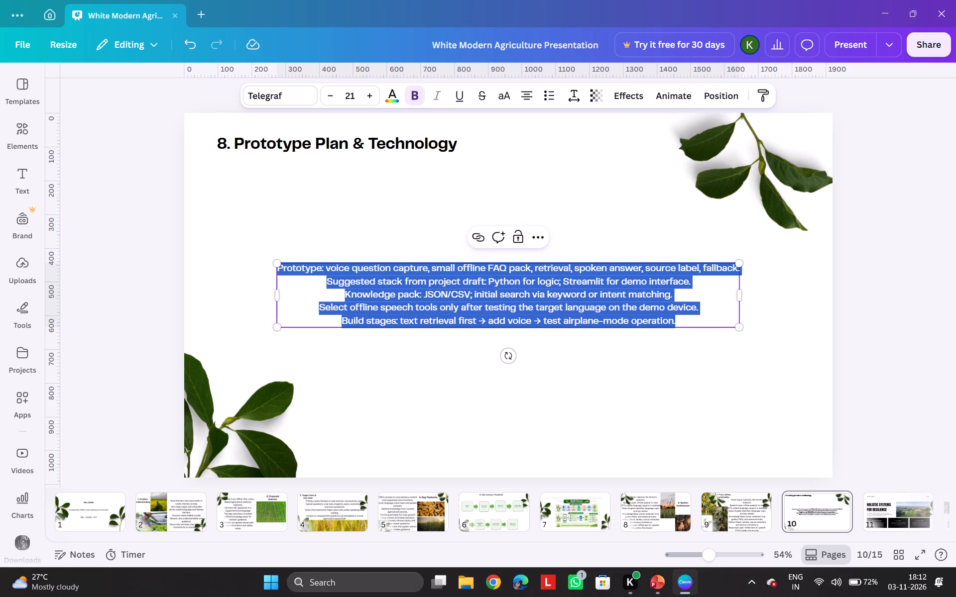
Increase the font size of the five-line body text on page 10 to 42.
{"action": "triple_click", "coordinate": [372, 96]}
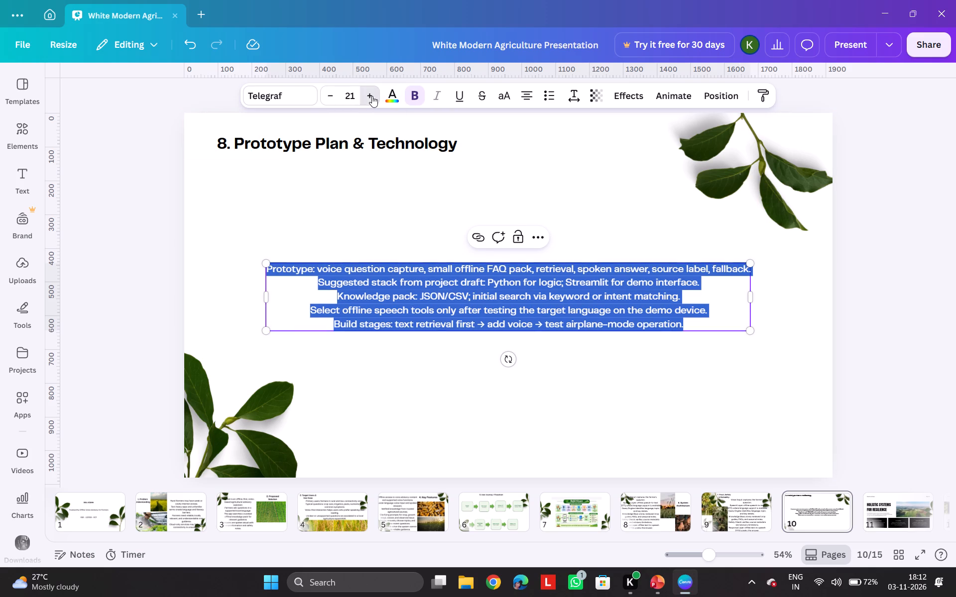
{"action": "triple_click", "coordinate": [372, 96]}
{"action": "triple_click", "coordinate": [372, 96]}
{"action": "triple_click", "coordinate": [372, 96]}
{"action": "triple_click", "coordinate": [372, 96]}
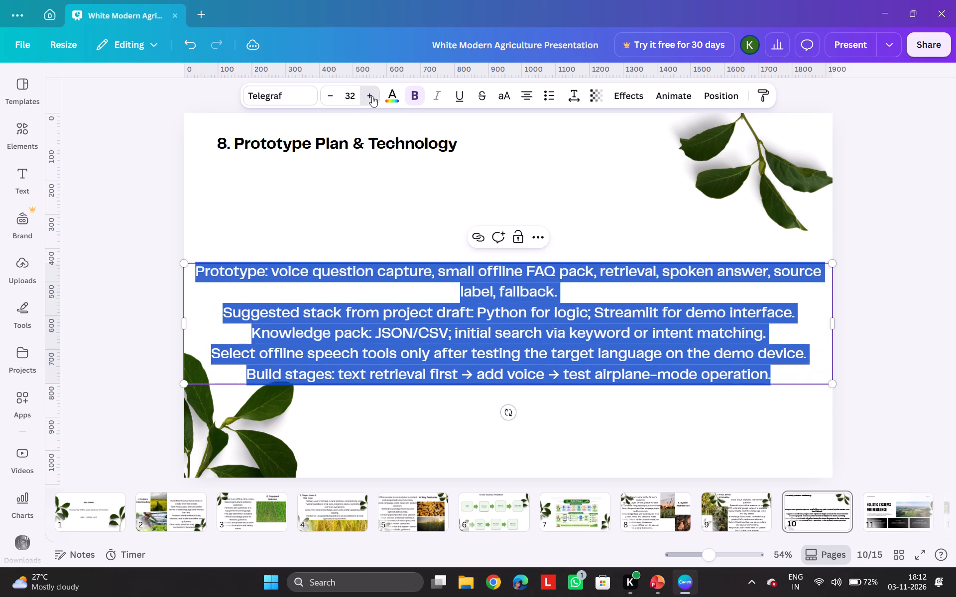
{"action": "left_click", "coordinate": [372, 96]}
{"action": "left_click", "coordinate": [372, 96]}
{"action": "left_click", "coordinate": [372, 96]}
{"action": "left_click", "coordinate": [372, 96]}
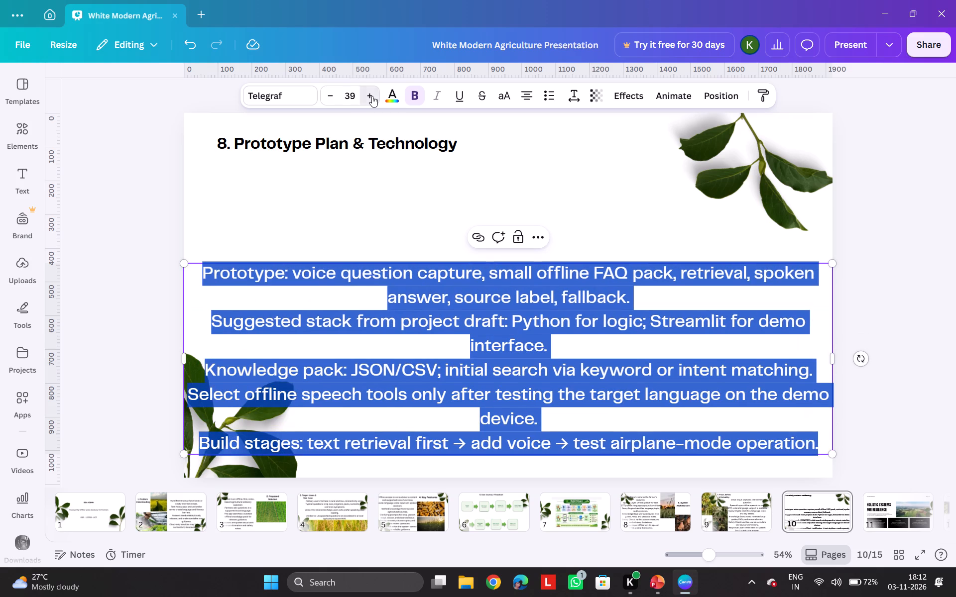
{"action": "left_click", "coordinate": [372, 96]}
{"action": "left_click", "coordinate": [372, 96]}
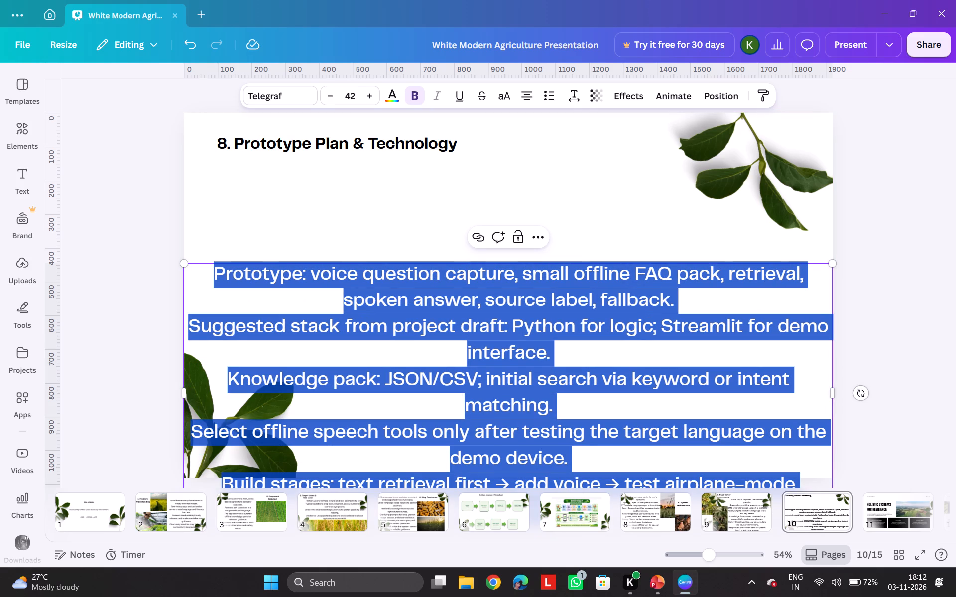
{"action": "left_click", "coordinate": [338, 227]}
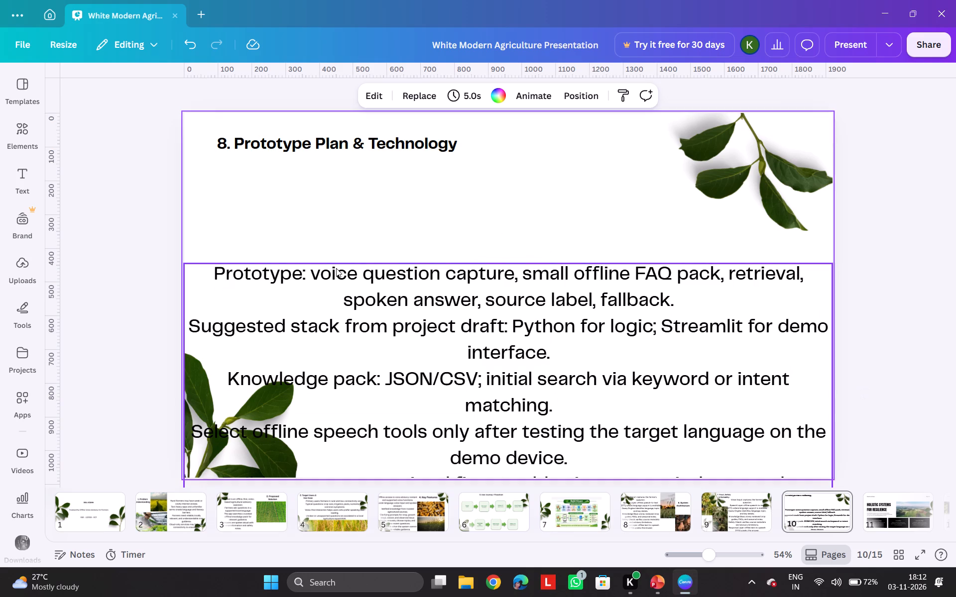
Move the page 10 body text up beneath the heading, narrow its text box, and centre it horizontally on the page.
{"action": "left_click_drag", "start_coordinate": [350, 349], "coordinate": [353, 268]}
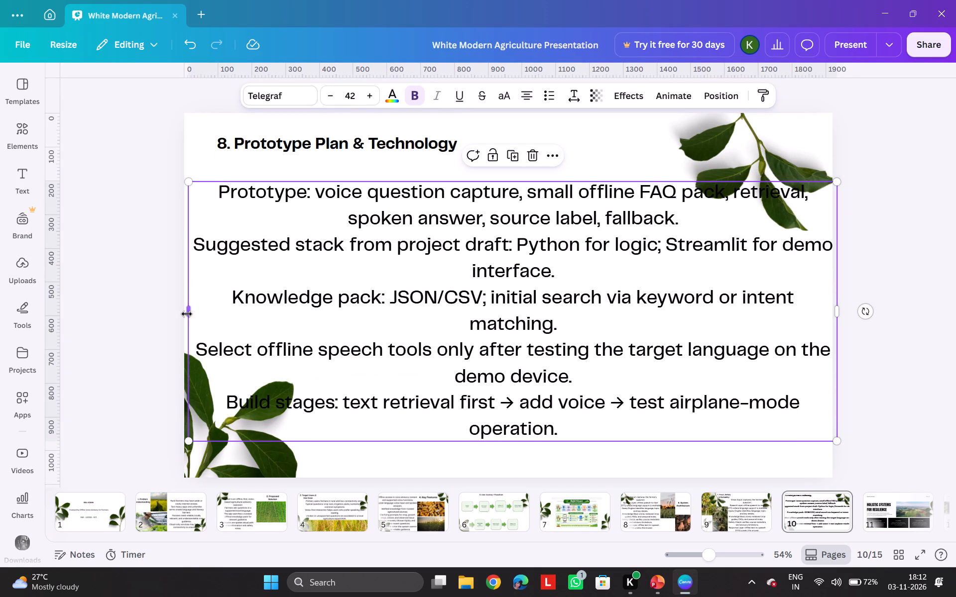
{"action": "left_click_drag", "start_coordinate": [187, 314], "coordinate": [274, 334]}
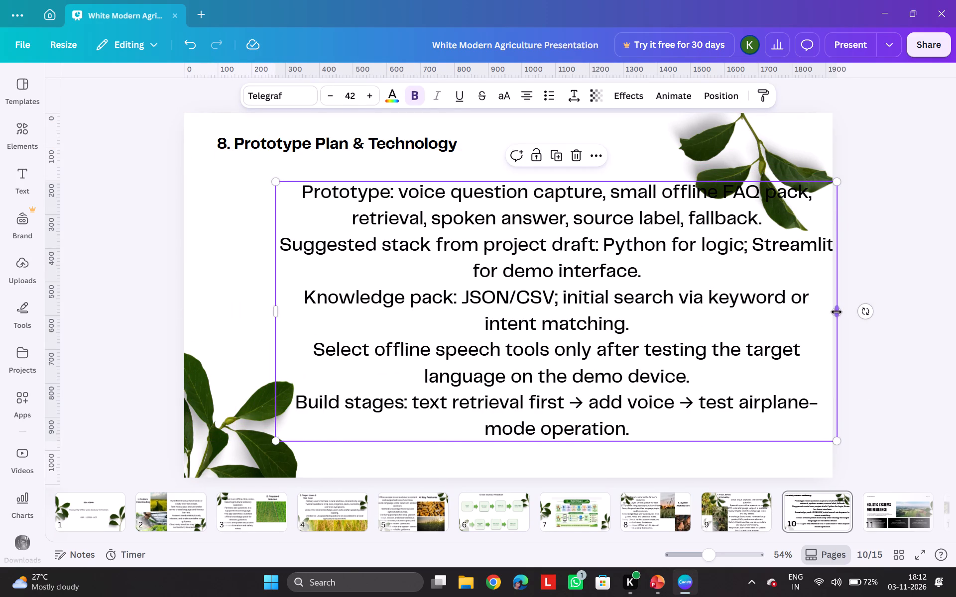
{"action": "left_click_drag", "start_coordinate": [836, 312], "coordinate": [787, 312]}
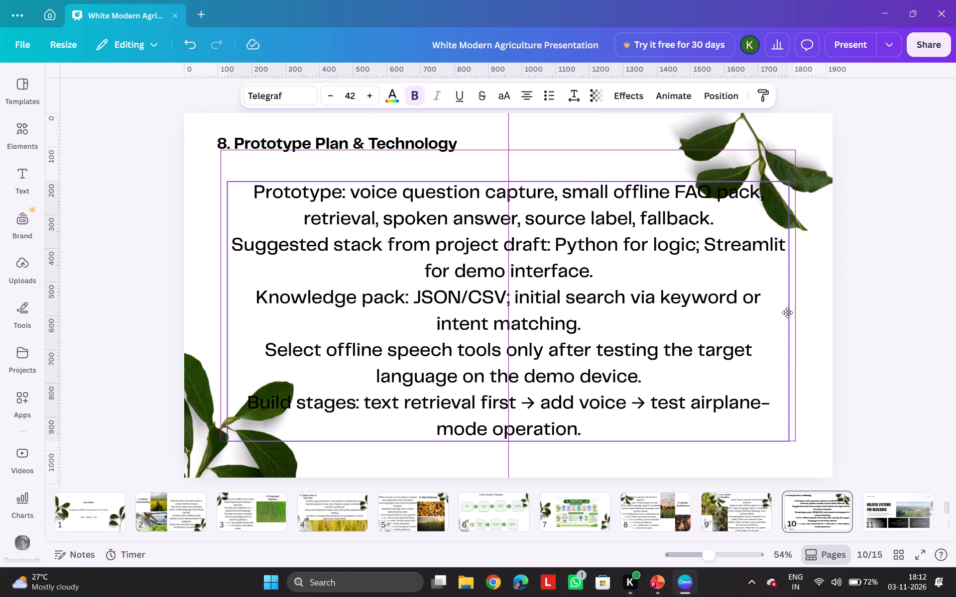
{"action": "left_click_drag", "start_coordinate": [787, 312], "coordinate": [791, 323]}
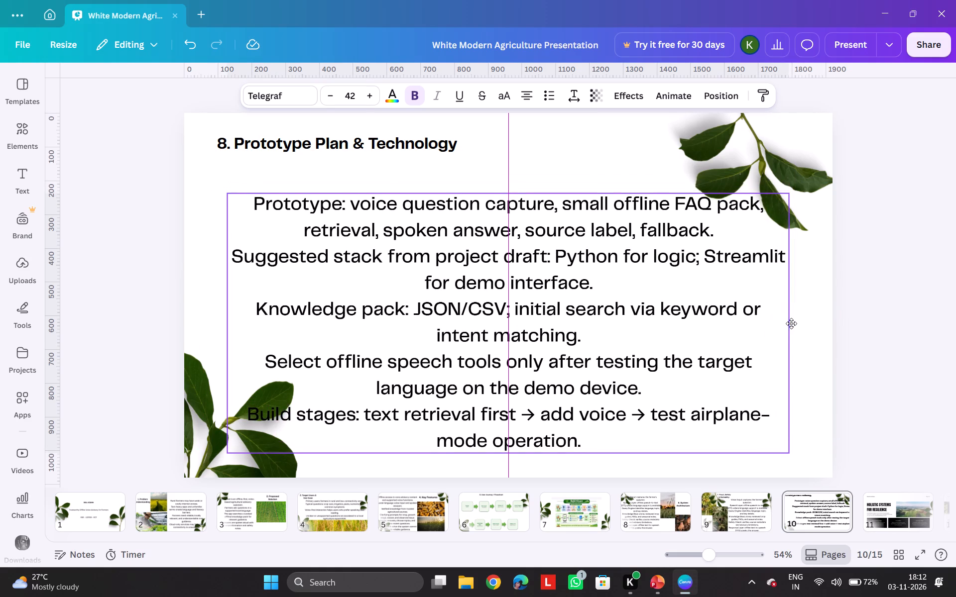
{"action": "left_click_drag", "start_coordinate": [791, 323], "coordinate": [789, 320]}
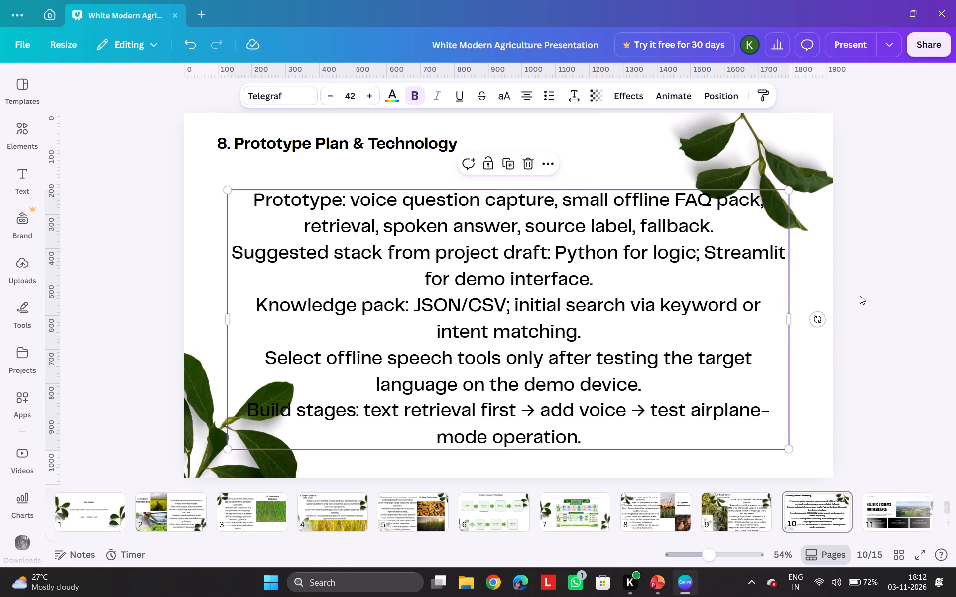
{"action": "left_click", "coordinate": [860, 296]}
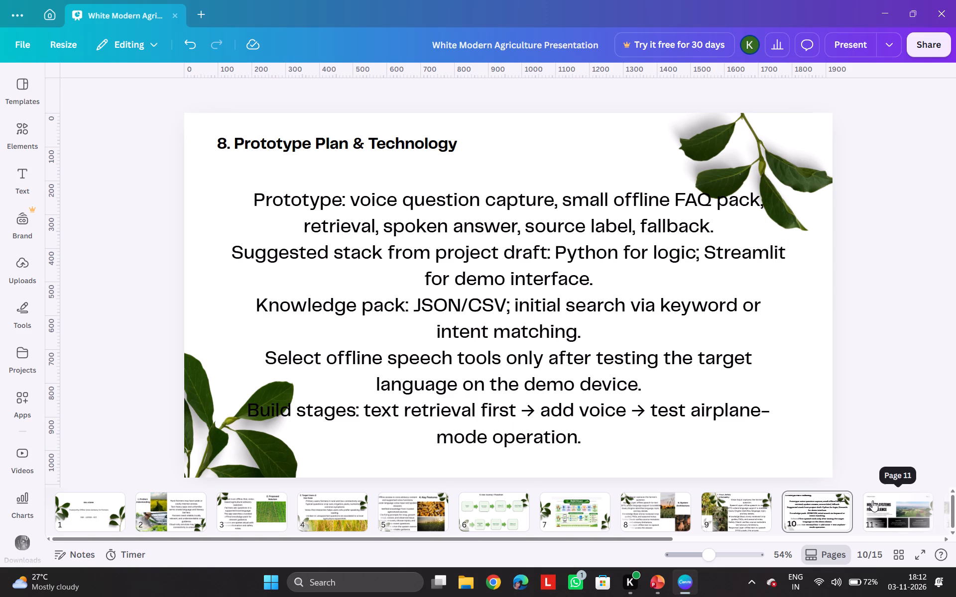
On page 11, delete the Economic, Social and Environmental Pillar texts together with their three black boxes.
{"action": "scroll", "coordinate": [886, 513], "scroll_direction": "left", "scroll_amount": 3}
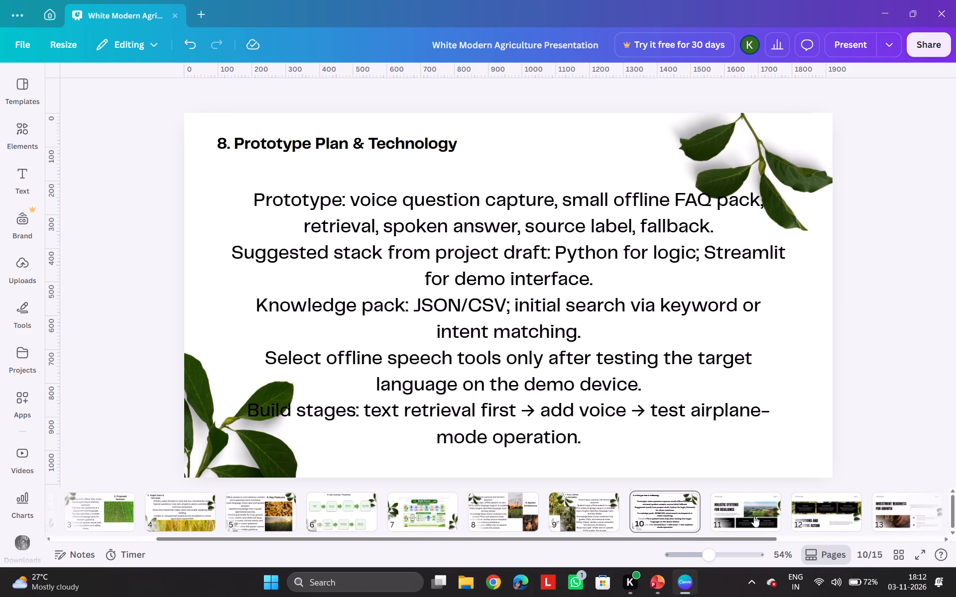
{"action": "left_click", "coordinate": [721, 527]}
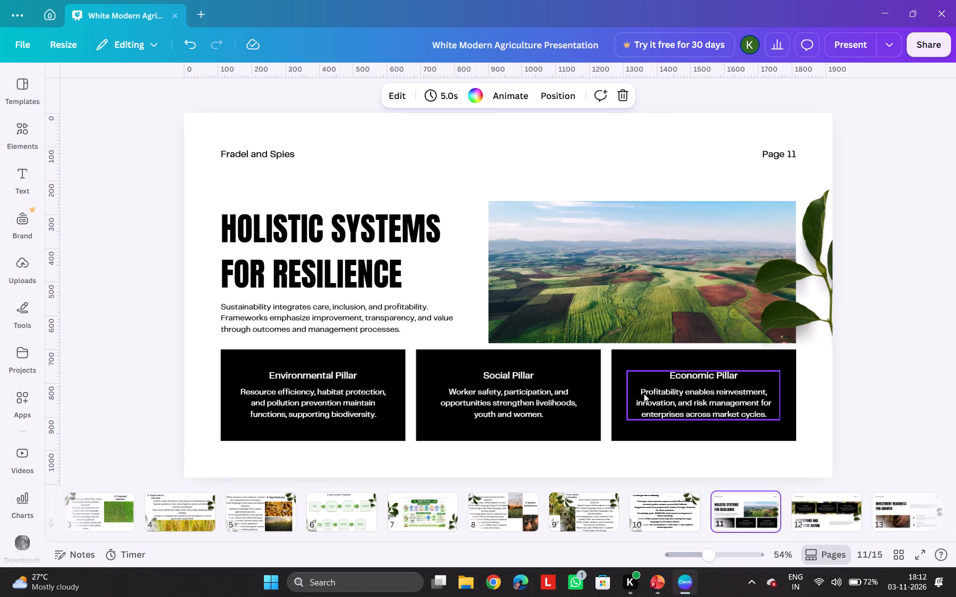
{"action": "left_click", "coordinate": [661, 394]}
{"action": "key", "text": "Delete"}
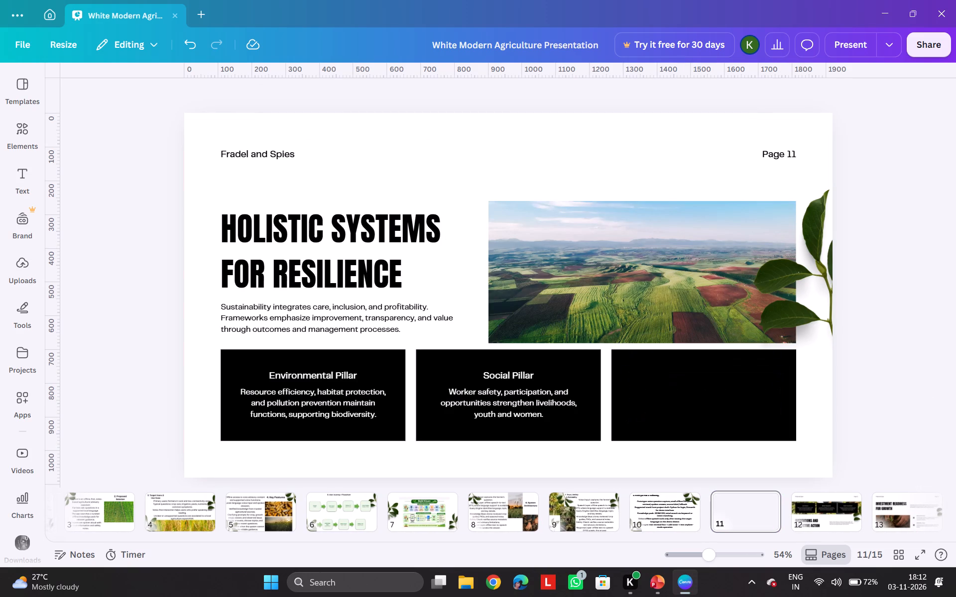
{"action": "left_click", "coordinate": [687, 377]}
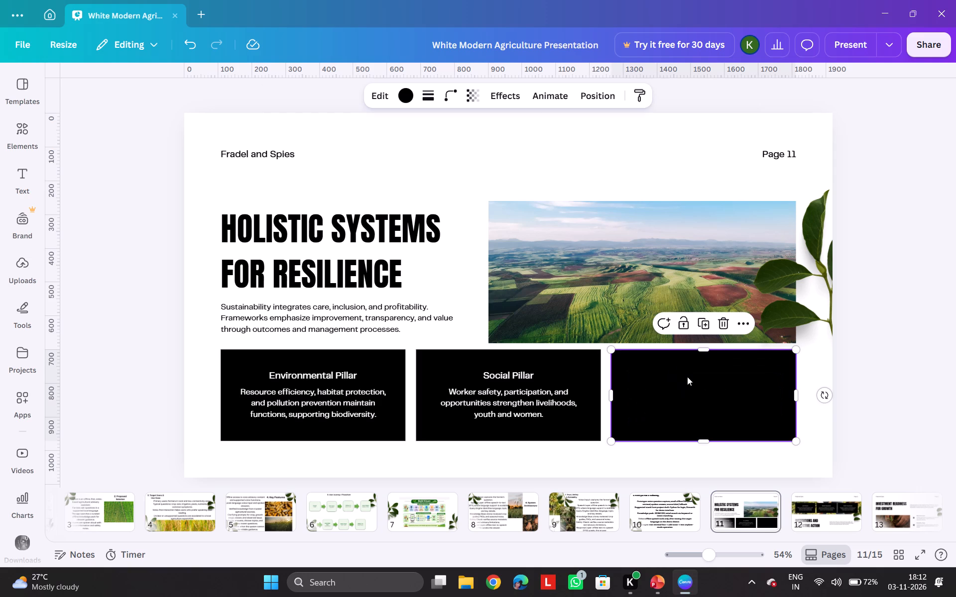
{"action": "key", "text": "Delete"}
{"action": "left_click", "coordinate": [535, 409]}
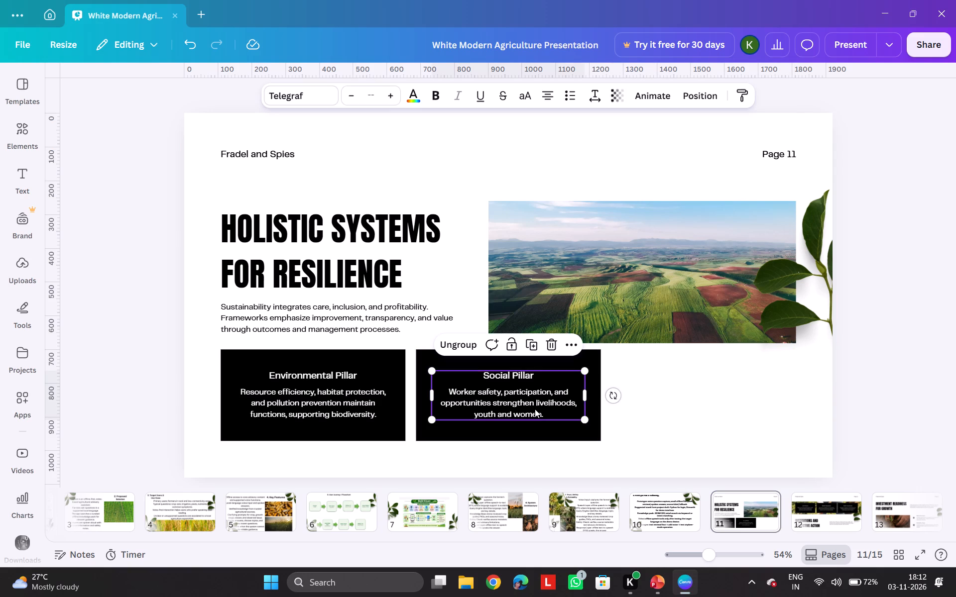
{"action": "key", "text": "Delete"}
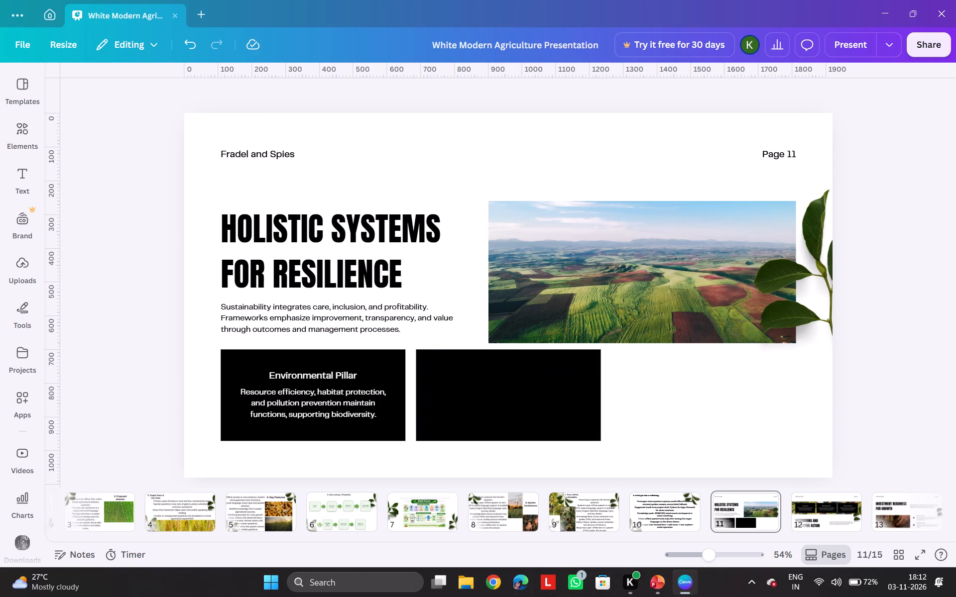
{"action": "left_click", "coordinate": [526, 393]}
{"action": "key", "text": "Delete"}
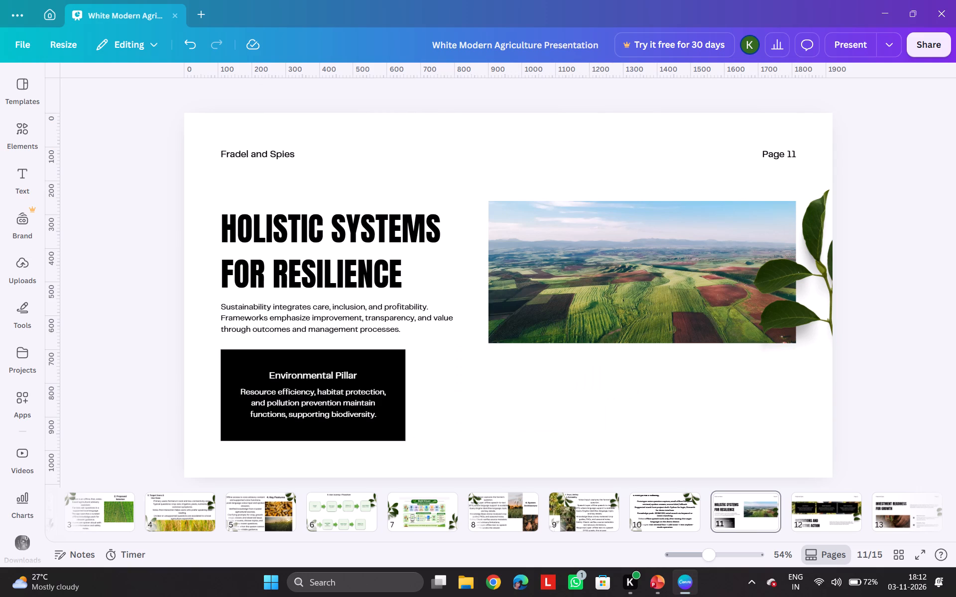
{"action": "left_click", "coordinate": [350, 397]}
{"action": "key", "text": "Delete"}
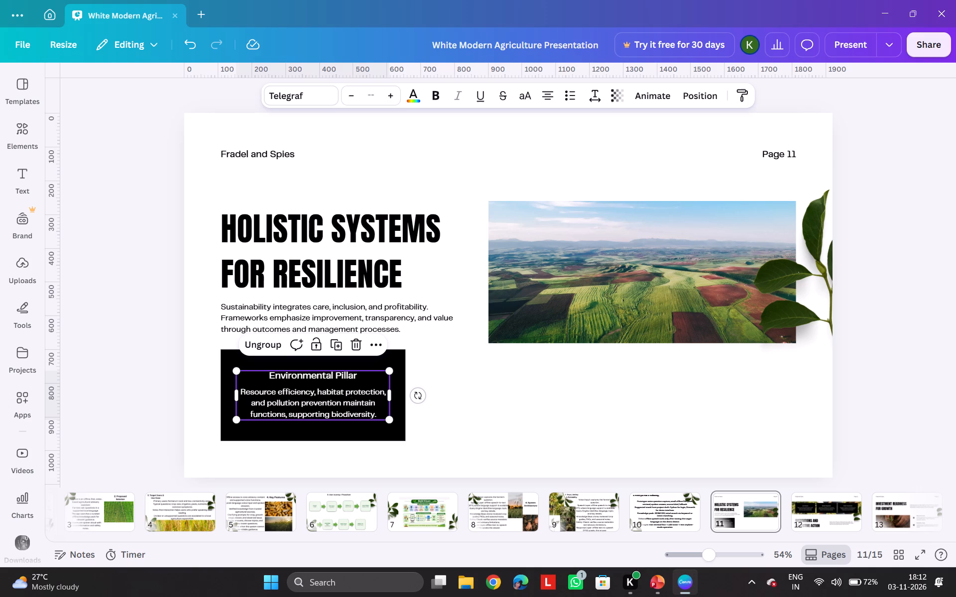
{"action": "left_click", "coordinate": [314, 387]}
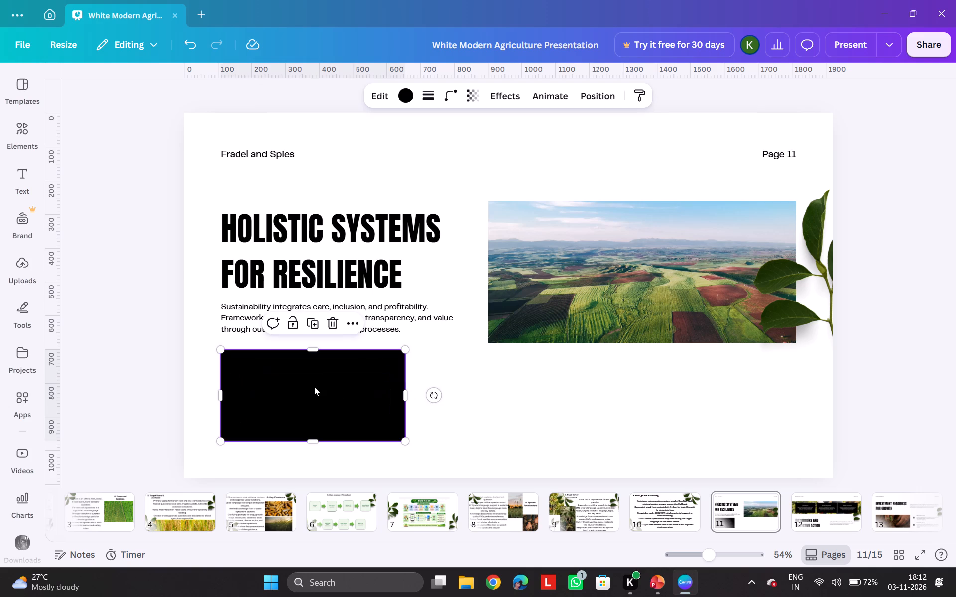
{"action": "key", "text": "Delete"}
Delete the "Holistic Systems for Resilience" title, its description, the "Fradel and Spies" label and the page number from page 11.
{"action": "left_click", "coordinate": [282, 271]}
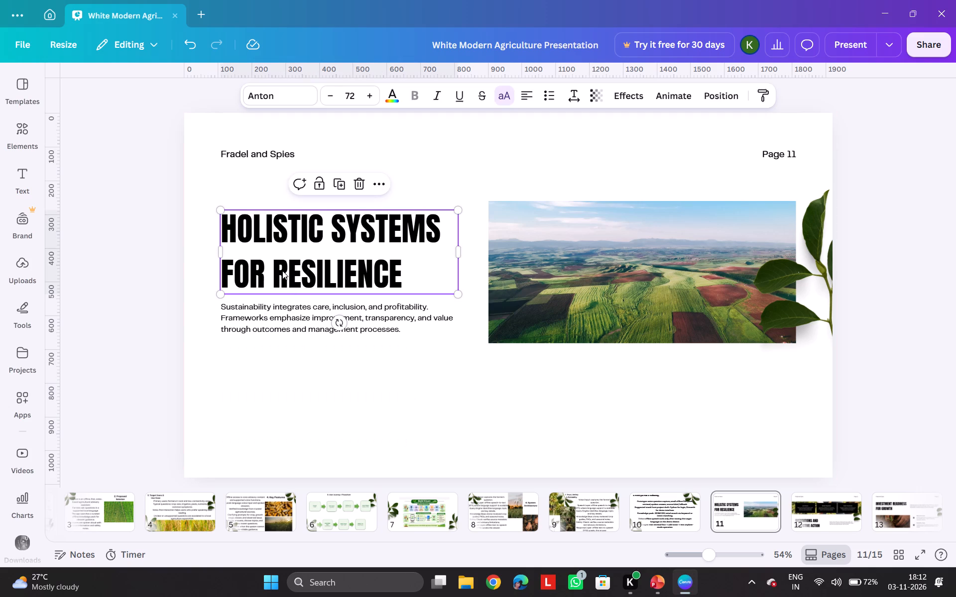
{"action": "key", "text": "Delete"}
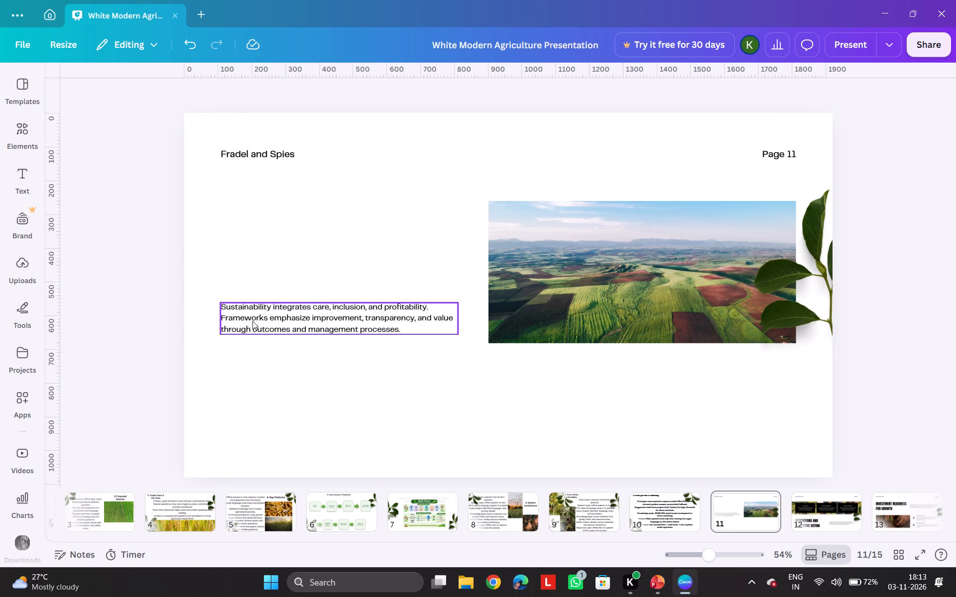
{"action": "left_click", "coordinate": [252, 321]}
{"action": "key", "text": "Delete"}
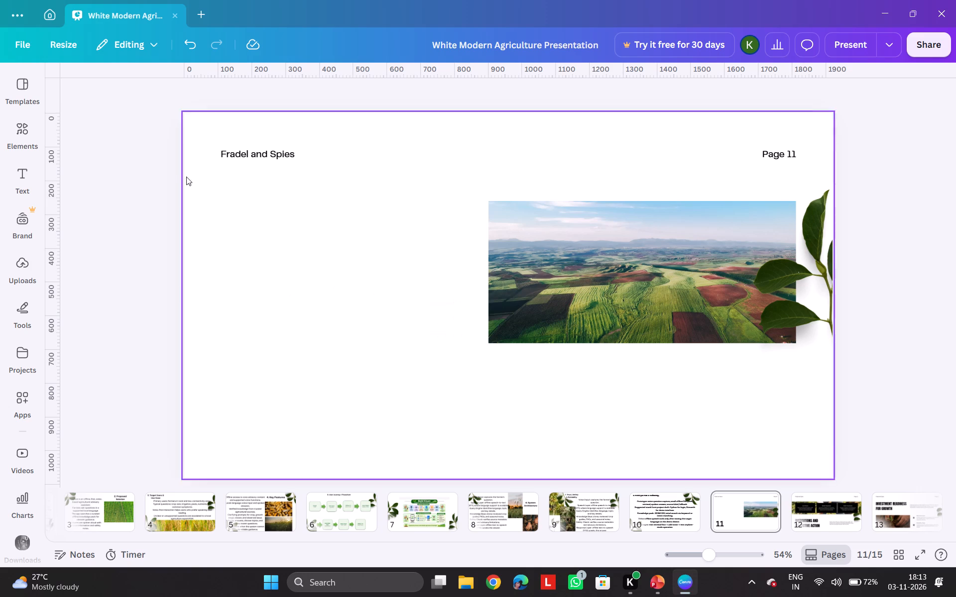
{"action": "left_click", "coordinate": [233, 153]}
{"action": "key", "text": "Delete"}
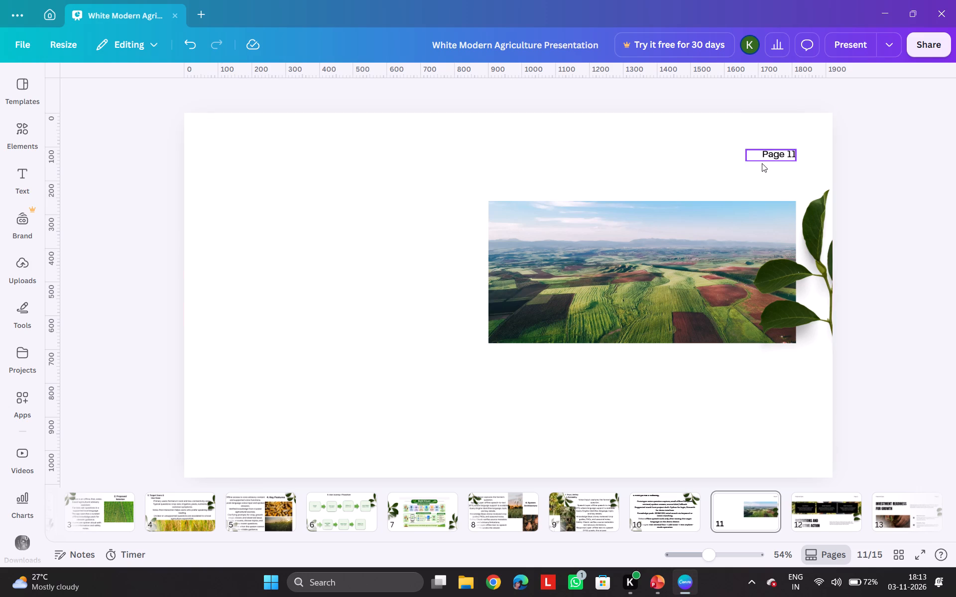
{"action": "left_click_drag", "start_coordinate": [762, 163], "coordinate": [784, 160]}
{"action": "left_click", "coordinate": [784, 160]}
{"action": "key", "text": "Delete"}
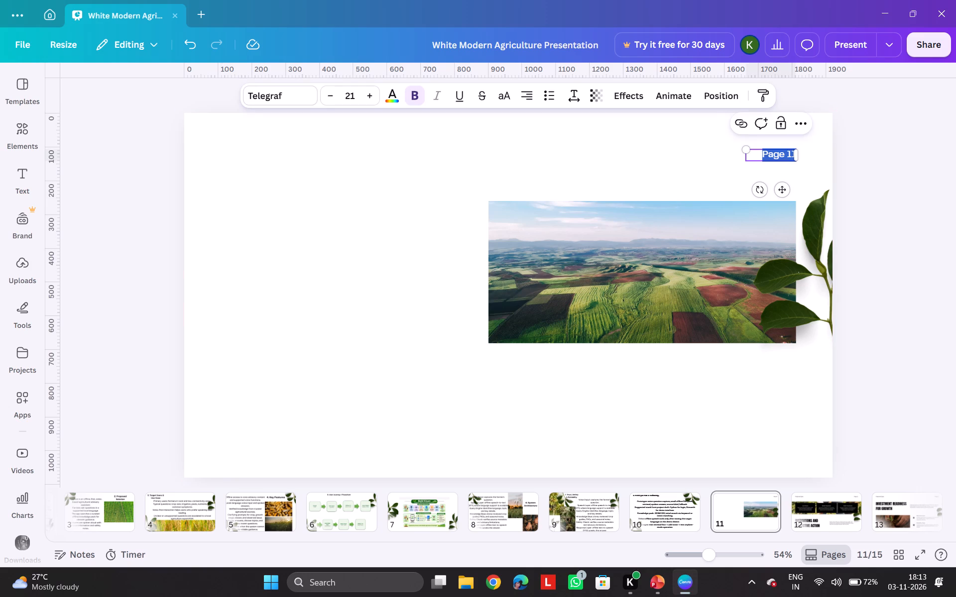
Move the farmland landscape photo to page 11's upper-left corner, aligned with the page's top edge.
{"action": "left_click", "coordinate": [692, 252]}
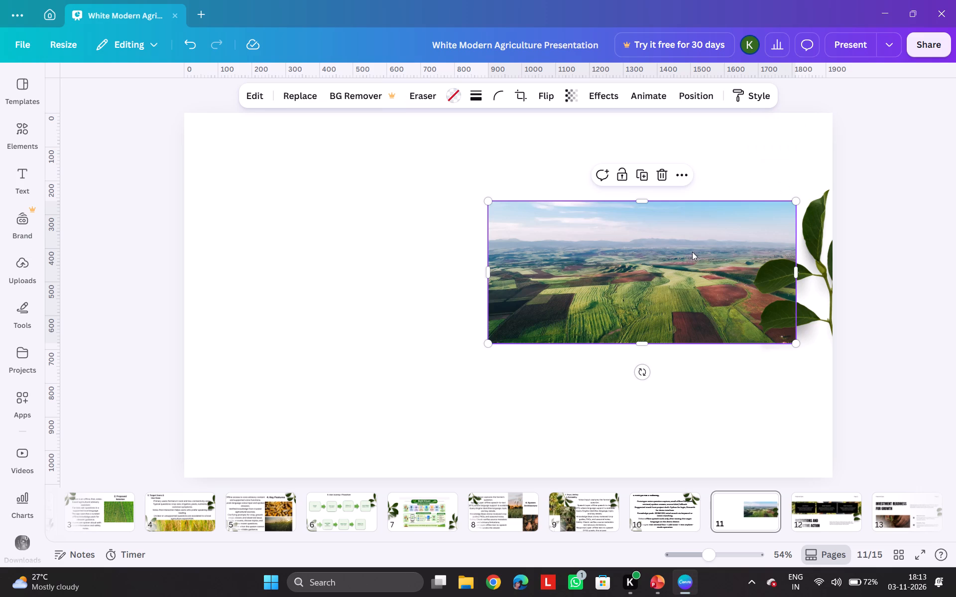
{"action": "left_click_drag", "start_coordinate": [692, 252], "coordinate": [373, 157]}
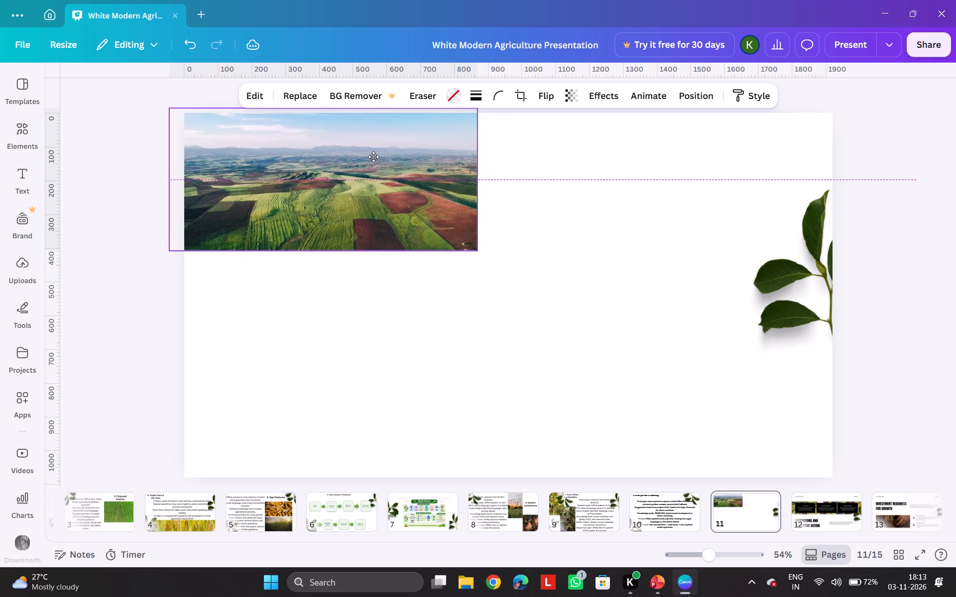
{"action": "left_click_drag", "start_coordinate": [373, 157], "coordinate": [379, 165]}
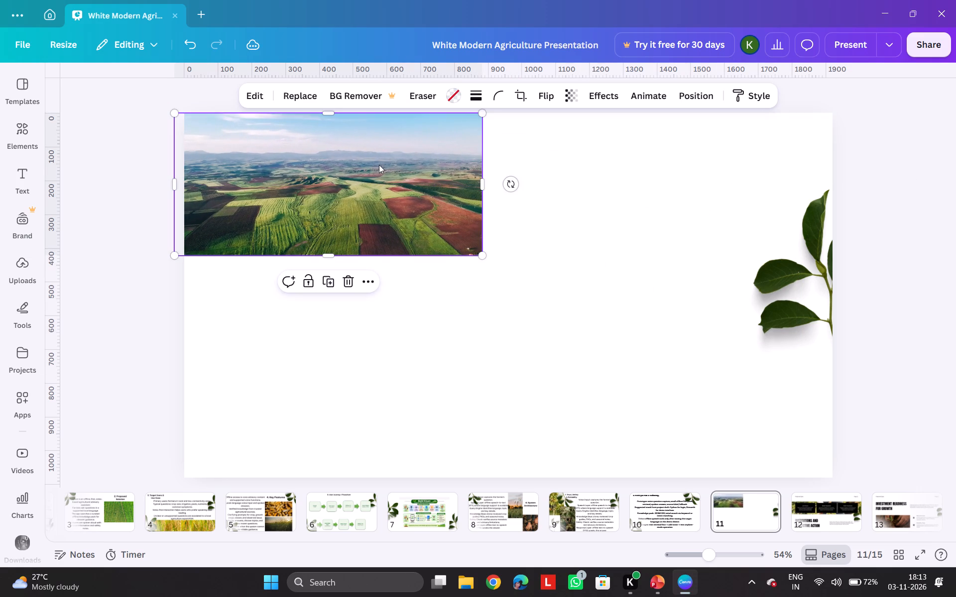
{"action": "left_click", "coordinate": [510, 374]}
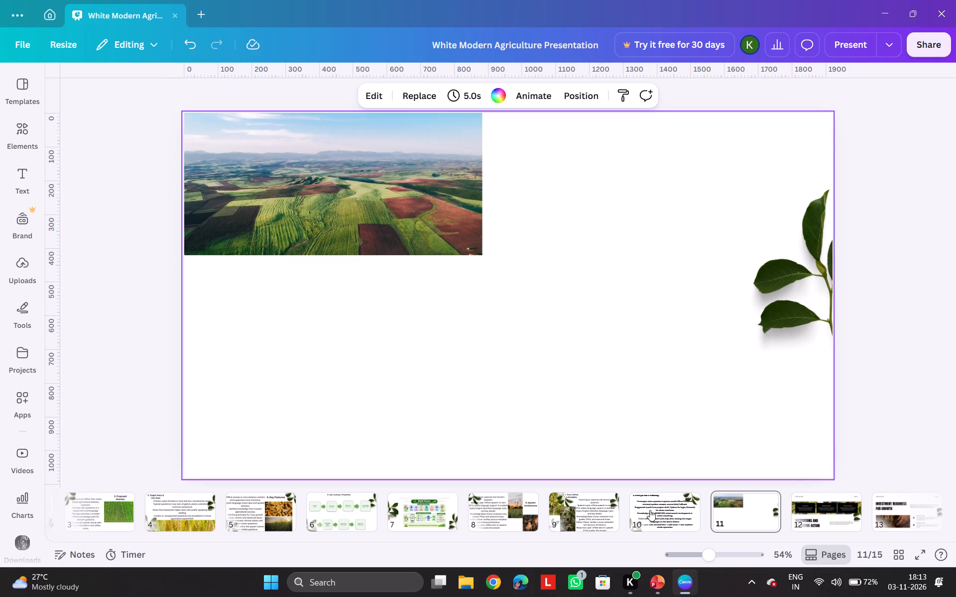
Copy the heading "9. Feasibility & Challenges" from PowerPoint slide 10 and paste it onto page 11 in Canva.
{"action": "left_click", "coordinate": [654, 578]}
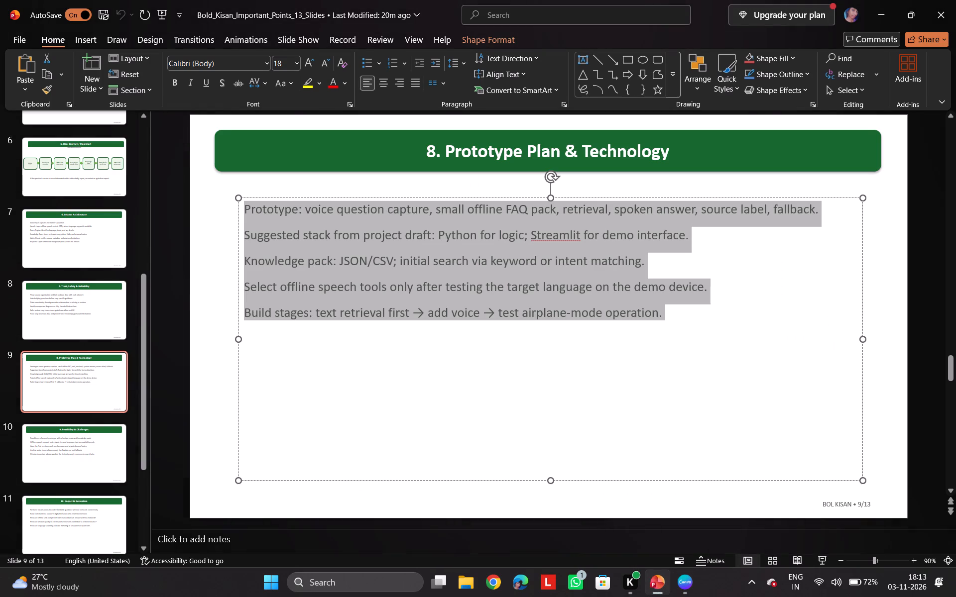
{"action": "left_click", "coordinate": [44, 450]}
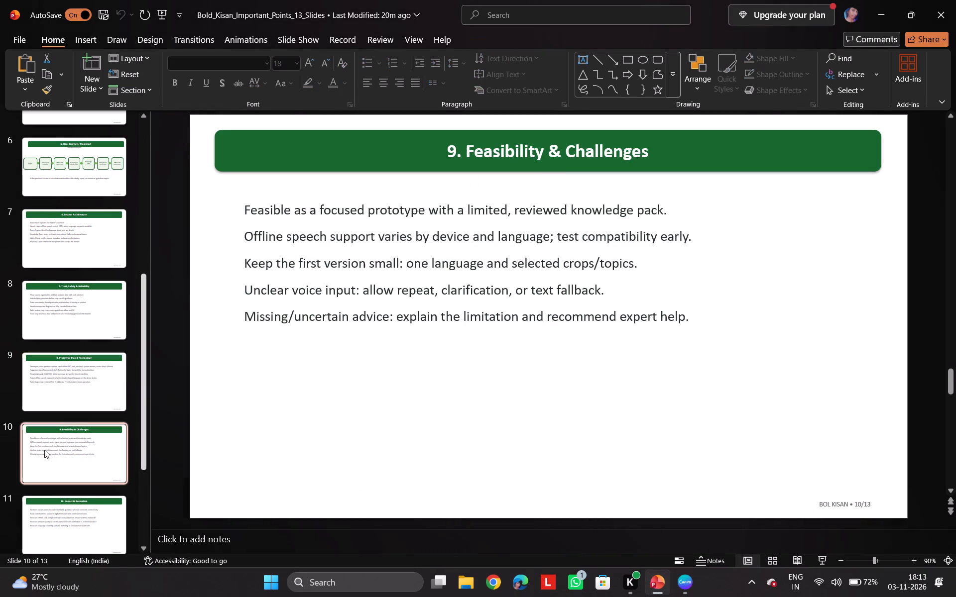
{"action": "left_click", "coordinate": [443, 149]}
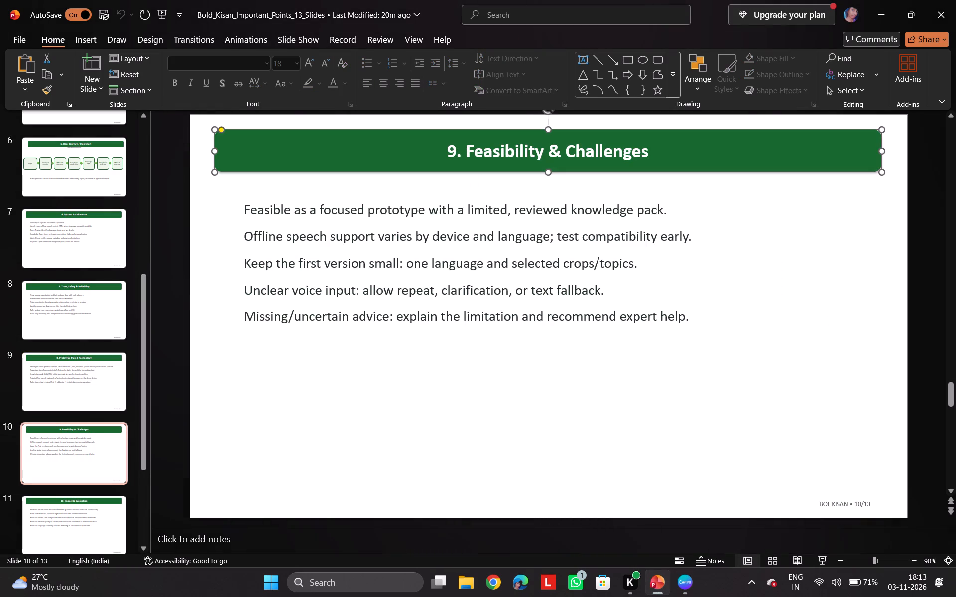
{"action": "left_click_drag", "start_coordinate": [448, 149], "coordinate": [515, 154]}
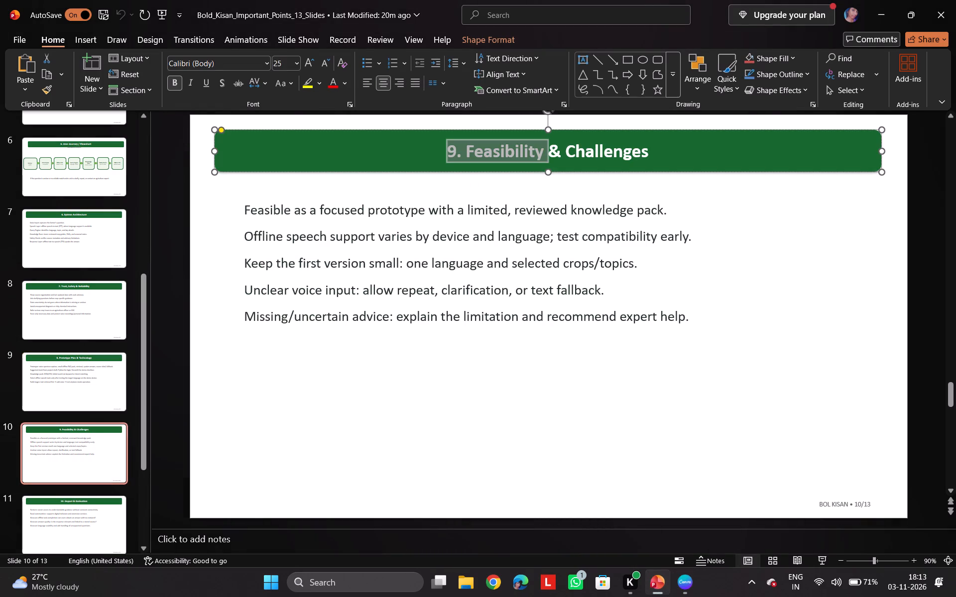
{"action": "left_click_drag", "start_coordinate": [515, 154], "coordinate": [597, 157]}
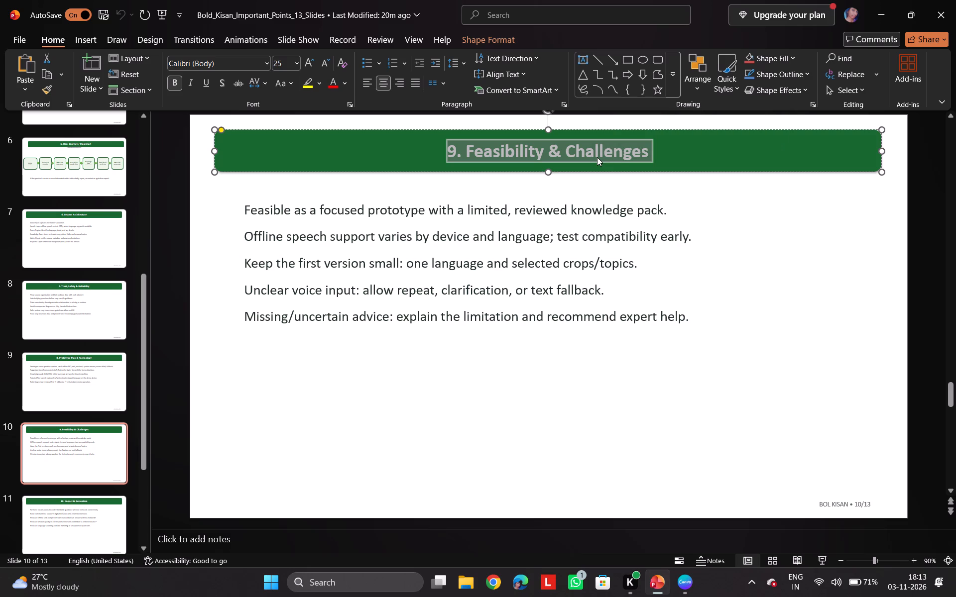
{"action": "key", "text": "ctrl+c"}
{"action": "left_click", "coordinate": [681, 576]}
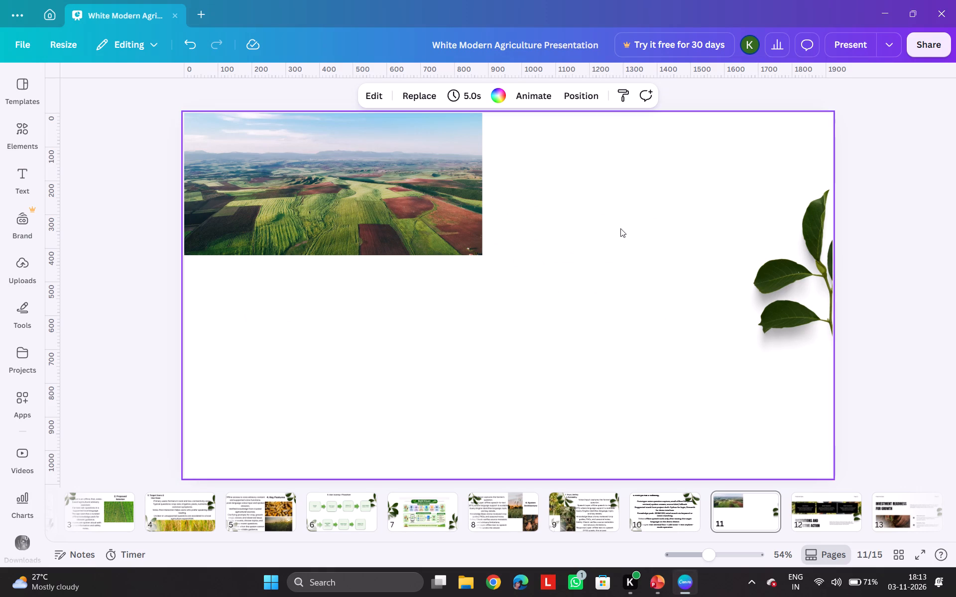
{"action": "key", "text": "ctrl+v"}
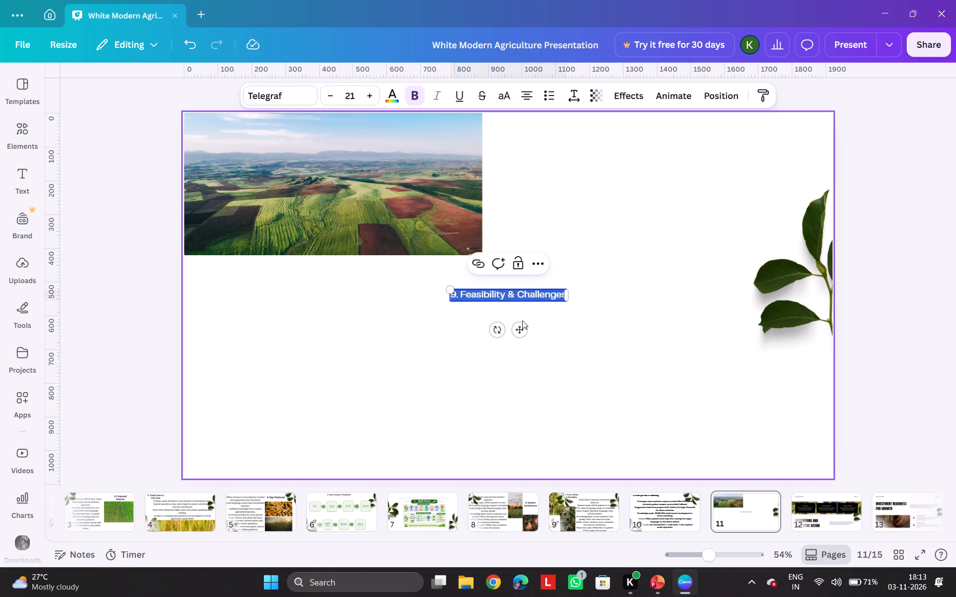
Make the page 11 heading bold and place it beside the farmland photo in a text box about 933 wide.
{"action": "left_click_drag", "start_coordinate": [521, 331], "coordinate": [641, 207]}
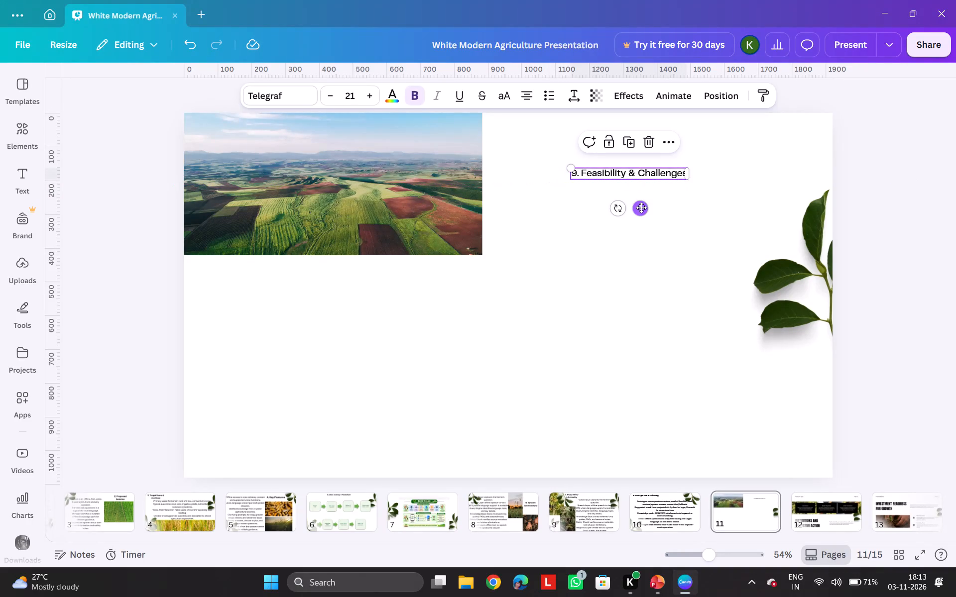
{"action": "left_click", "coordinate": [414, 99]}
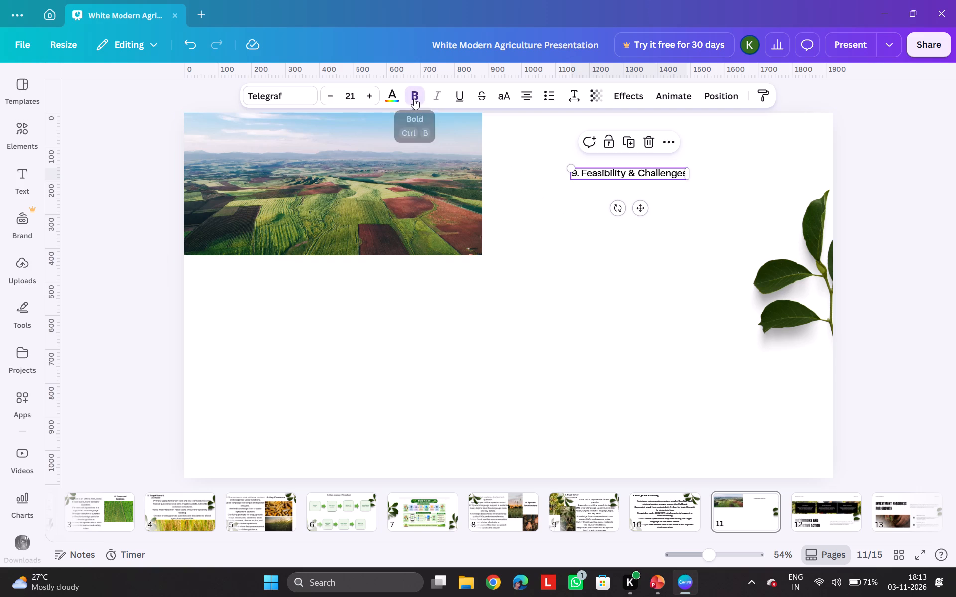
{"action": "left_click", "coordinate": [414, 99]}
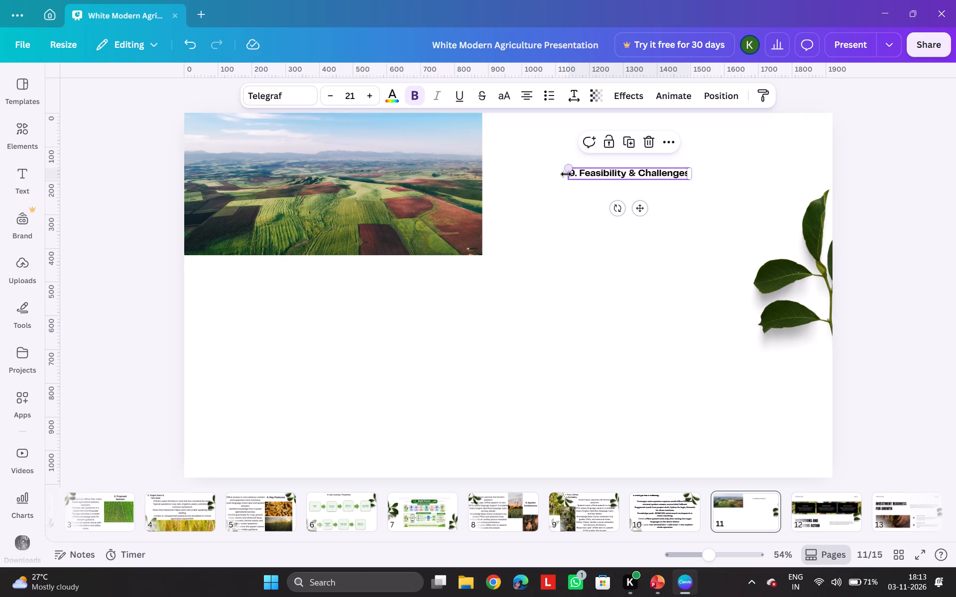
{"action": "left_click_drag", "start_coordinate": [566, 174], "coordinate": [494, 168]}
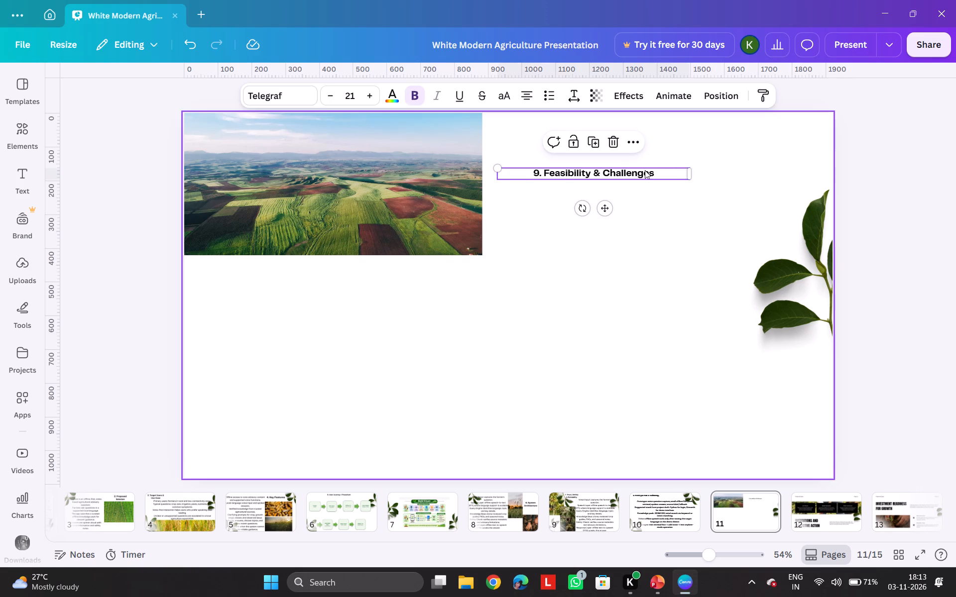
{"action": "left_click_drag", "start_coordinate": [690, 171], "coordinate": [814, 176]}
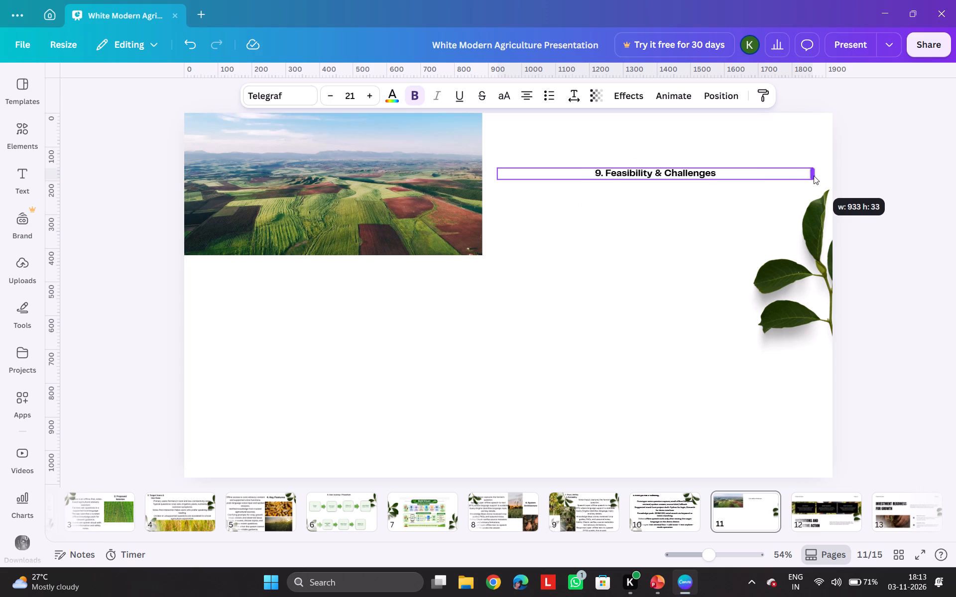
{"action": "left_click_drag", "start_coordinate": [814, 176], "coordinate": [814, 176]}
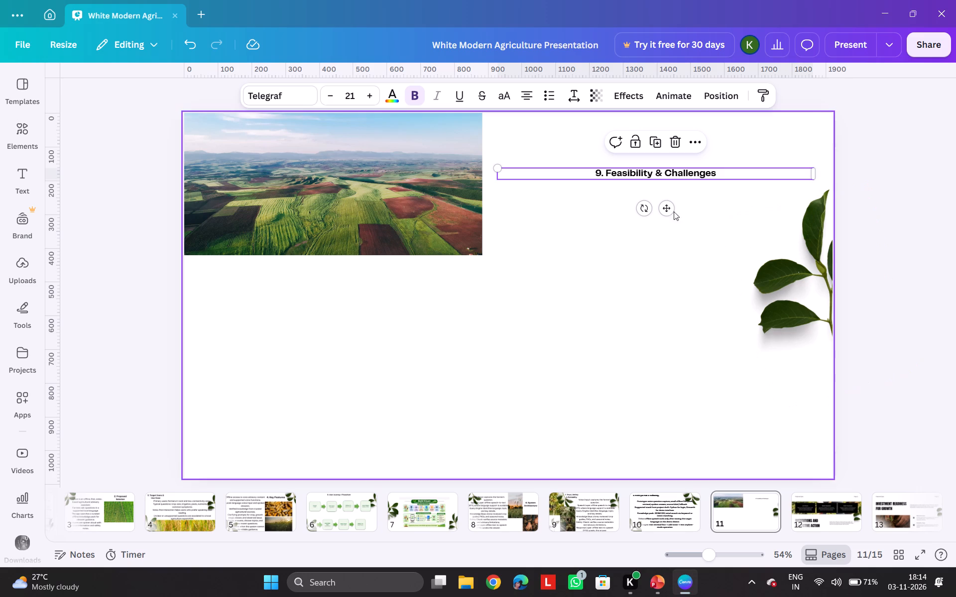
{"action": "left_click_drag", "start_coordinate": [668, 211], "coordinate": [667, 194]}
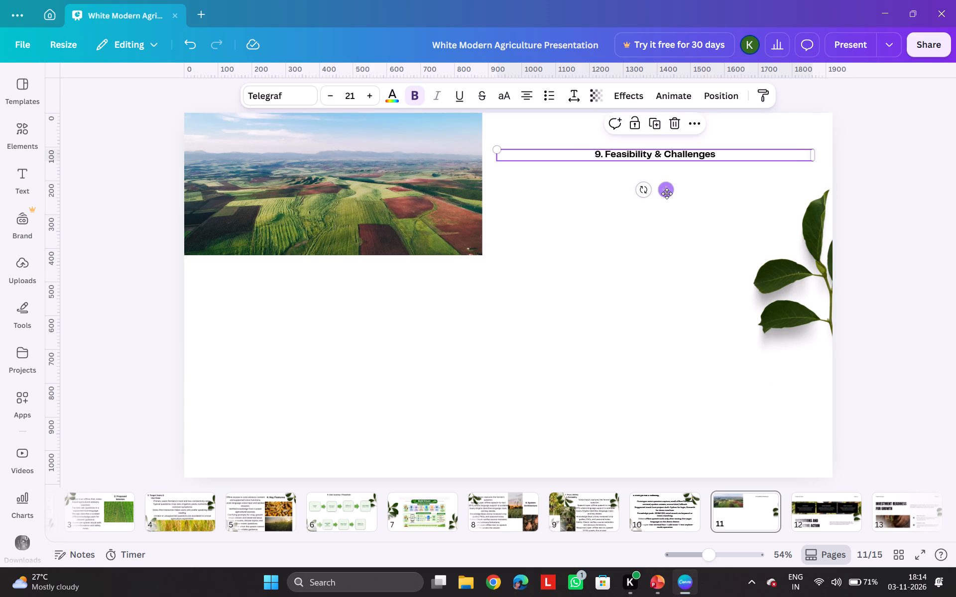
Set the "9. Feasibility & Challenges" heading's font size to 44.
{"action": "triple_click", "coordinate": [365, 96]}
{"action": "triple_click", "coordinate": [365, 96]}
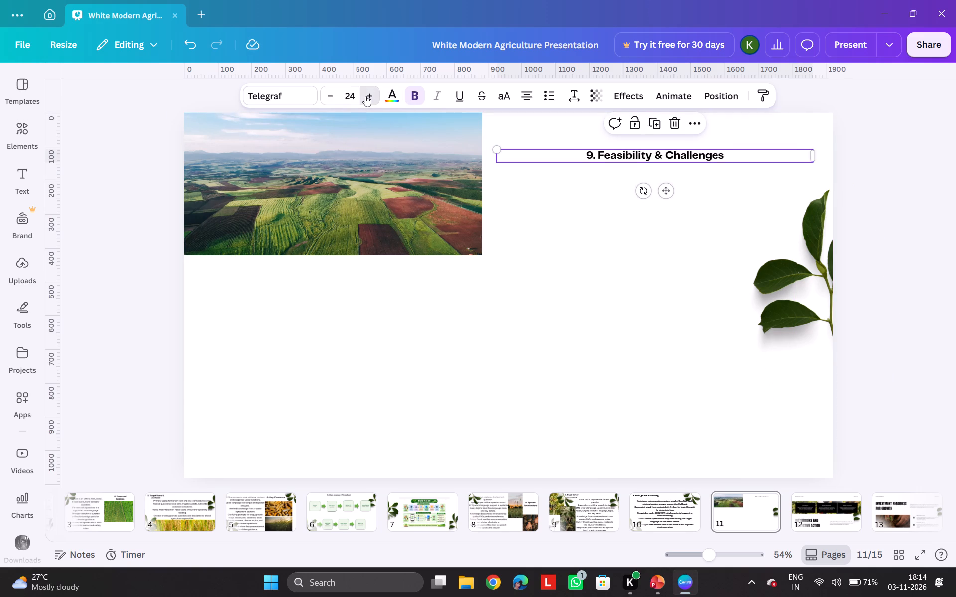
{"action": "triple_click", "coordinate": [365, 96]}
{"action": "triple_click", "coordinate": [365, 96]}
{"action": "triple_click", "coordinate": [365, 96]}
{"action": "triple_click", "coordinate": [365, 96]}
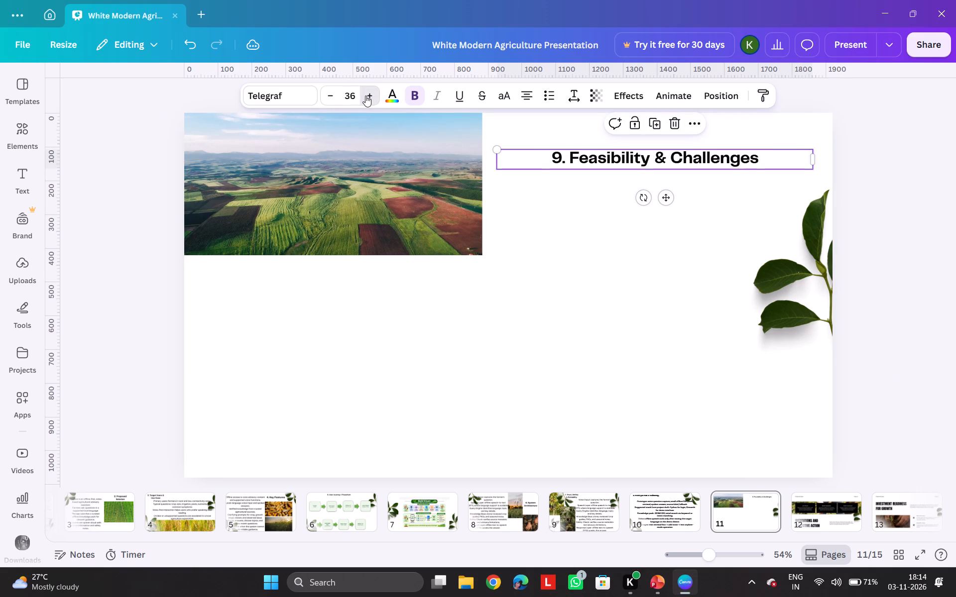
{"action": "triple_click", "coordinate": [365, 96]}
{"action": "double_click", "coordinate": [365, 96]}
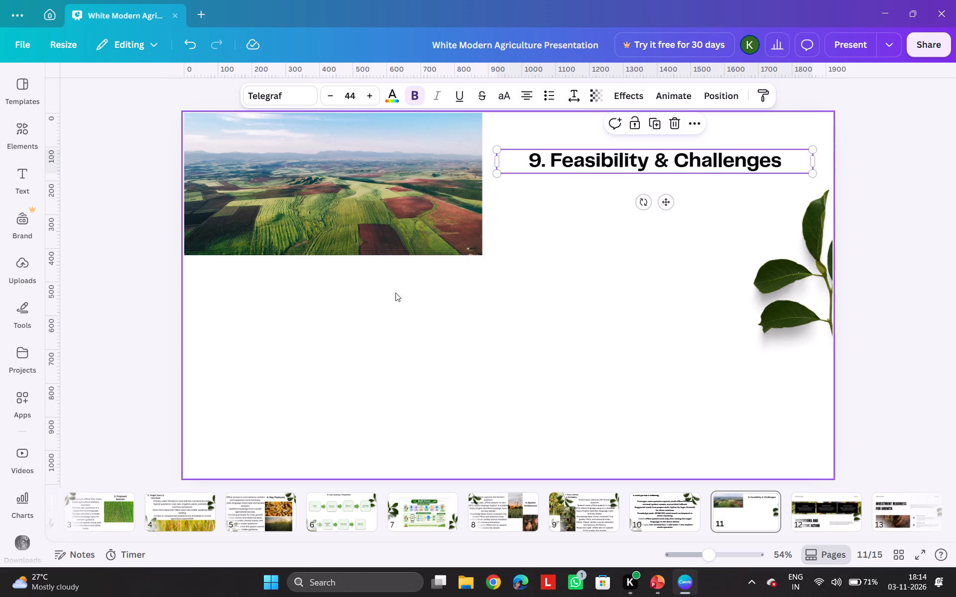
{"action": "left_click", "coordinate": [419, 411]}
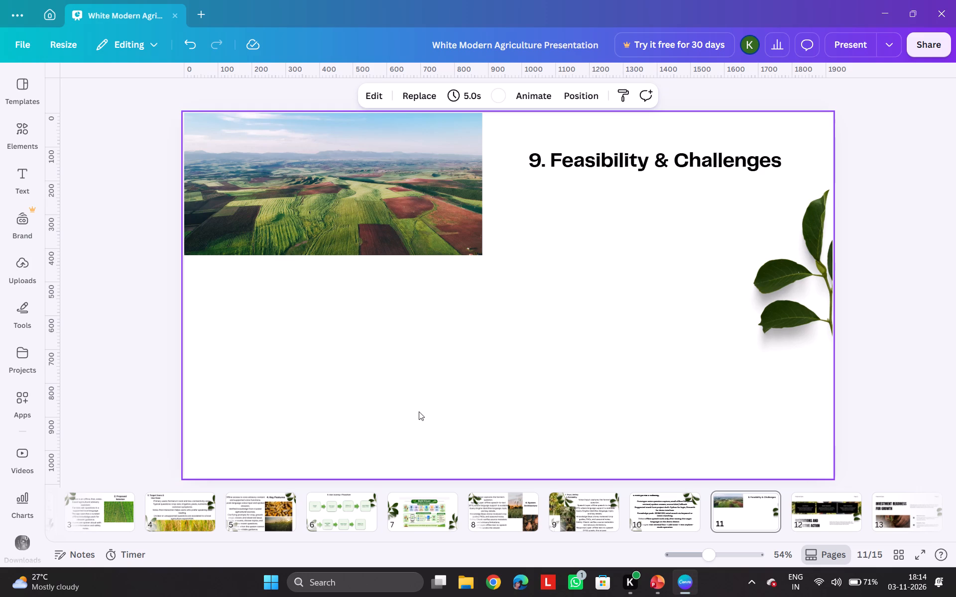
Copy the five body lines under "9. Feasibility & Challenges" from PowerPoint slide 10 and paste them onto page 11 in Canva.
{"action": "left_click", "coordinate": [659, 589]}
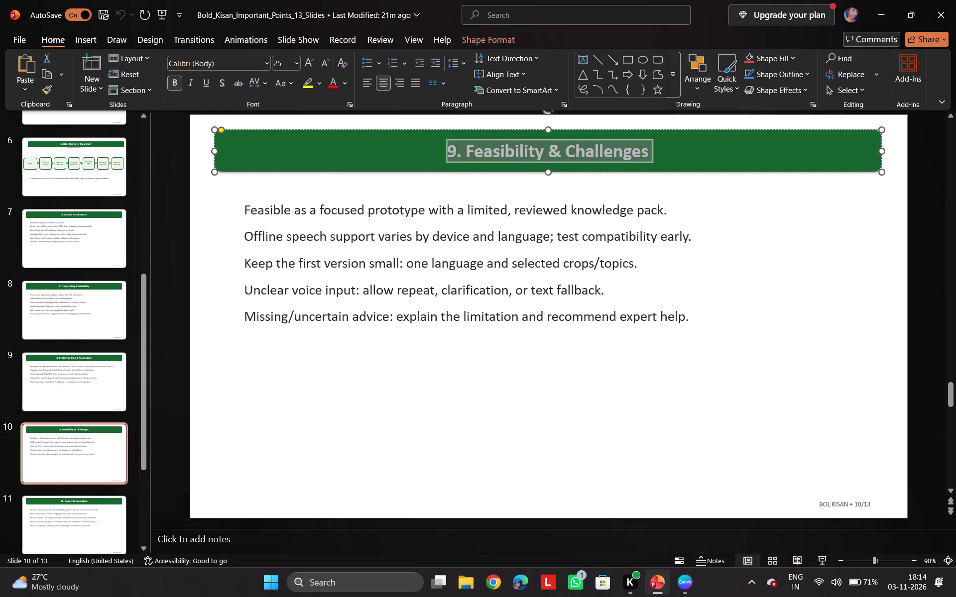
{"action": "left_click_drag", "start_coordinate": [242, 208], "coordinate": [391, 284]}
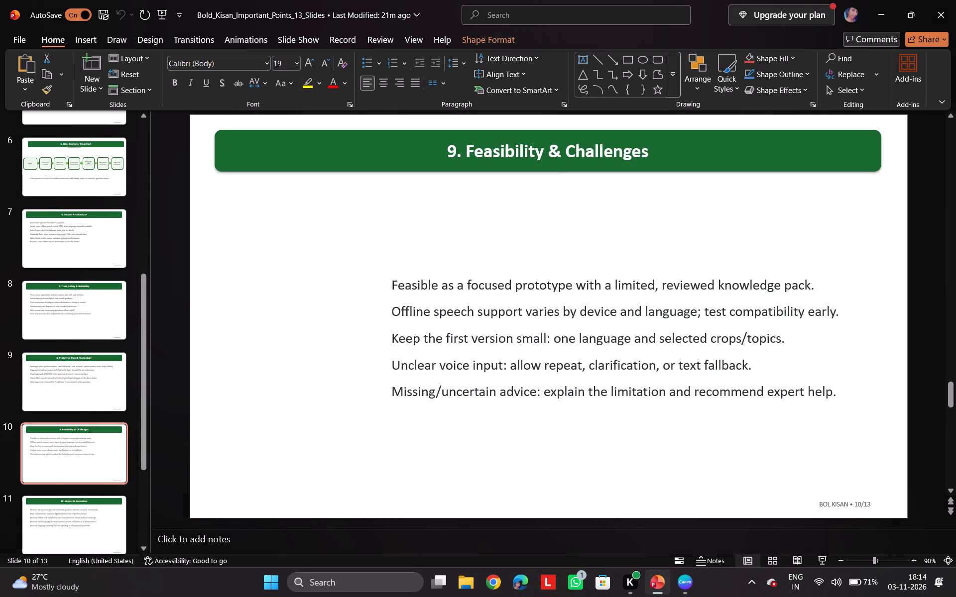
{"action": "left_click_drag", "start_coordinate": [391, 284], "coordinate": [258, 219]}
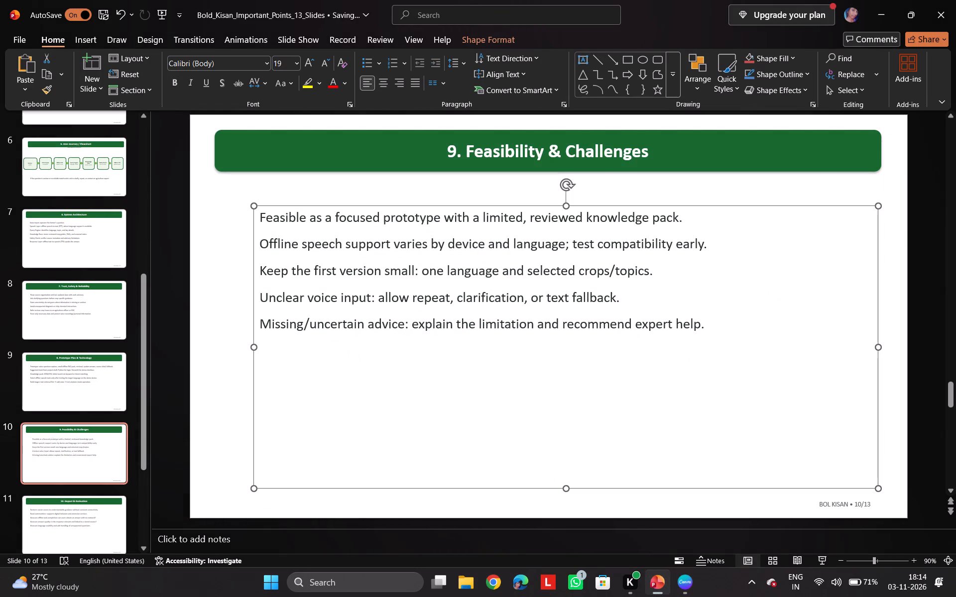
{"action": "left_click", "coordinate": [259, 215]}
{"action": "left_click_drag", "start_coordinate": [263, 215], "coordinate": [271, 216]}
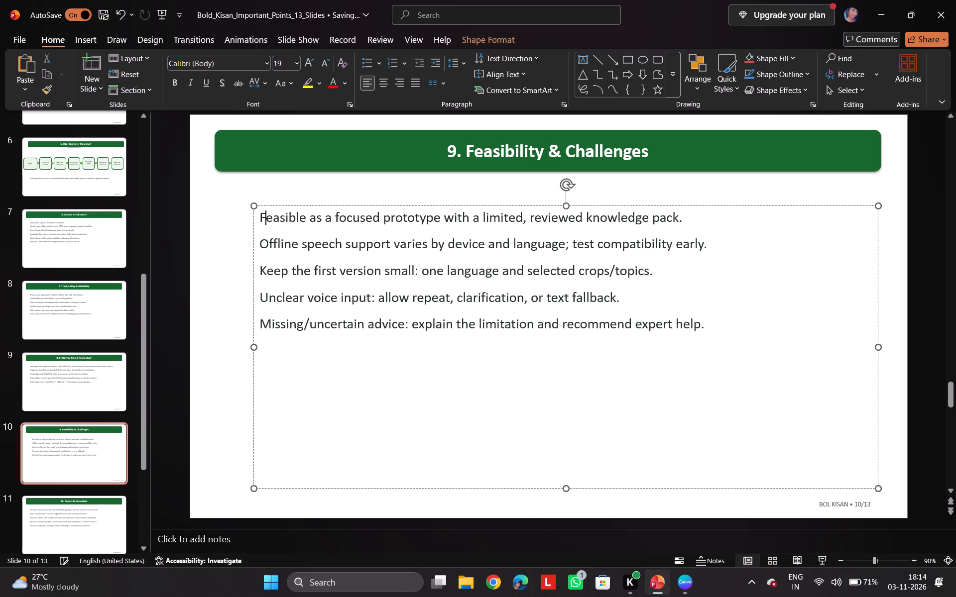
{"action": "left_click_drag", "start_coordinate": [271, 216], "coordinate": [255, 218]}
{"action": "left_click", "coordinate": [255, 218]}
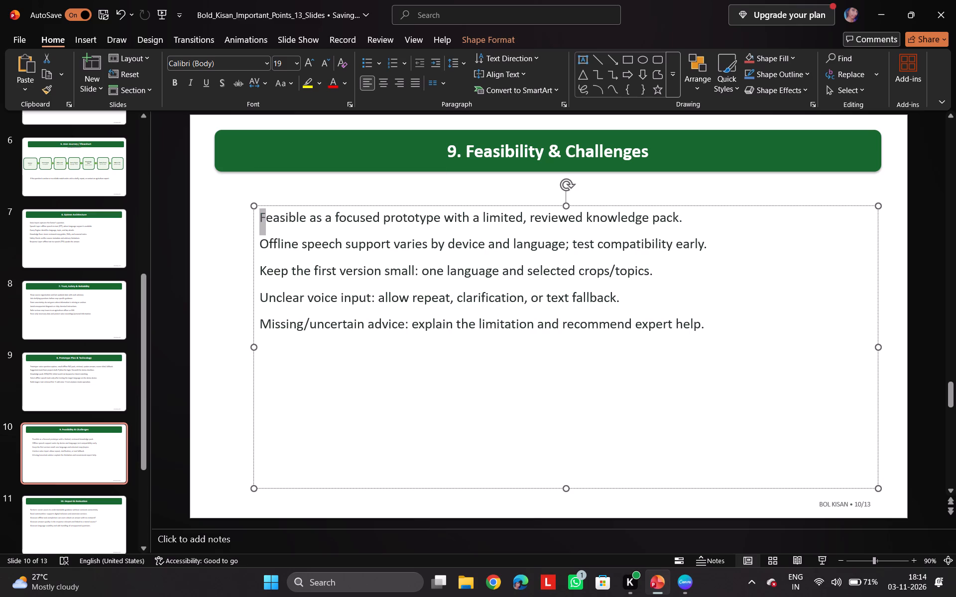
{"action": "left_click_drag", "start_coordinate": [260, 217], "coordinate": [490, 325]}
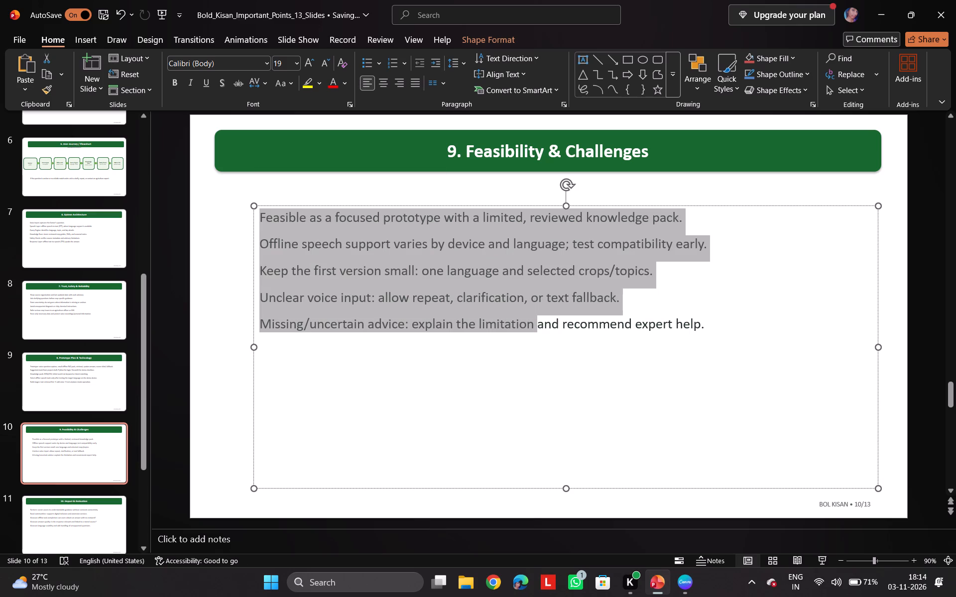
{"action": "left_click_drag", "start_coordinate": [490, 325], "coordinate": [593, 332]}
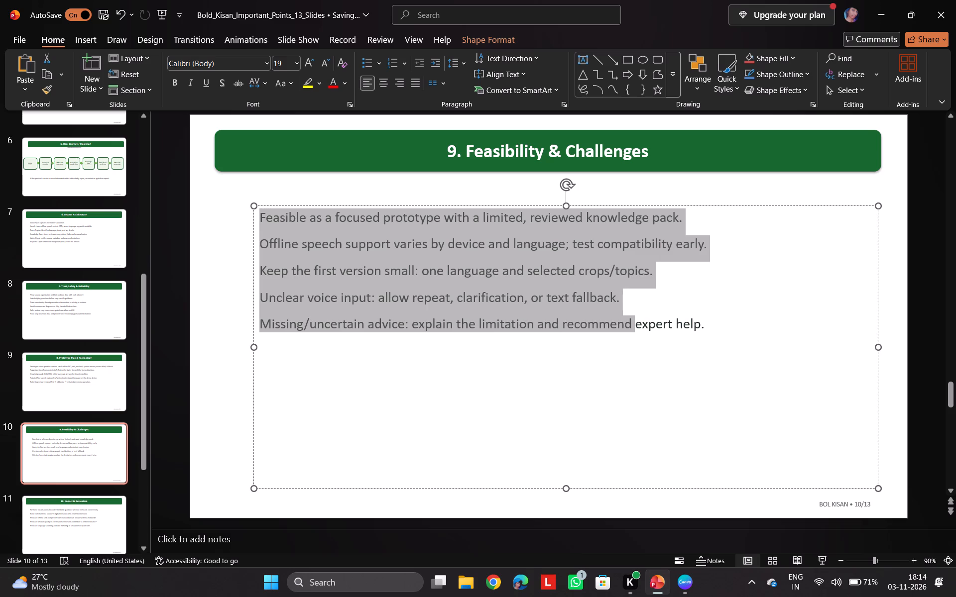
{"action": "left_click_drag", "start_coordinate": [593, 332], "coordinate": [807, 330]}
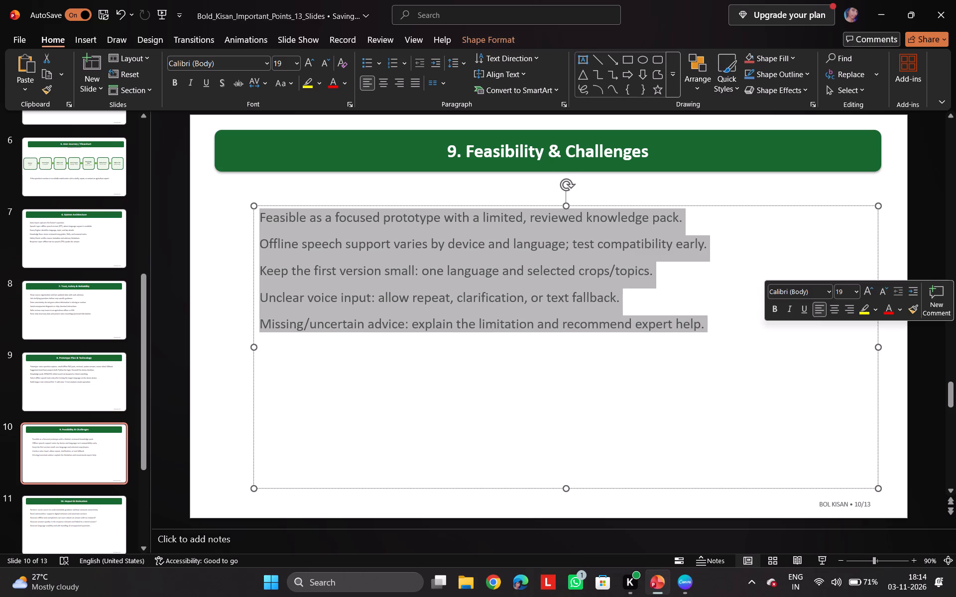
{"action": "key", "text": "ctrl+c"}
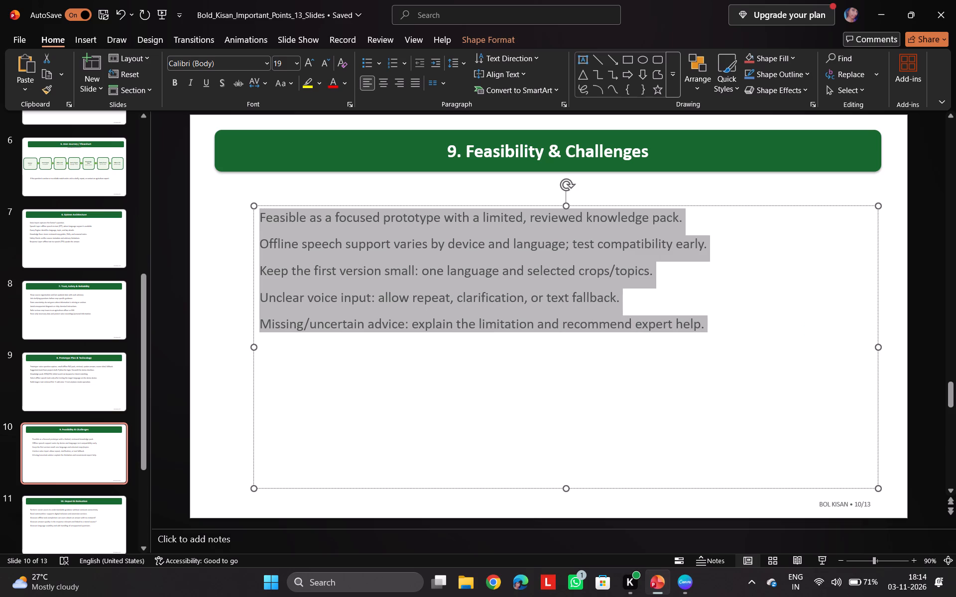
{"action": "left_click", "coordinate": [680, 589]}
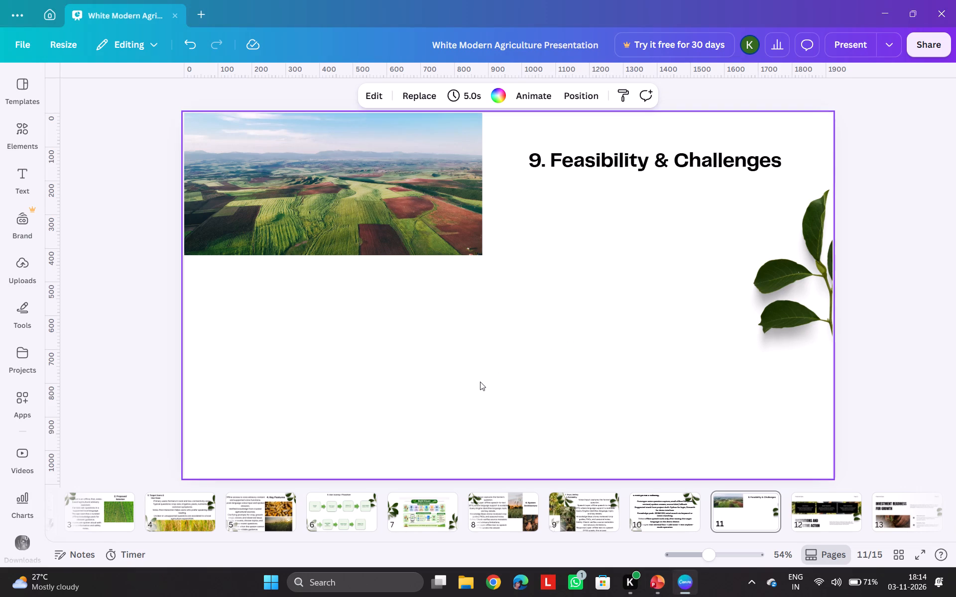
{"action": "key", "text": "ctrl+v"}
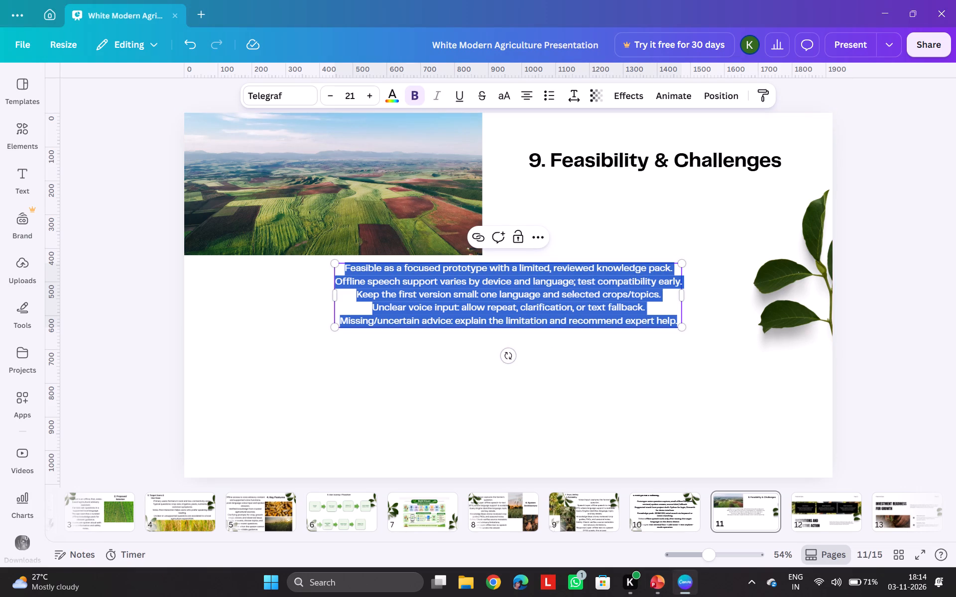
Widen the pasted body text box on both sides, with its right edge reaching the leaves on page 11.
{"action": "left_click_drag", "start_coordinate": [562, 304], "coordinate": [569, 295]}
{"action": "left_click", "coordinate": [569, 295]}
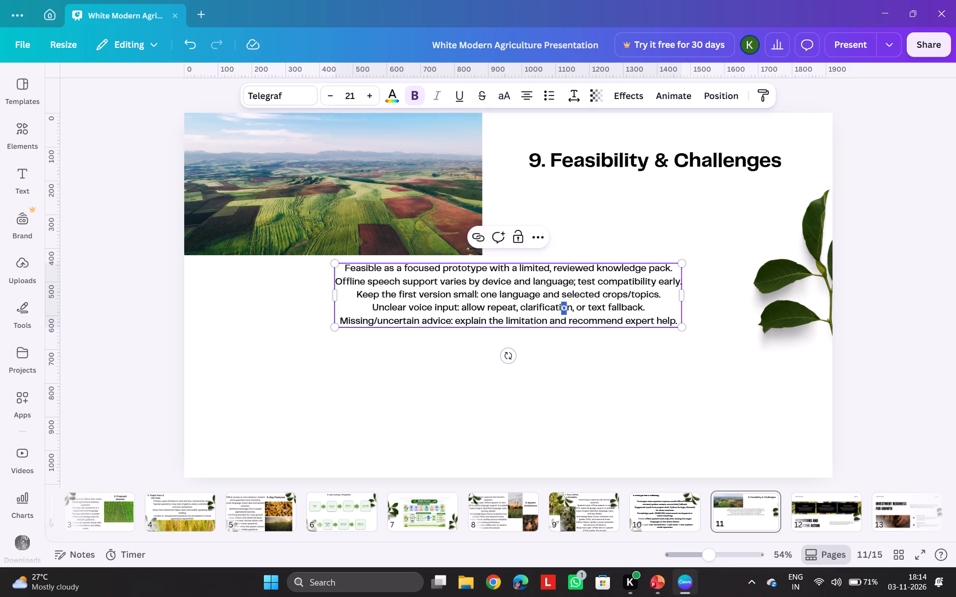
{"action": "left_click_drag", "start_coordinate": [686, 297], "coordinate": [745, 291]}
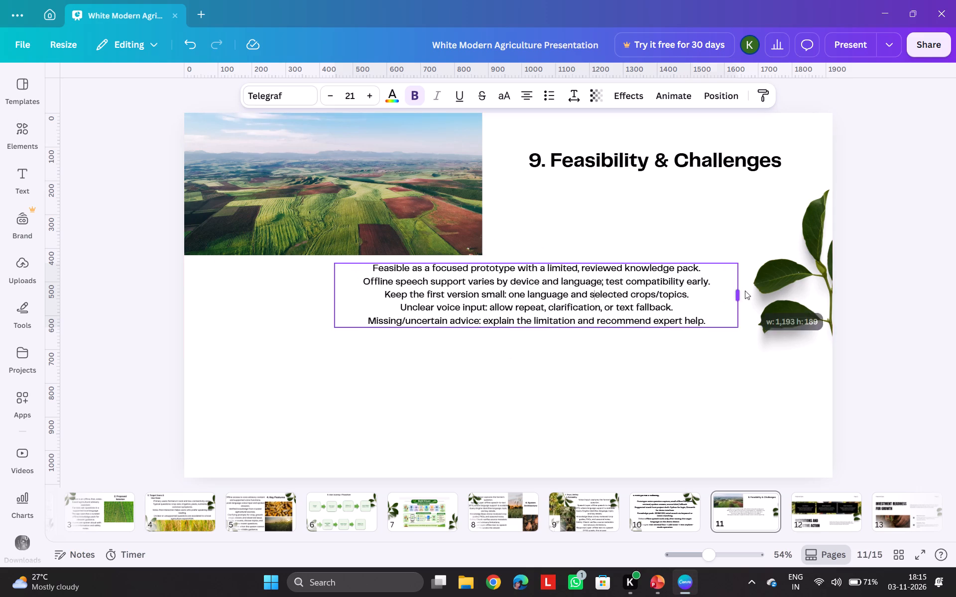
{"action": "left_click_drag", "start_coordinate": [745, 291], "coordinate": [755, 291]}
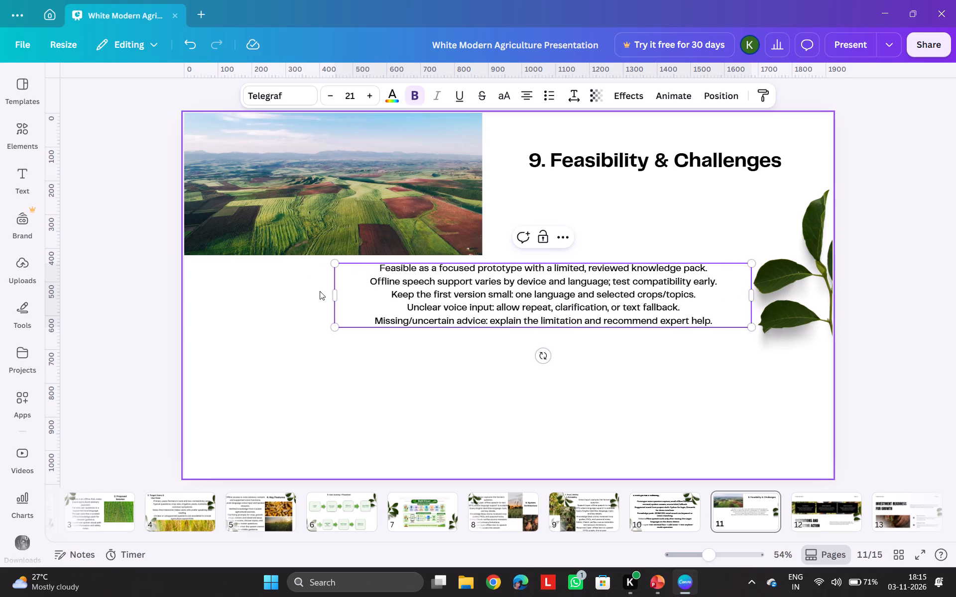
{"action": "left_click", "coordinate": [338, 299]}
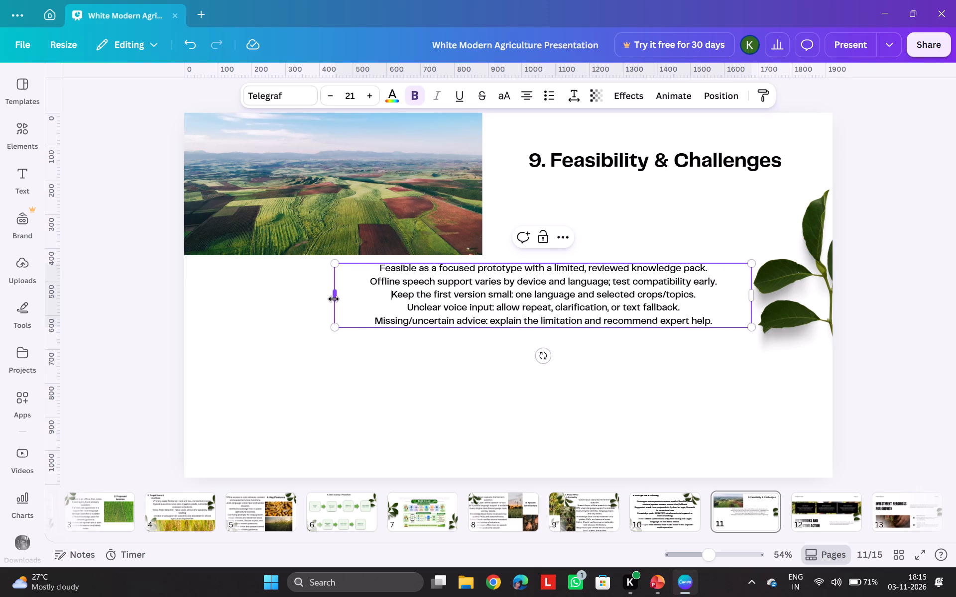
{"action": "left_click_drag", "start_coordinate": [334, 299], "coordinate": [261, 323]}
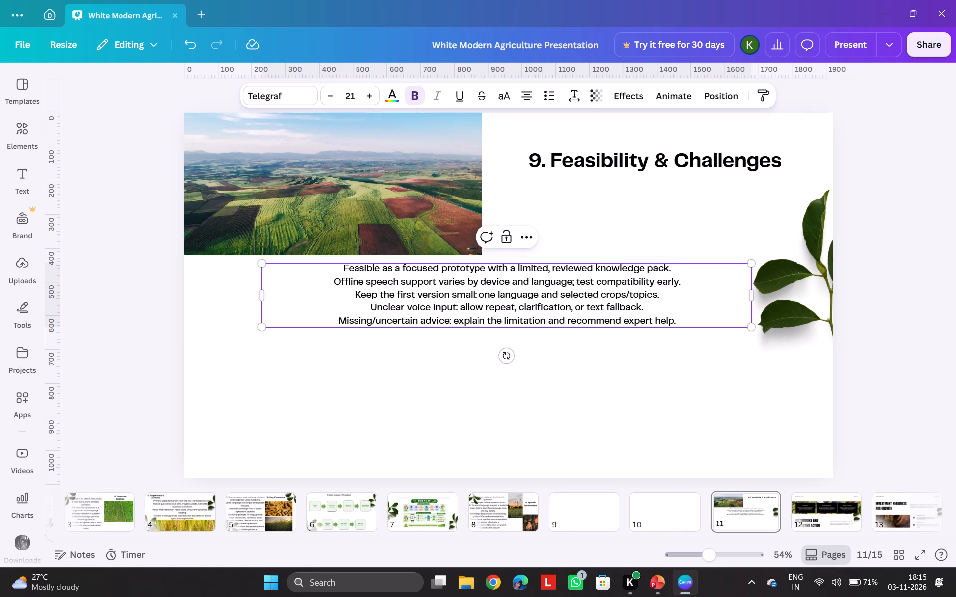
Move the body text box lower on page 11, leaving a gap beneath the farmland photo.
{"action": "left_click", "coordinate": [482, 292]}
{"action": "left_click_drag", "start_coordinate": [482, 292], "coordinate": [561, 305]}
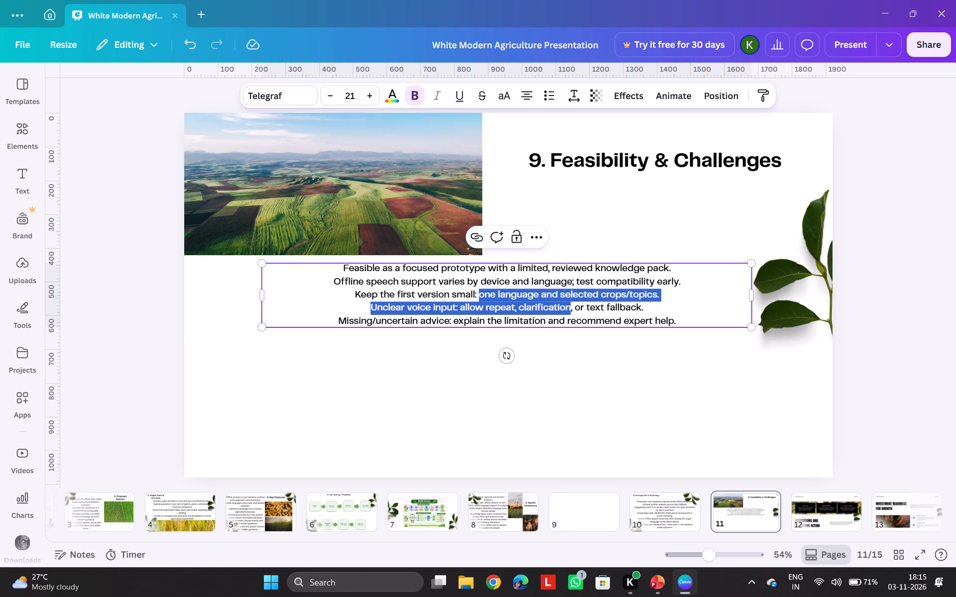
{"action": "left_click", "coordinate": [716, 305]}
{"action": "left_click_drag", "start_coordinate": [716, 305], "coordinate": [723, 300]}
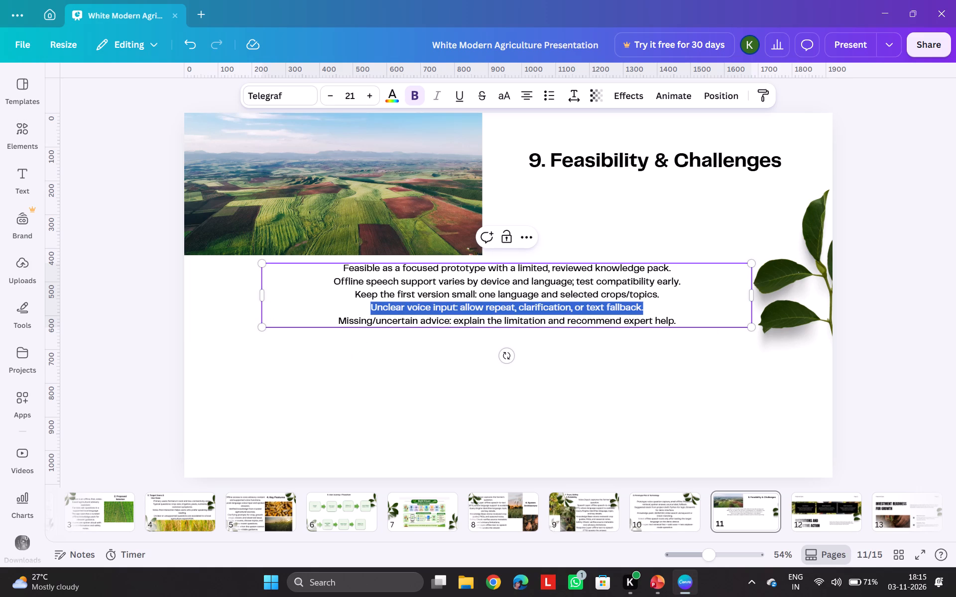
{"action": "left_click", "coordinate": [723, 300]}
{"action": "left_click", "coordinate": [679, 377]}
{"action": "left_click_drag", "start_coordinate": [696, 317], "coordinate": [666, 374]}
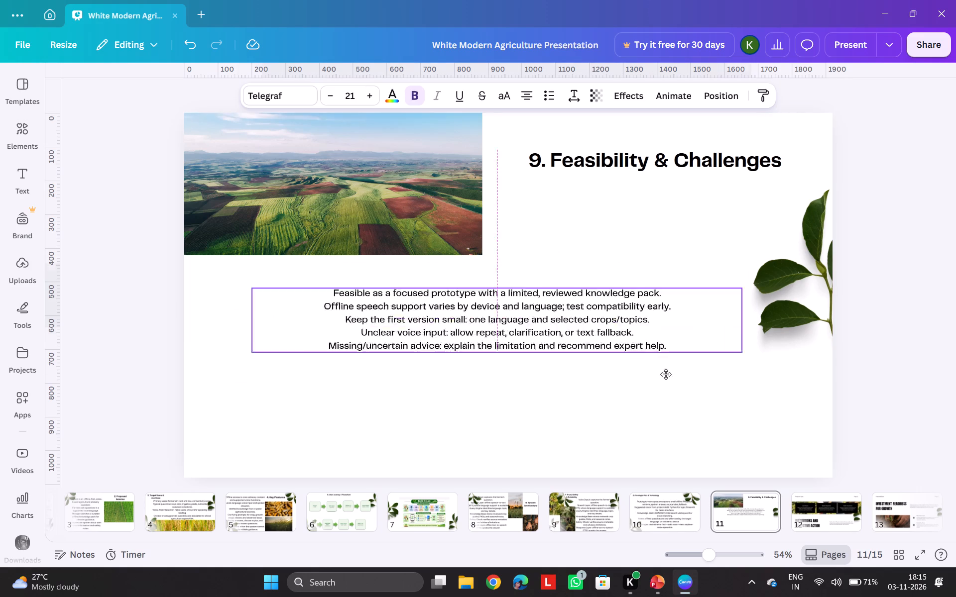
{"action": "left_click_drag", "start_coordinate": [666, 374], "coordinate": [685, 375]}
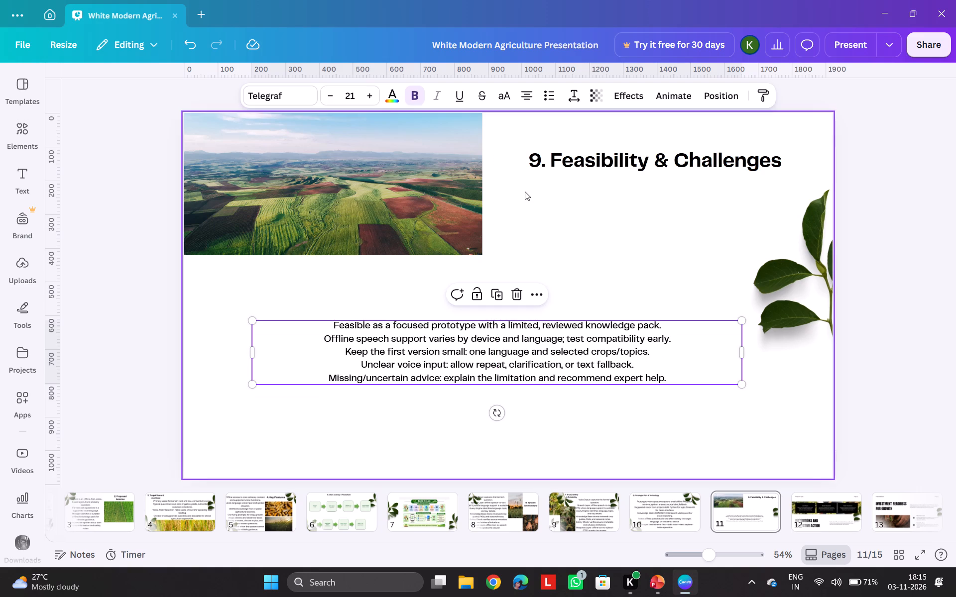
Set the page 11 body text's font size to 41.
{"action": "triple_click", "coordinate": [368, 98]}
{"action": "triple_click", "coordinate": [368, 98]}
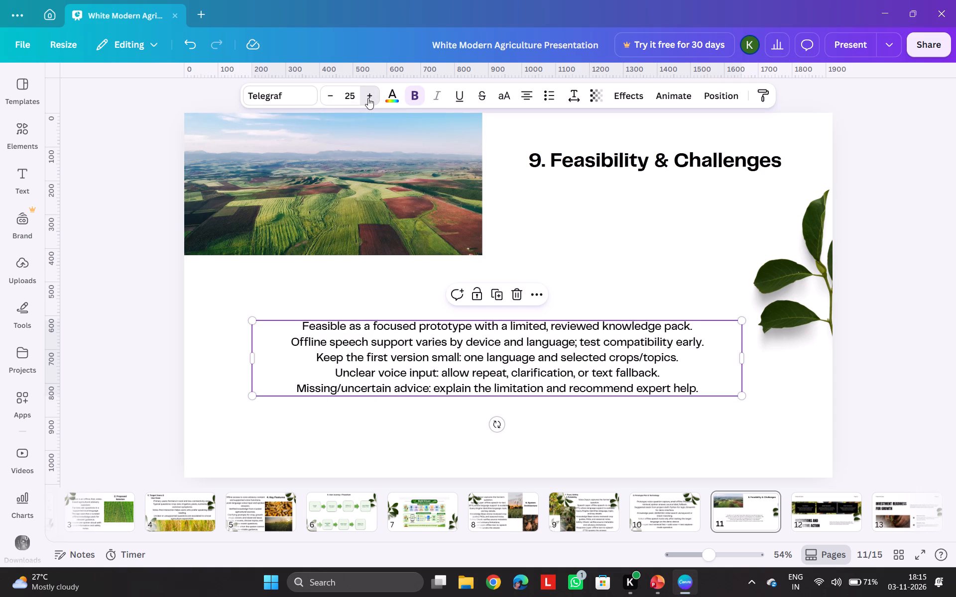
{"action": "triple_click", "coordinate": [368, 98]}
{"action": "triple_click", "coordinate": [368, 98]}
{"action": "triple_click", "coordinate": [368, 98]}
{"action": "double_click", "coordinate": [368, 98]}
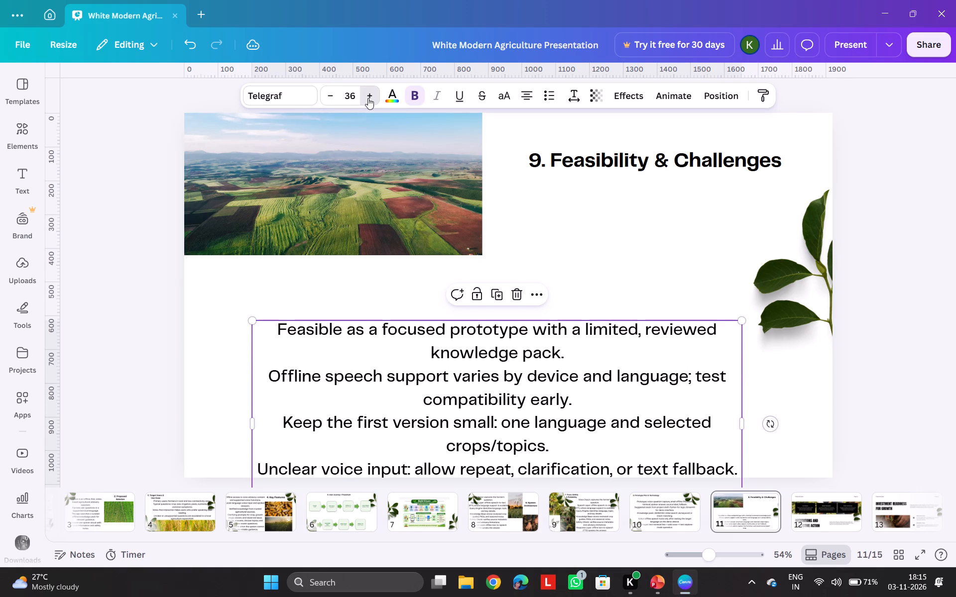
{"action": "triple_click", "coordinate": [368, 98]}
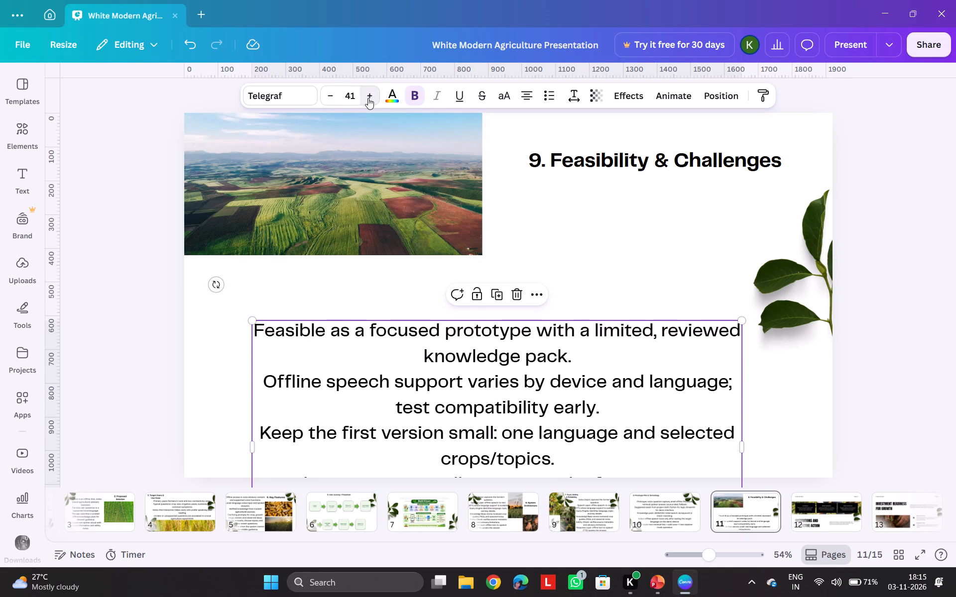
Place the page 11 body text box directly beneath the farmland photo and widen it almost to the page's right edge.
{"action": "left_click_drag", "start_coordinate": [431, 361], "coordinate": [435, 333]}
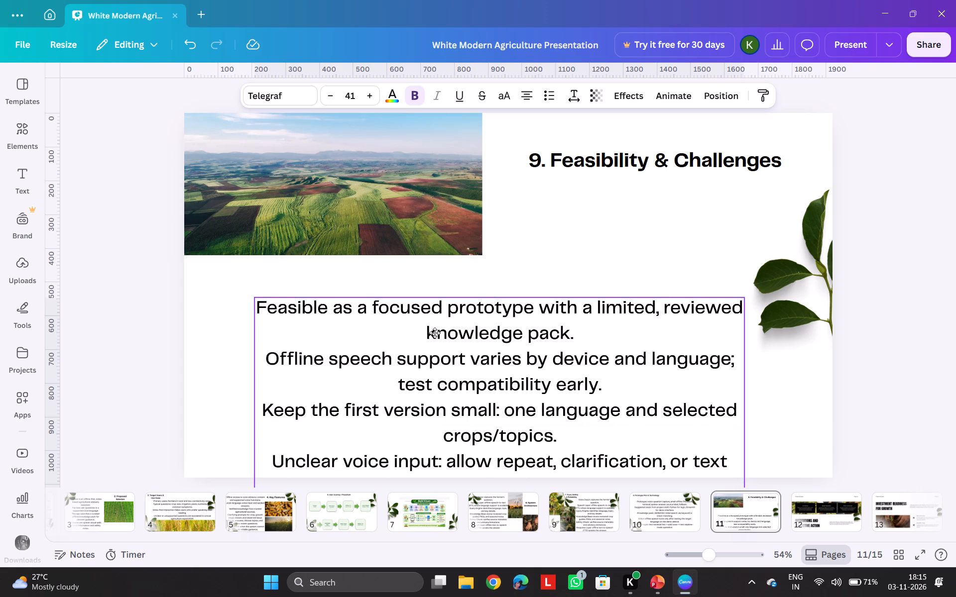
{"action": "left_click_drag", "start_coordinate": [435, 333], "coordinate": [446, 242]}
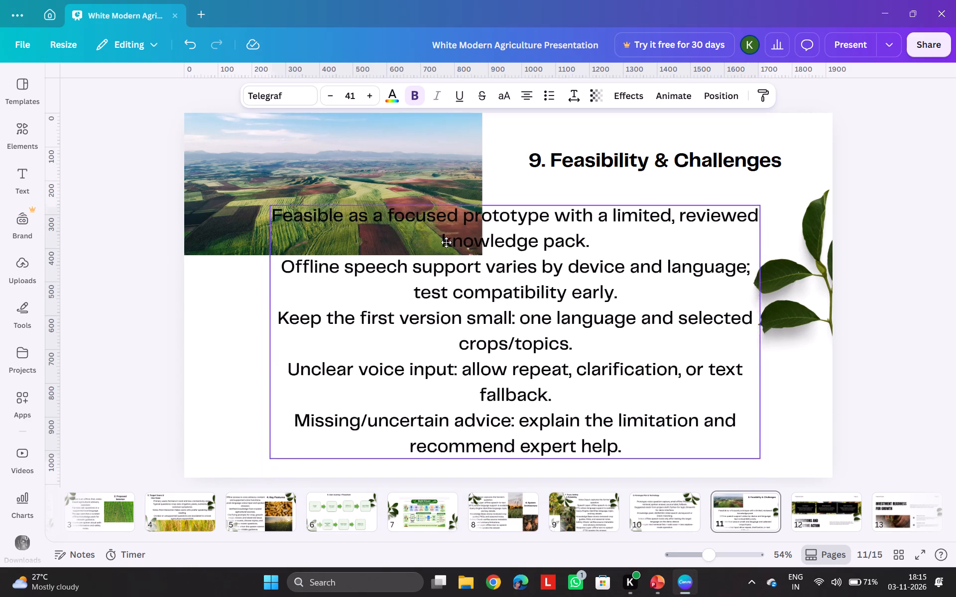
{"action": "left_click_drag", "start_coordinate": [446, 242], "coordinate": [425, 314]}
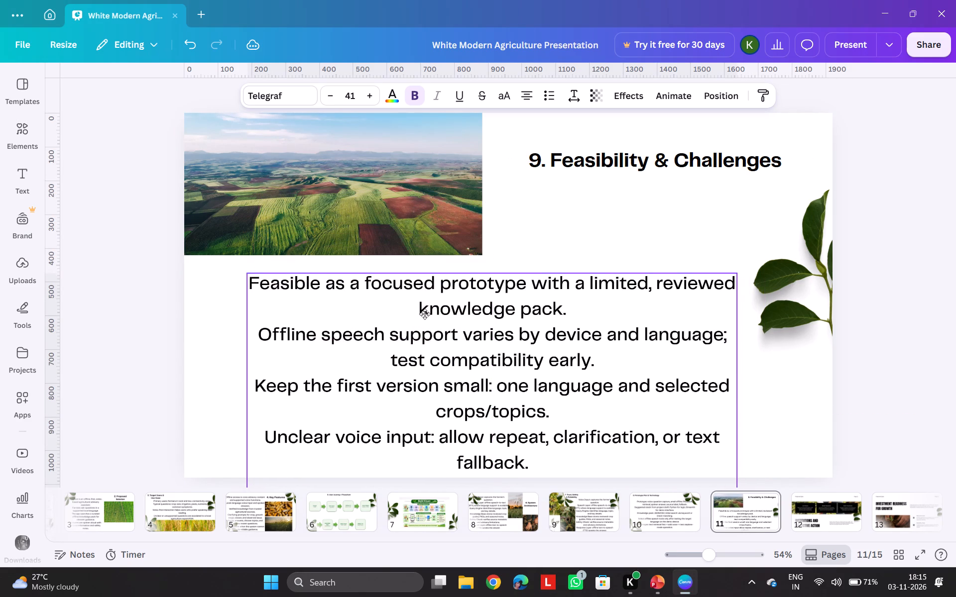
{"action": "left_click_drag", "start_coordinate": [425, 314], "coordinate": [392, 303]}
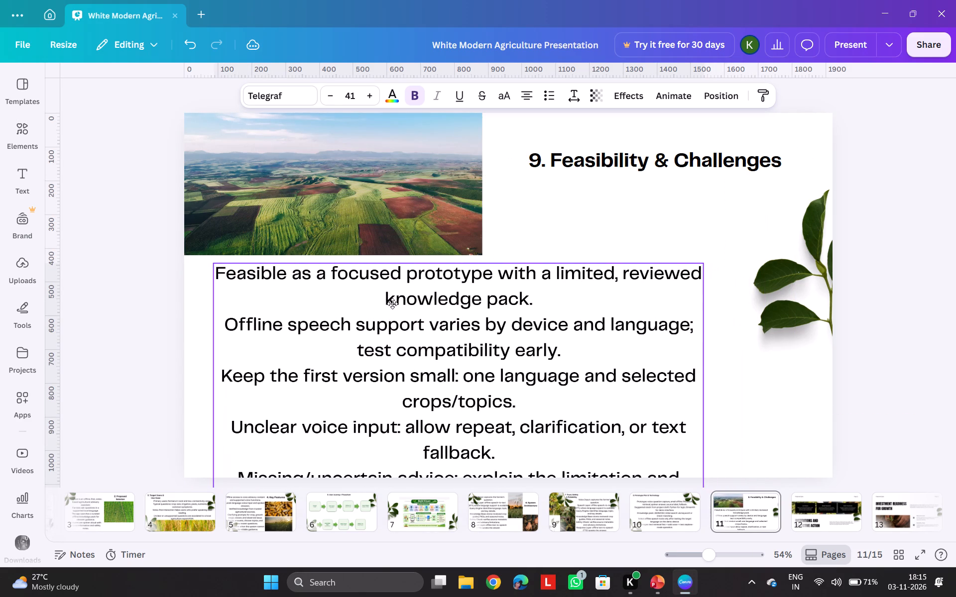
{"action": "left_click_drag", "start_coordinate": [392, 303], "coordinate": [392, 303]}
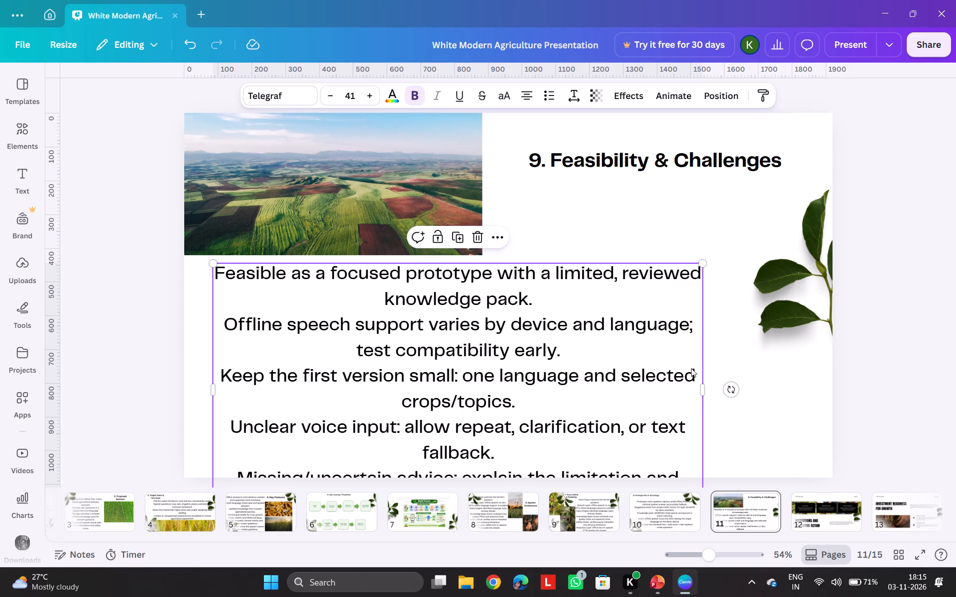
{"action": "left_click_drag", "start_coordinate": [704, 385], "coordinate": [804, 379]}
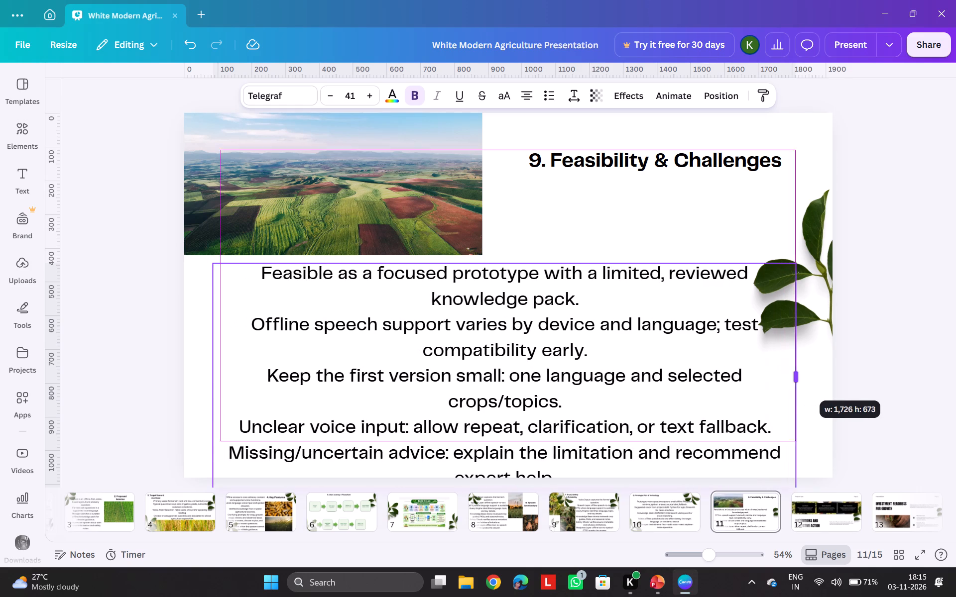
{"action": "left_click_drag", "start_coordinate": [804, 379], "coordinate": [815, 378]}
{"action": "left_click", "coordinate": [943, 253]}
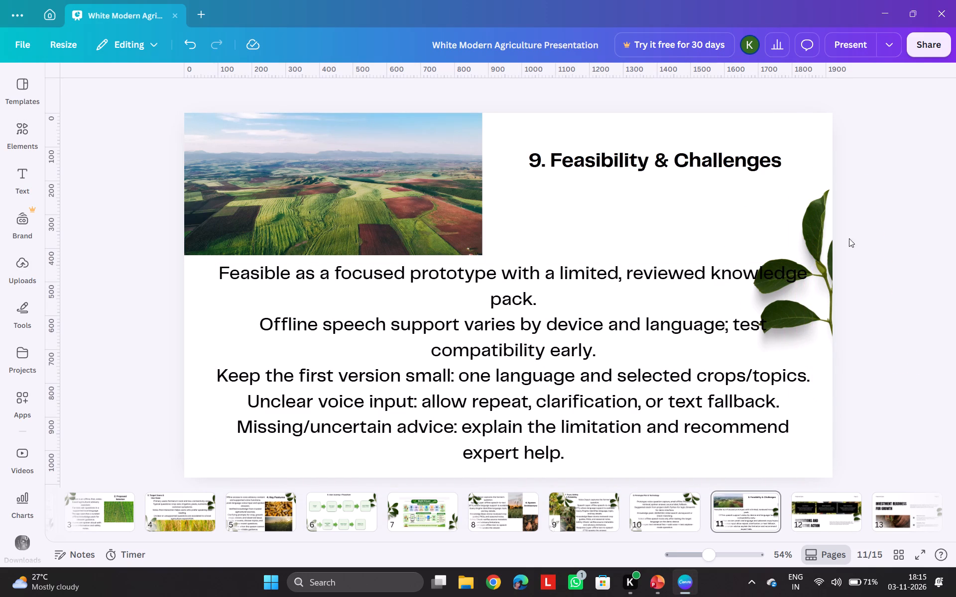
Move the leaves on page 11 up into the page's upper-right corner, clear of the body text.
{"action": "left_click_drag", "start_coordinate": [816, 260], "coordinate": [806, 183]}
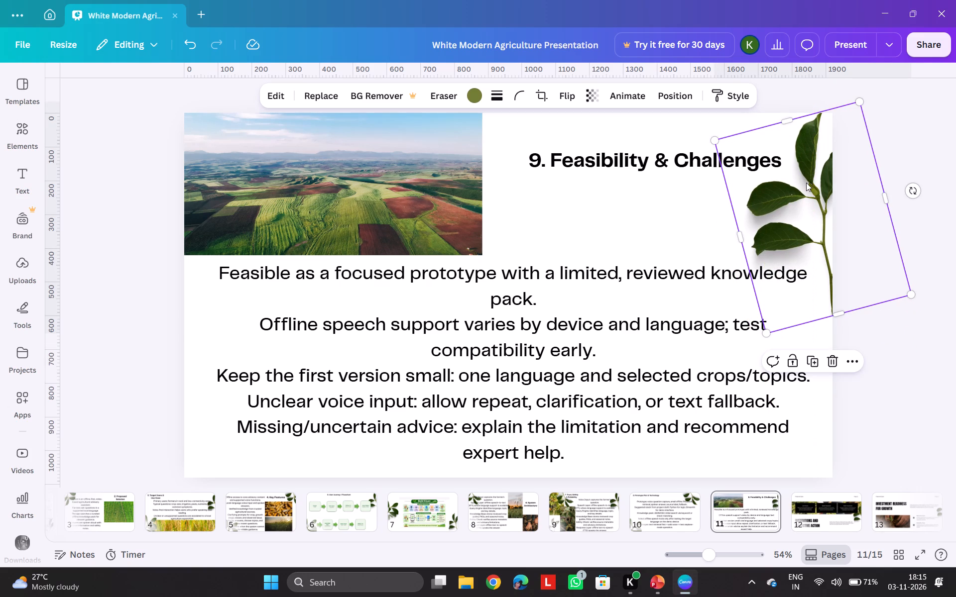
{"action": "left_click", "coordinate": [913, 135]}
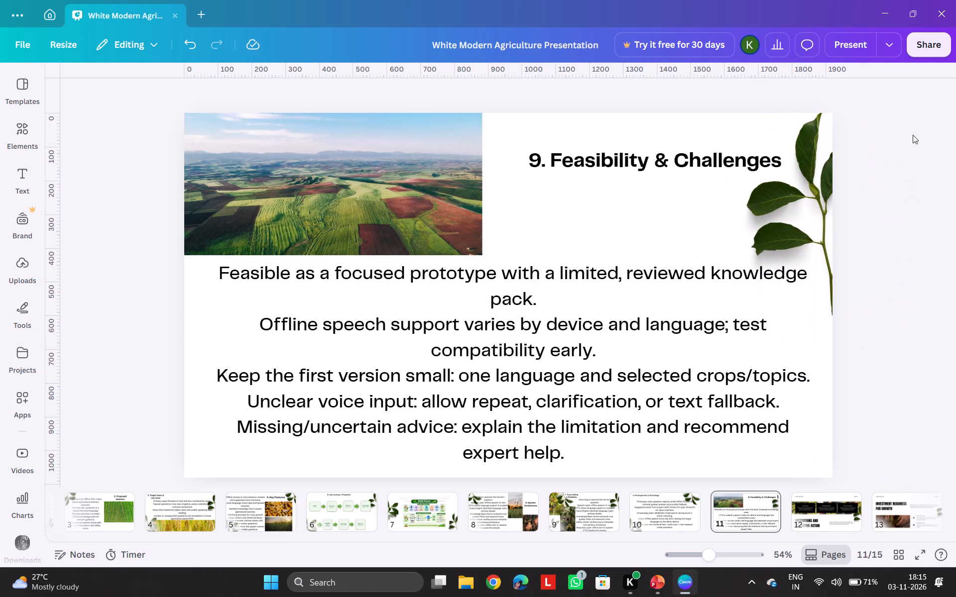
Delete the three black text cards and the "Page 12" and "Fradel and Spies" labels from page 12.
{"action": "left_click", "coordinate": [825, 517]}
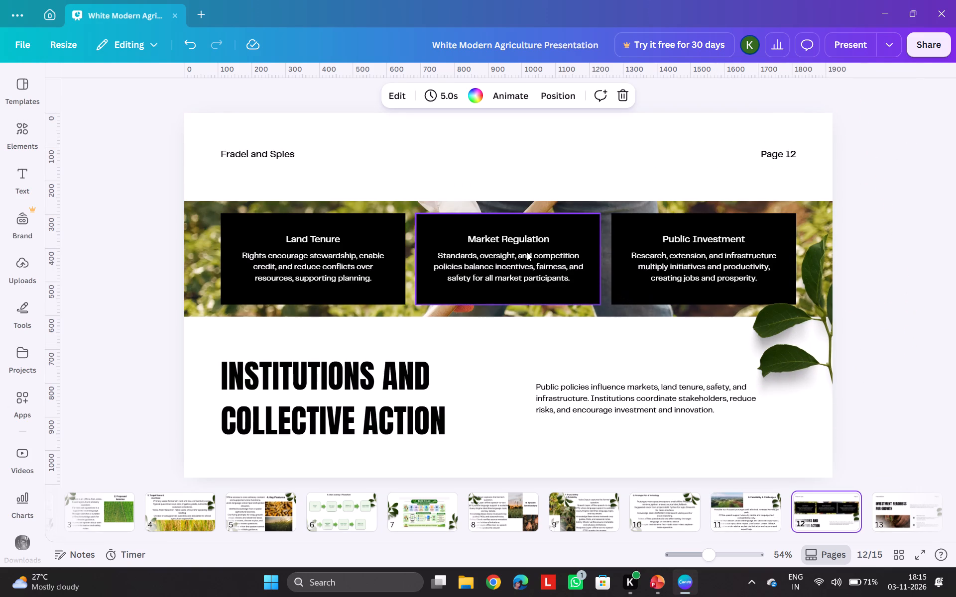
{"action": "left_click", "coordinate": [527, 252]}
{"action": "key", "text": "Delete"}
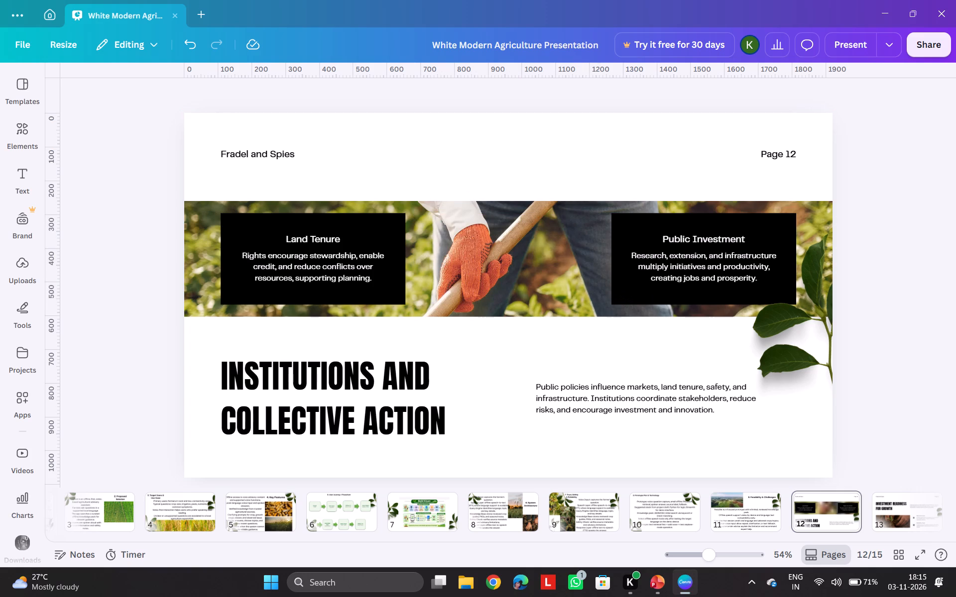
{"action": "left_click", "coordinate": [669, 259]}
{"action": "key", "text": "Delete"}
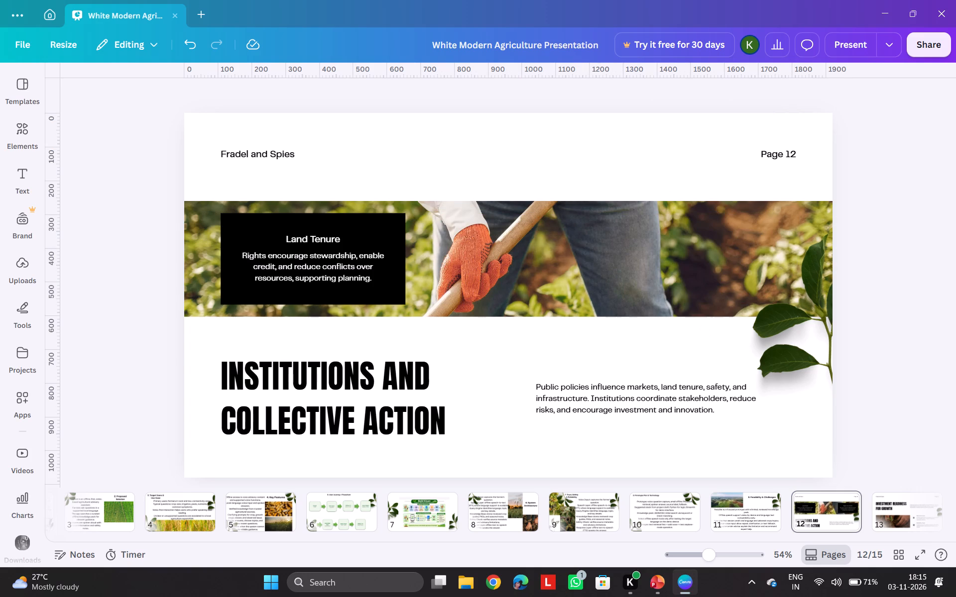
{"action": "left_click", "coordinate": [767, 154]}
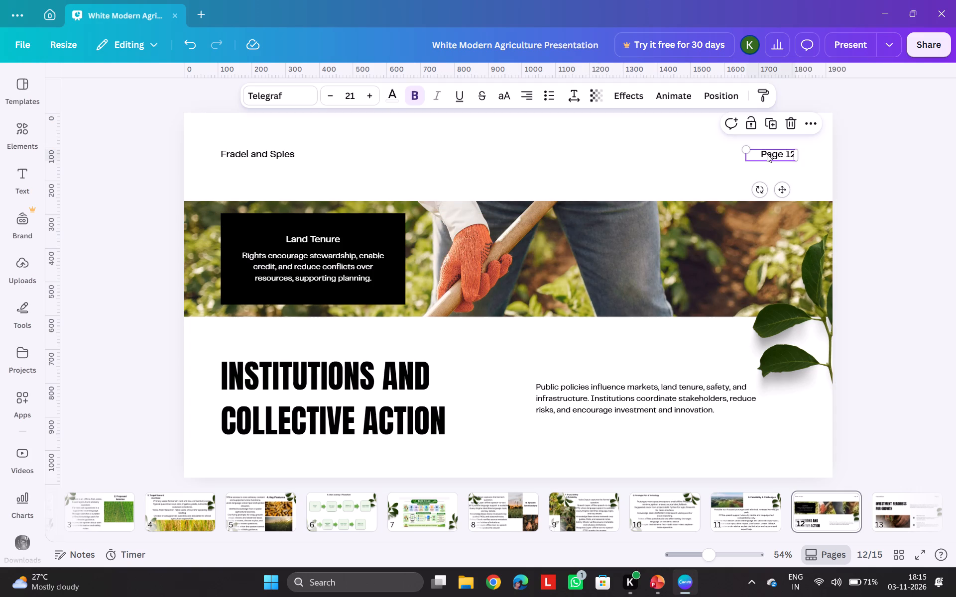
{"action": "key", "text": "Delete"}
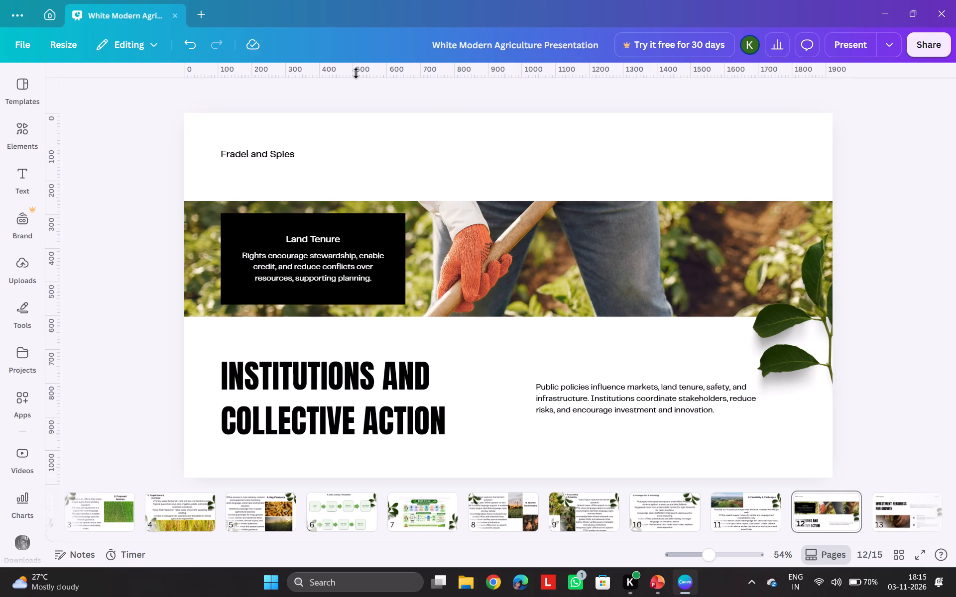
{"action": "left_click", "coordinate": [268, 161]}
{"action": "key", "text": "Delete"}
{"action": "left_click", "coordinate": [277, 246]}
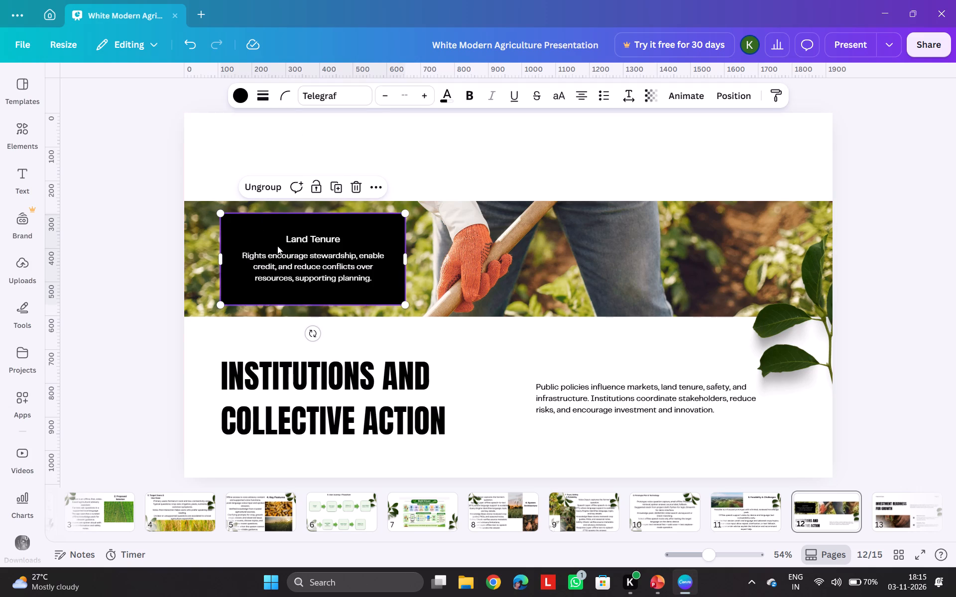
{"action": "key", "text": "Delete"}
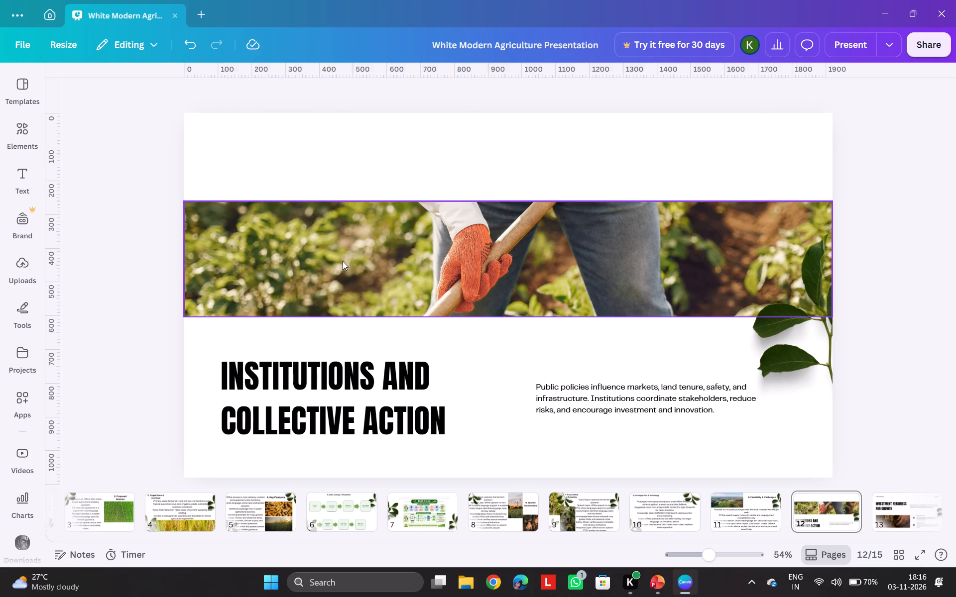
Delete the gardening photo with its frame, the "Institutions and Collective Action" heading and the public policies paragraph from page 12.
{"action": "left_click", "coordinate": [343, 261]}
{"action": "key", "text": "Delete"}
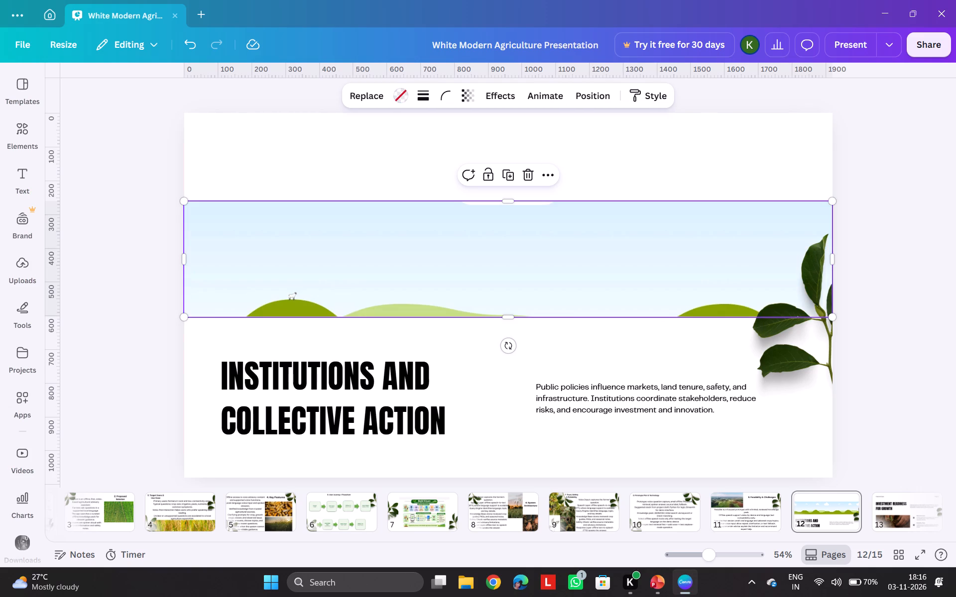
{"action": "key", "text": "Delete"}
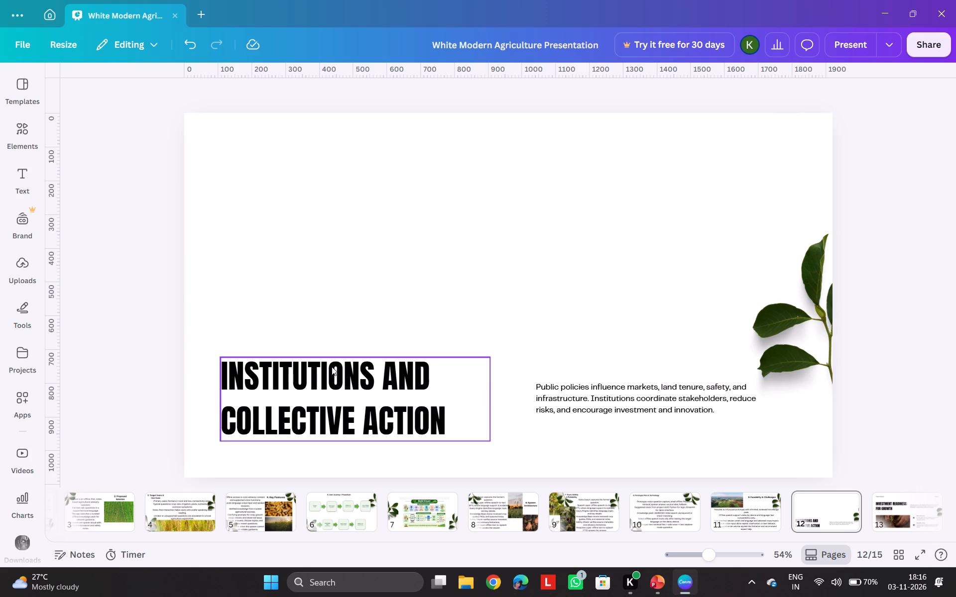
{"action": "left_click", "coordinate": [344, 392]}
{"action": "key", "text": "Delete"}
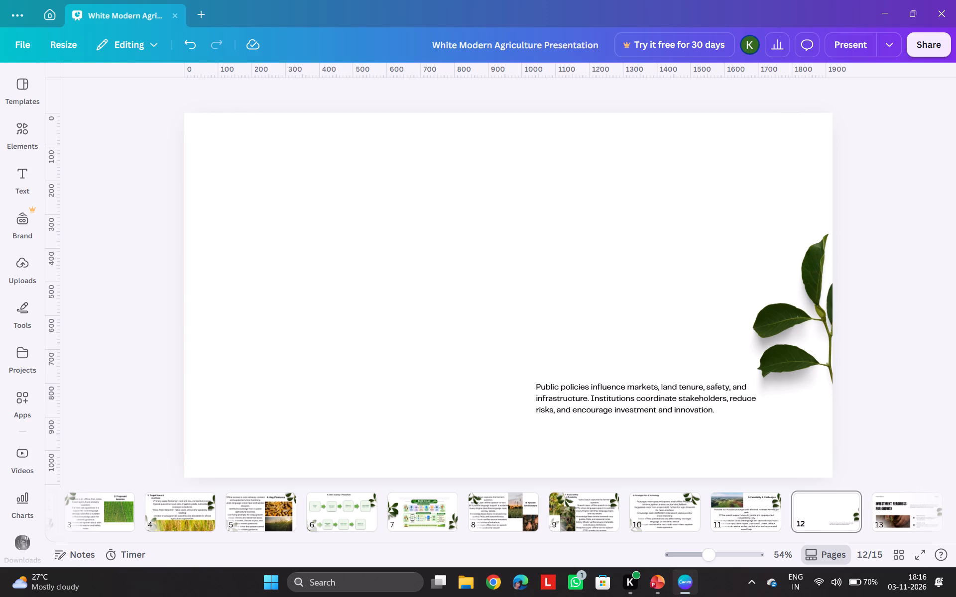
{"action": "left_click", "coordinate": [588, 398]}
{"action": "key", "text": "Delete"}
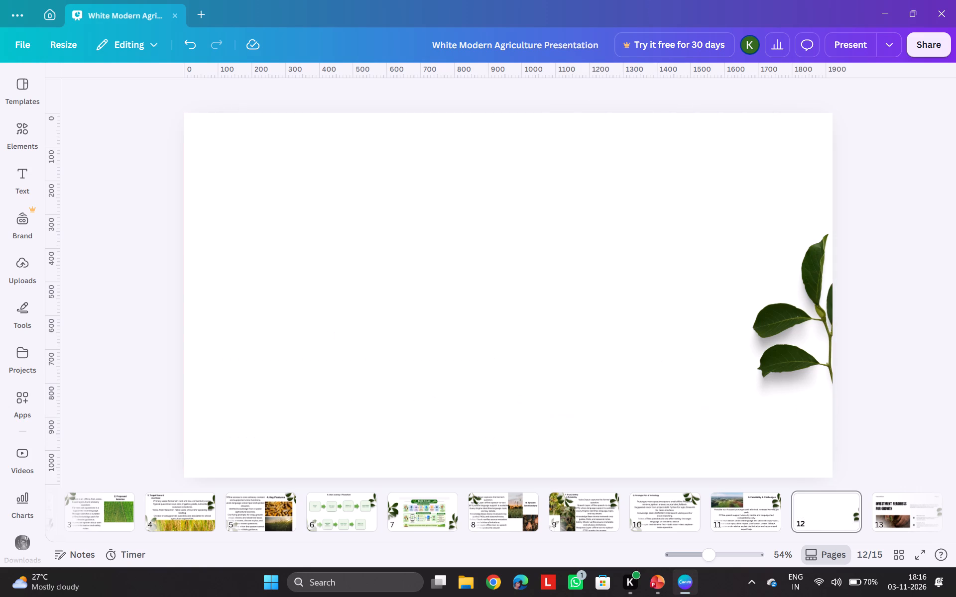
Move the leaves on page 12 into the page's lower-right corner.
{"action": "left_click_drag", "start_coordinate": [807, 304], "coordinate": [783, 201]}
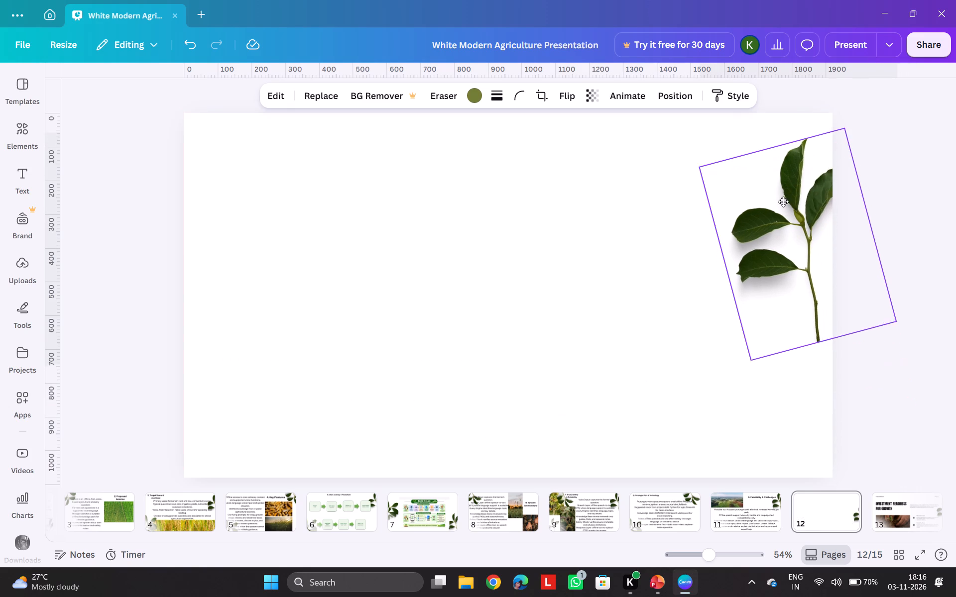
{"action": "left_click_drag", "start_coordinate": [783, 201], "coordinate": [770, 179]}
{"action": "left_click", "coordinate": [908, 149]}
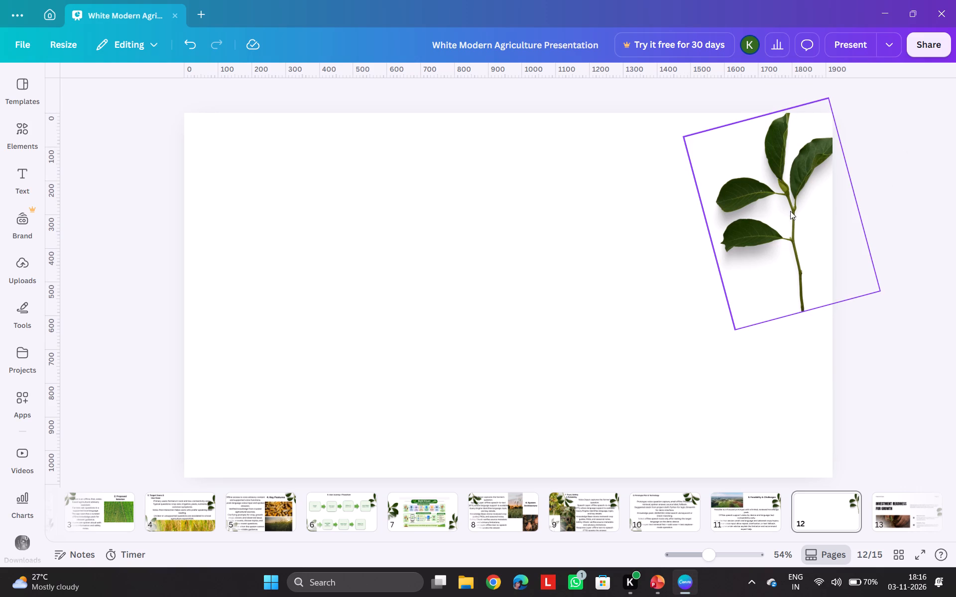
{"action": "left_click_drag", "start_coordinate": [790, 211], "coordinate": [809, 415]}
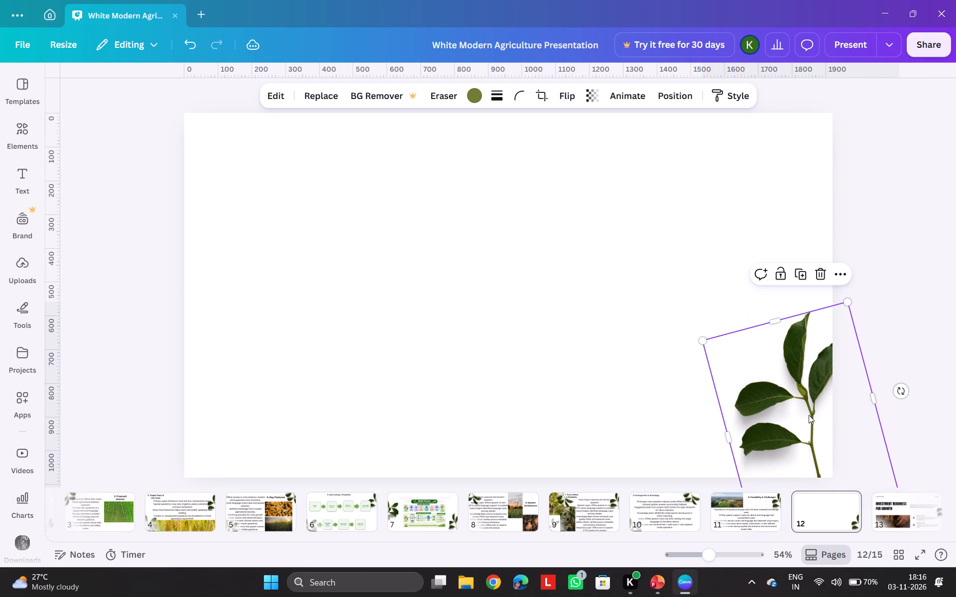
{"action": "left_click", "coordinate": [950, 271]}
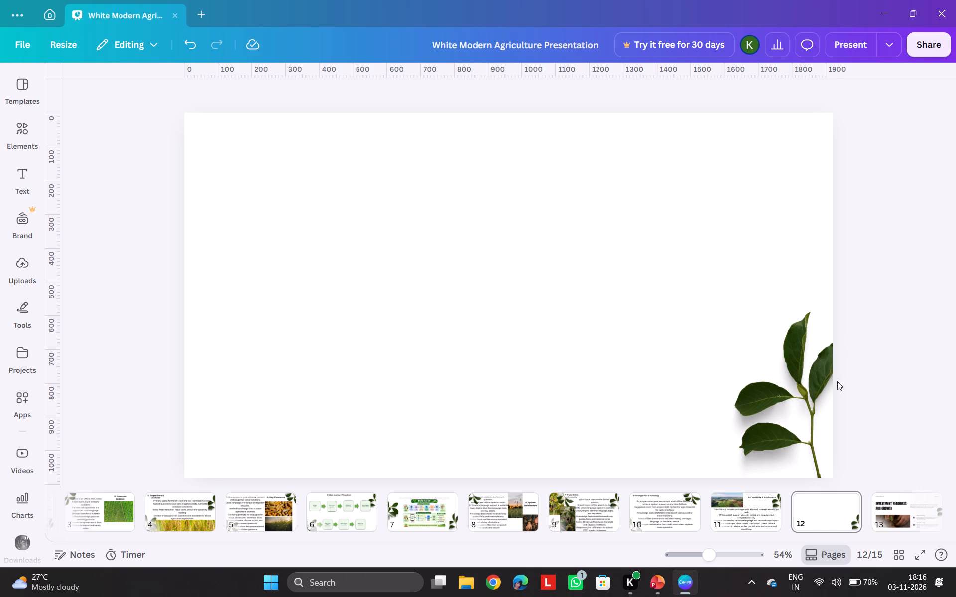
Copy the "10. Impact & Evaluation" heading from PowerPoint slide 11 and place it near the top of Canva page 12.
{"action": "left_click", "coordinate": [736, 520]}
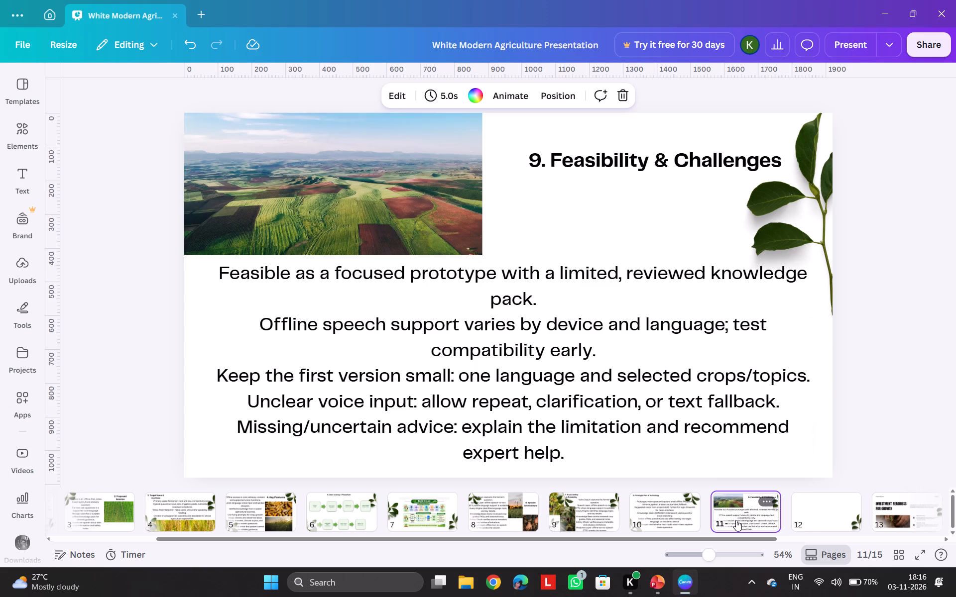
{"action": "left_click", "coordinate": [819, 508]}
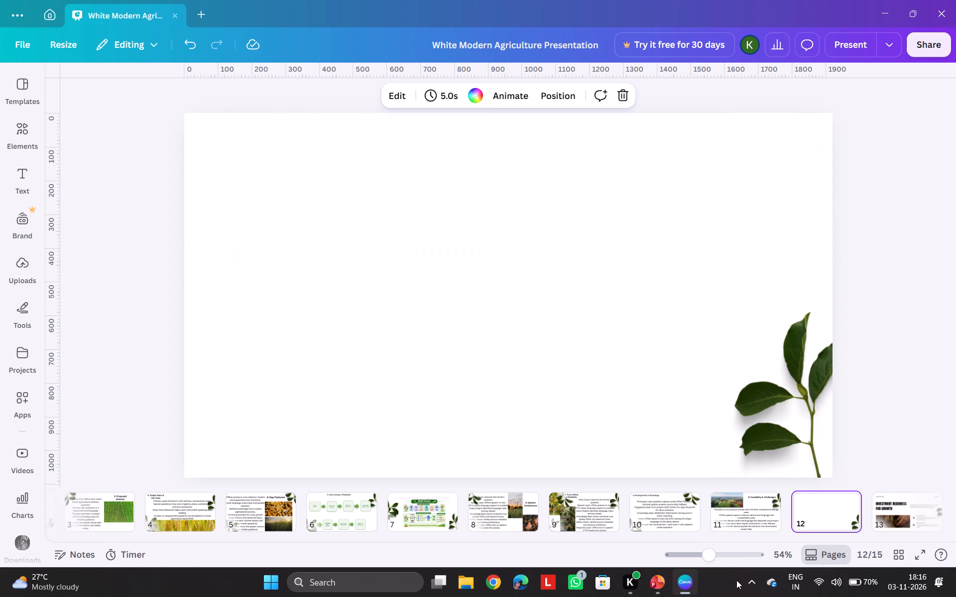
{"action": "left_click", "coordinate": [659, 584]}
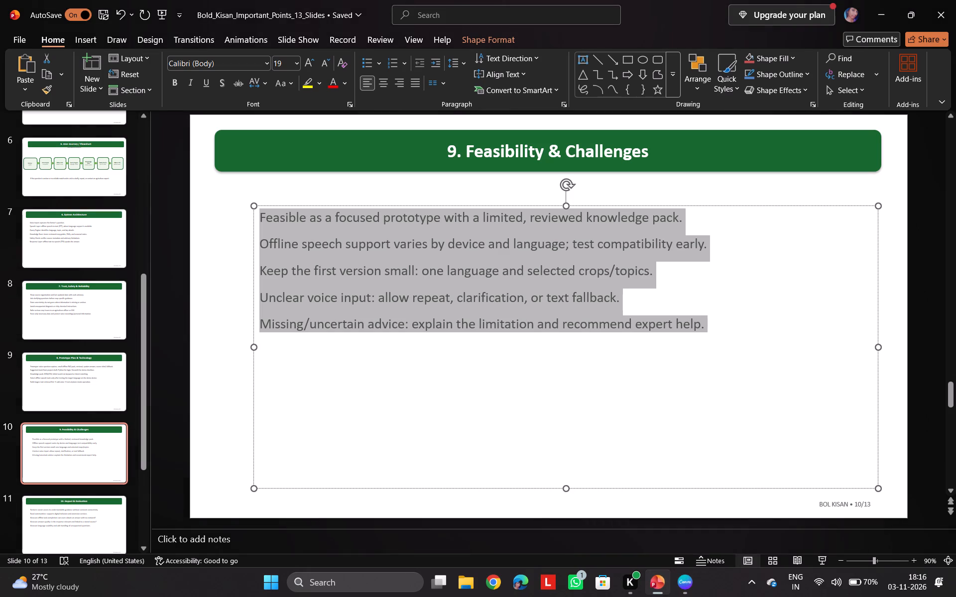
{"action": "left_click", "coordinate": [73, 510]}
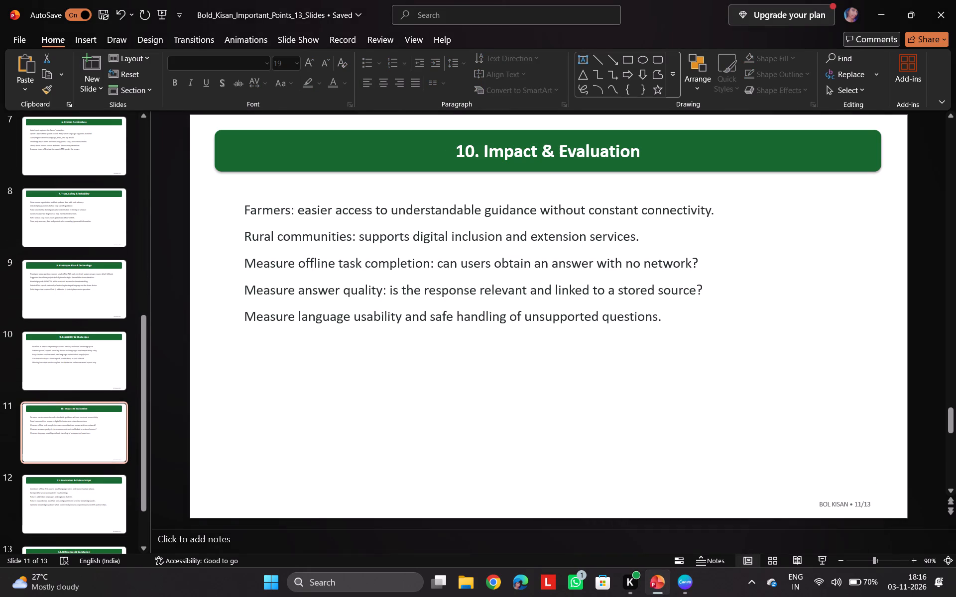
{"action": "left_click_drag", "start_coordinate": [456, 147], "coordinate": [609, 149]}
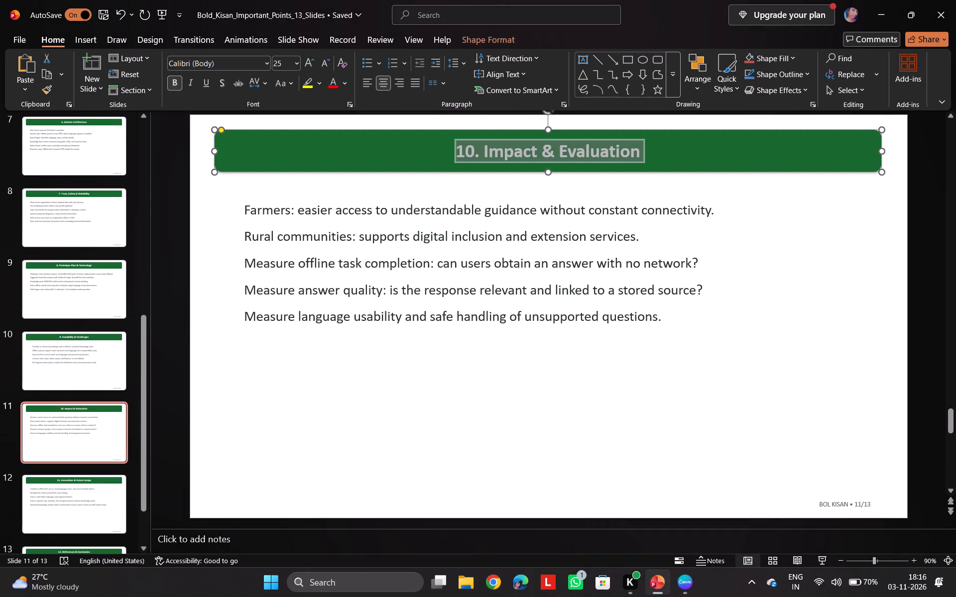
{"action": "left_click_drag", "start_coordinate": [609, 149], "coordinate": [611, 149]}
{"action": "key", "text": "ctrl+c"}
{"action": "left_click", "coordinate": [656, 587]}
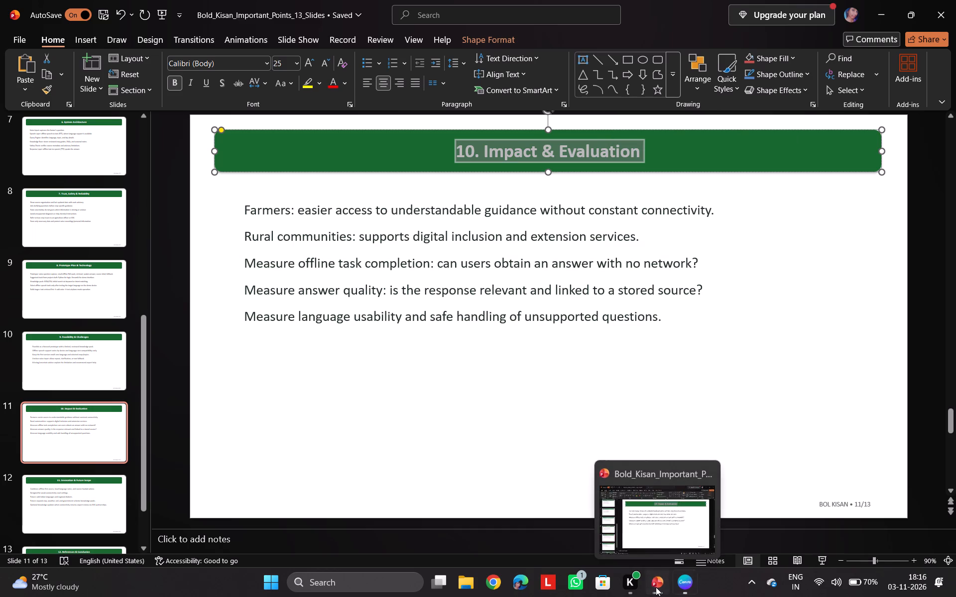
{"action": "left_click", "coordinate": [648, 582]}
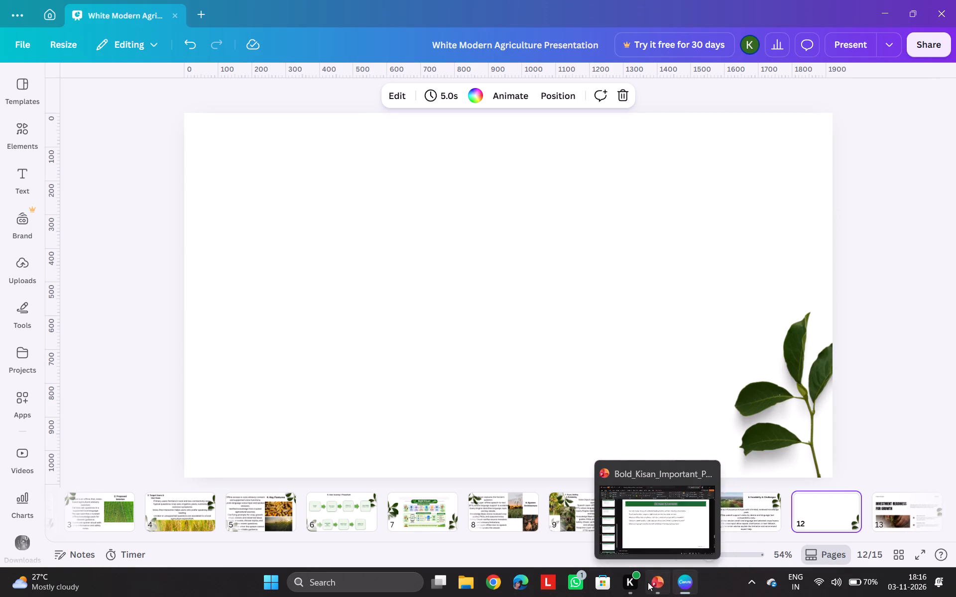
{"action": "left_click", "coordinate": [683, 583]}
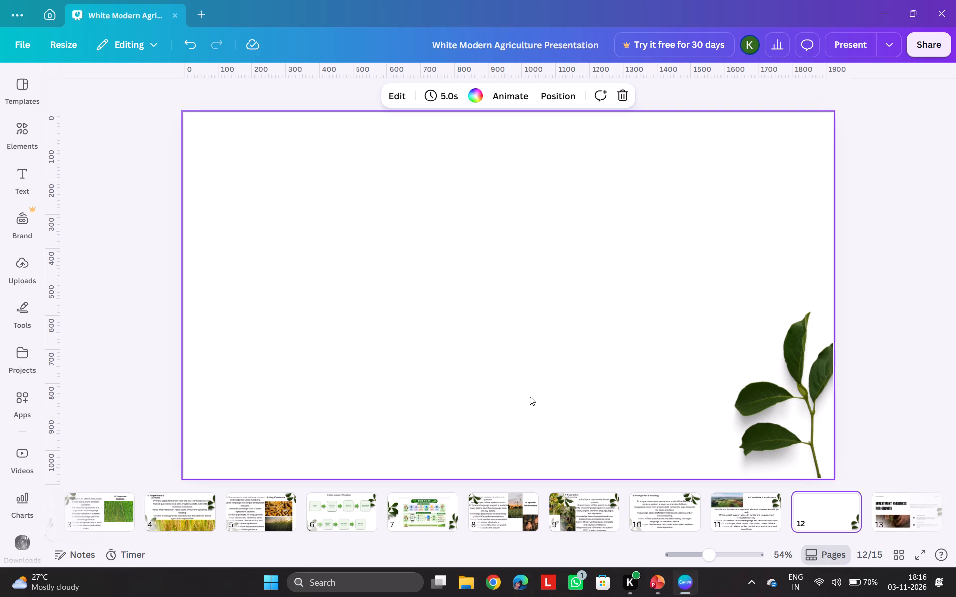
{"action": "key", "text": "ctrl+v"}
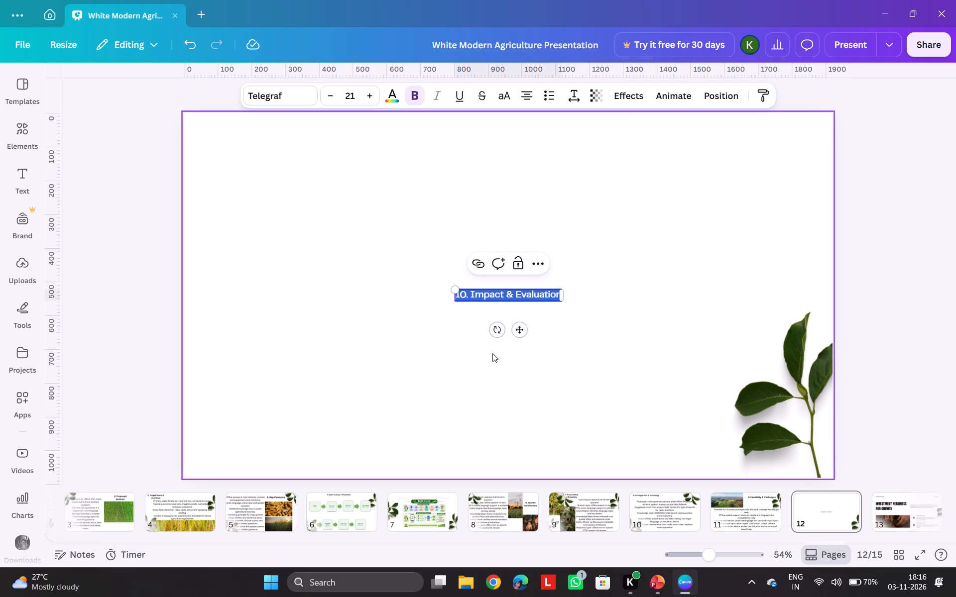
{"action": "left_click_drag", "start_coordinate": [520, 328], "coordinate": [509, 195]}
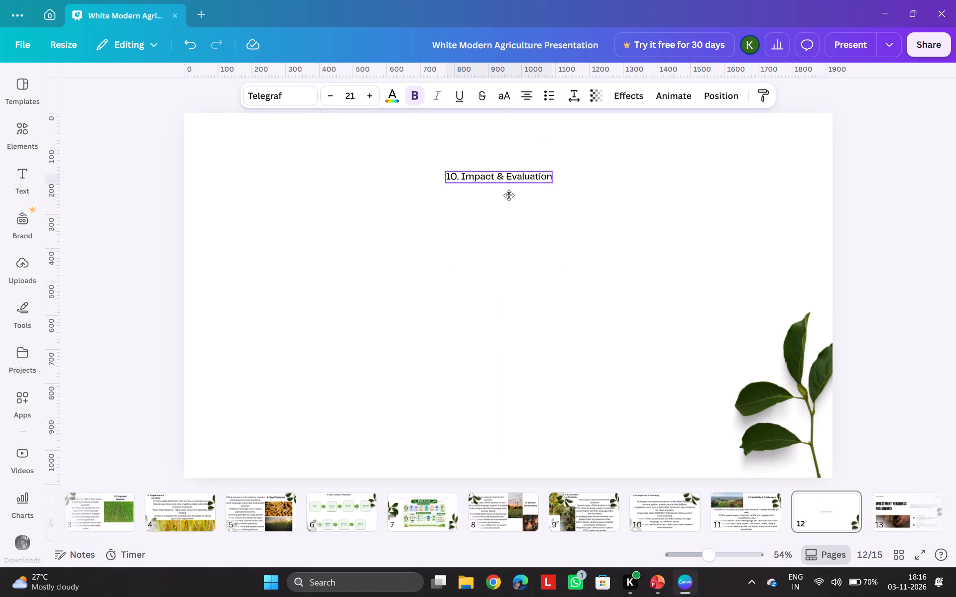
{"action": "left_click_drag", "start_coordinate": [509, 195], "coordinate": [499, 175]}
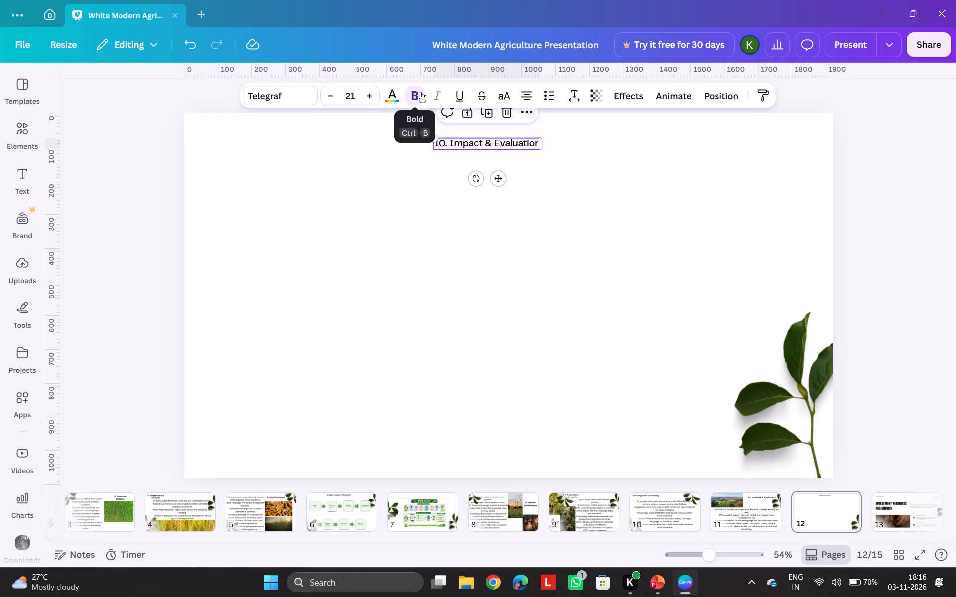
Make the "10. Impact & Evaluation" heading bold and set its font size to 40.
{"action": "left_click", "coordinate": [420, 92]}
{"action": "left_click", "coordinate": [420, 92]}
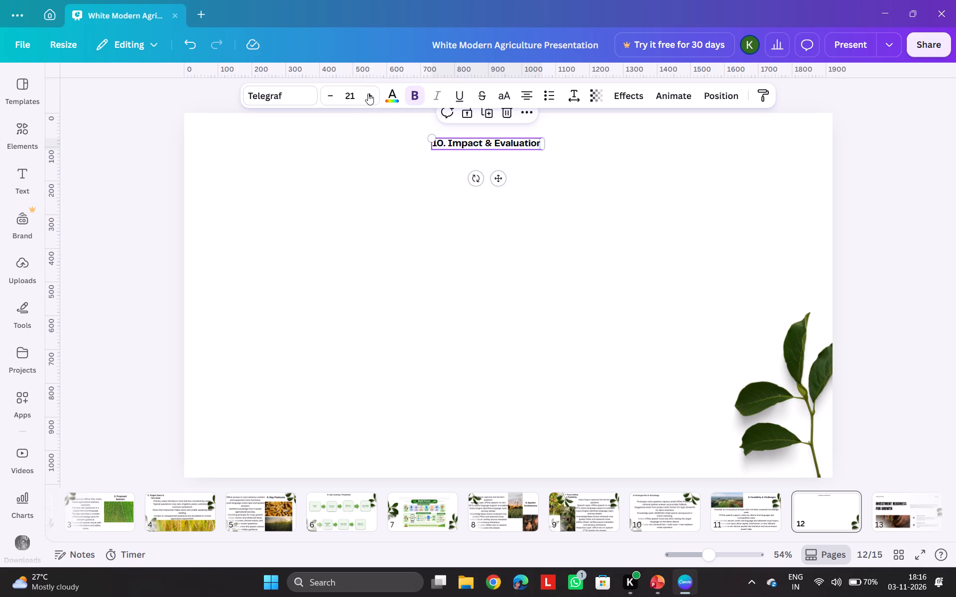
{"action": "triple_click", "coordinate": [366, 94]}
{"action": "triple_click", "coordinate": [366, 94]}
{"action": "triple_click", "coordinate": [366, 94]}
{"action": "triple_click", "coordinate": [366, 94]}
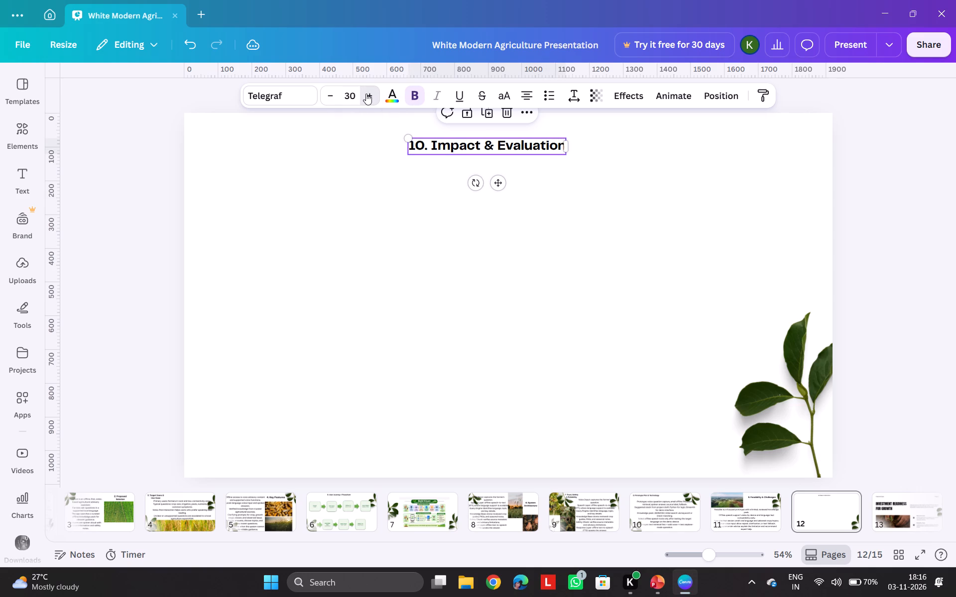
{"action": "triple_click", "coordinate": [366, 94]}
{"action": "triple_click", "coordinate": [366, 94]}
{"action": "left_click", "coordinate": [366, 94]}
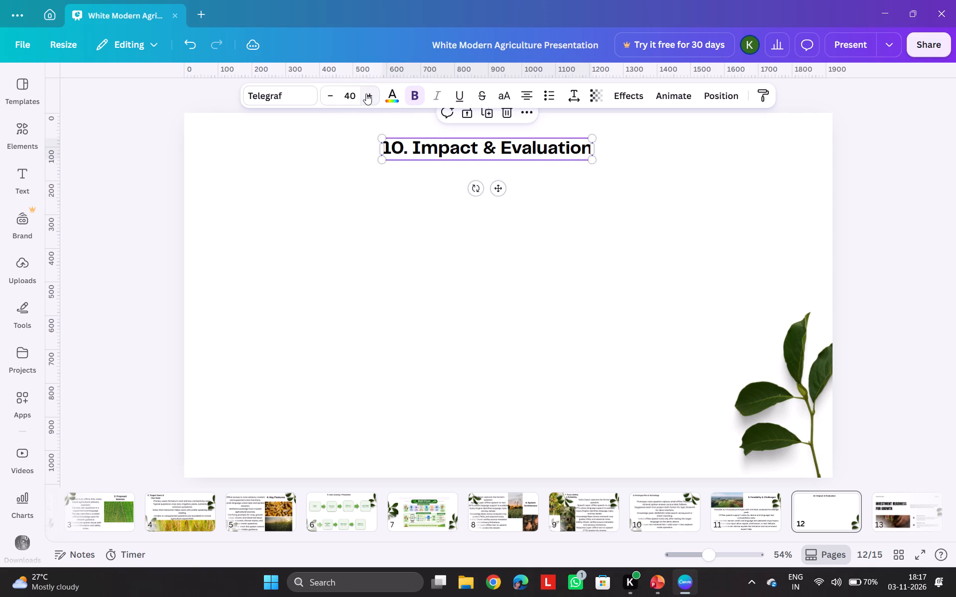
{"action": "left_click", "coordinate": [346, 323]}
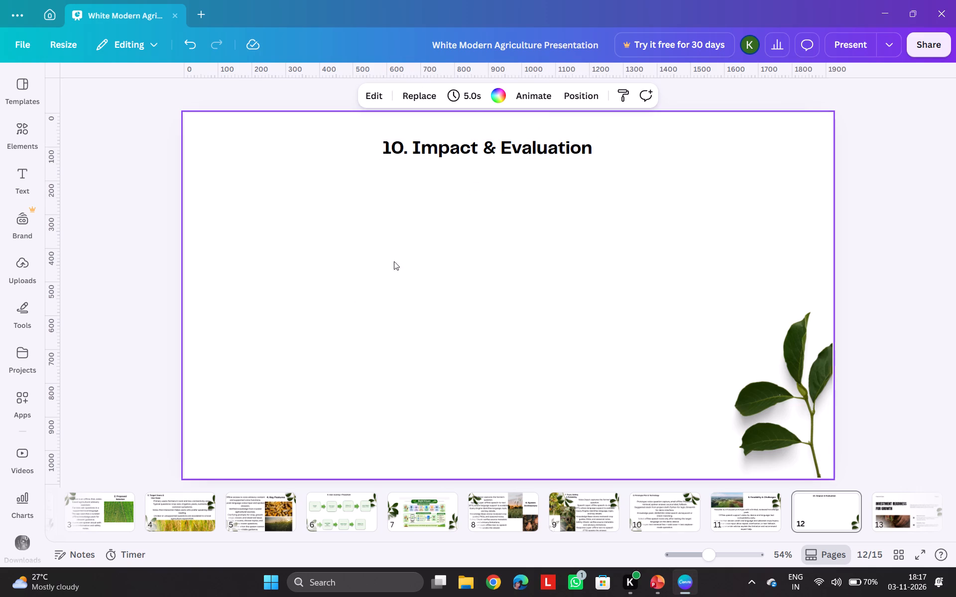
Copy the five body lines, from "Farmers" to "unsupported questions", from PowerPoint slide 11 into Canva page 12.
{"action": "left_click", "coordinate": [660, 583]}
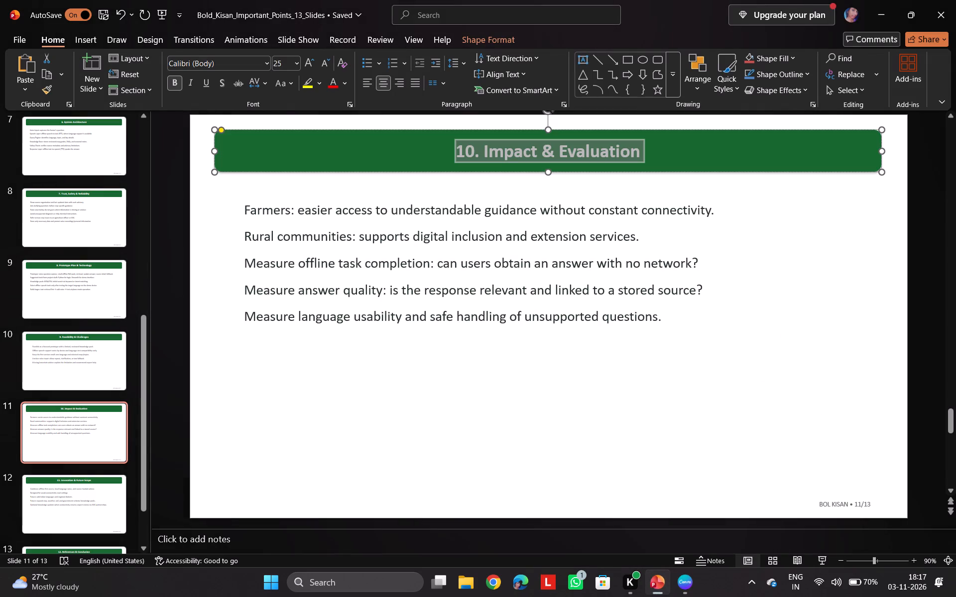
{"action": "left_click_drag", "start_coordinate": [246, 212], "coordinate": [292, 243]}
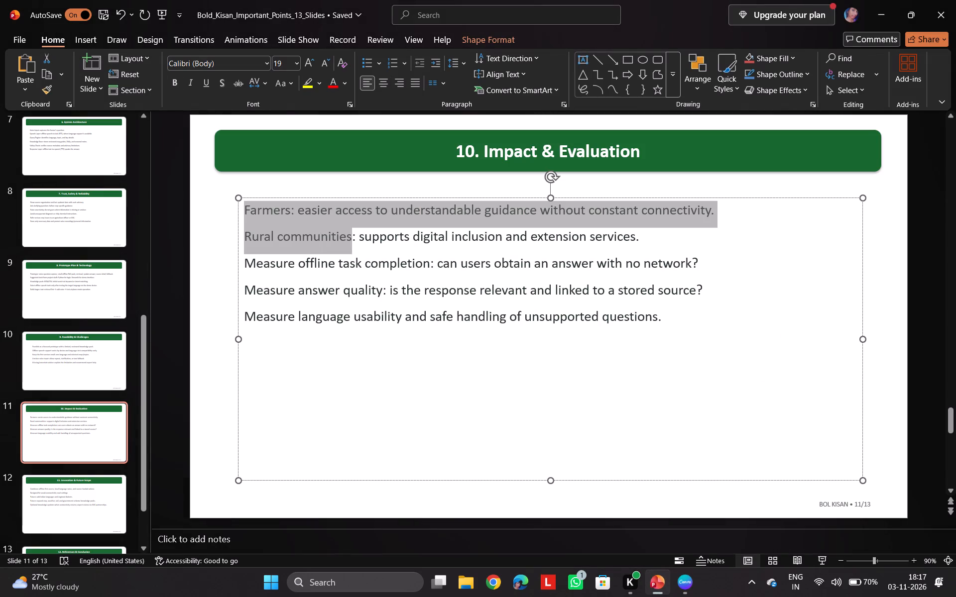
{"action": "left_click_drag", "start_coordinate": [292, 243], "coordinate": [698, 314]}
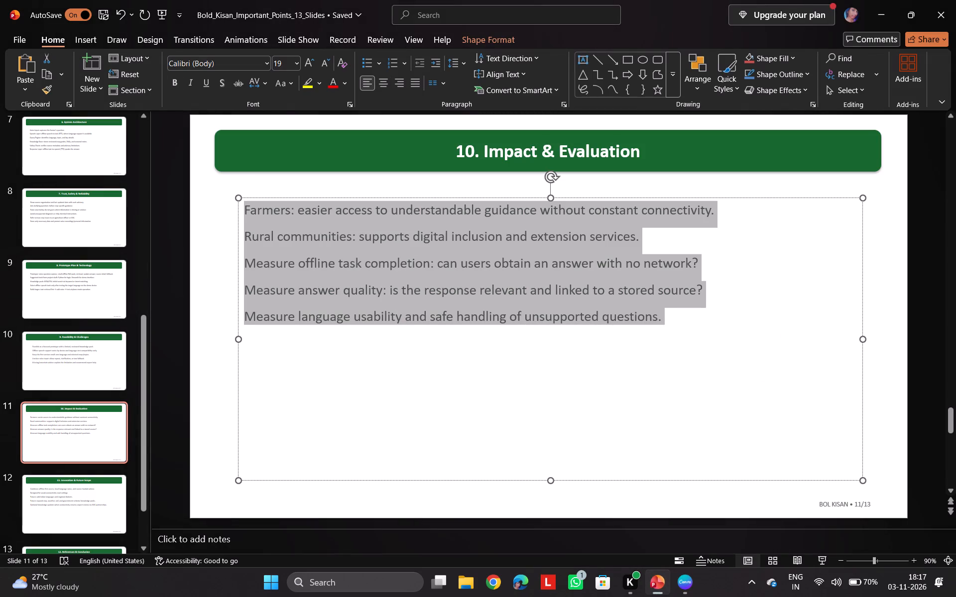
{"action": "left_click_drag", "start_coordinate": [698, 314], "coordinate": [746, 314]}
{"action": "key", "text": "ctrl+c"}
{"action": "left_click", "coordinate": [692, 576]}
{"action": "key", "text": "ctrl+v"}
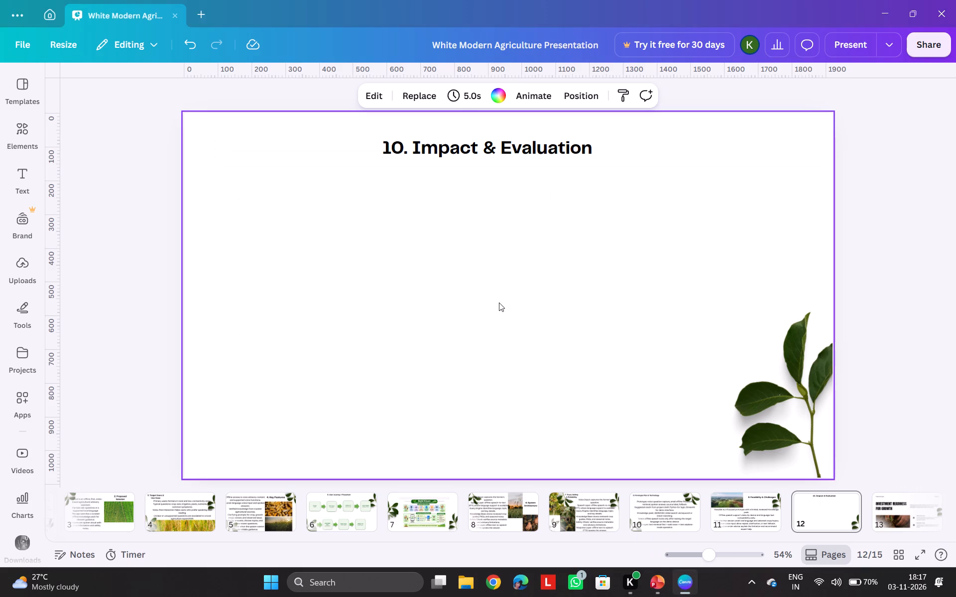
Set the font size of the pasted body text on page 12 to 42.
{"action": "triple_click", "coordinate": [367, 91]}
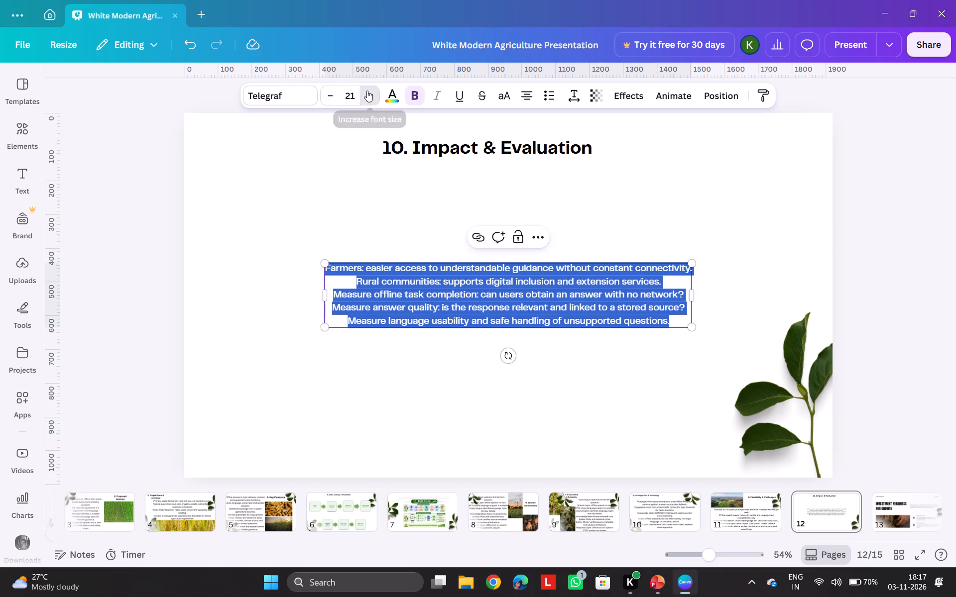
{"action": "triple_click", "coordinate": [367, 91]}
{"action": "triple_click", "coordinate": [367, 91]}
{"action": "triple_click", "coordinate": [367, 91]}
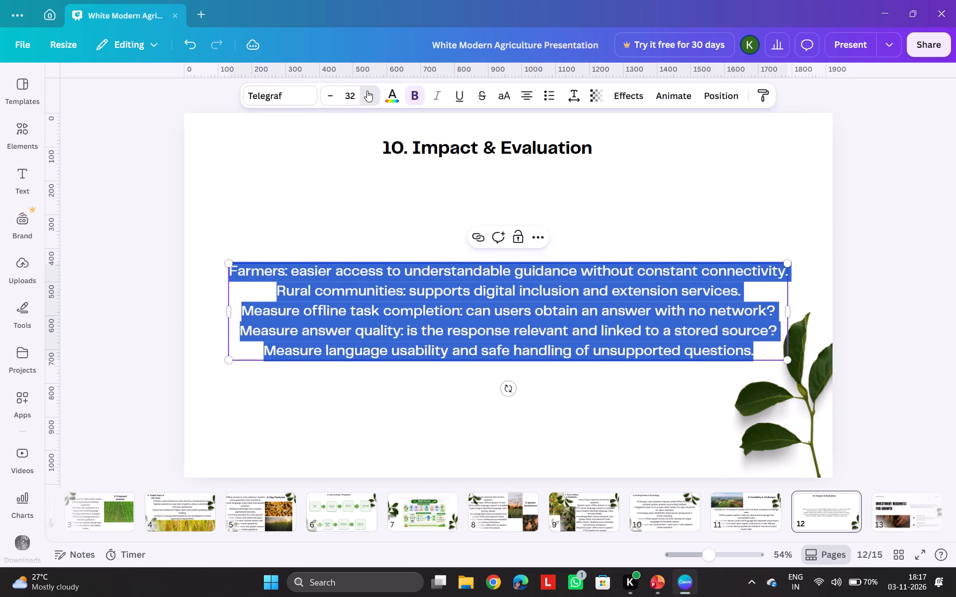
{"action": "triple_click", "coordinate": [367, 91]}
{"action": "triple_click", "coordinate": [367, 91]}
{"action": "double_click", "coordinate": [367, 91]}
{"action": "left_click", "coordinate": [367, 91]}
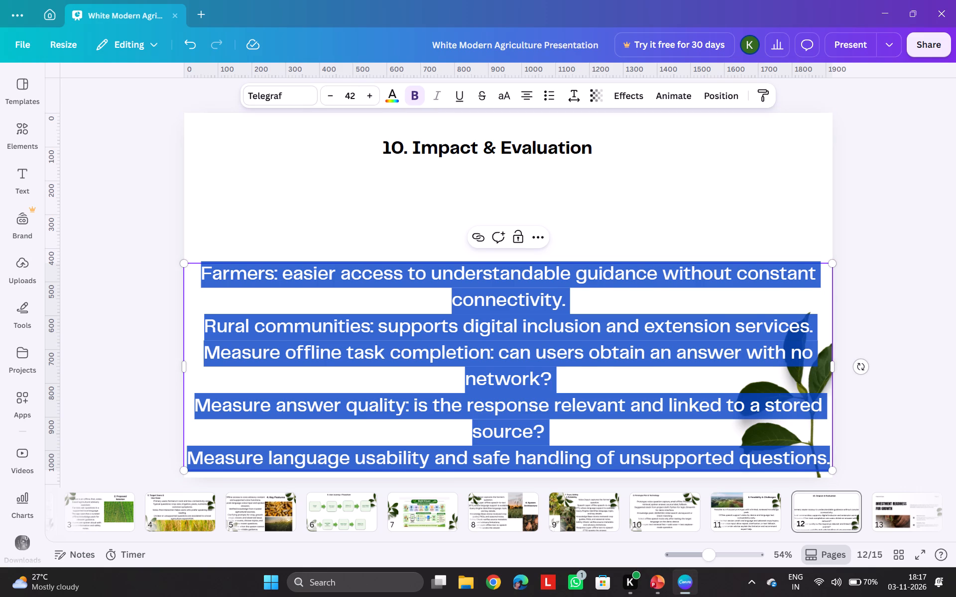
Move the body text up beneath the heading and narrow its box from both sides to about 1,670 wide.
{"action": "left_click_drag", "start_coordinate": [399, 307], "coordinate": [373, 239]}
{"action": "left_click", "coordinate": [373, 239]}
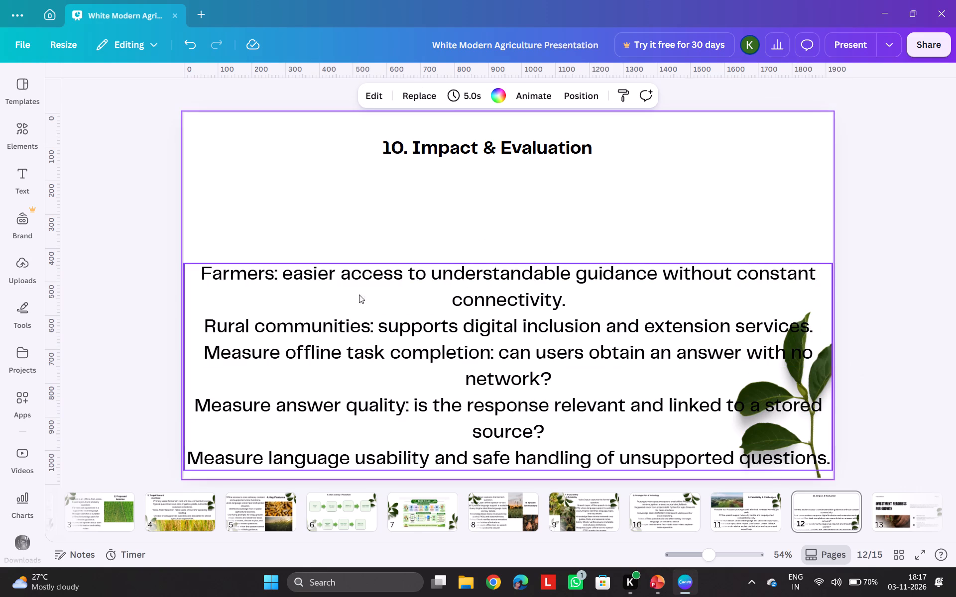
{"action": "left_click_drag", "start_coordinate": [360, 333], "coordinate": [357, 261]}
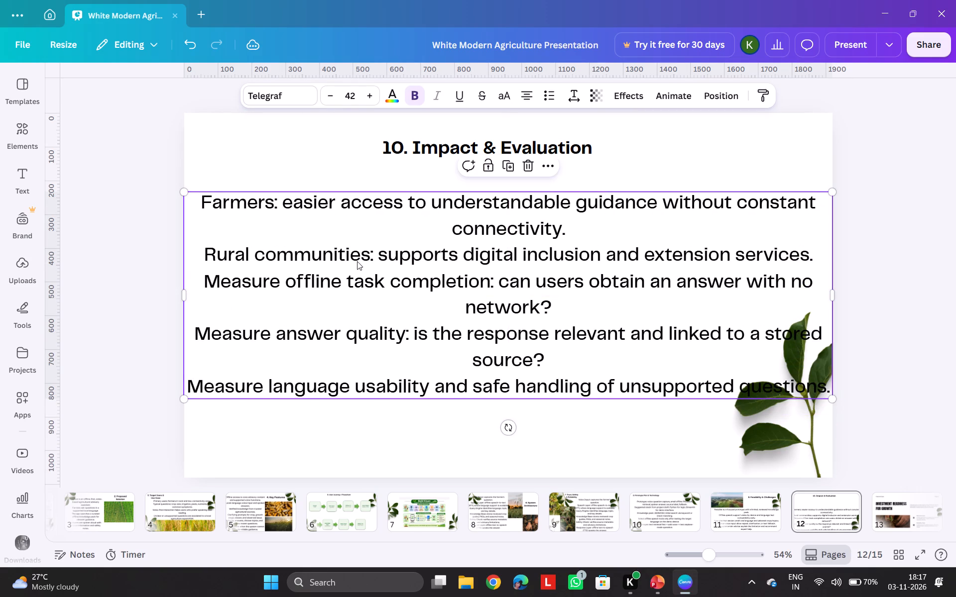
{"action": "left_click_drag", "start_coordinate": [184, 294], "coordinate": [213, 305]}
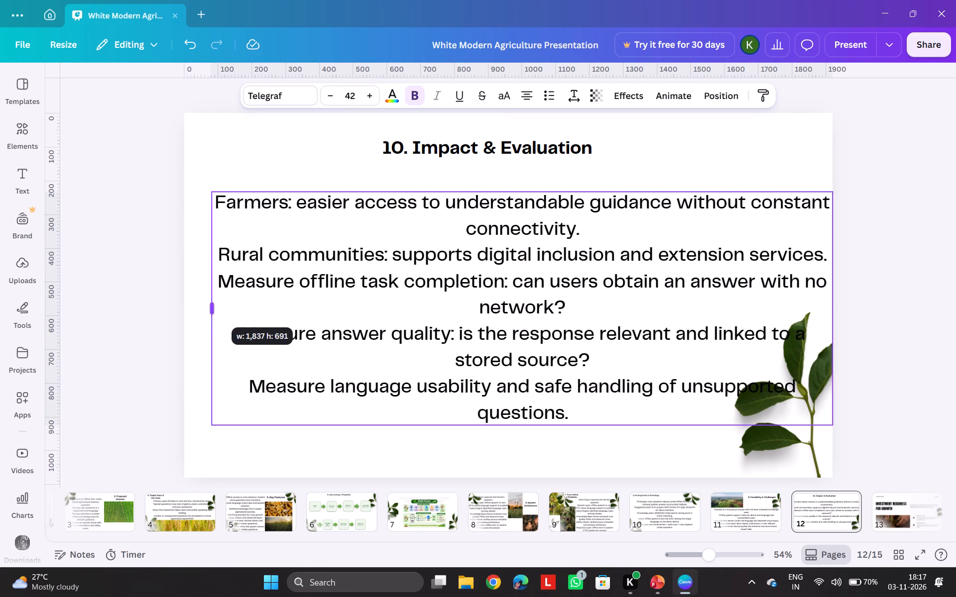
{"action": "left_click_drag", "start_coordinate": [213, 305], "coordinate": [232, 312]}
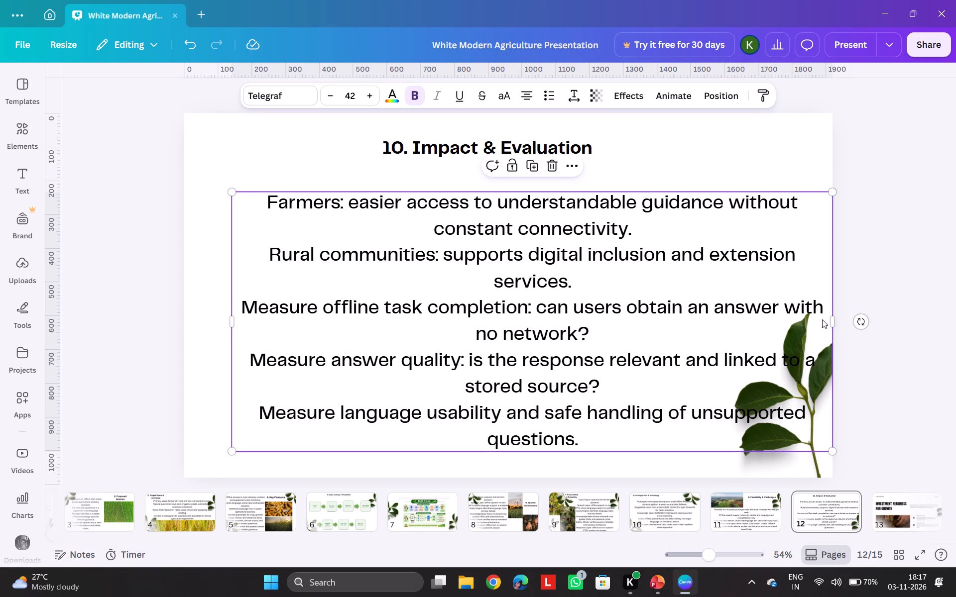
{"action": "left_click_drag", "start_coordinate": [834, 323], "coordinate": [797, 322]}
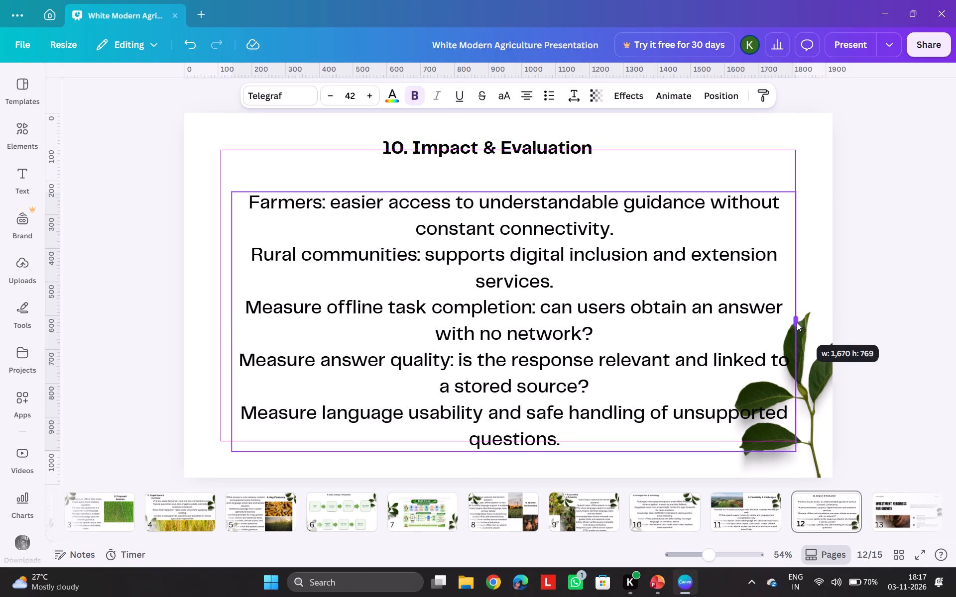
{"action": "left_click_drag", "start_coordinate": [797, 322], "coordinate": [796, 322]}
{"action": "left_click", "coordinate": [874, 280]}
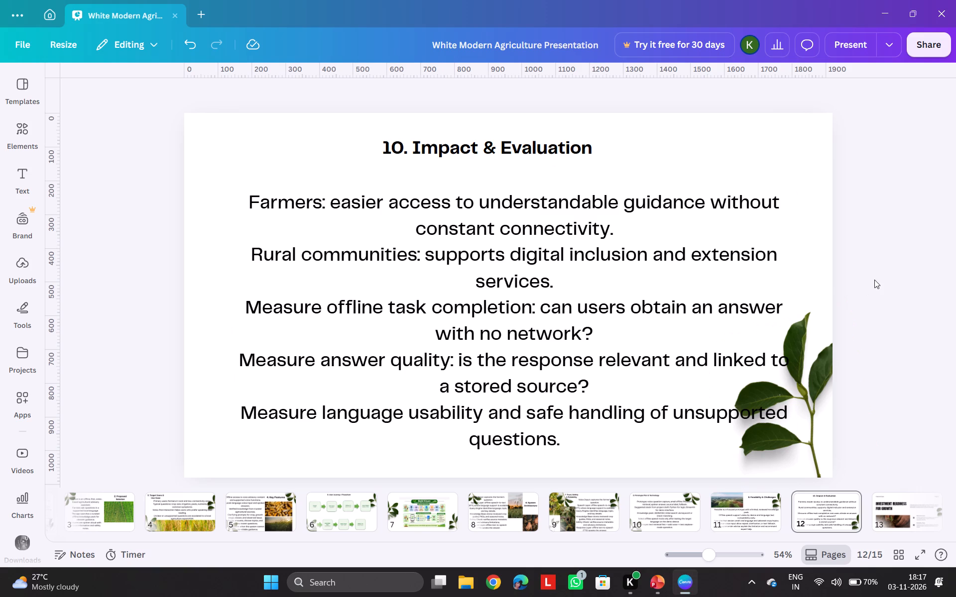
Delete all template text from page 13: the heading, paragraph, page number, company name and both numbered items, keeping the images.
{"action": "left_click", "coordinate": [901, 520]}
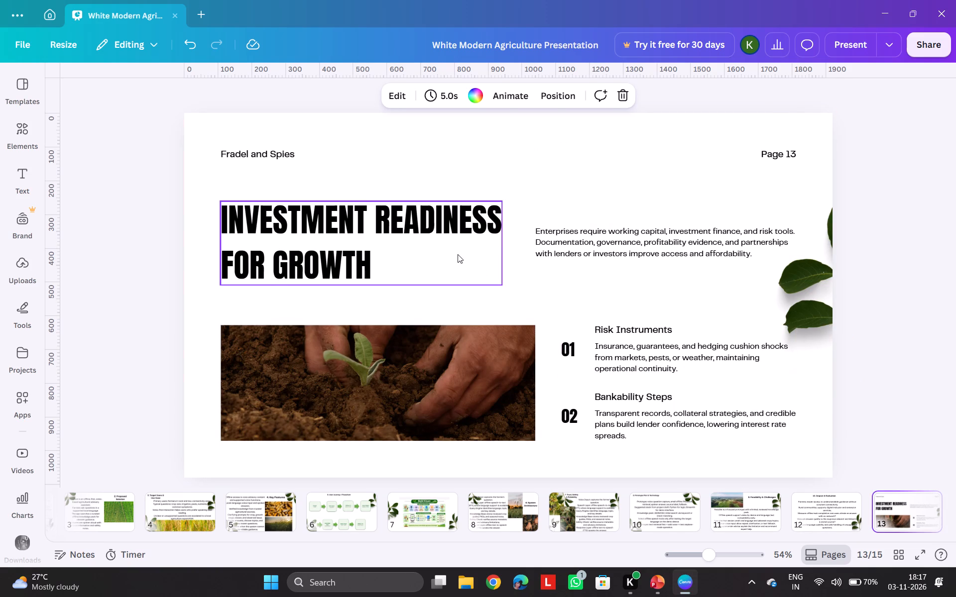
{"action": "left_click", "coordinate": [458, 254]}
{"action": "key", "text": "Delete"}
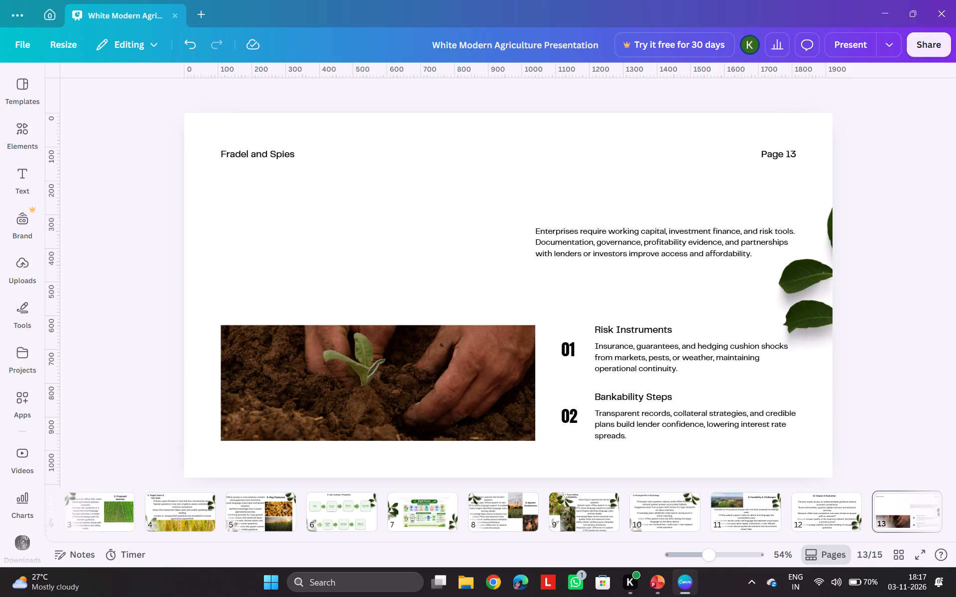
{"action": "left_click", "coordinate": [590, 231]}
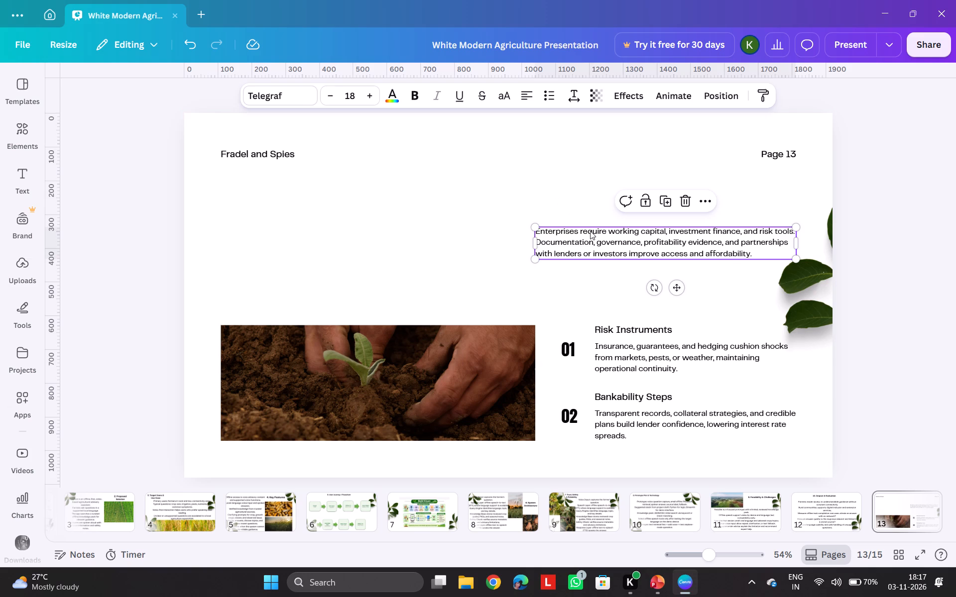
{"action": "key", "text": "Delete"}
{"action": "left_click", "coordinate": [776, 154]}
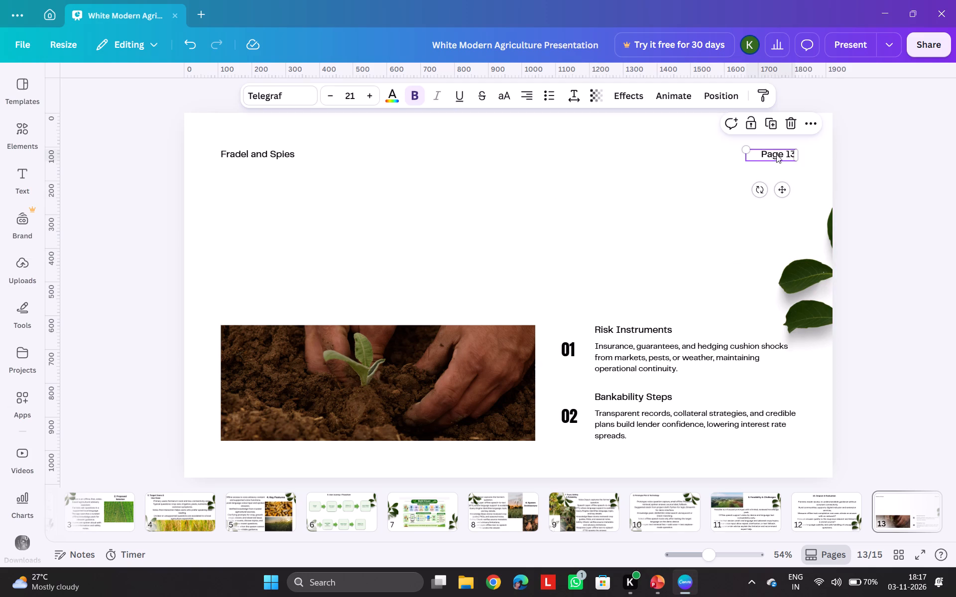
{"action": "key", "text": "Delete"}
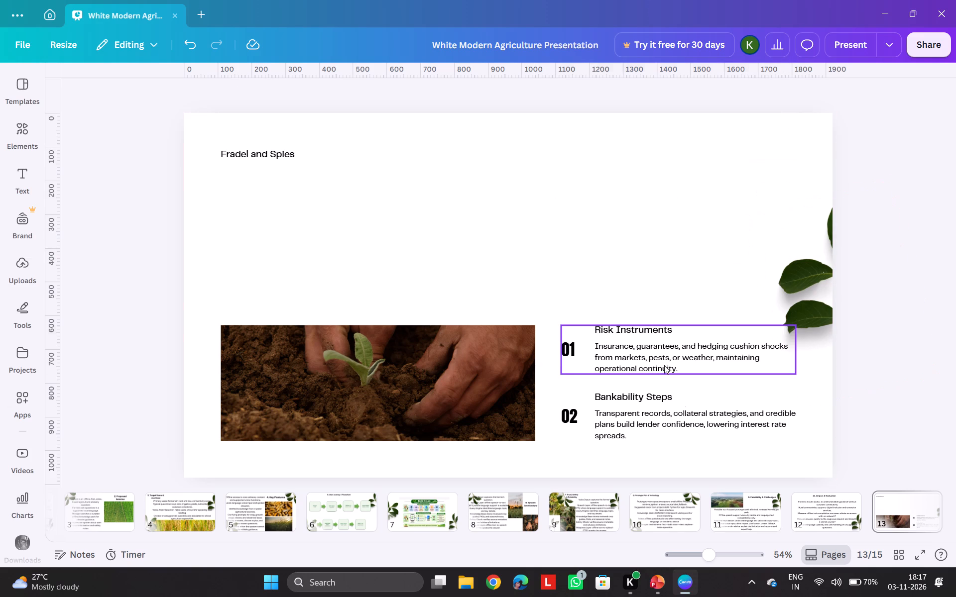
{"action": "left_click", "coordinate": [664, 365]}
{"action": "key", "text": "Delete"}
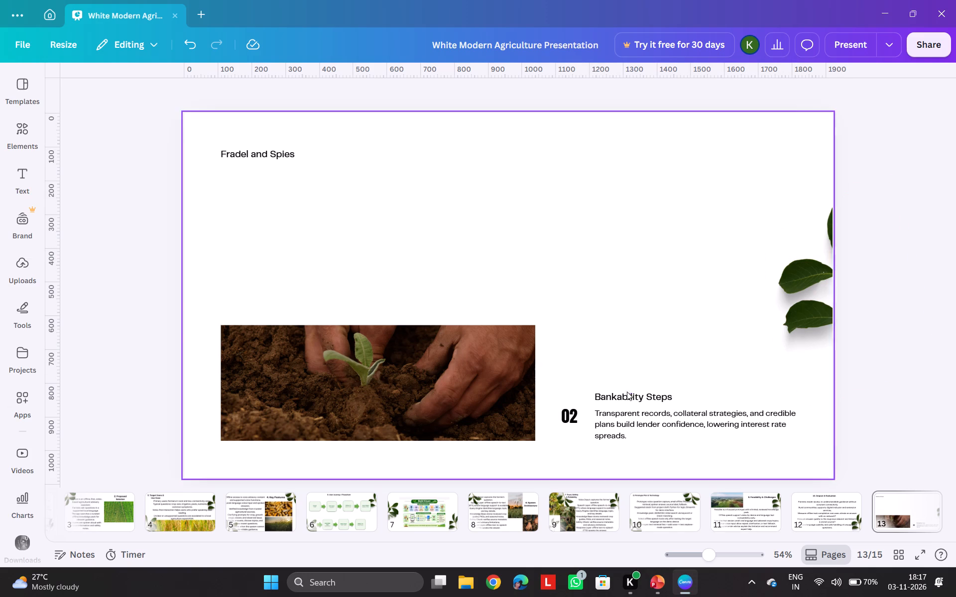
{"action": "left_click", "coordinate": [636, 418]}
{"action": "key", "text": "Delete"}
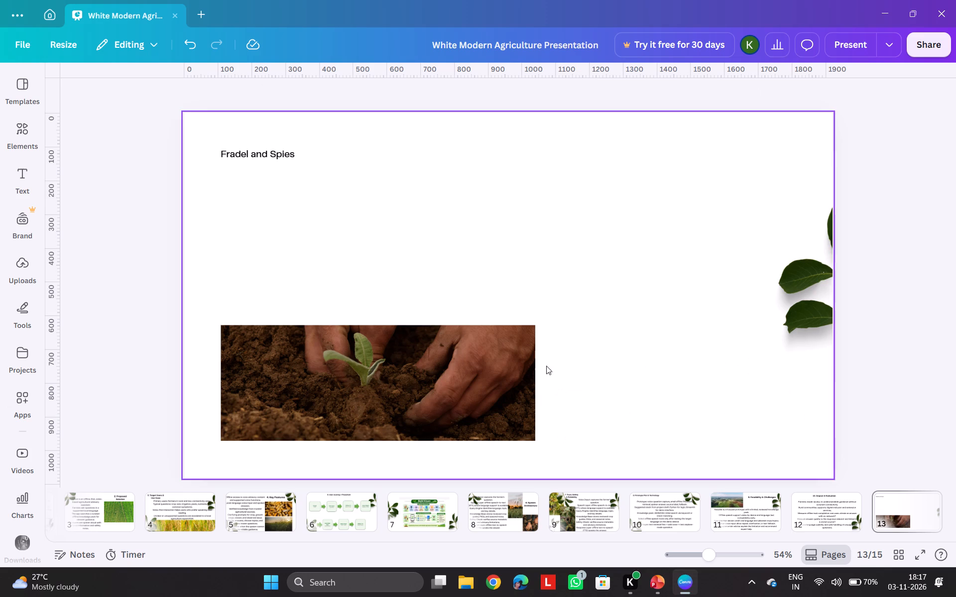
{"action": "left_click", "coordinate": [250, 152]}
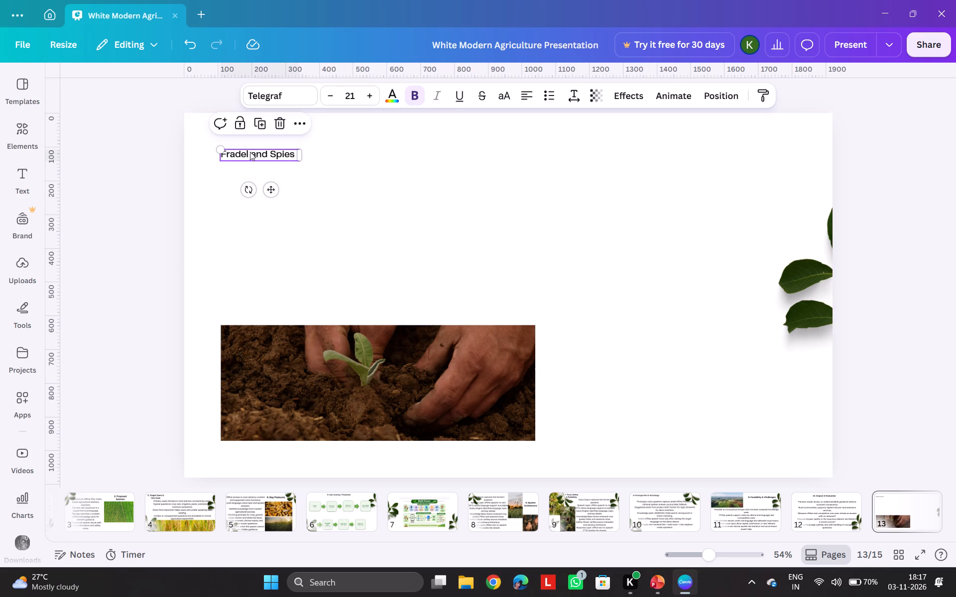
{"action": "key", "text": "Delete"}
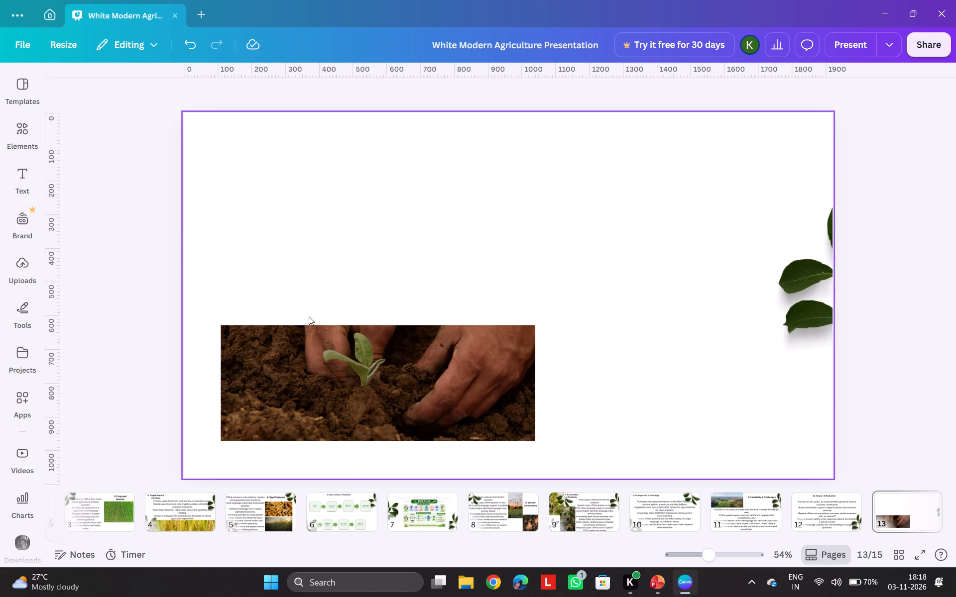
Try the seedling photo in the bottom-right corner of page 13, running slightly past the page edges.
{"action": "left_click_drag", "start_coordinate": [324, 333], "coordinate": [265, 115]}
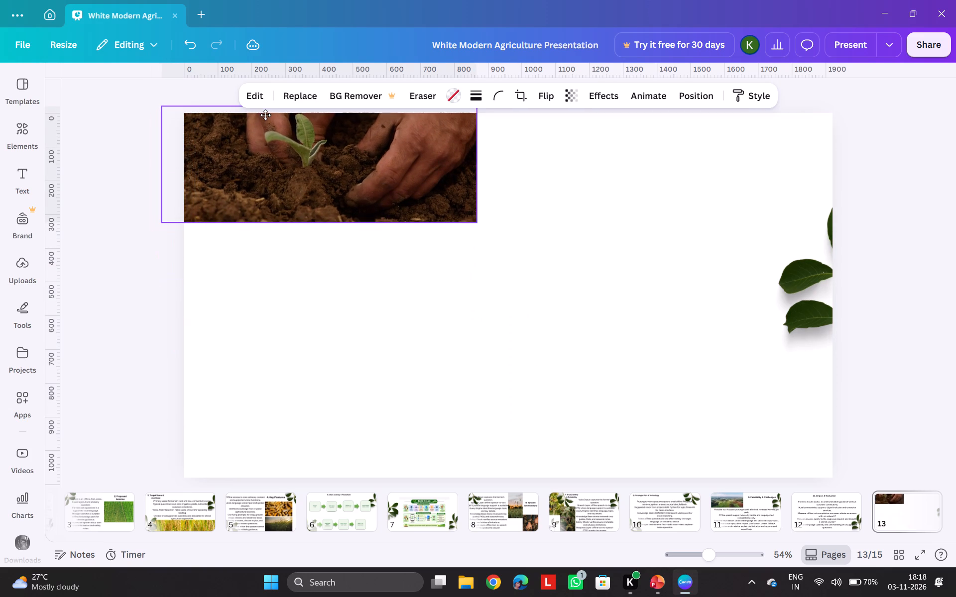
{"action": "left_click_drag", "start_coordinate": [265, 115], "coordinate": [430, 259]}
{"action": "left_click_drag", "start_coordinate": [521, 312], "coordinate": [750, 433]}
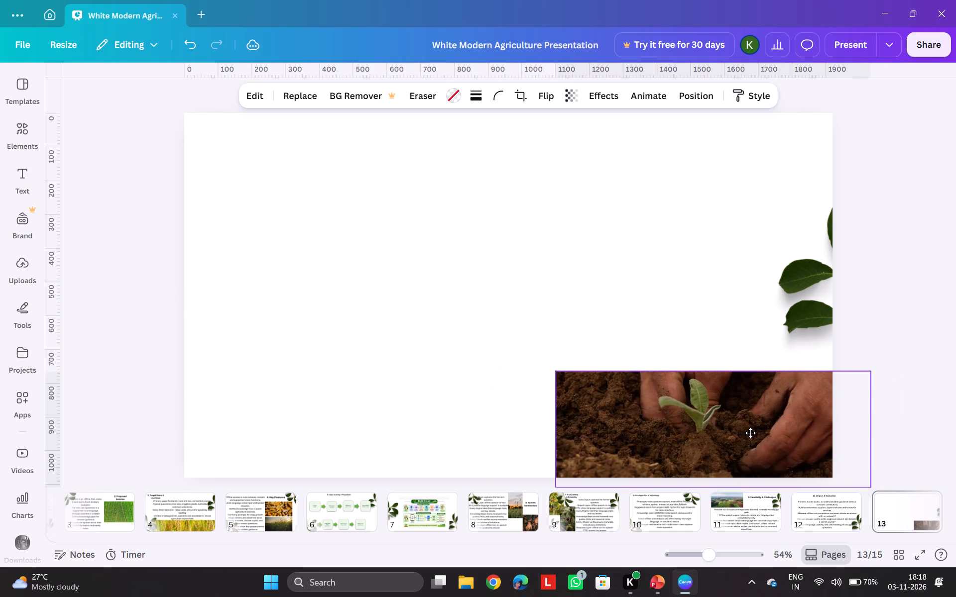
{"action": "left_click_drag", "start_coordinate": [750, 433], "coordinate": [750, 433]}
Reposition the leaf branch so the whole plant shows near the top-right corner of page 13.
{"action": "left_click_drag", "start_coordinate": [793, 298], "coordinate": [478, 224]}
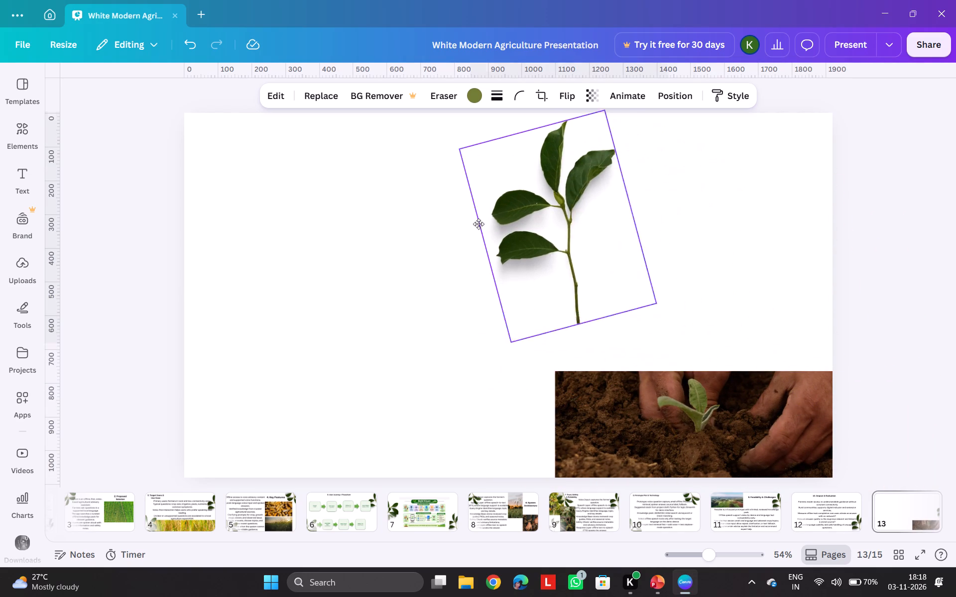
{"action": "left_click_drag", "start_coordinate": [478, 224], "coordinate": [729, 202]}
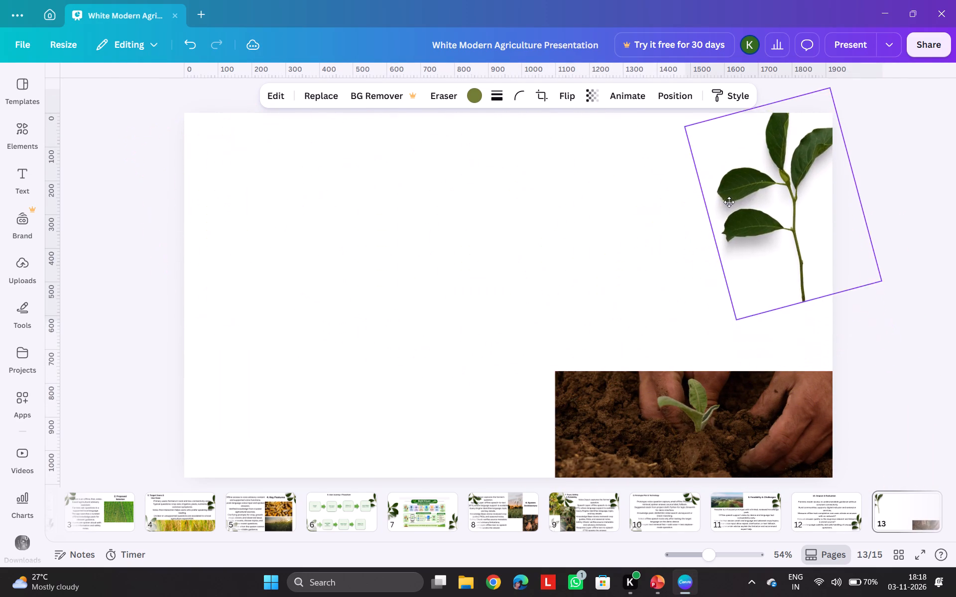
{"action": "left_click_drag", "start_coordinate": [729, 202], "coordinate": [192, 453]}
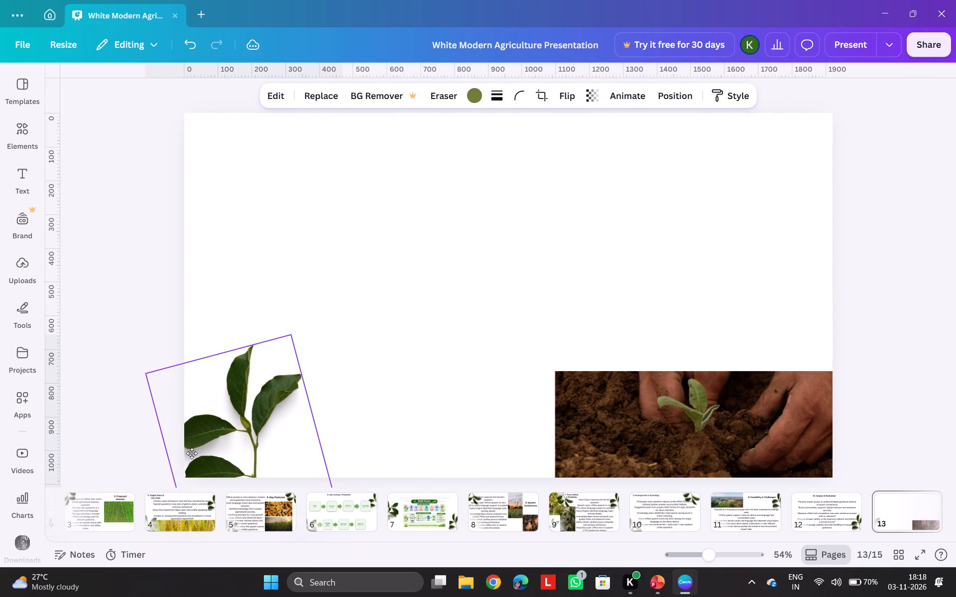
{"action": "left_click_drag", "start_coordinate": [192, 453], "coordinate": [148, 84]}
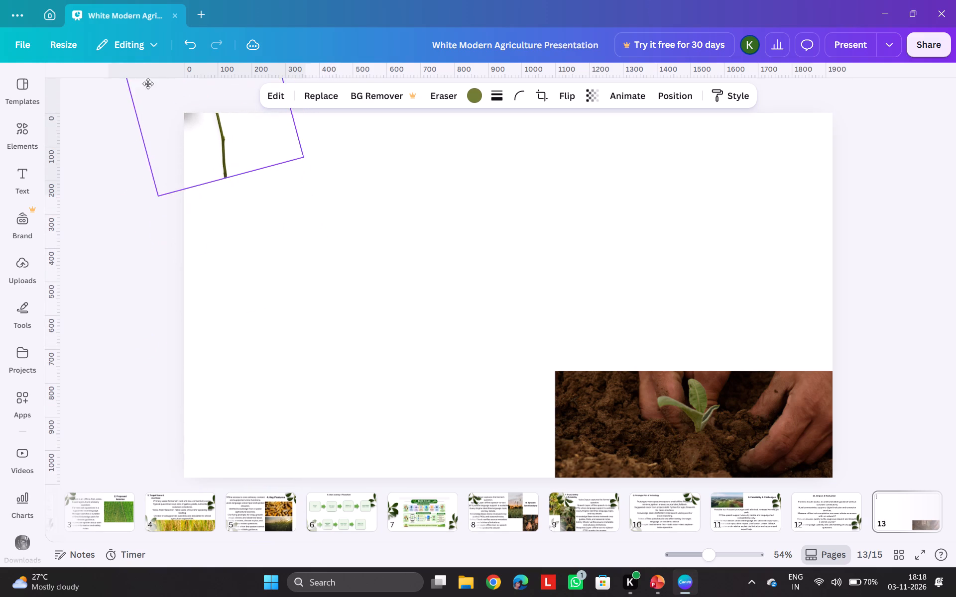
{"action": "left_click_drag", "start_coordinate": [148, 84], "coordinate": [178, 199]}
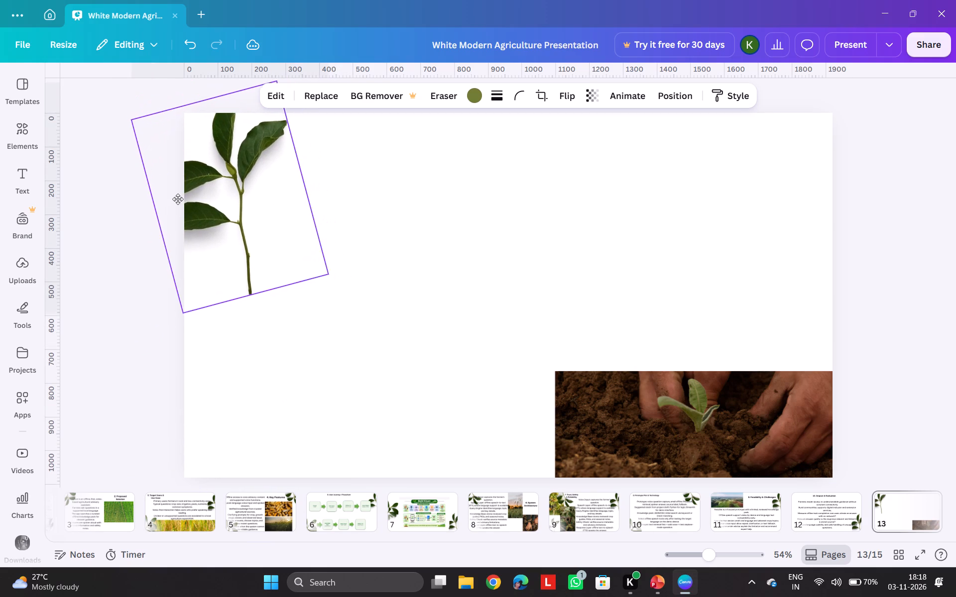
{"action": "left_click_drag", "start_coordinate": [178, 199], "coordinate": [437, 382]}
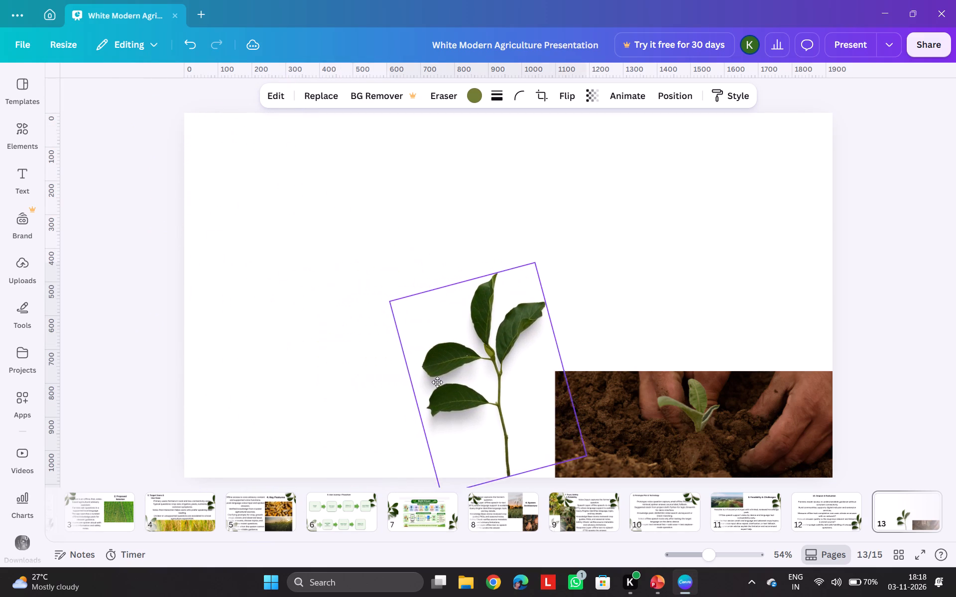
{"action": "left_click_drag", "start_coordinate": [437, 382], "coordinate": [729, 213]}
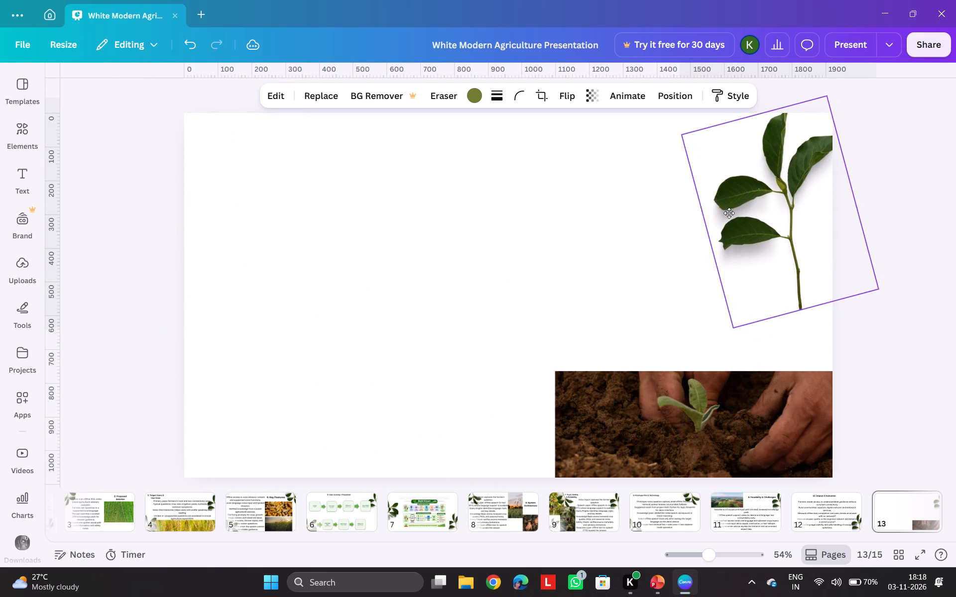
{"action": "left_click_drag", "start_coordinate": [729, 213], "coordinate": [708, 220]}
Move the seedling photo to the bottom-left corner of page 13.
{"action": "left_click_drag", "start_coordinate": [639, 431], "coordinate": [252, 428]}
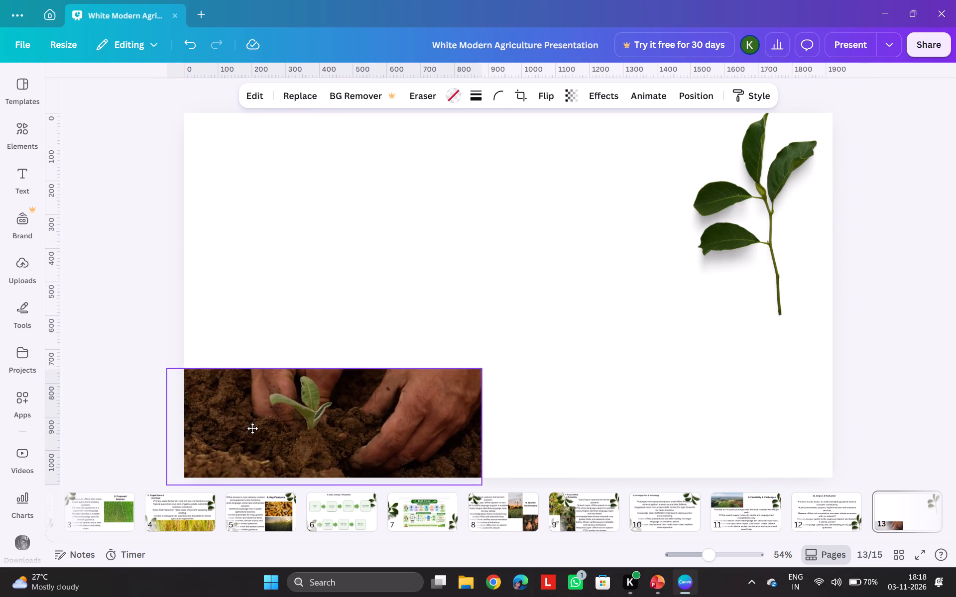
{"action": "left_click_drag", "start_coordinate": [252, 428], "coordinate": [264, 417]}
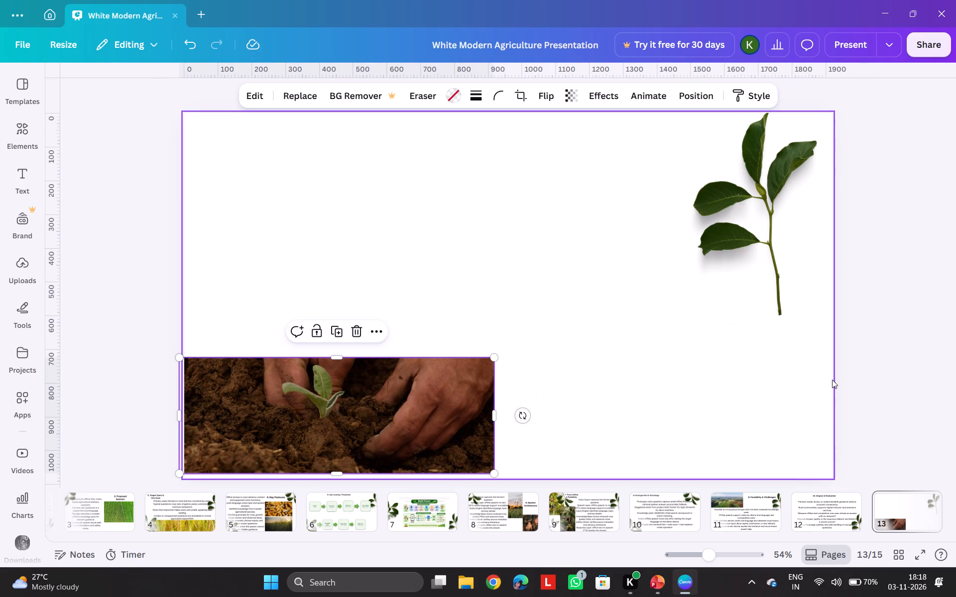
Switch to PowerPoint and open slide 12, "11. Innovation & Future Scope".
{"action": "left_click", "coordinate": [656, 587]}
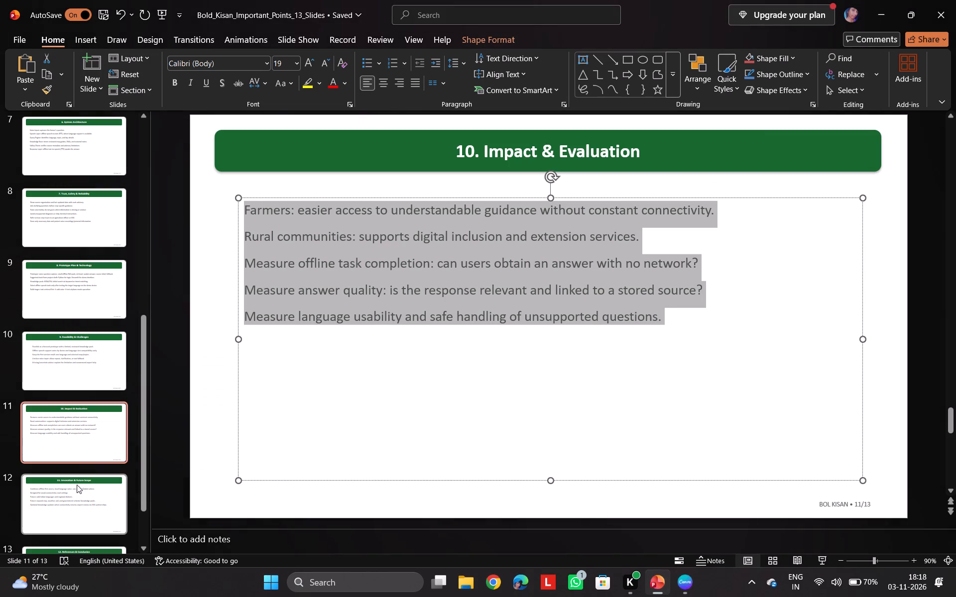
{"action": "left_click", "coordinate": [73, 494]}
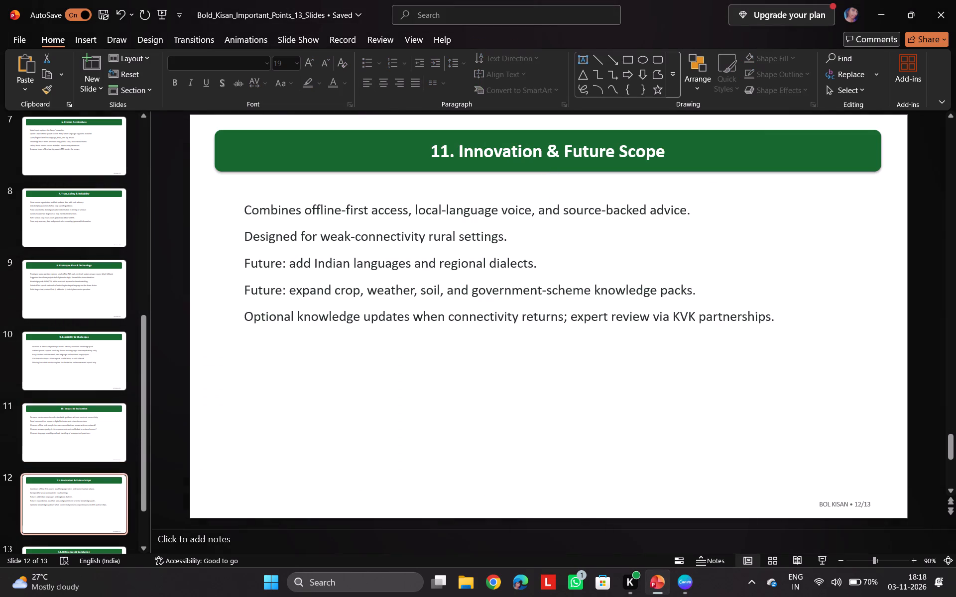
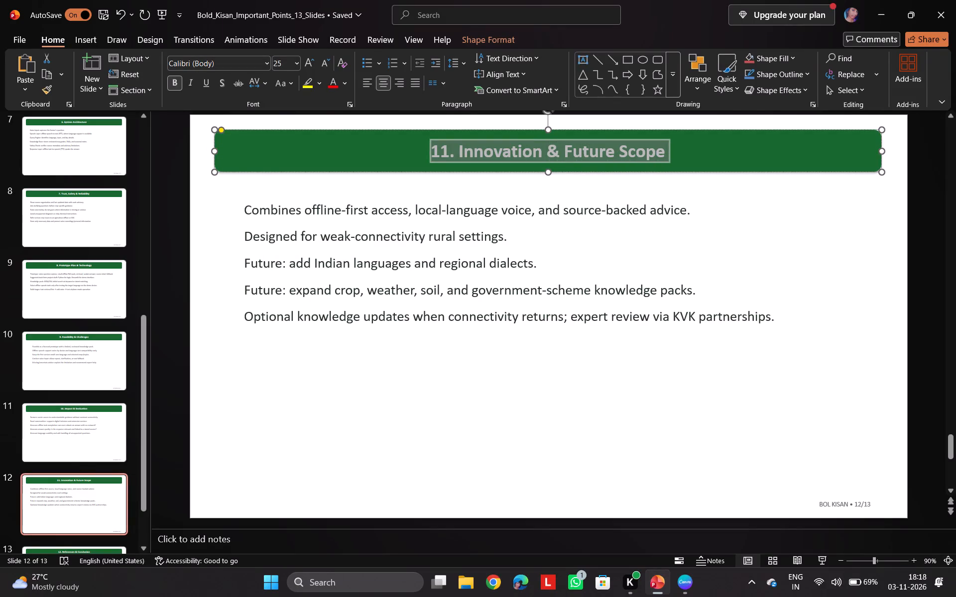
Copy the title "11. Innovation & Future Scope" from PowerPoint into Canva page 13 and place it in the page's upper-left area.
{"action": "key", "text": "ctrl+c"}
{"action": "left_click", "coordinate": [683, 584]}
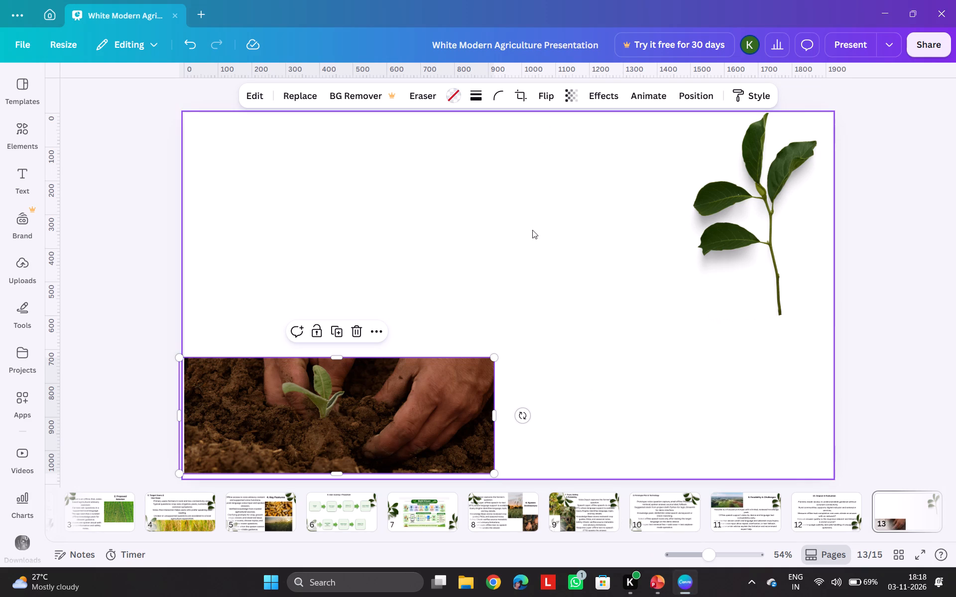
{"action": "key", "text": "ctrl+v"}
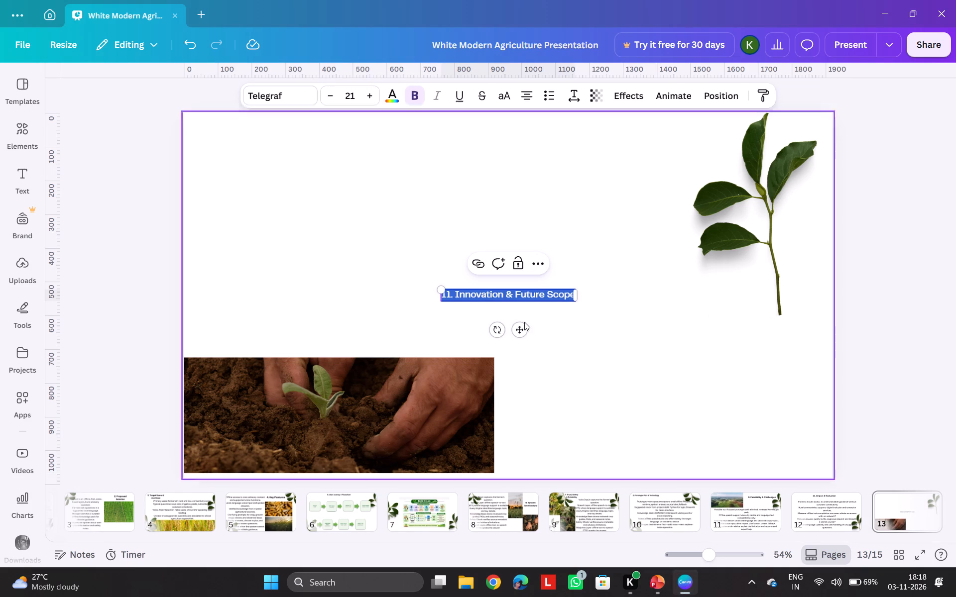
{"action": "left_click_drag", "start_coordinate": [522, 328], "coordinate": [326, 197]}
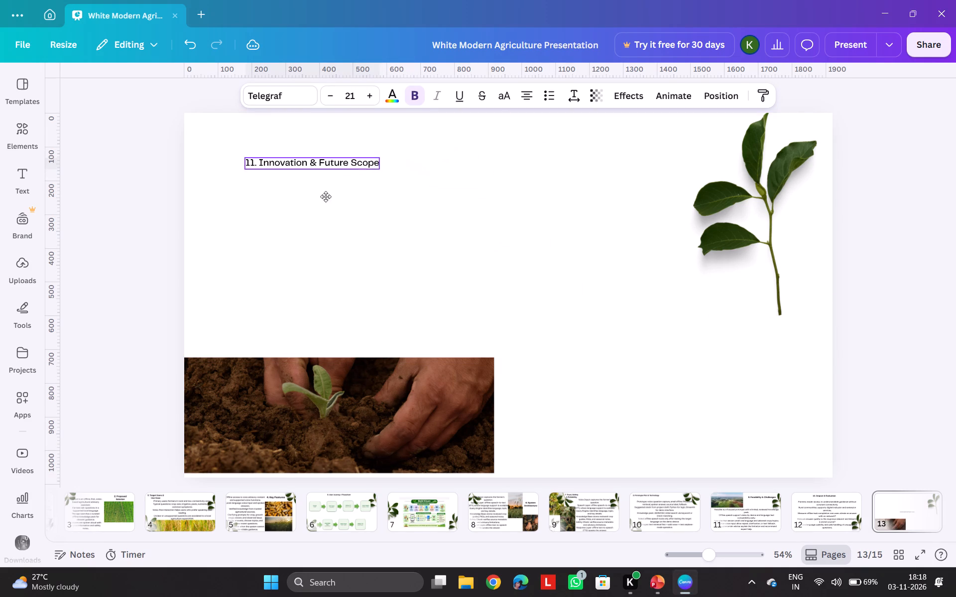
{"action": "left_click_drag", "start_coordinate": [326, 197], "coordinate": [302, 191]}
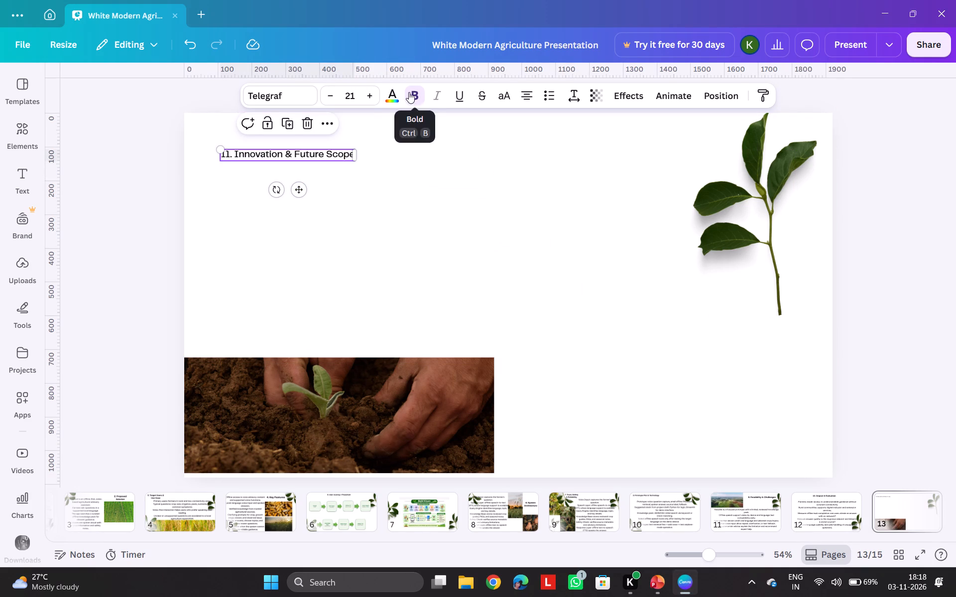
Make the page 13 title bold at size 37 and move it into the page's top-left corner.
{"action": "left_click", "coordinate": [409, 92]}
{"action": "left_click", "coordinate": [409, 92]}
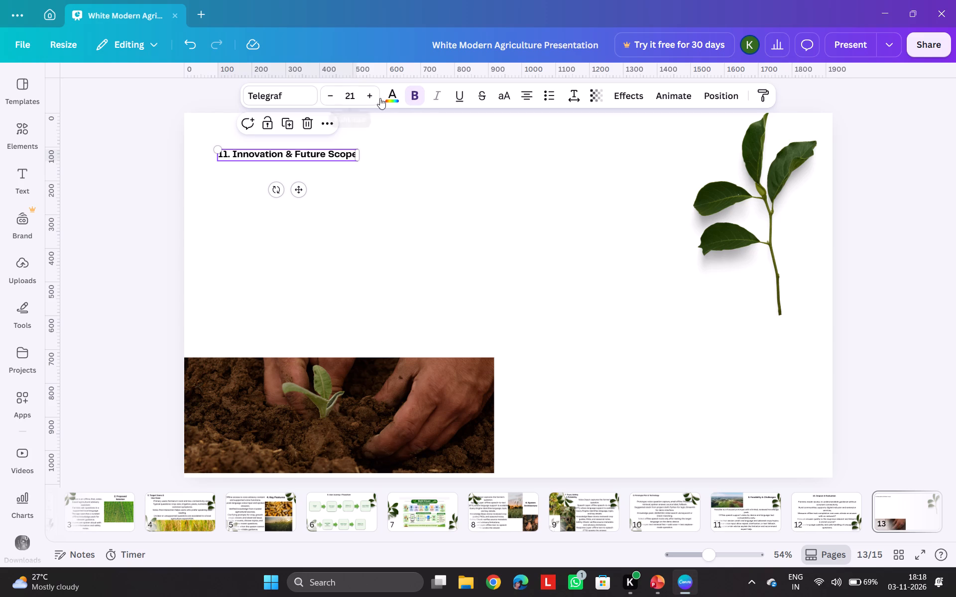
{"action": "triple_click", "coordinate": [369, 96]}
{"action": "triple_click", "coordinate": [369, 96]}
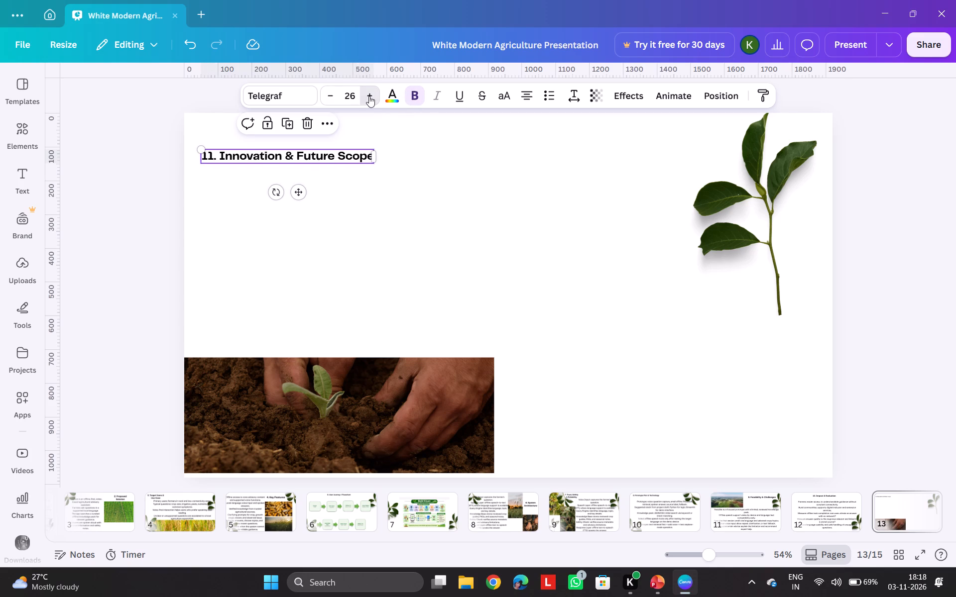
{"action": "triple_click", "coordinate": [369, 96]}
{"action": "triple_click", "coordinate": [369, 96]}
{"action": "triple_click", "coordinate": [369, 96]}
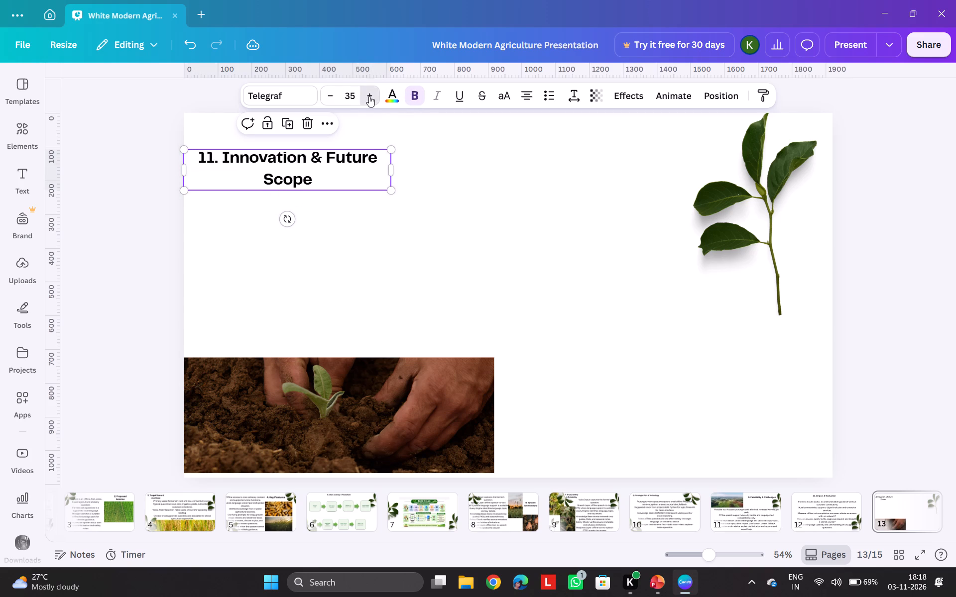
{"action": "left_click", "coordinate": [369, 96]}
{"action": "left_click_drag", "start_coordinate": [352, 176], "coordinate": [356, 158]}
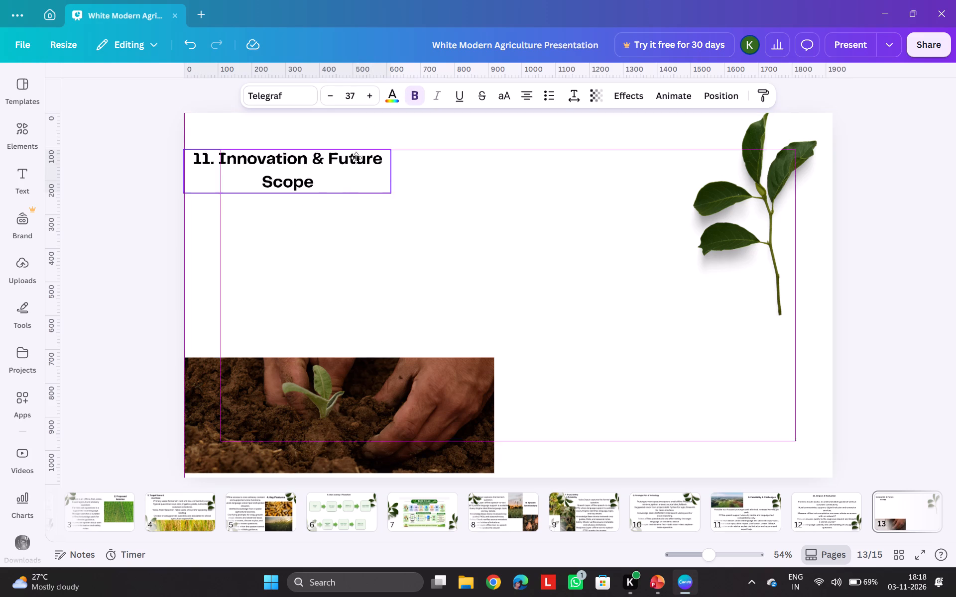
{"action": "left_click_drag", "start_coordinate": [356, 158], "coordinate": [356, 146]}
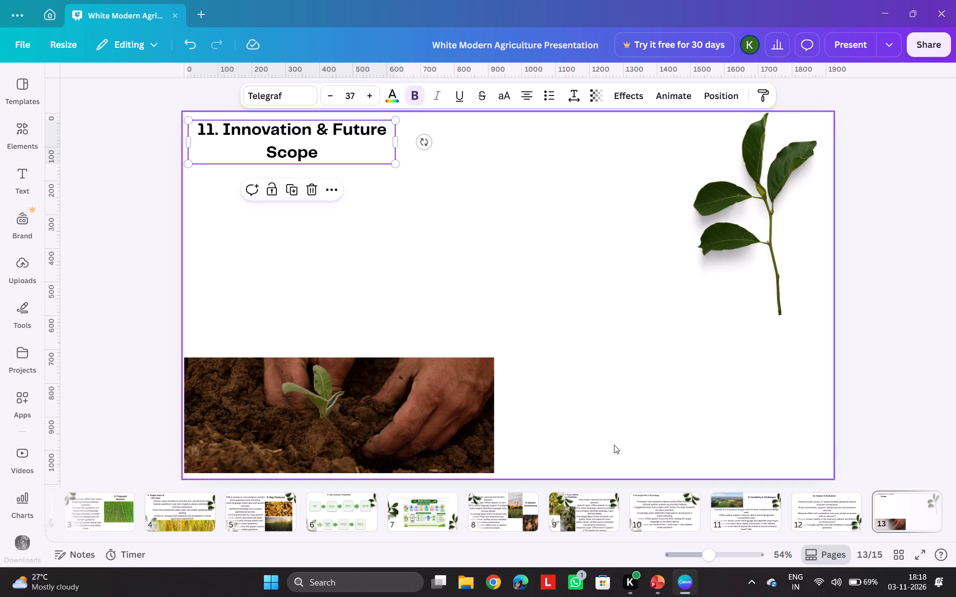
Copy all five body lines of PowerPoint slide 12 and paste them below the title on Canva page 13.
{"action": "left_click", "coordinate": [663, 576]}
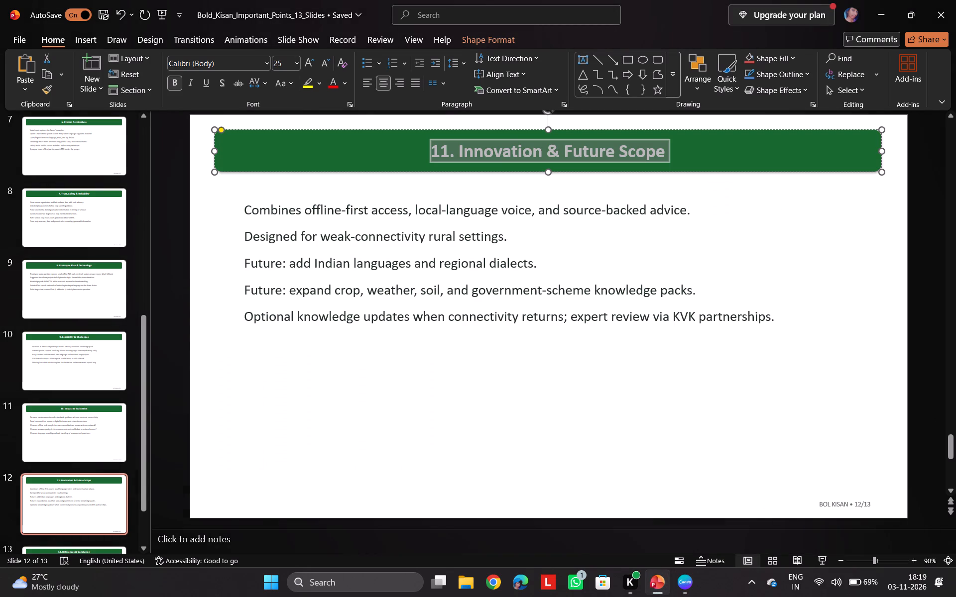
{"action": "left_click_drag", "start_coordinate": [244, 208], "coordinate": [441, 337]}
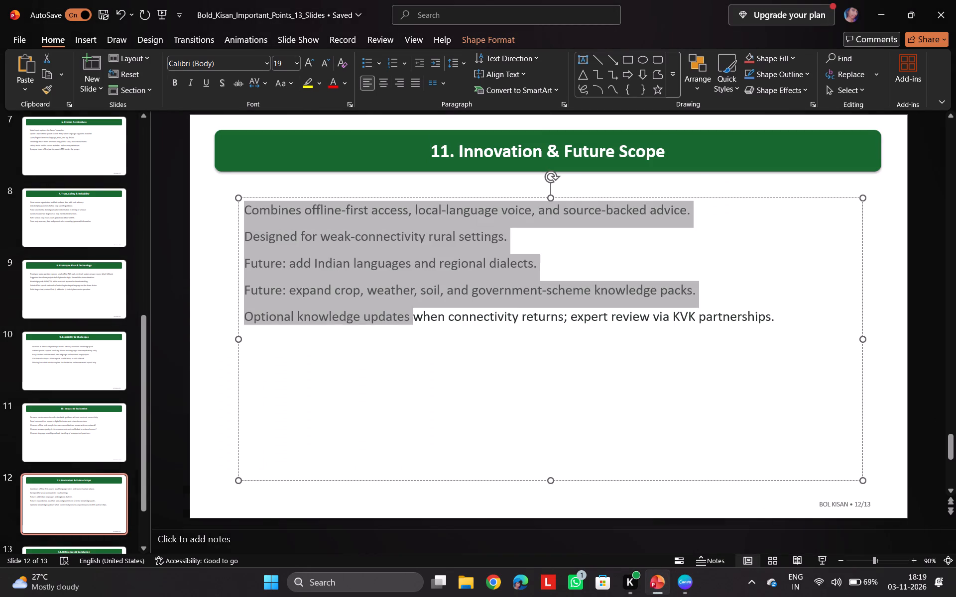
{"action": "left_click_drag", "start_coordinate": [441, 337], "coordinate": [860, 323]}
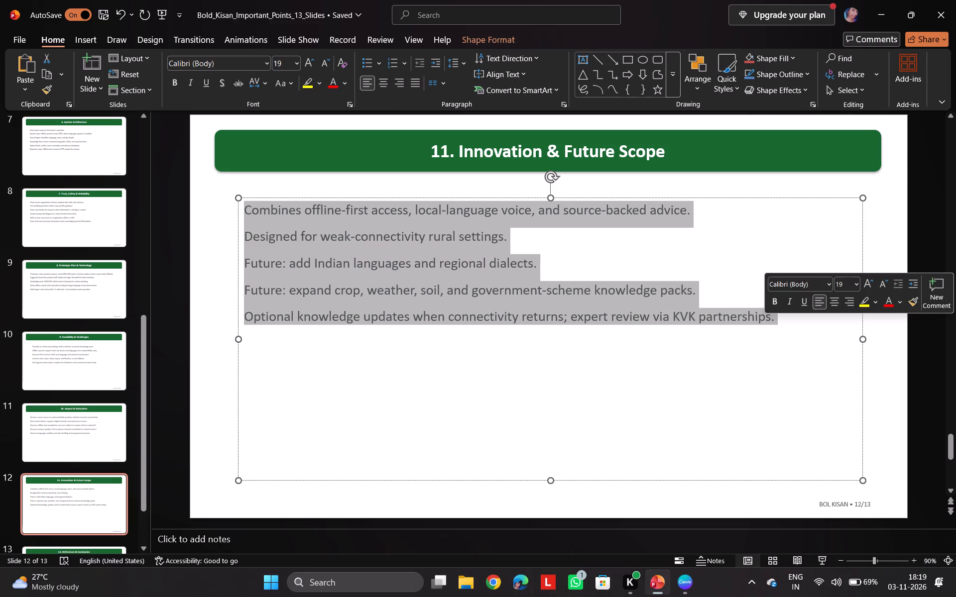
{"action": "key", "text": "ctrl+c"}
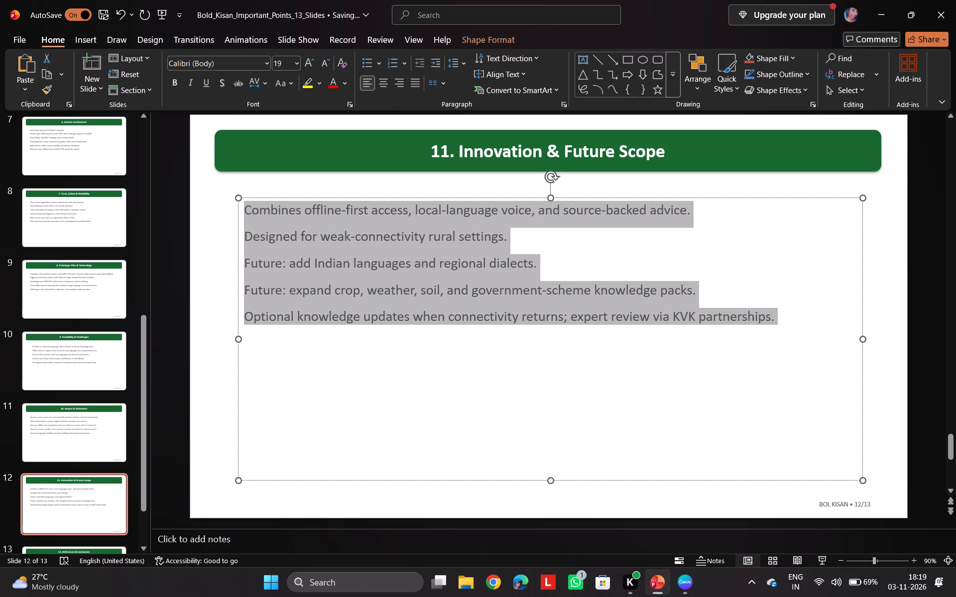
{"action": "left_click", "coordinate": [684, 583]}
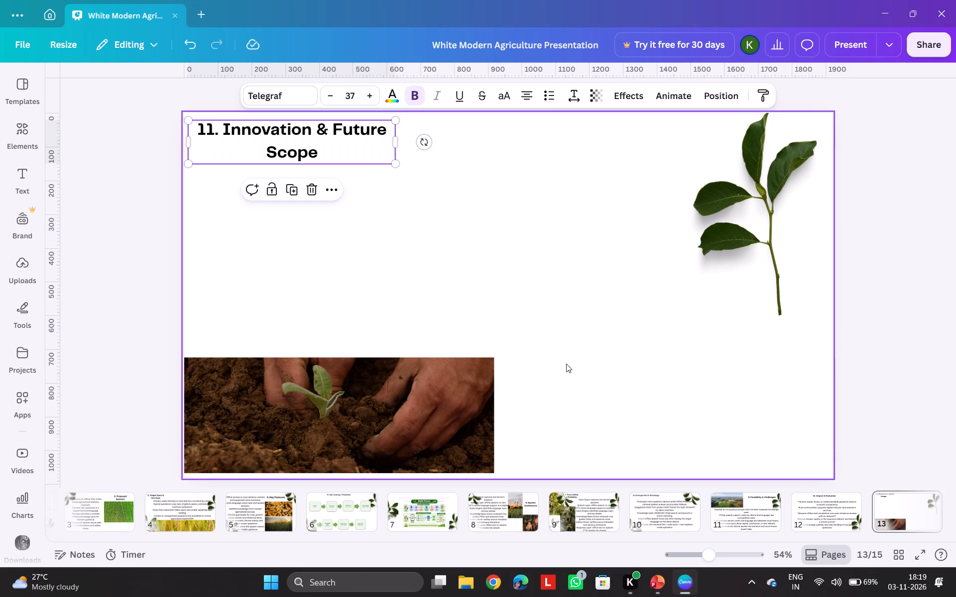
{"action": "key", "text": "ctrl+v"}
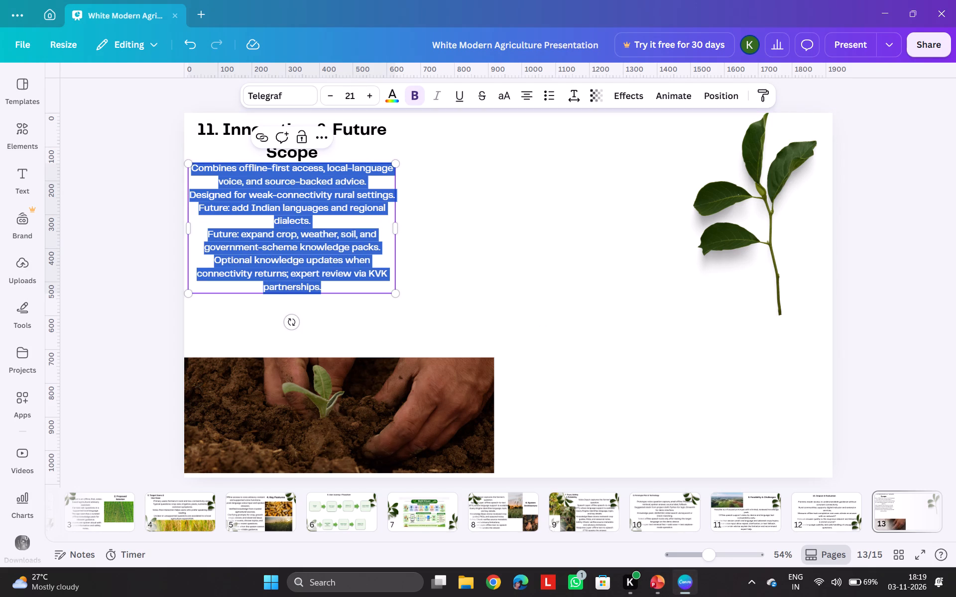
Widen the body text box to just short of the leaf branch and set its font size to 42.
{"action": "left_click_drag", "start_coordinate": [398, 222], "coordinate": [660, 234]}
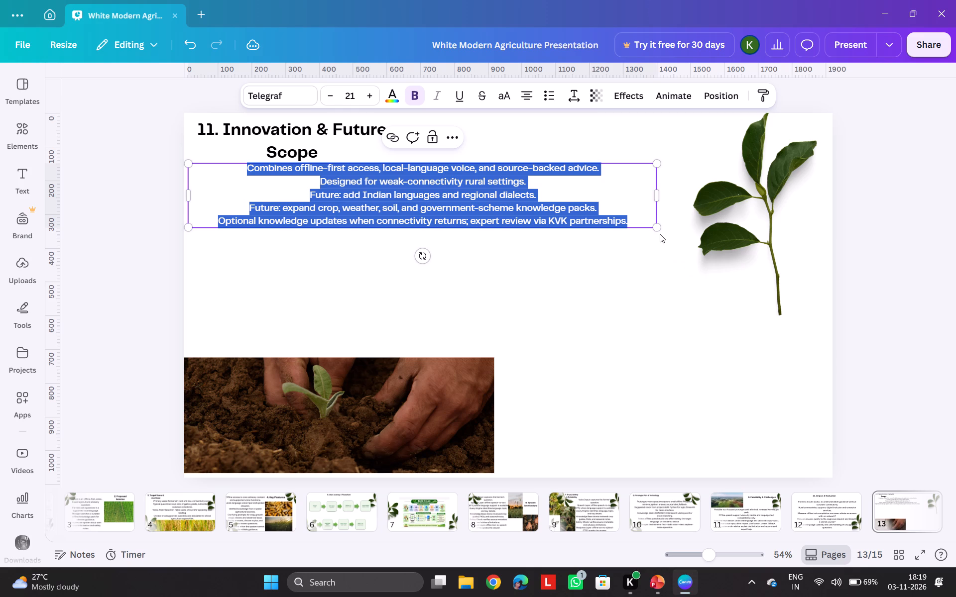
{"action": "triple_click", "coordinate": [367, 93]}
{"action": "triple_click", "coordinate": [367, 93]}
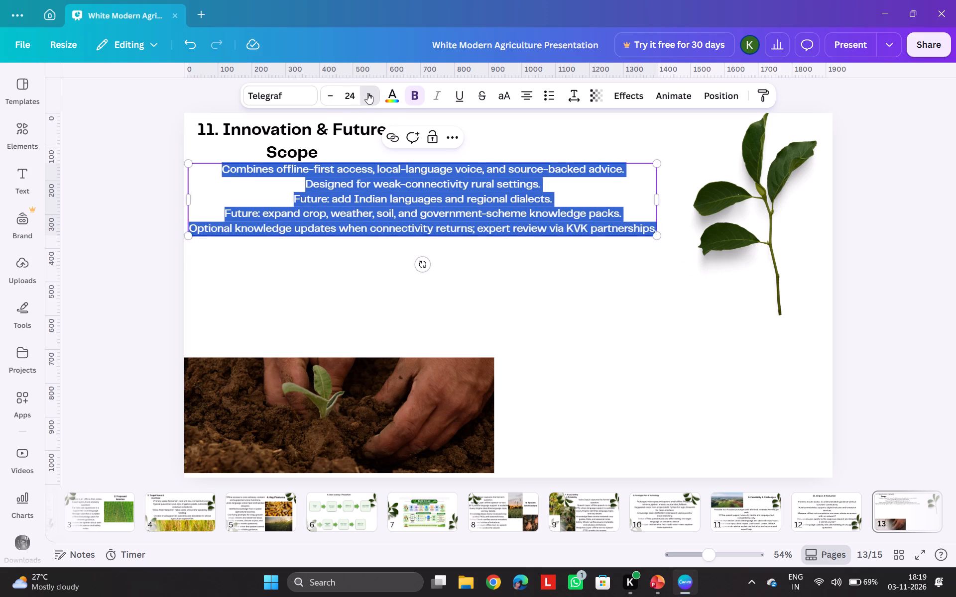
{"action": "triple_click", "coordinate": [367, 93]}
{"action": "triple_click", "coordinate": [367, 93]}
{"action": "triple_click", "coordinate": [367, 93]}
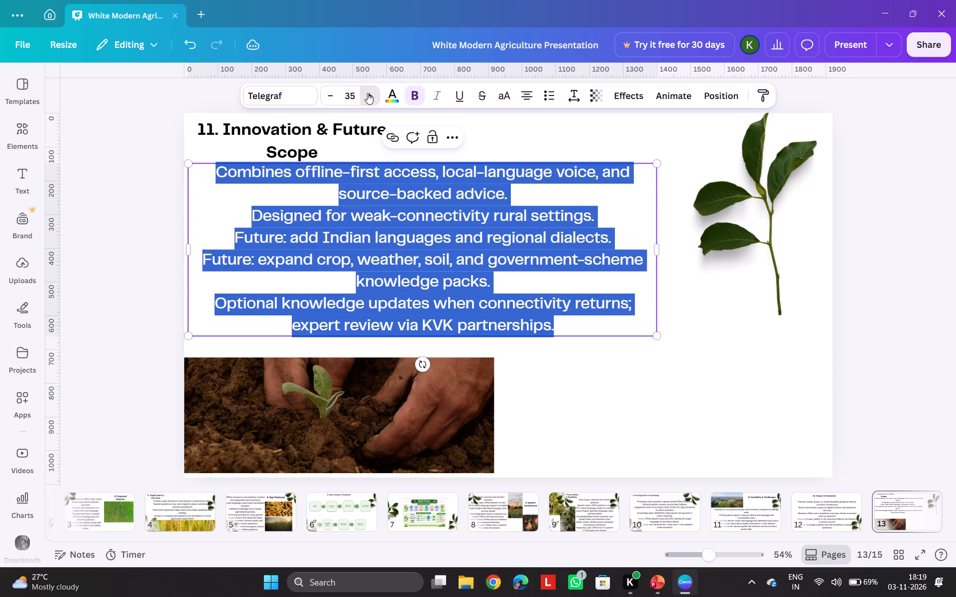
{"action": "triple_click", "coordinate": [367, 93]}
{"action": "triple_click", "coordinate": [367, 93]}
{"action": "triple_click", "coordinate": [367, 93]}
{"action": "triple_click", "coordinate": [367, 93]}
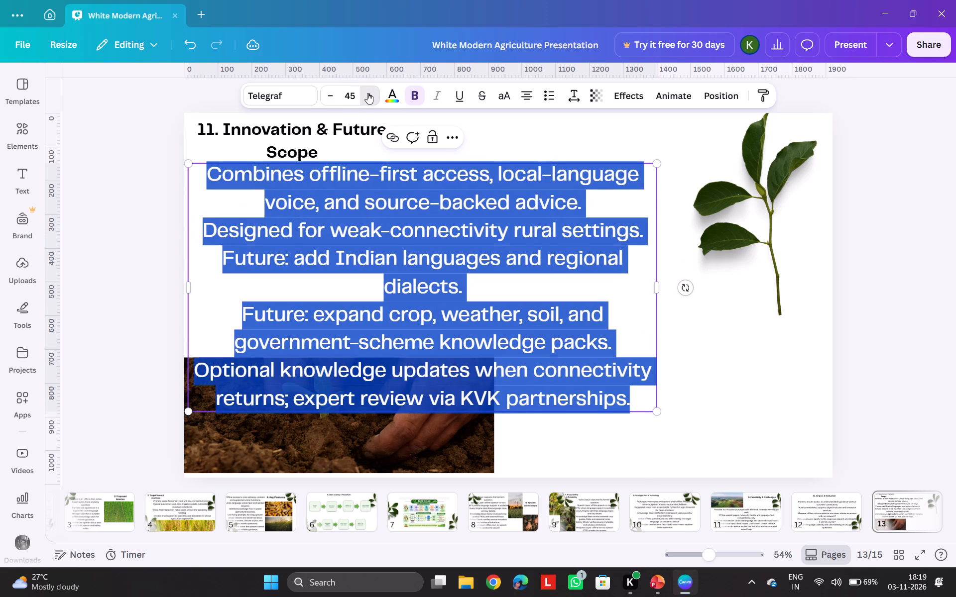
{"action": "triple_click", "coordinate": [330, 100]}
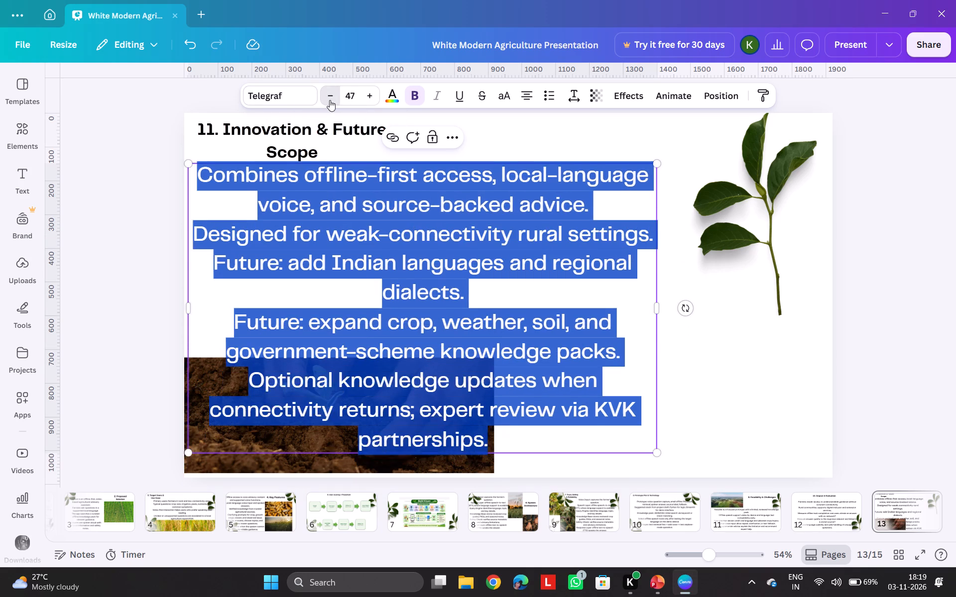
{"action": "triple_click", "coordinate": [330, 100]}
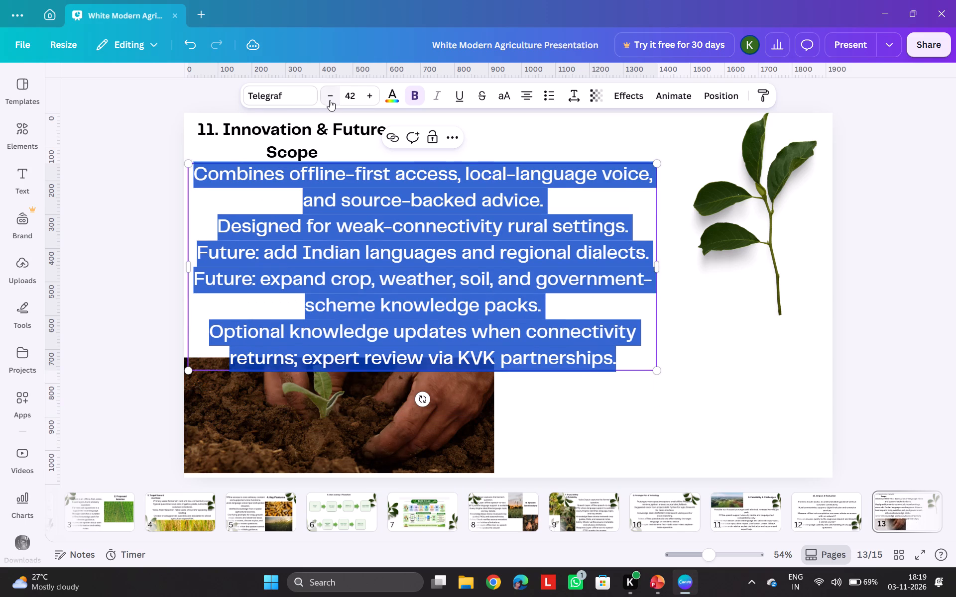
Widen the body text box further so it reaches under the leaf branch, and shift it slightly right, directly below the title.
{"action": "left_click_drag", "start_coordinate": [359, 233], "coordinate": [406, 248]}
{"action": "left_click_drag", "start_coordinate": [406, 248], "coordinate": [488, 262]}
{"action": "left_click", "coordinate": [591, 318]}
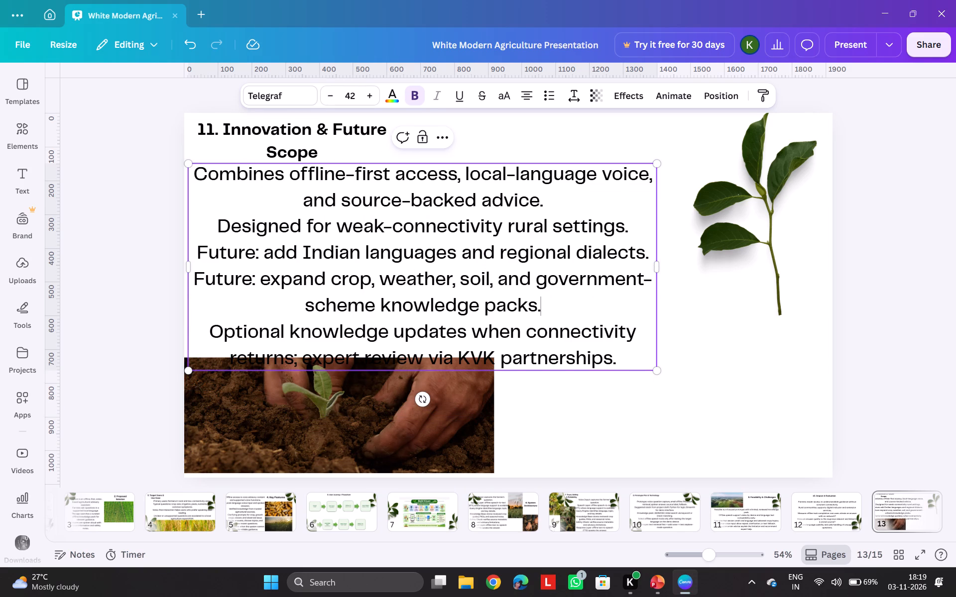
{"action": "left_click_drag", "start_coordinate": [558, 318], "coordinate": [577, 310]}
{"action": "left_click_drag", "start_coordinate": [577, 310], "coordinate": [658, 271]}
{"action": "left_click_drag", "start_coordinate": [658, 271], "coordinate": [711, 262]}
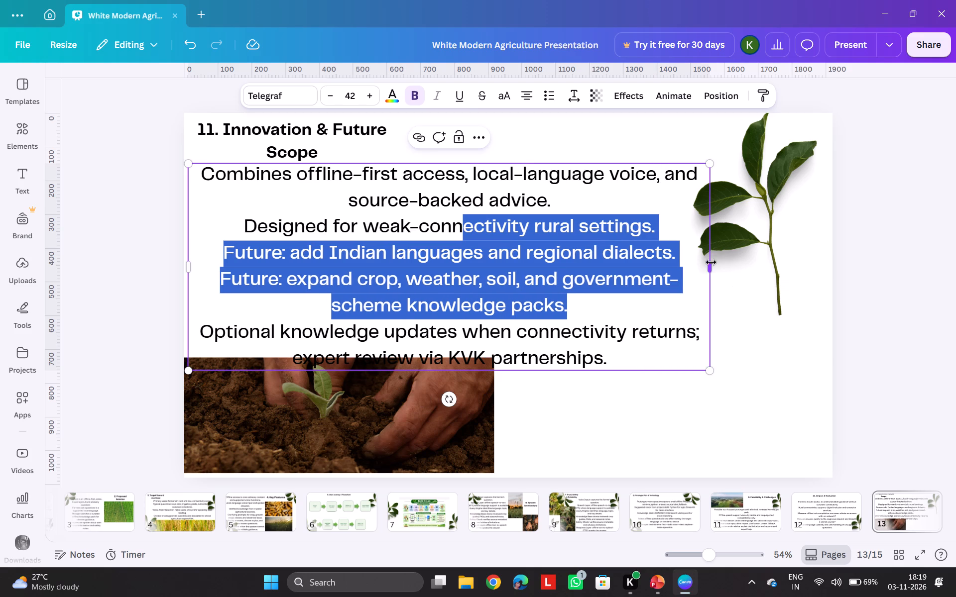
{"action": "left_click_drag", "start_coordinate": [691, 429], "coordinate": [679, 377]}
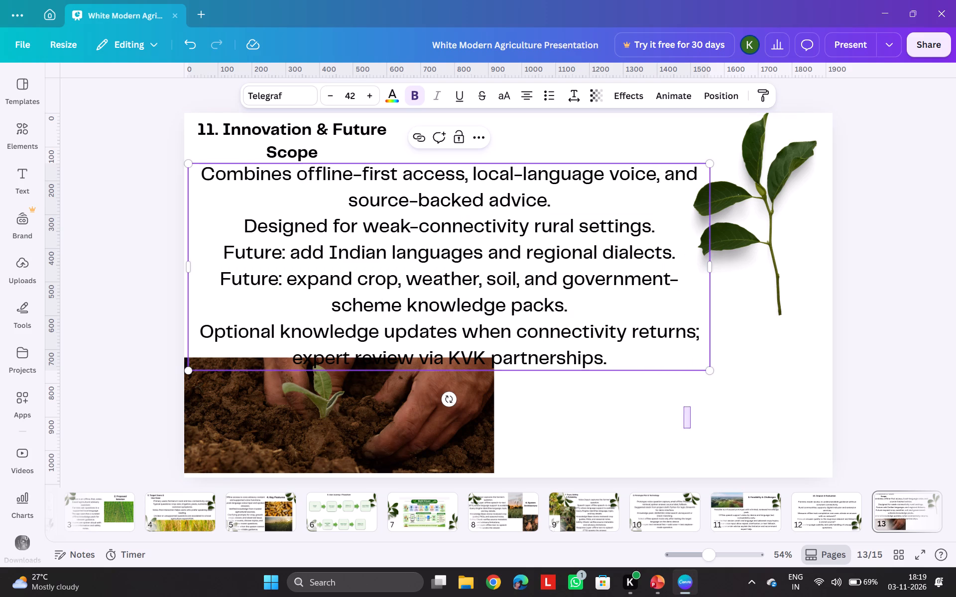
{"action": "left_click_drag", "start_coordinate": [679, 377], "coordinate": [614, 425]}
{"action": "left_click_drag", "start_coordinate": [626, 340], "coordinate": [659, 362]}
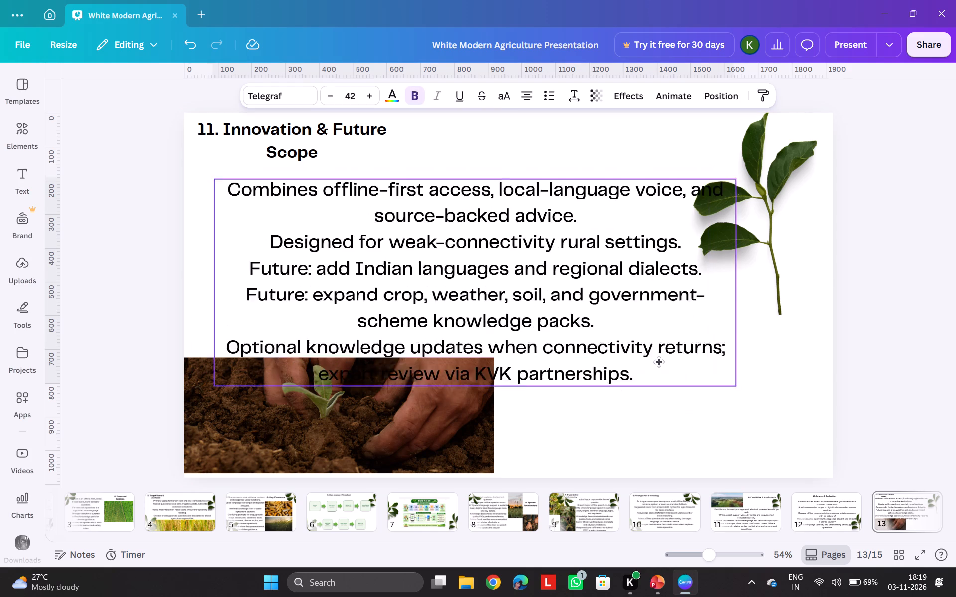
{"action": "left_click_drag", "start_coordinate": [659, 362], "coordinate": [643, 343]}
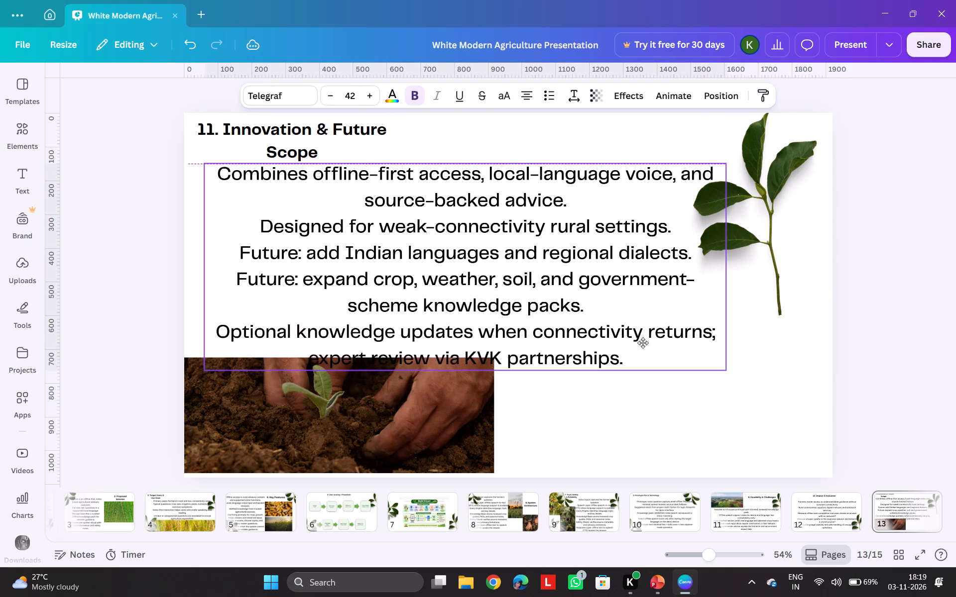
{"action": "left_click_drag", "start_coordinate": [643, 343], "coordinate": [642, 343]}
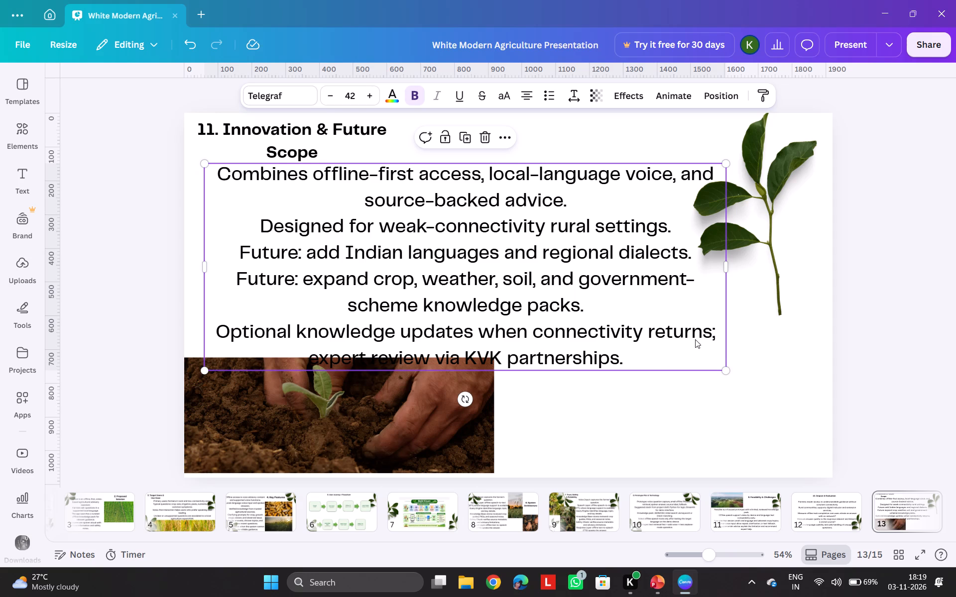
Insert four line breaks after "connectivity returns;" to push "expert review via KVK partnerships." down over the seedling photo's lower part.
{"action": "left_click", "coordinate": [717, 333]}
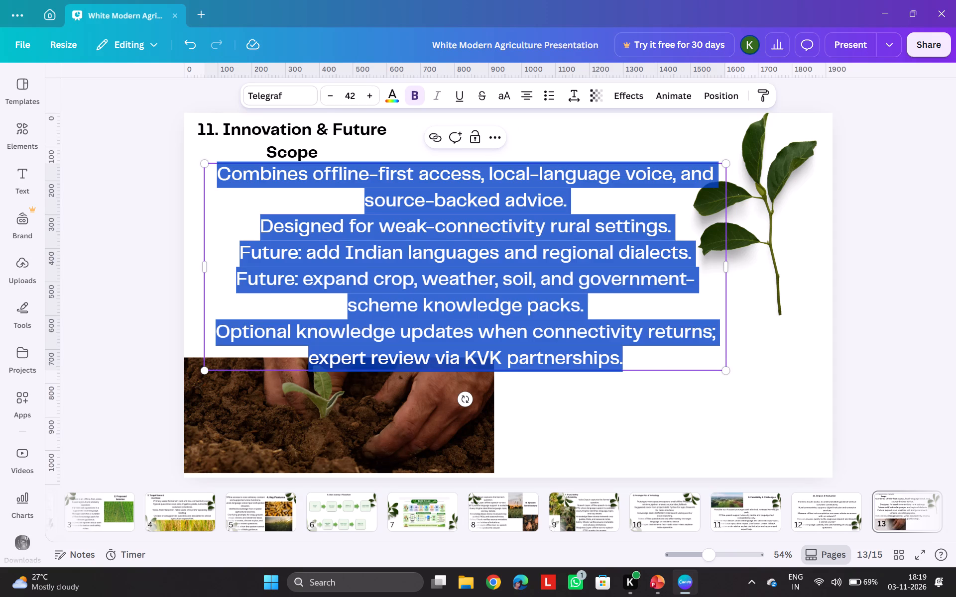
{"action": "left_click", "coordinate": [724, 329]}
{"action": "left_click", "coordinate": [724, 329]}
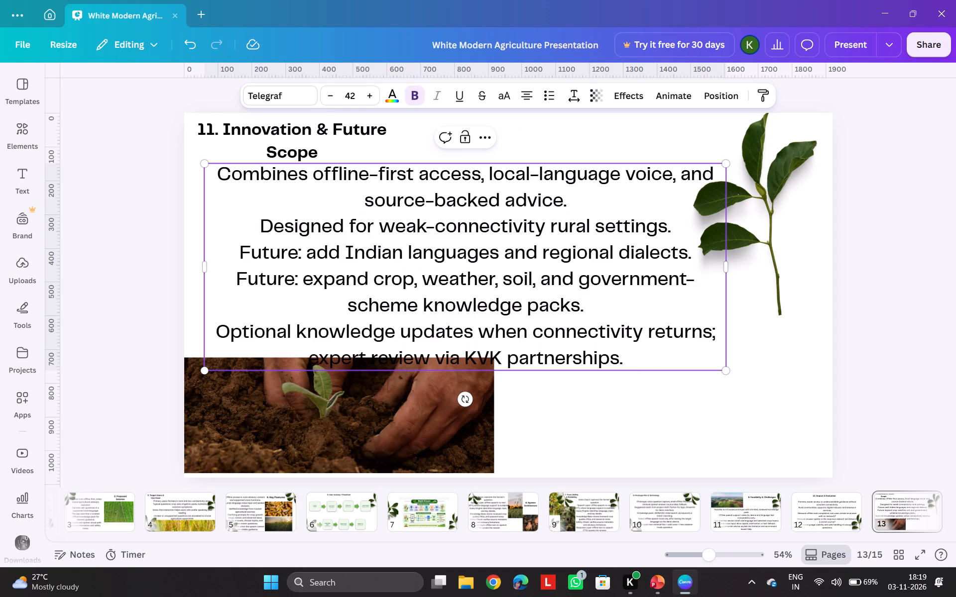
{"action": "key", "text": "Return"}
{"action": "key", "text": "Return"}
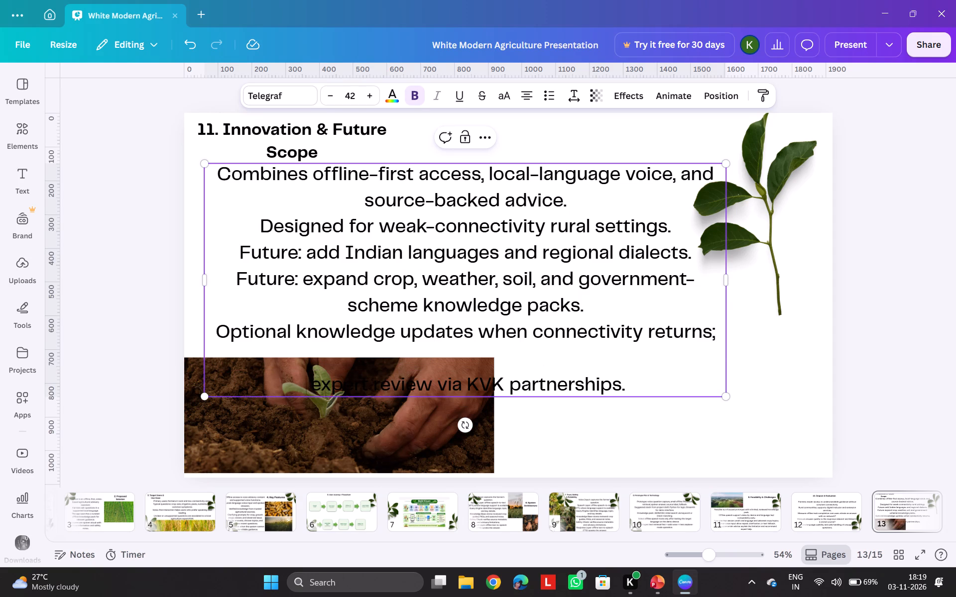
{"action": "key", "text": "Return"}
{"action": "key", "text": "Return"}
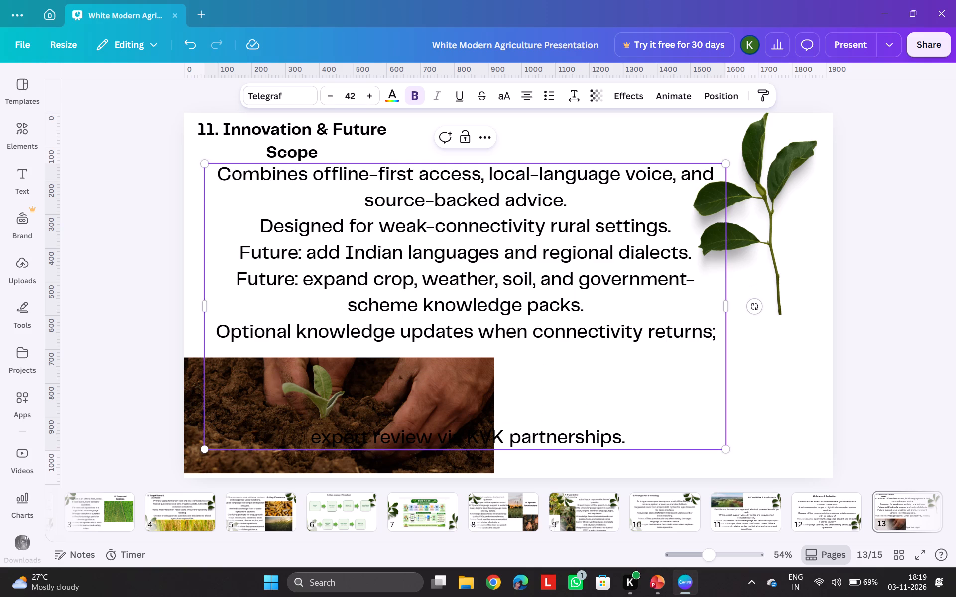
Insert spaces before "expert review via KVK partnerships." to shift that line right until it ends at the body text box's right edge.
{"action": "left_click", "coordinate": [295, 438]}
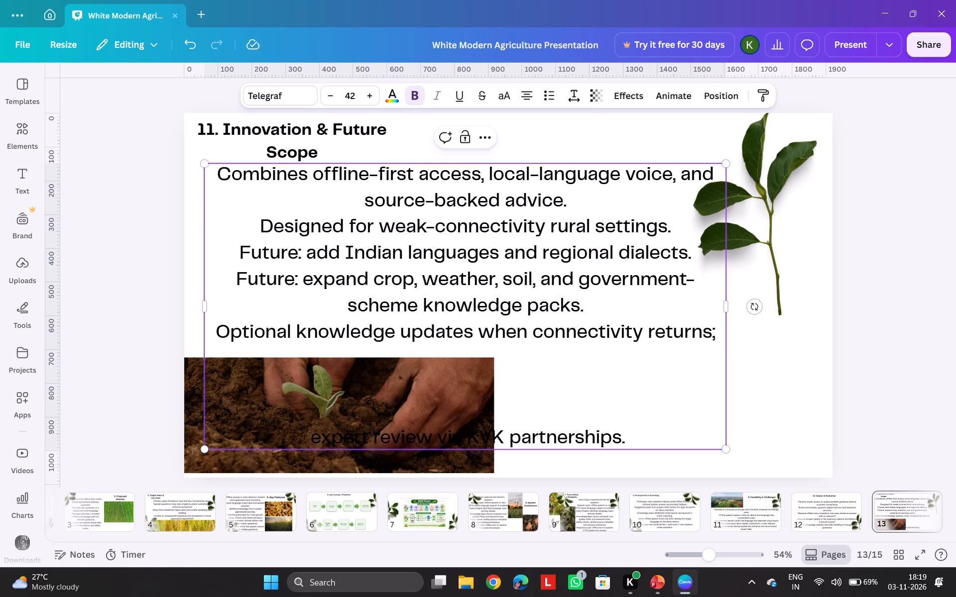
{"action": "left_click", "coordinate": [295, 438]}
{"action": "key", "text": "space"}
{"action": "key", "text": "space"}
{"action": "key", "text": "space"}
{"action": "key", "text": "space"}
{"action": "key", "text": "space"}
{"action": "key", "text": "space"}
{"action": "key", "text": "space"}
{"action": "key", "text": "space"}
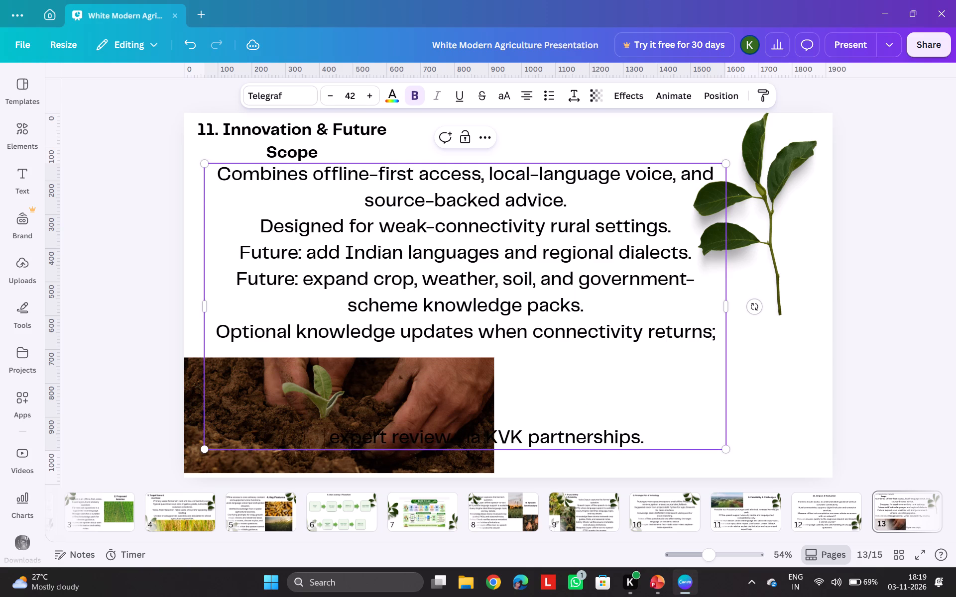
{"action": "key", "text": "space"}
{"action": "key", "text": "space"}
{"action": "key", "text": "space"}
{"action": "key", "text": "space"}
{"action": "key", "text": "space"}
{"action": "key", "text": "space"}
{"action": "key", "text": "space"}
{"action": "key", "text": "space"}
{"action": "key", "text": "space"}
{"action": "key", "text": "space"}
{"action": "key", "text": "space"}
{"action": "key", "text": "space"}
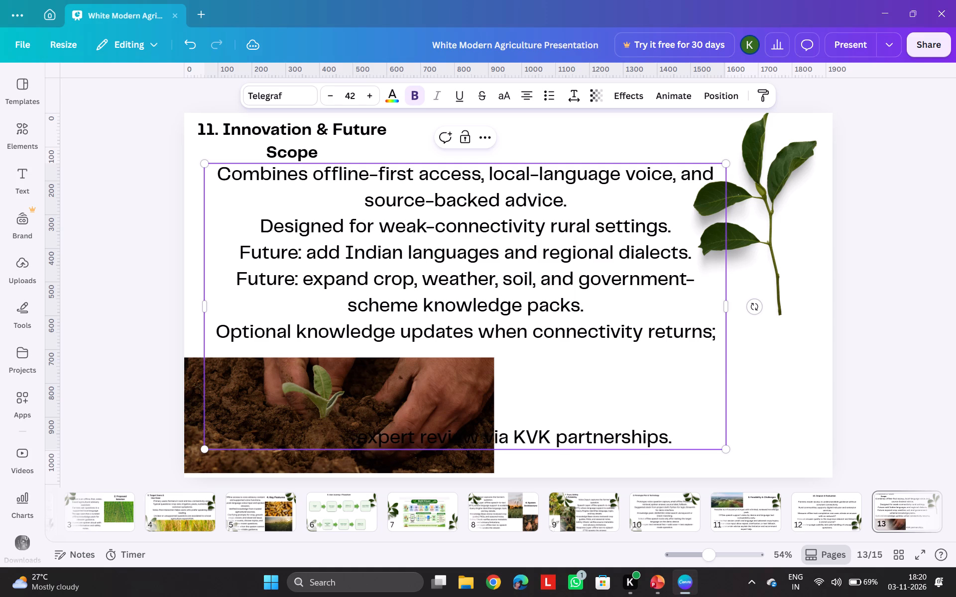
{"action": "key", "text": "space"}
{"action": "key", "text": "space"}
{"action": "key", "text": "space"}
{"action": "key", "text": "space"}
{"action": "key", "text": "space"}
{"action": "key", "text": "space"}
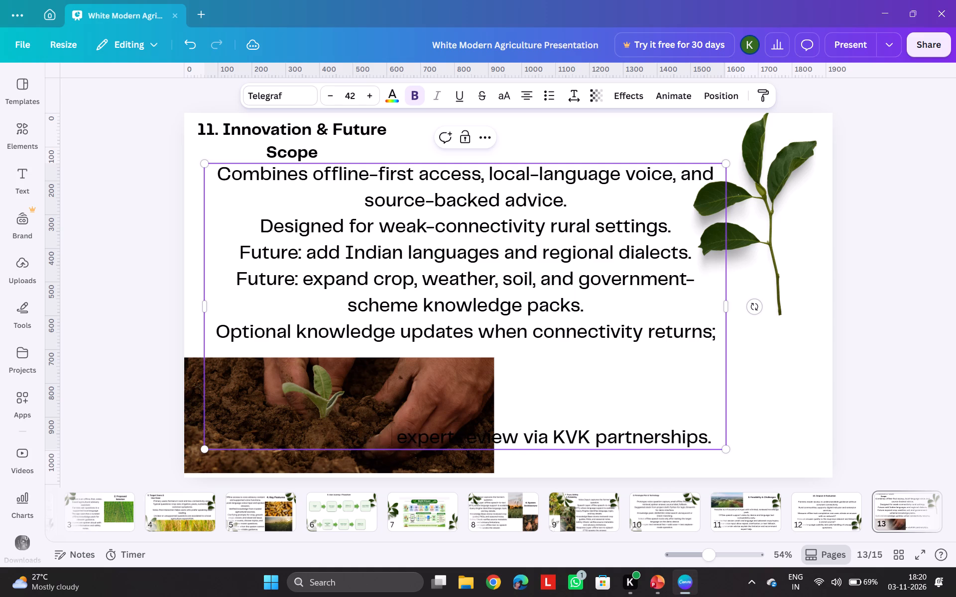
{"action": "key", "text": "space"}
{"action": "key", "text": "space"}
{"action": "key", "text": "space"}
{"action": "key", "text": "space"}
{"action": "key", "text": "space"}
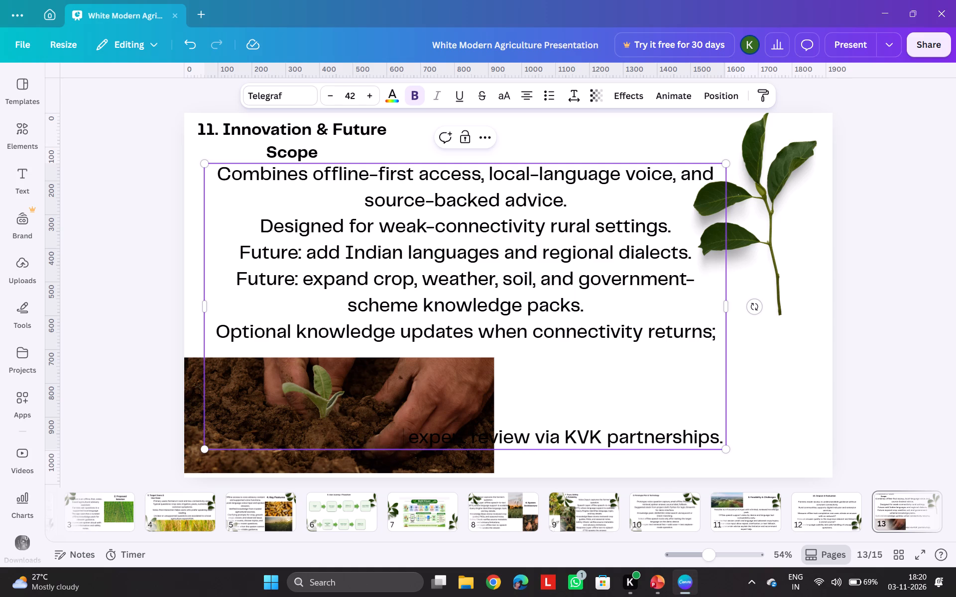
Delete the last body sentence on page 13, from "Optional knowledge updates" through "expert review via KVK partnerships.".
{"action": "left_click", "coordinate": [213, 329]}
{"action": "left_click_drag", "start_coordinate": [213, 329], "coordinate": [491, 426]}
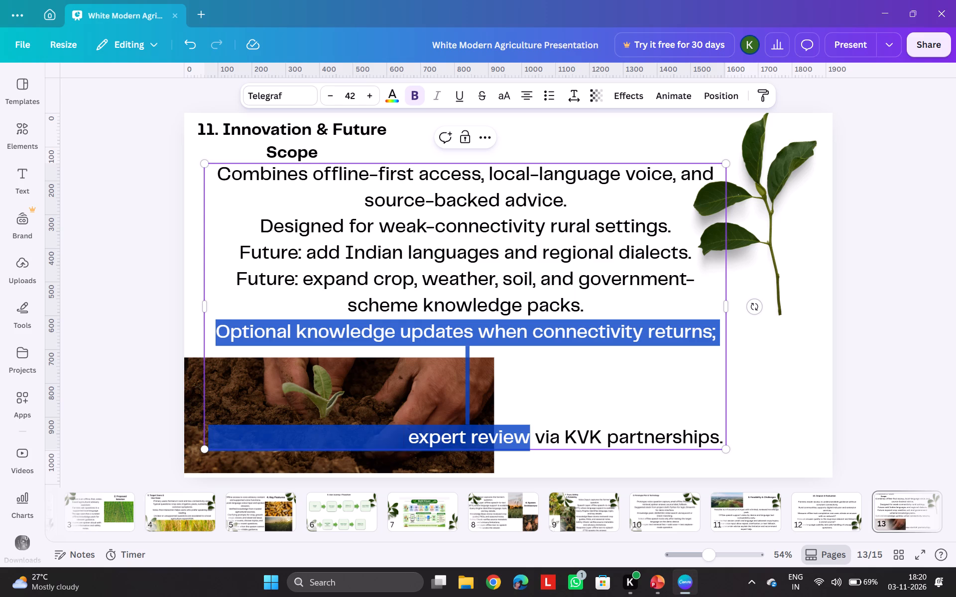
{"action": "left_click_drag", "start_coordinate": [491, 426], "coordinate": [601, 432]}
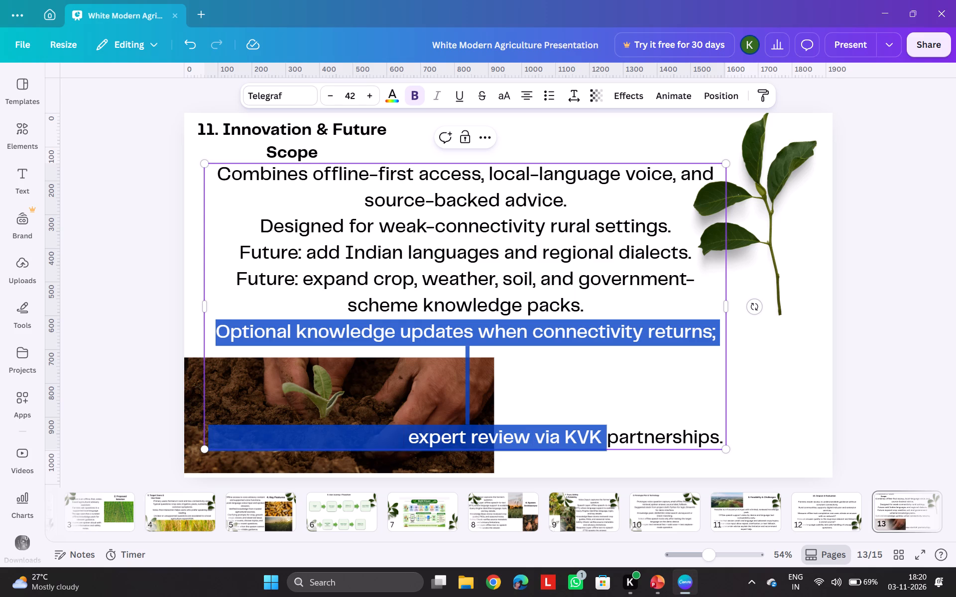
{"action": "left_click_drag", "start_coordinate": [601, 432], "coordinate": [748, 427]}
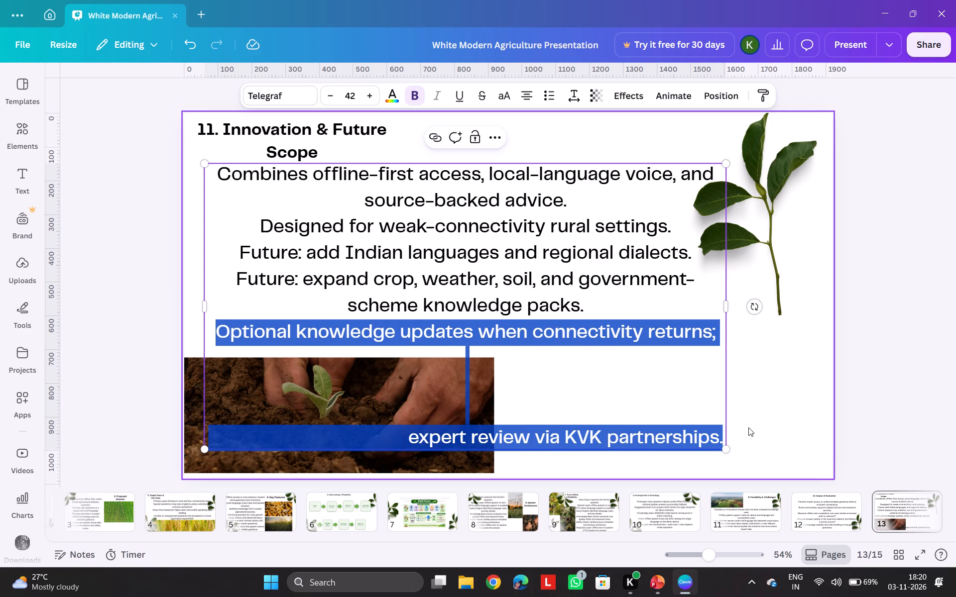
{"action": "key", "text": "Delete"}
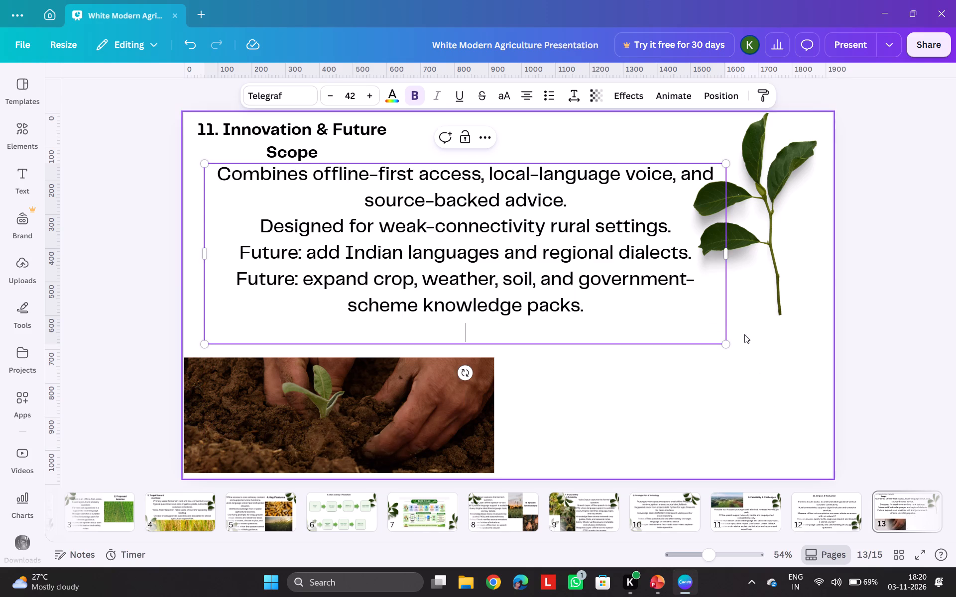
{"action": "left_click_drag", "start_coordinate": [571, 315], "coordinate": [613, 330]}
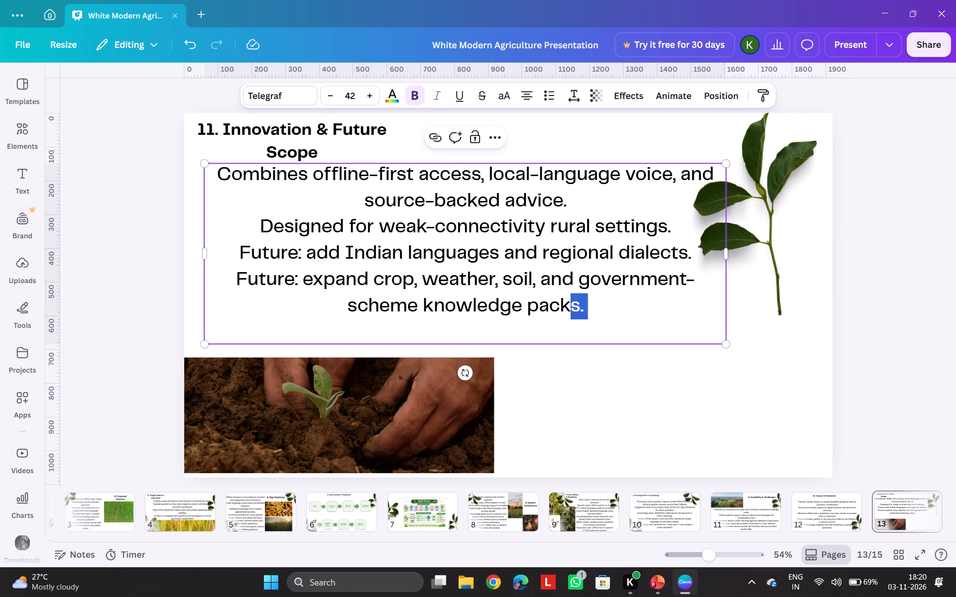
{"action": "left_click", "coordinate": [613, 330]}
{"action": "left_click", "coordinate": [617, 396]}
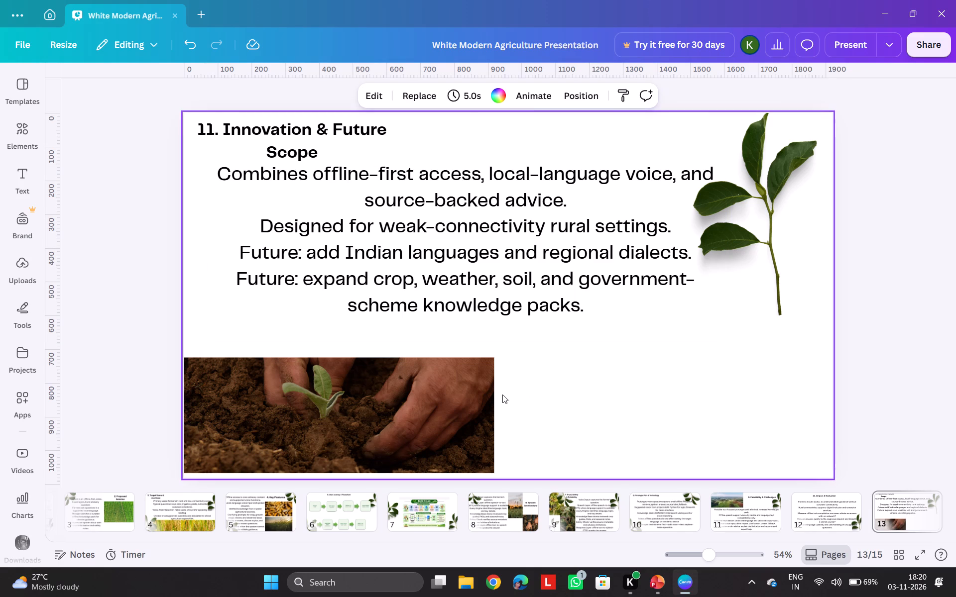
Move the leaf branch image down to the page's lower right area, with its stem reaching the bottom edge.
{"action": "left_click_drag", "start_coordinate": [757, 235], "coordinate": [722, 418]}
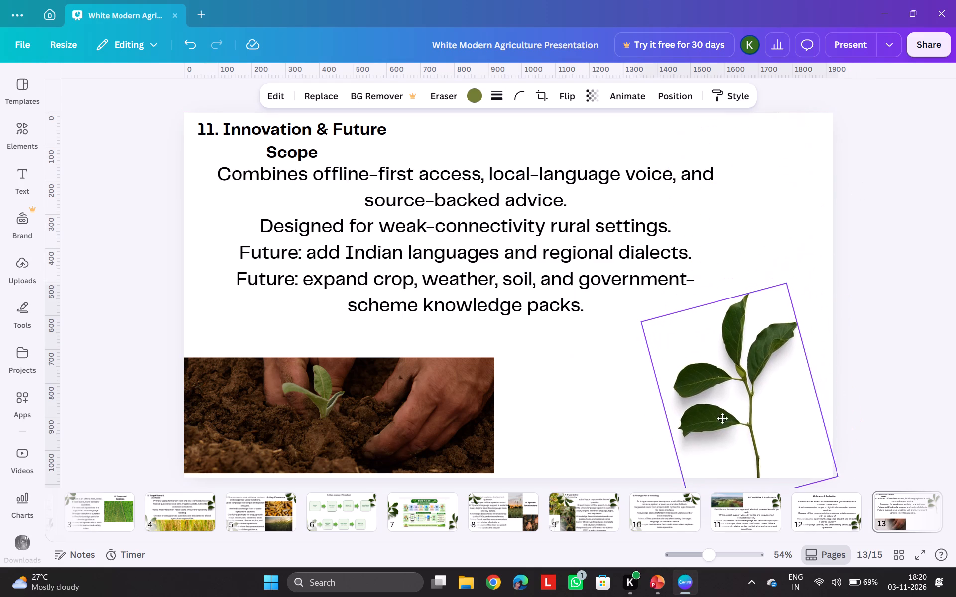
{"action": "left_click_drag", "start_coordinate": [722, 418], "coordinate": [697, 405]}
{"action": "left_click", "coordinate": [911, 289]}
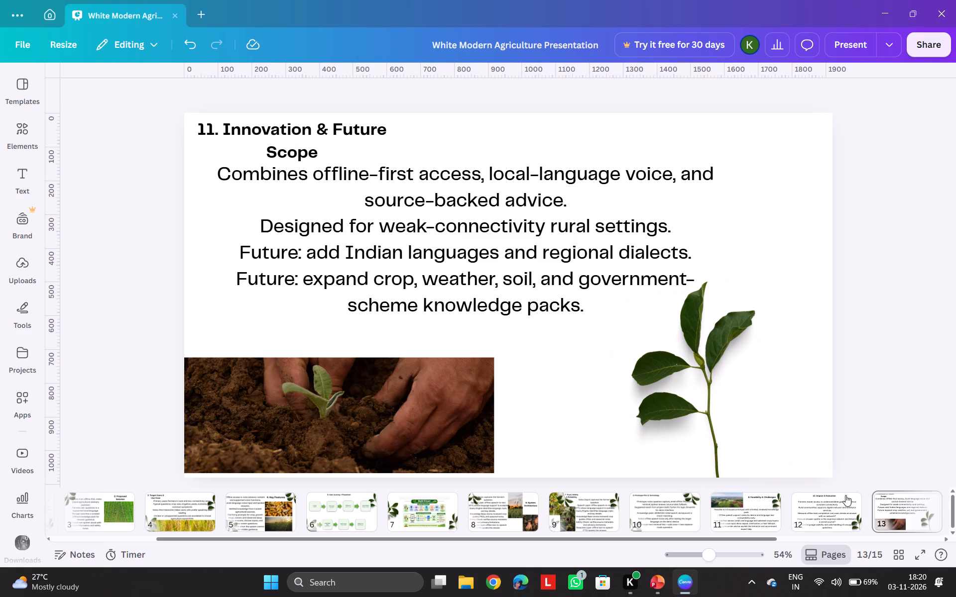
Move on to page 14 of the presentation.
{"action": "scroll", "coordinate": [887, 504], "scroll_direction": "left", "scroll_amount": 2}
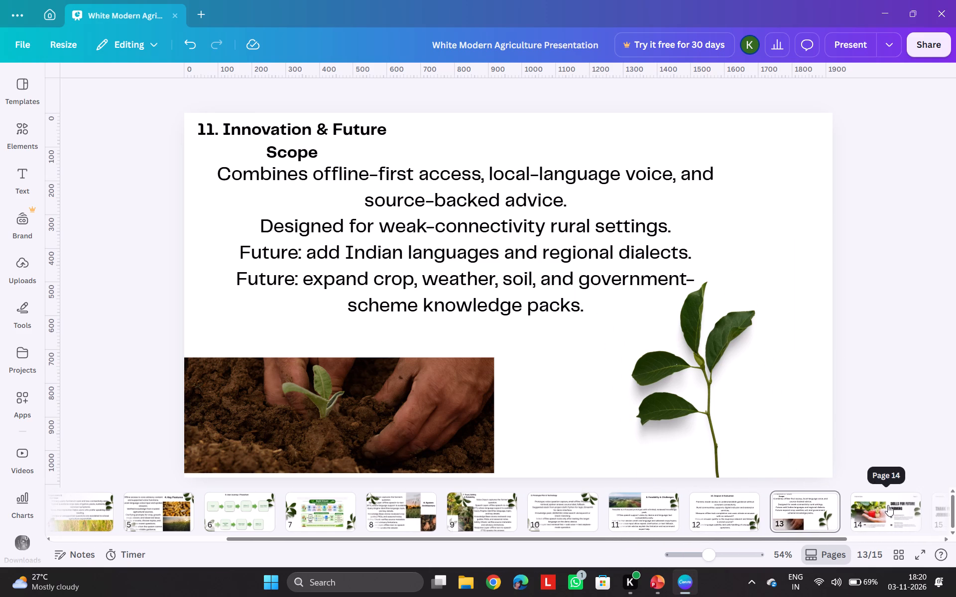